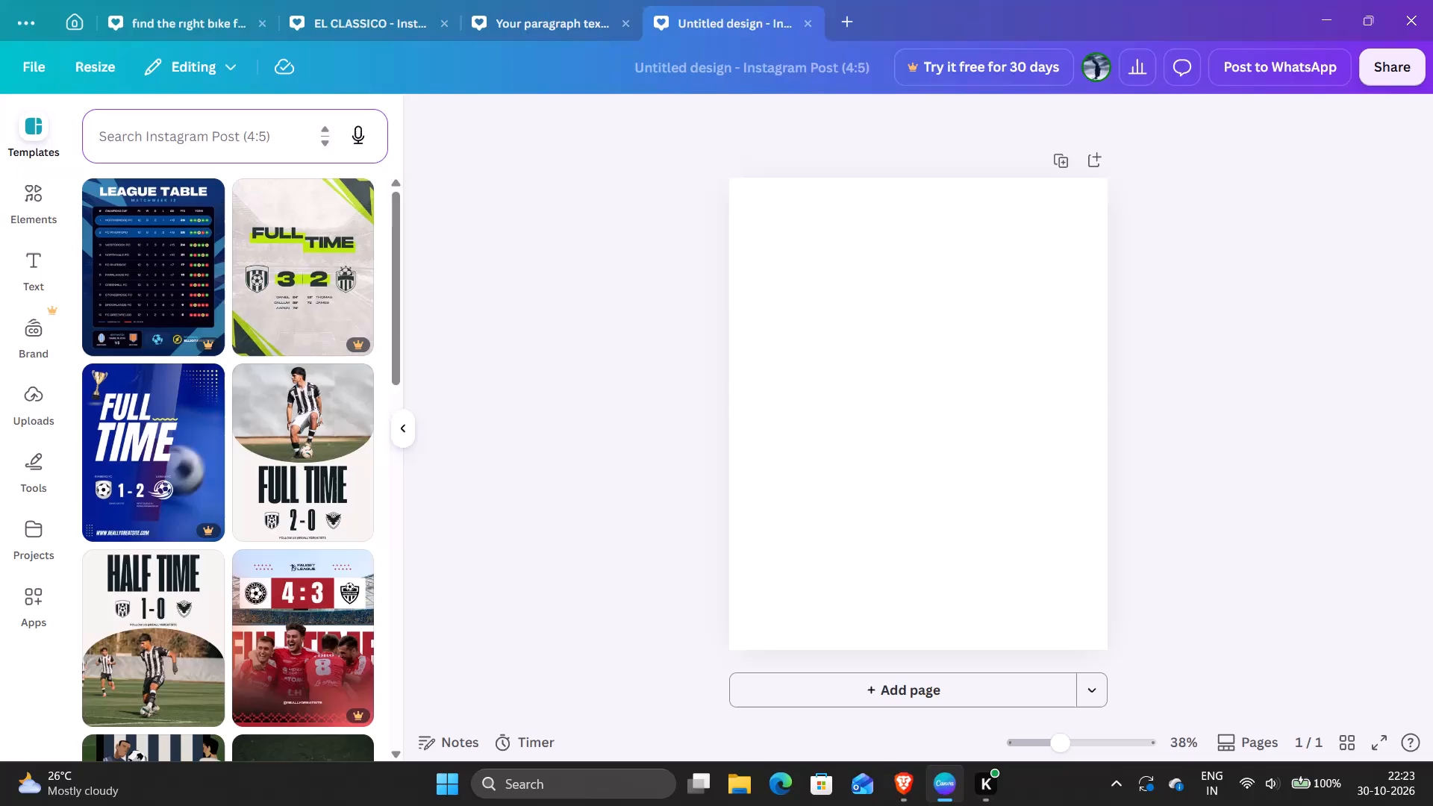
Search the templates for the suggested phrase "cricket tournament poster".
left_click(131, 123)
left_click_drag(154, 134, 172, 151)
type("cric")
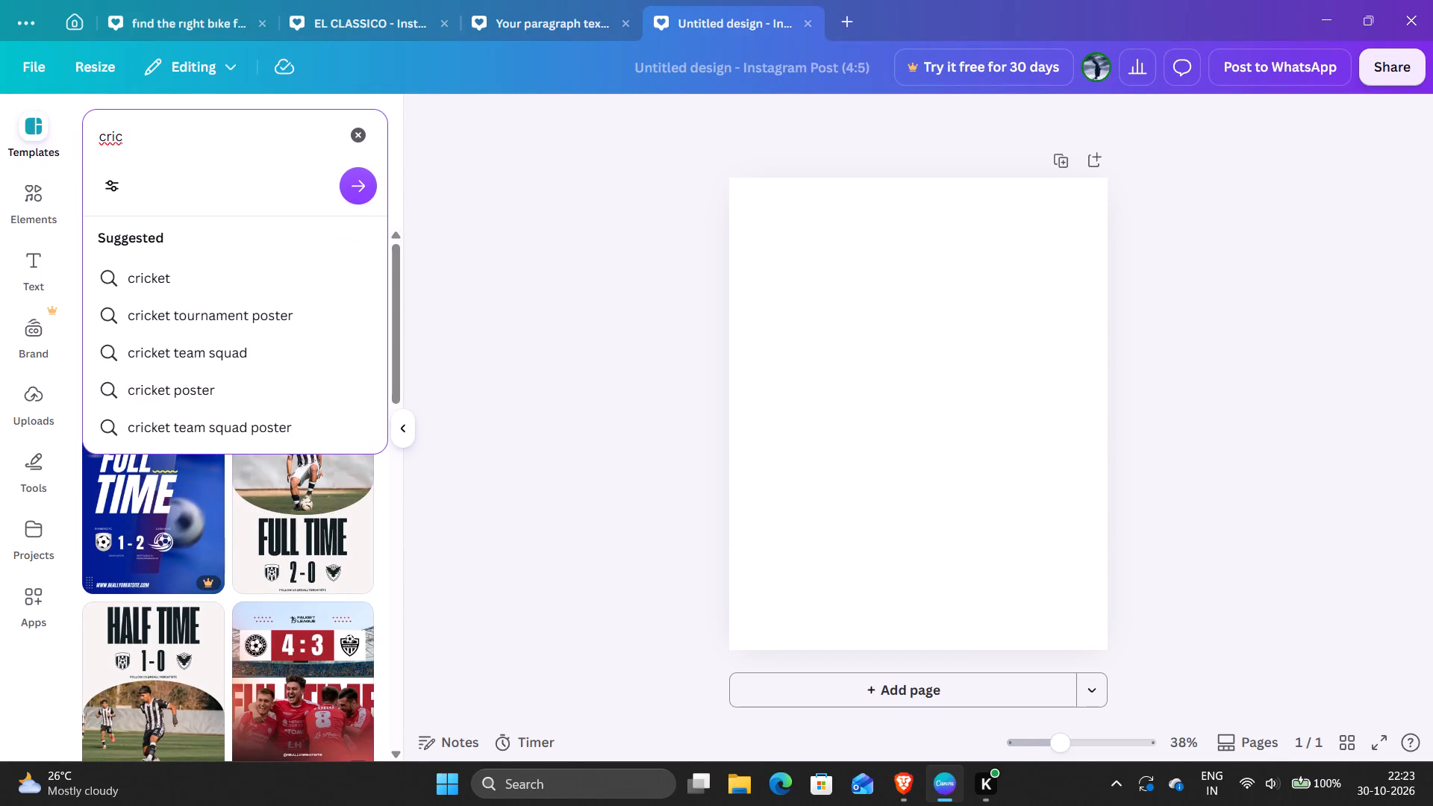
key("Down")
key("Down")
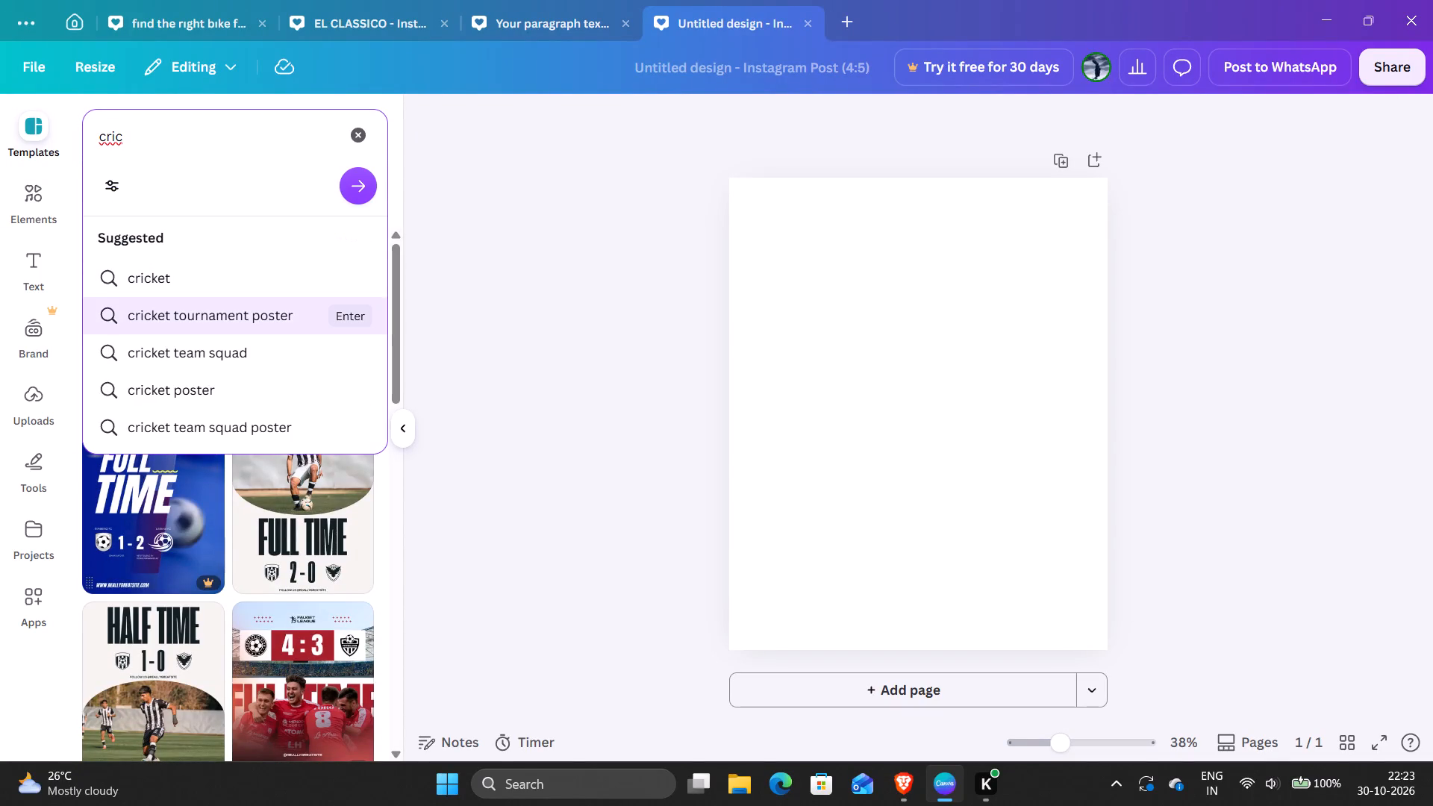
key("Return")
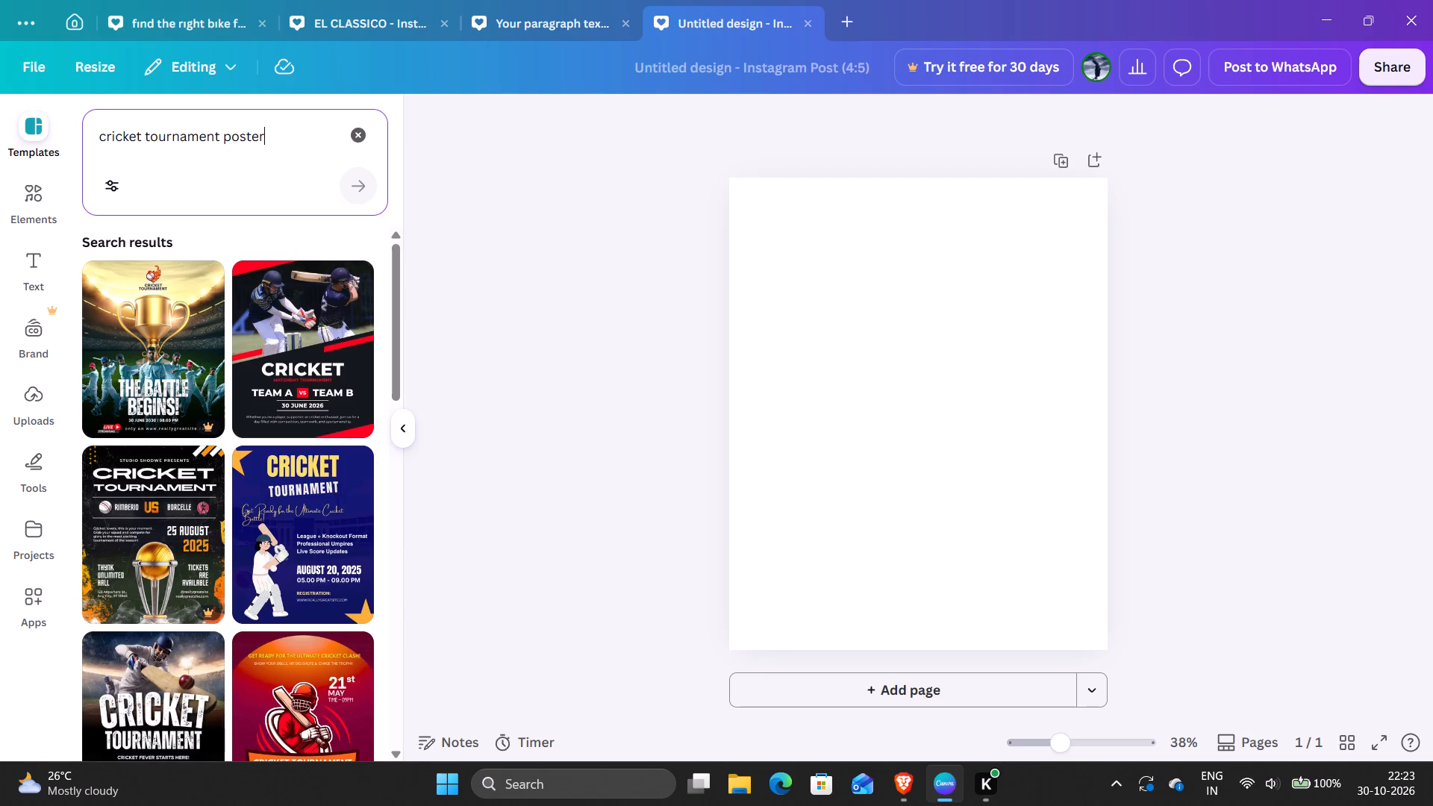
Change the template search to "cricket score".
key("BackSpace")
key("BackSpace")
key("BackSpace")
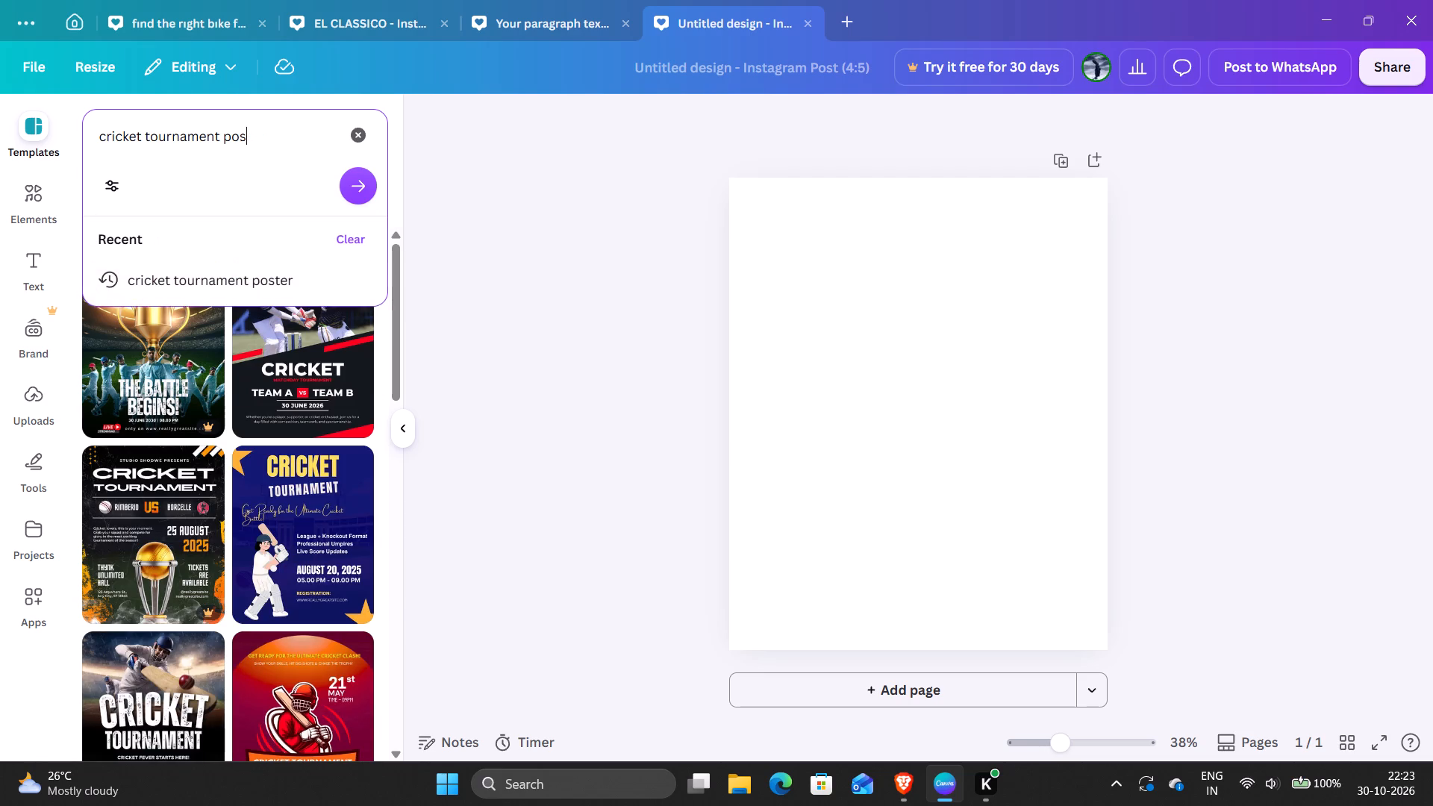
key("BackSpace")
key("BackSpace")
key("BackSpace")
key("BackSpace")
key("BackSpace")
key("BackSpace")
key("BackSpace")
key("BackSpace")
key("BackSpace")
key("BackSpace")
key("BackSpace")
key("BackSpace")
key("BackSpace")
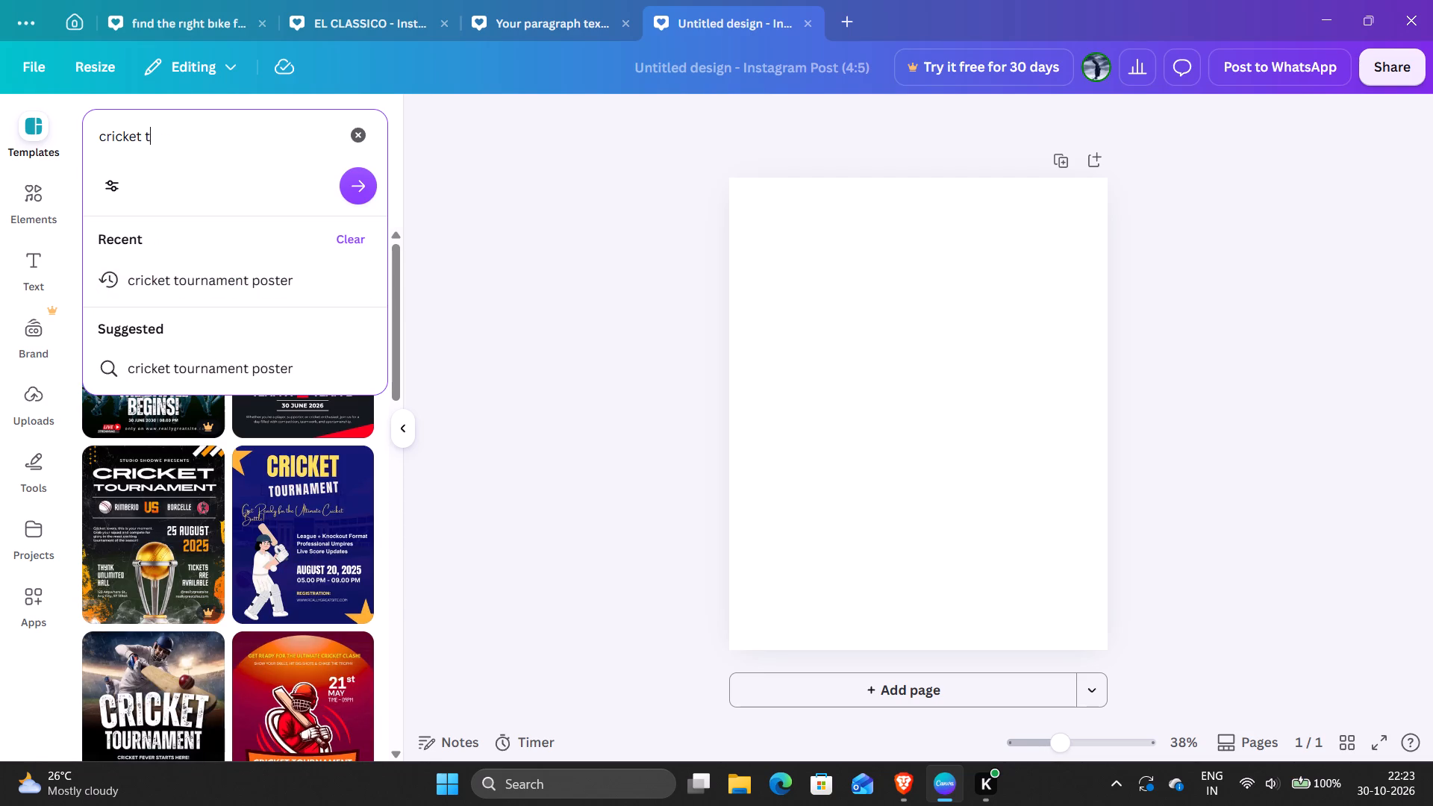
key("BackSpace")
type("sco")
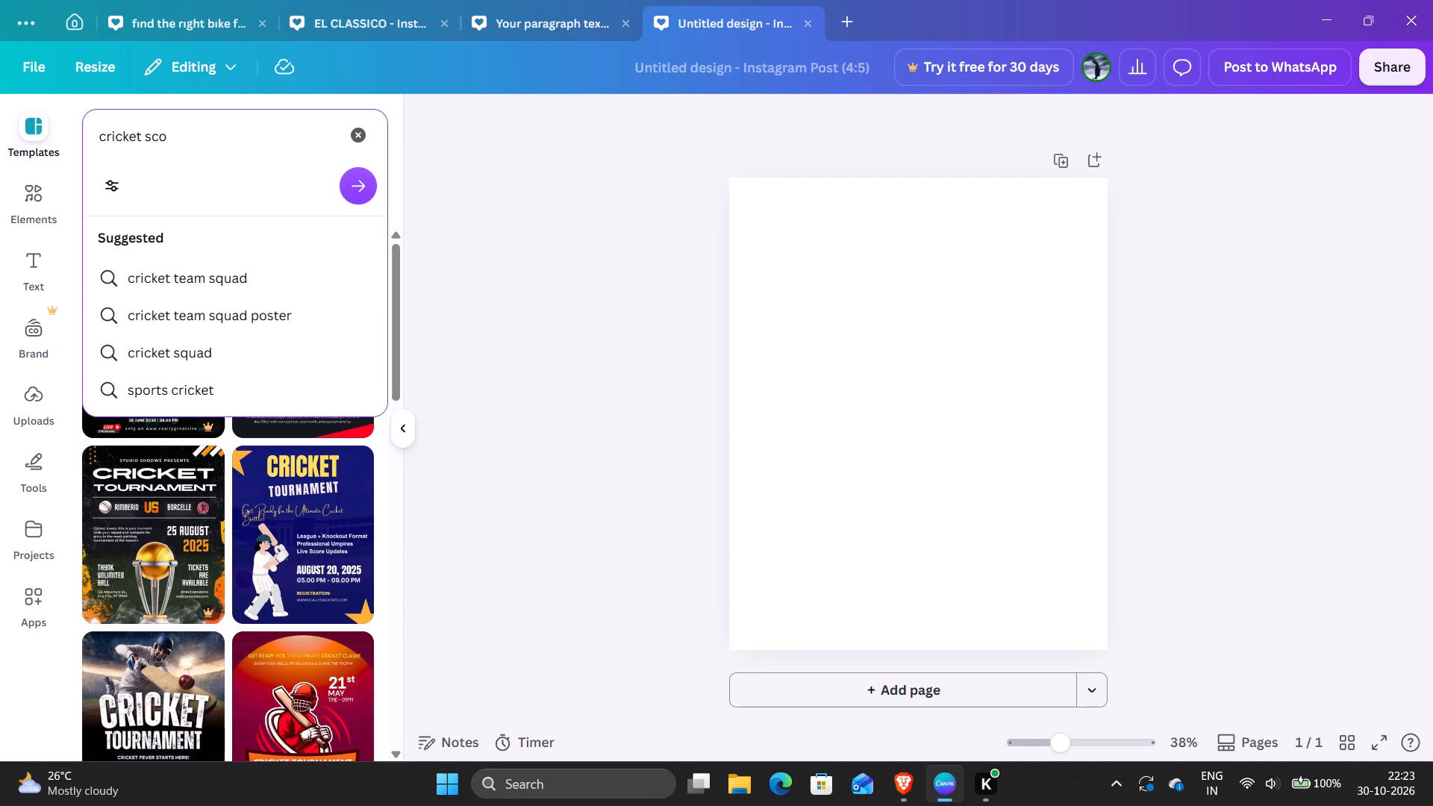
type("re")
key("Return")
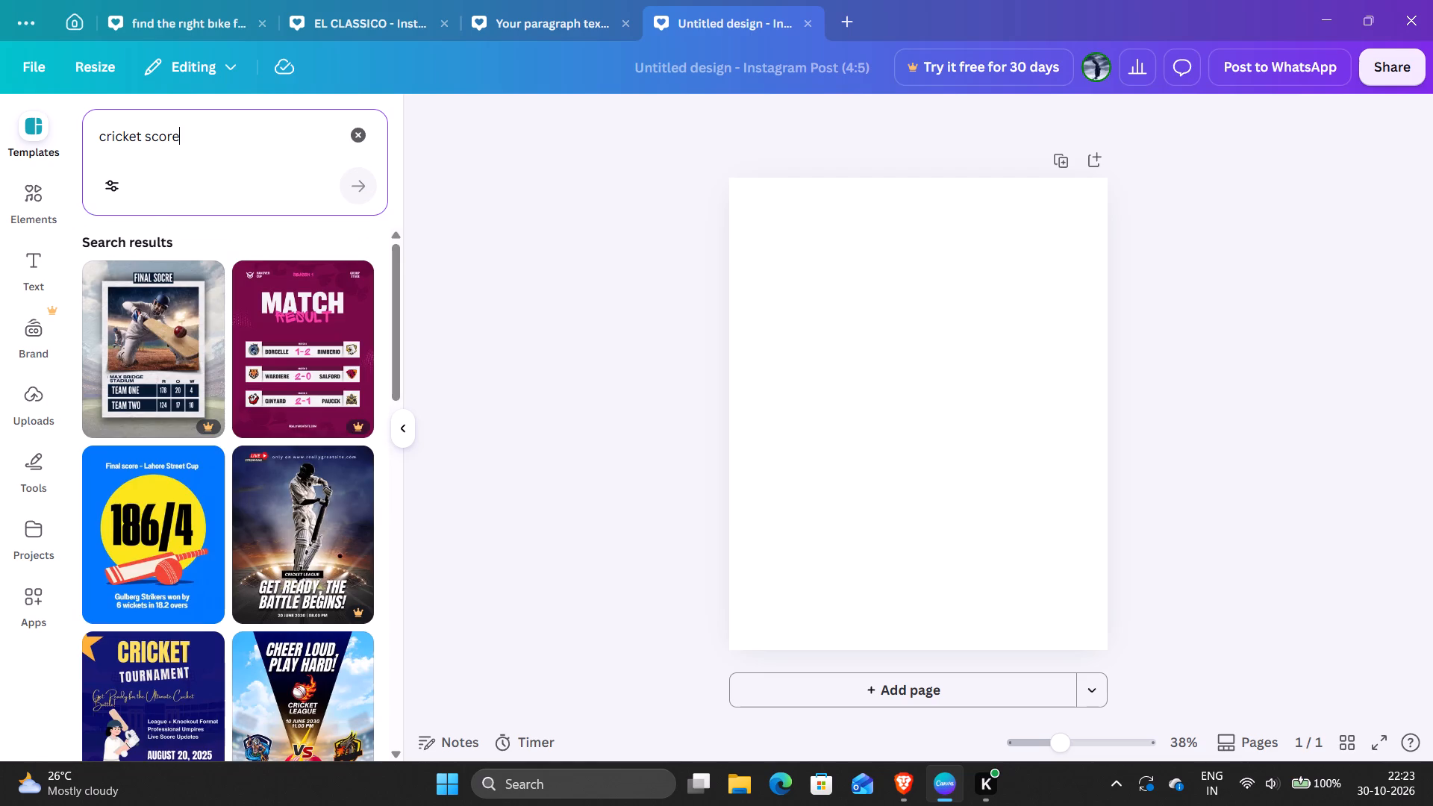
Apply the black and gold SCOREBOARD template with the ten-team list to the blank page.
scroll(240, 349, "down", 1)
scroll(236, 419, "down", 1)
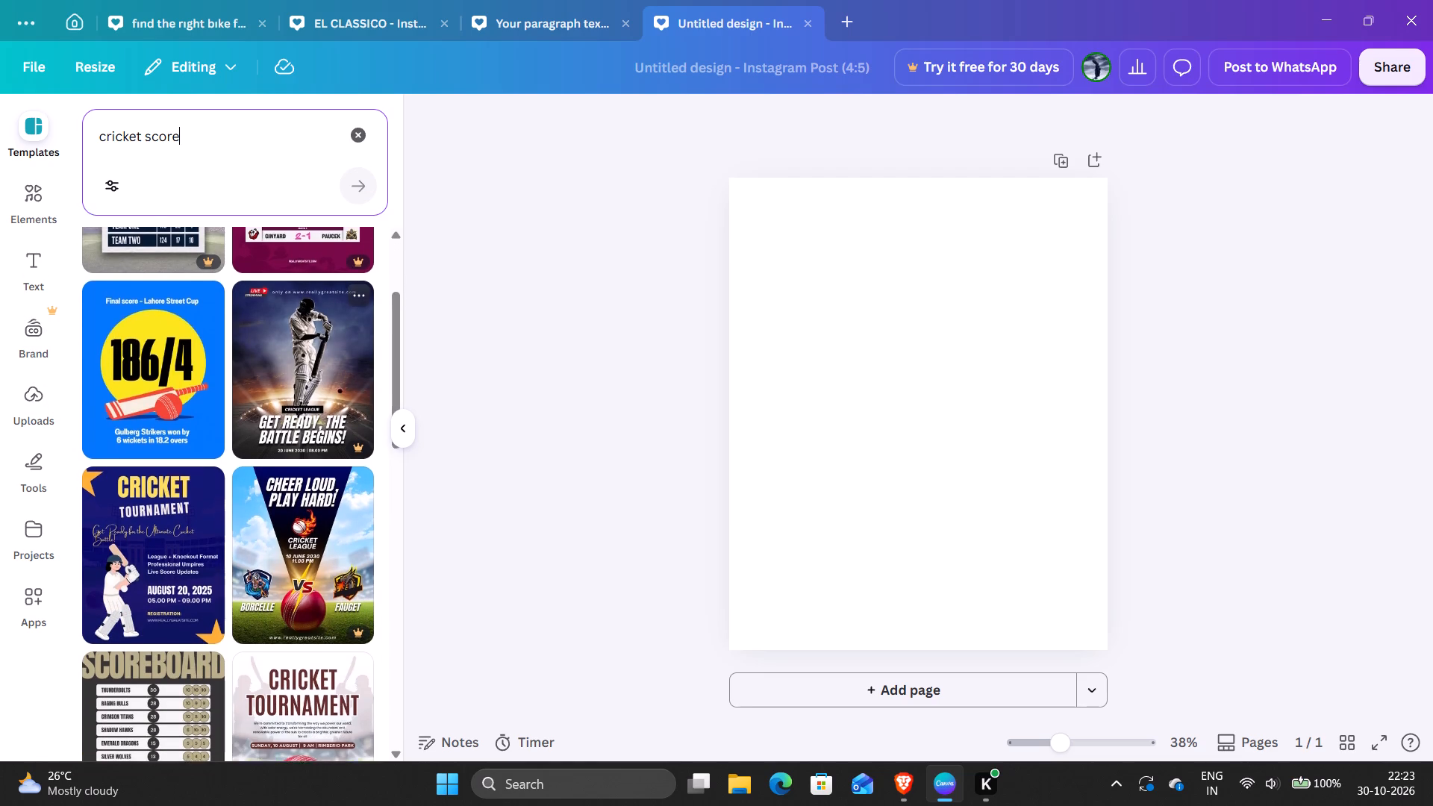
scroll(181, 407, "down", 1)
scroll(192, 470, "down", 1)
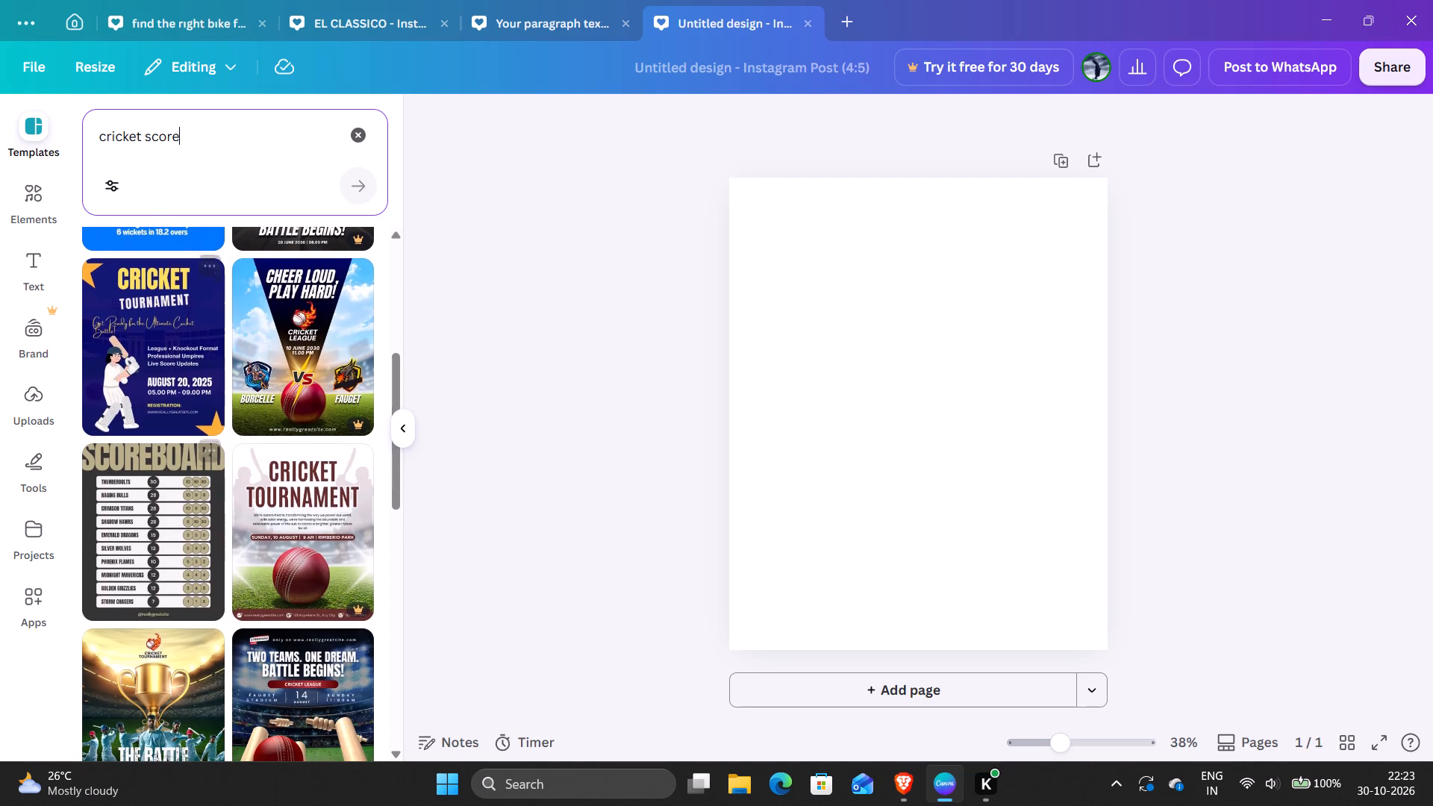
left_click(178, 548)
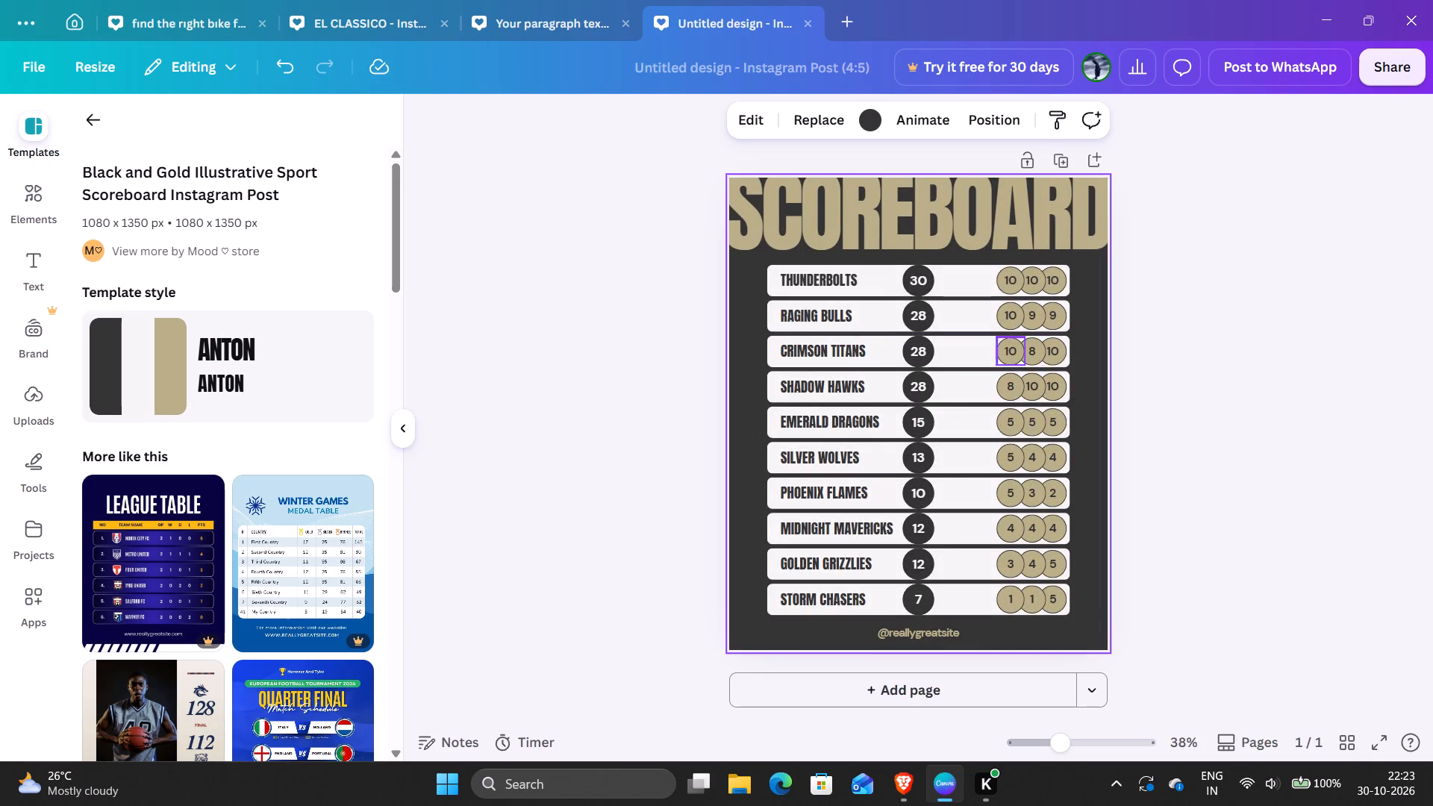
Select the scoreboard's dark background and search its colour options for "nav".
left_click(819, 359)
left_click(1264, 307)
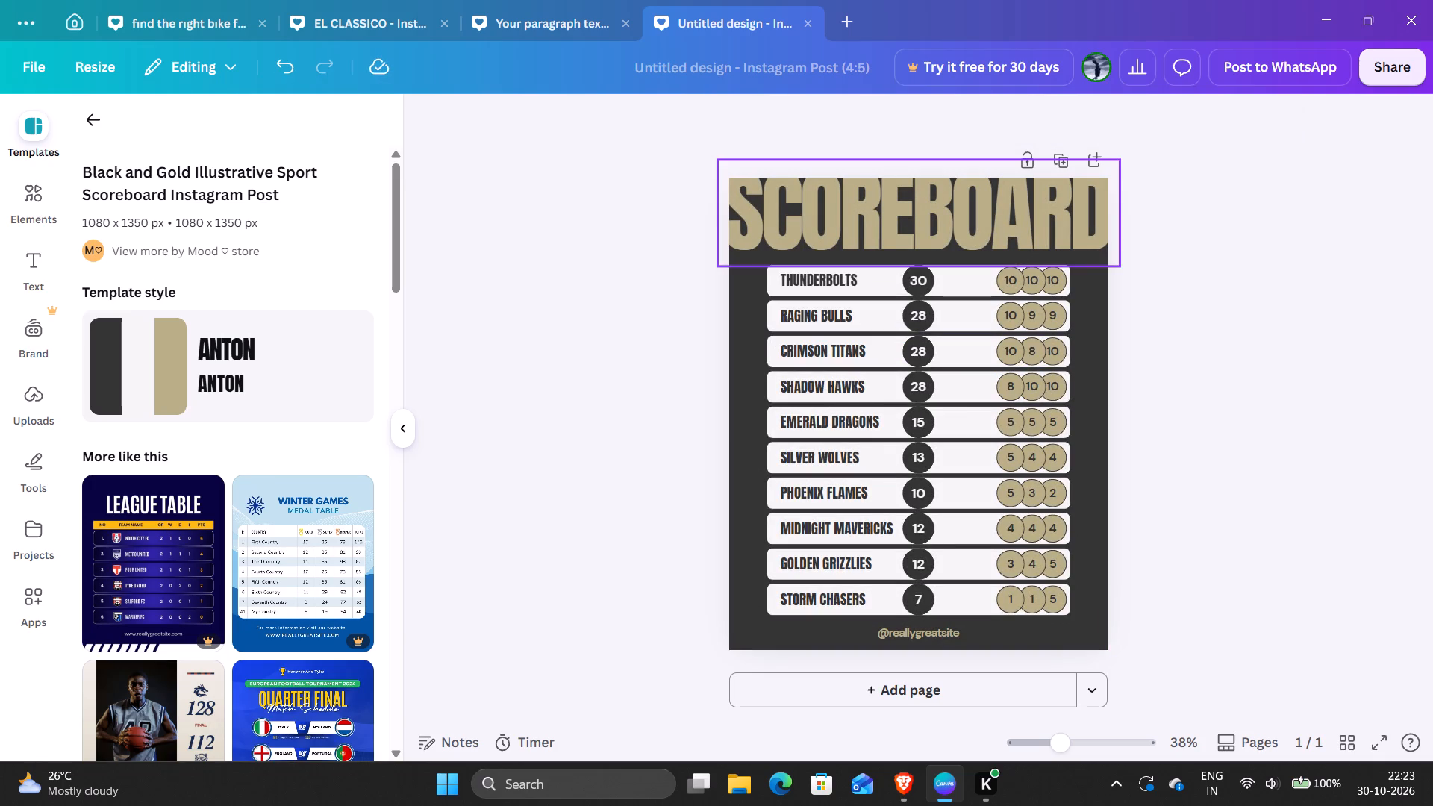
left_click(974, 233)
left_click(734, 371)
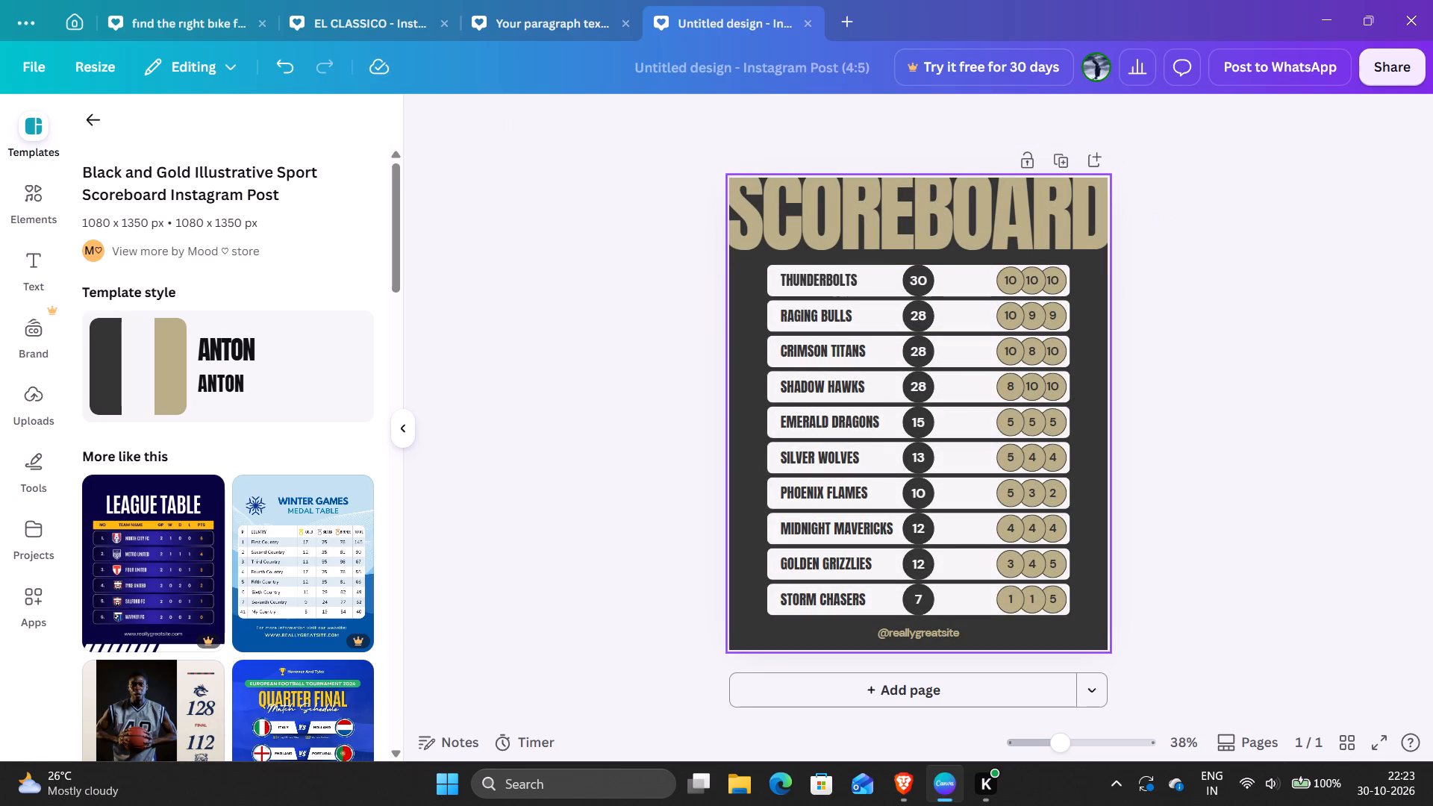
left_click(739, 372)
left_click(870, 130)
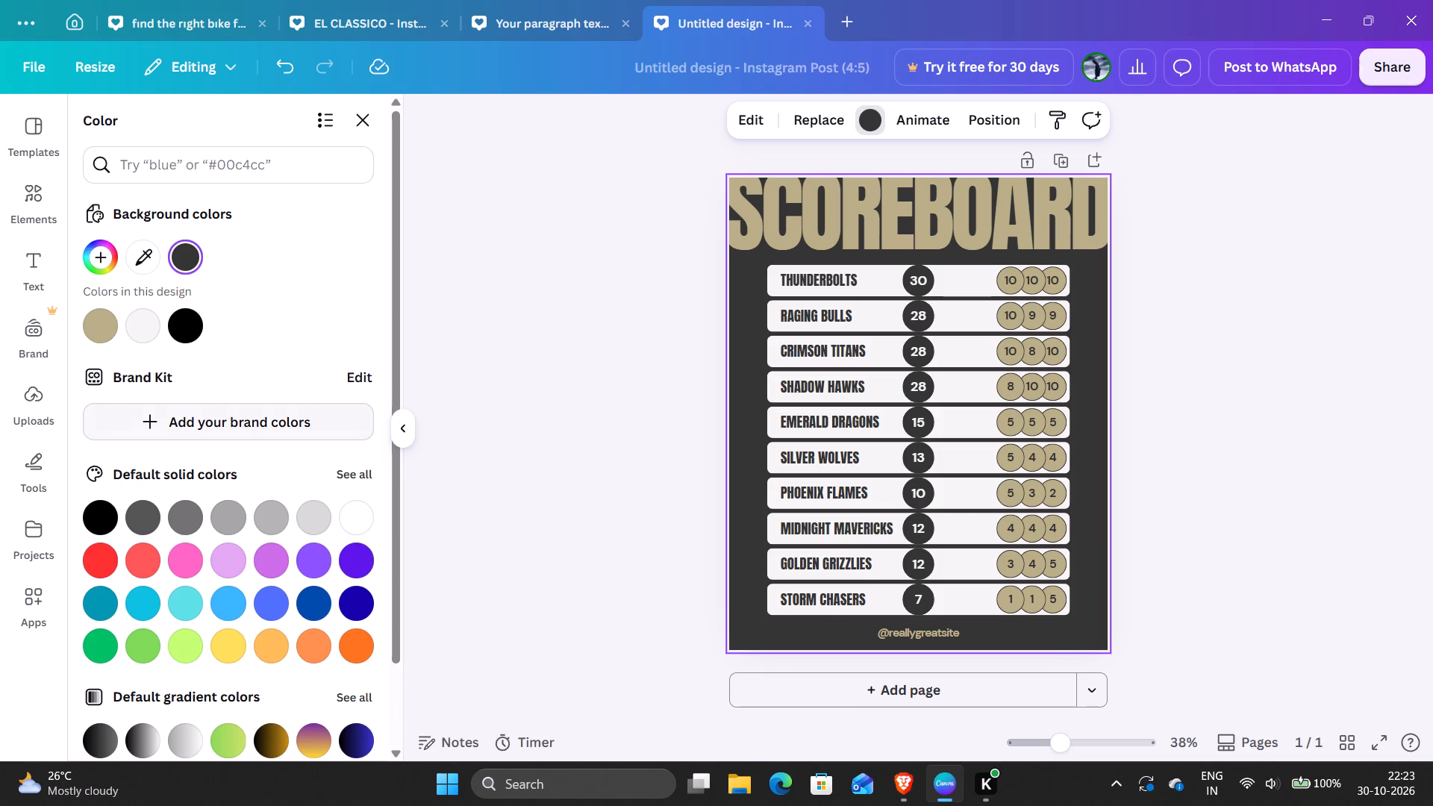
left_click(189, 166)
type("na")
left_click(189, 166)
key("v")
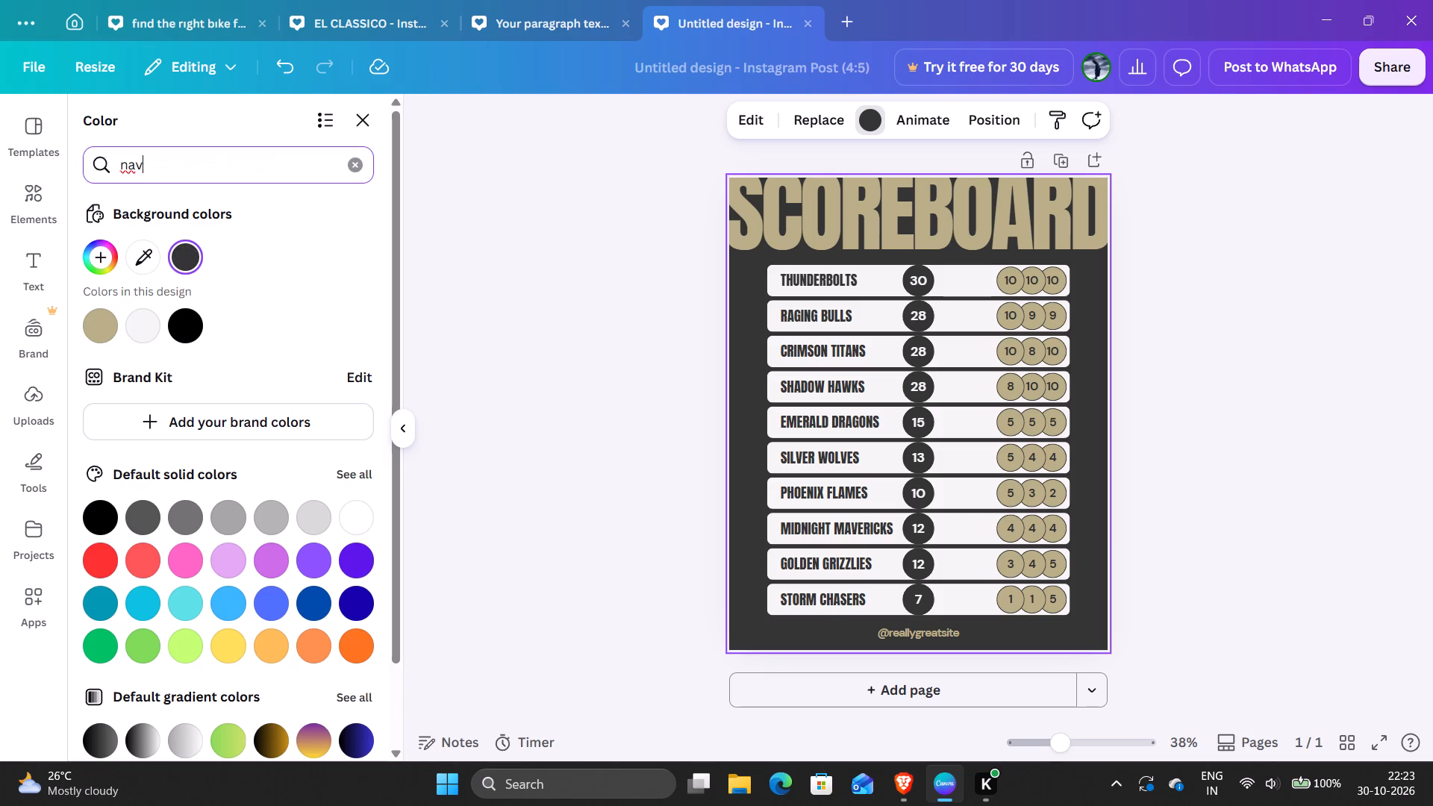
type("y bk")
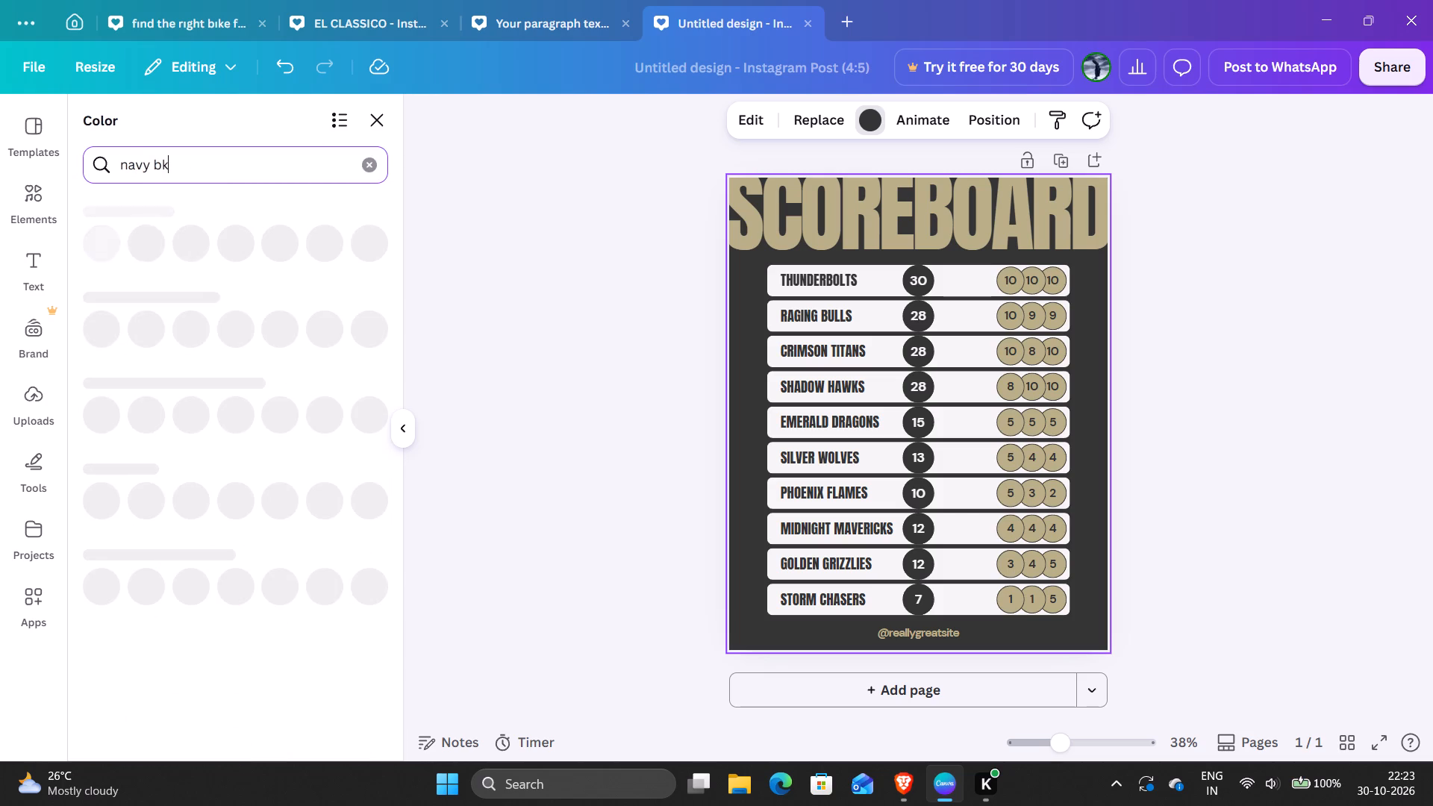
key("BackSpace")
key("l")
Replace the colour search with "blue" and set the page background to the medium blue from the default colours.
key("BackSpace")
key("BackSpace")
key("BackSpace")
key("BackSpace")
key("BackSpace")
key("BackSpace")
key("BackSpace")
key("BackSpace")
key("BackSpace")
key("BackSpace")
key("BackSpace")
key("BackSpace")
key("BackSpace")
key("BackSpace")
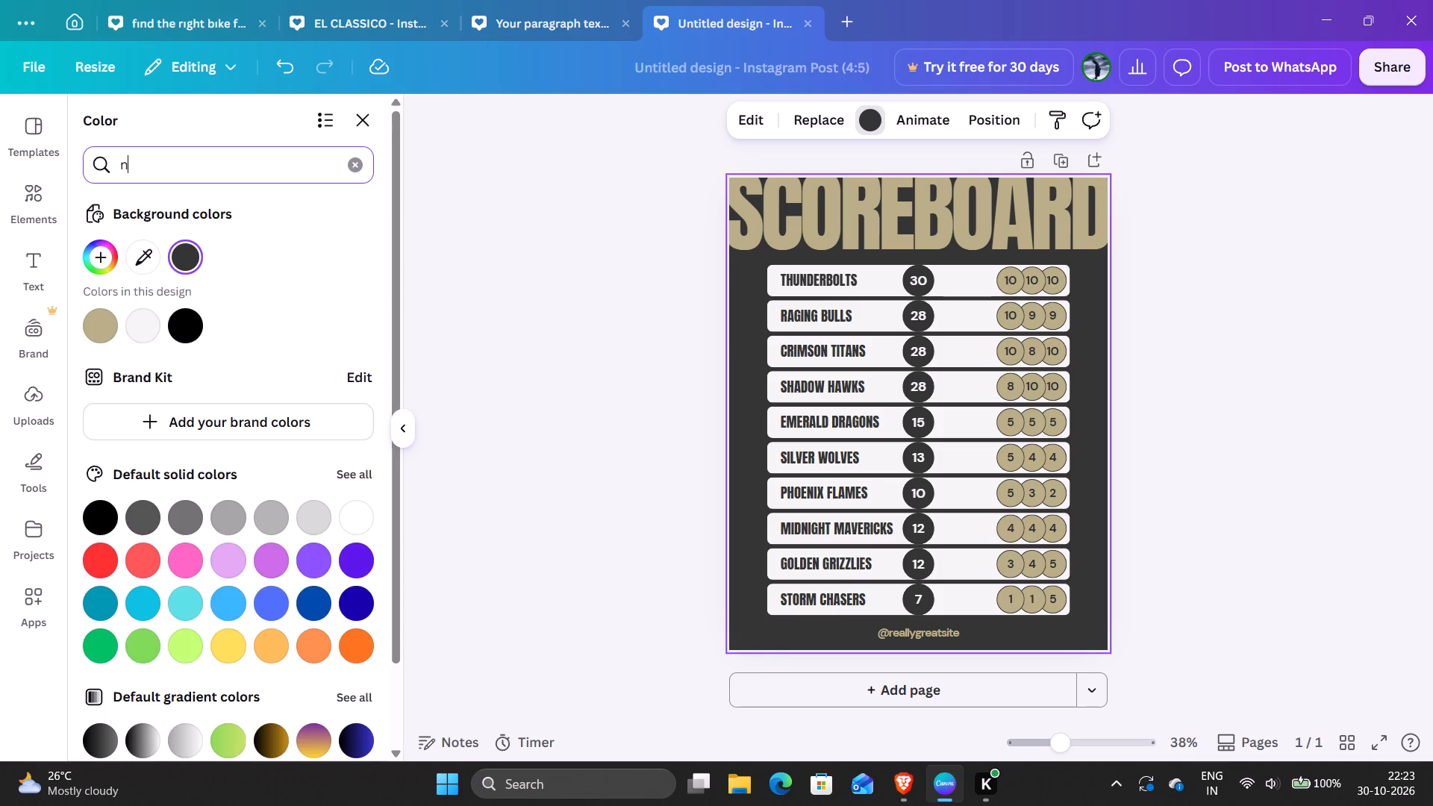
type("blue")
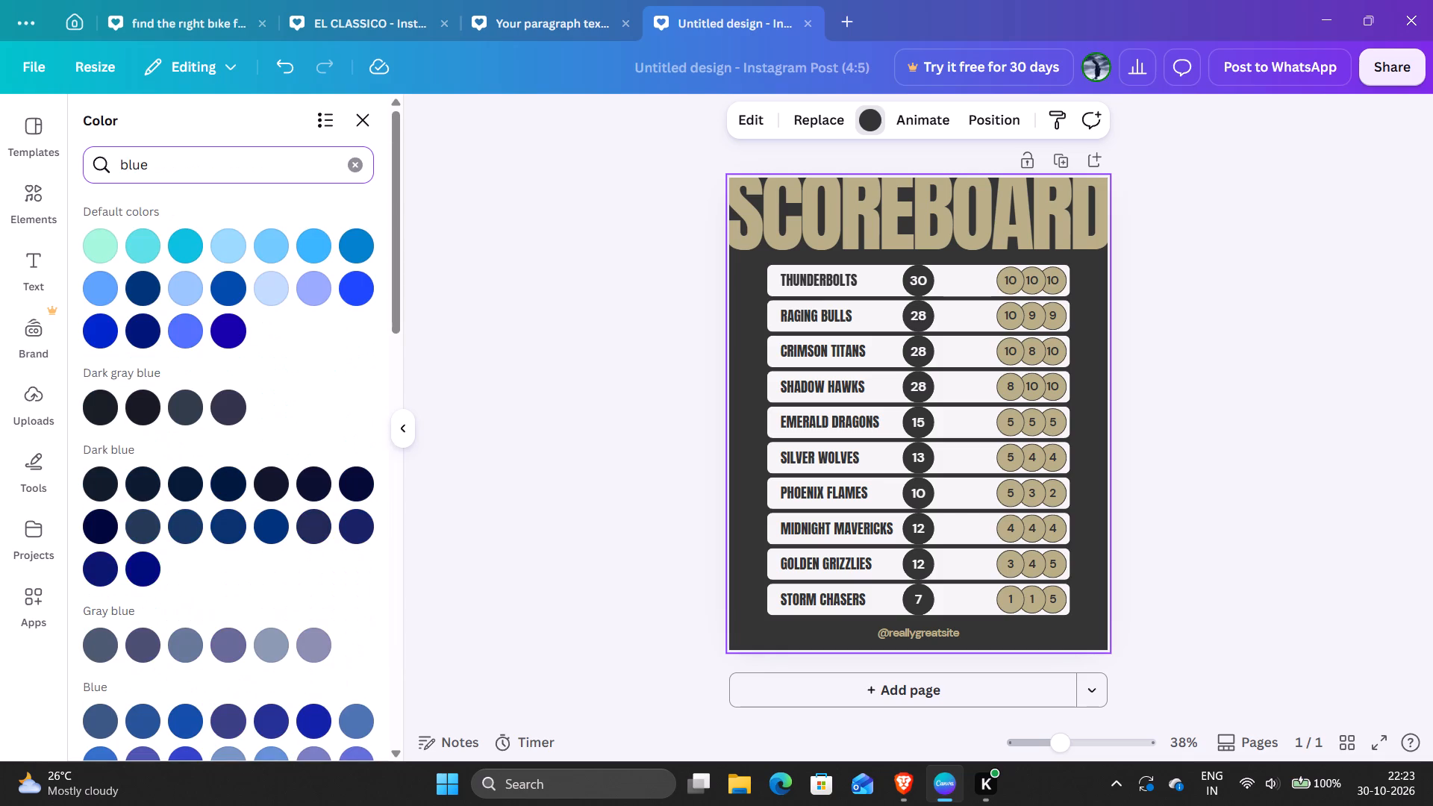
left_click(346, 239)
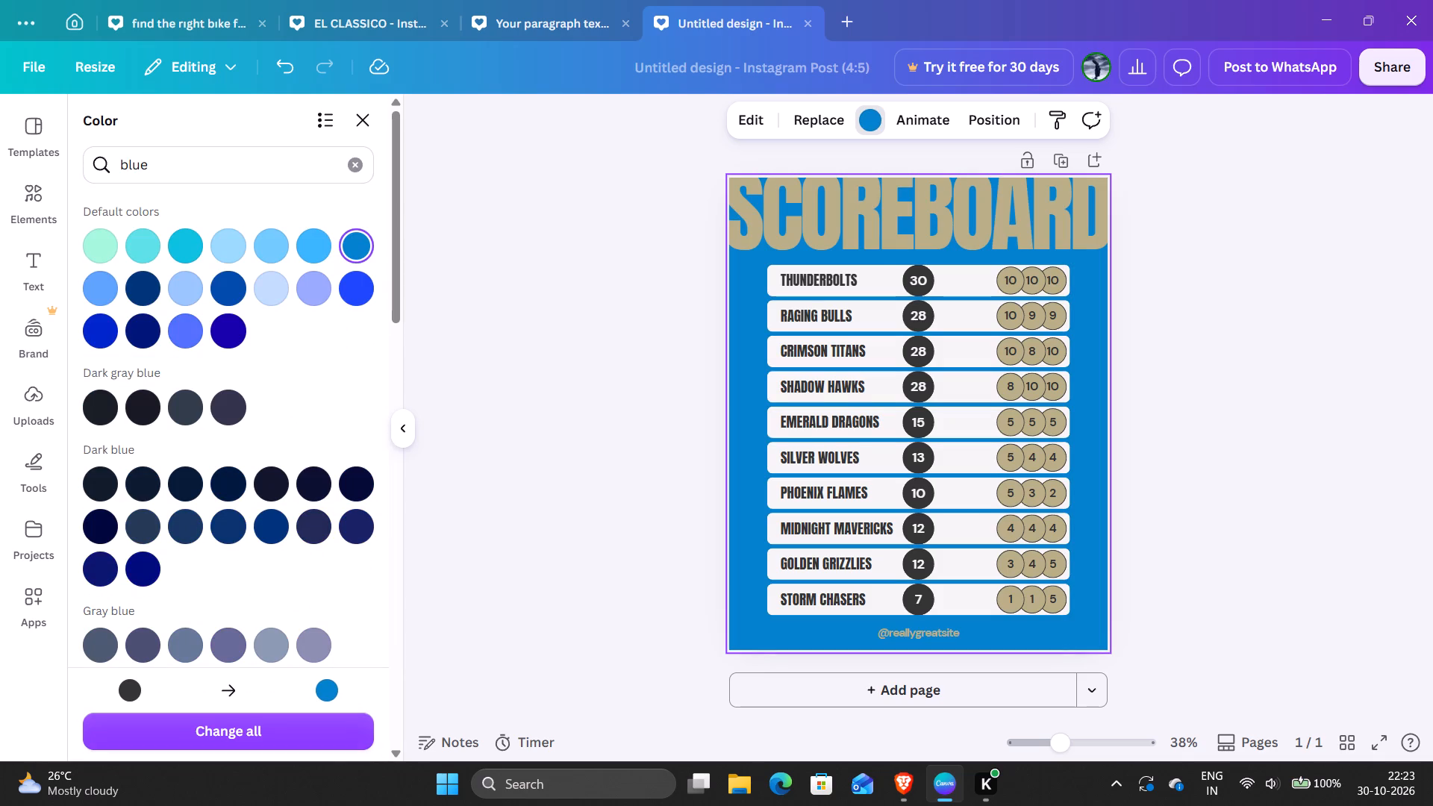
Change the SCOREBOARD title's text colour to black (#000000).
left_click(856, 225)
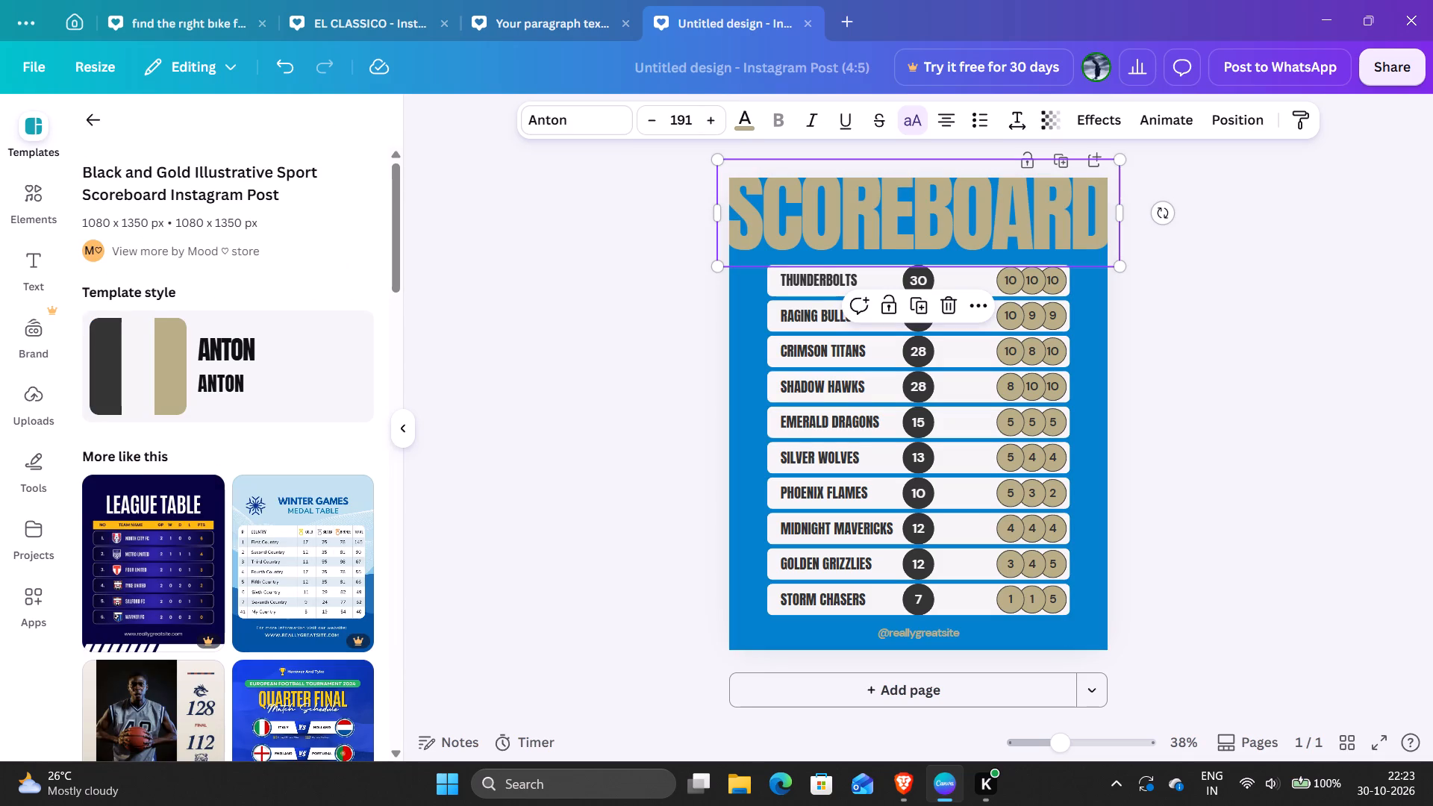
left_click(741, 128)
left_click(315, 244)
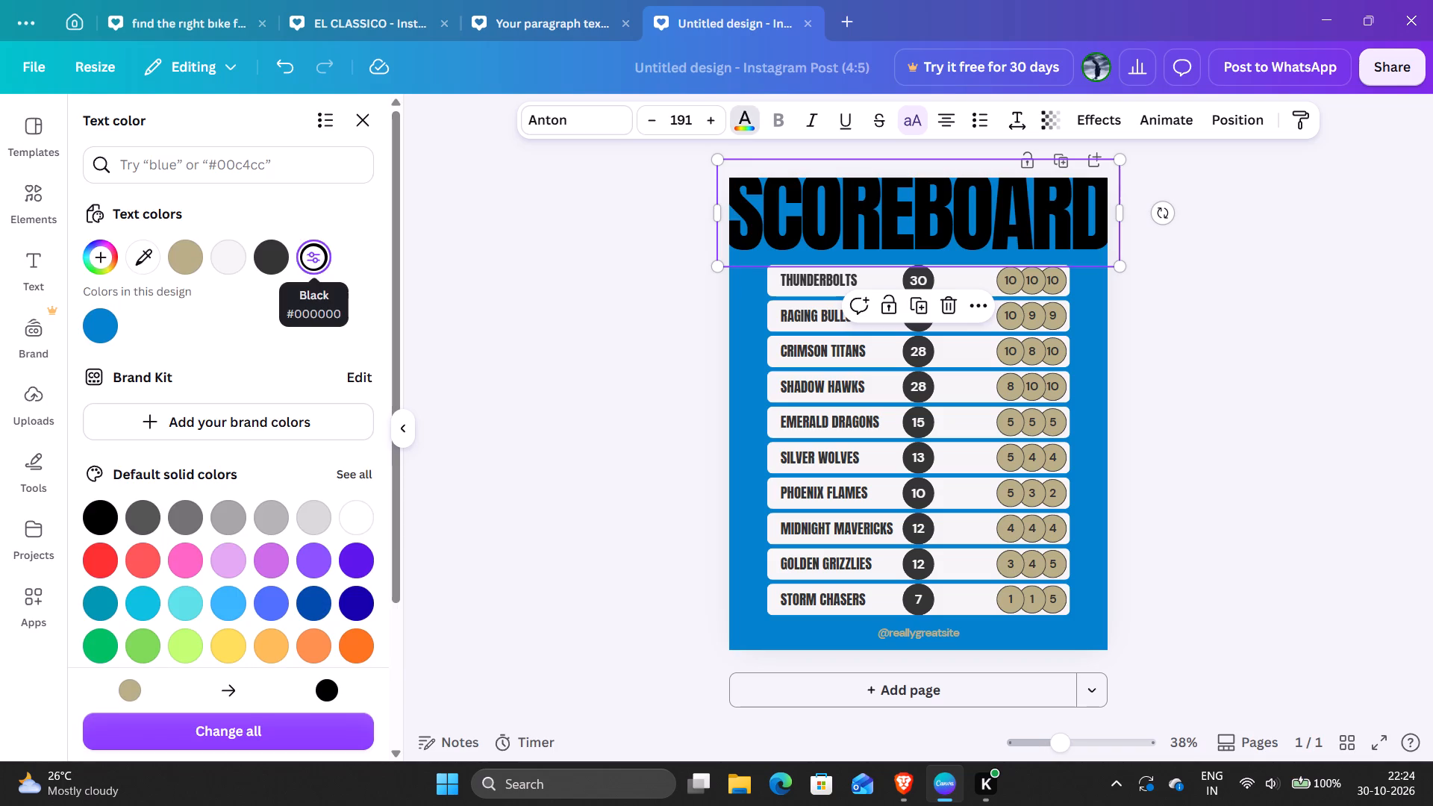
Recolour the three small score circles in the Thunderbolts row with the same medium blue as the background.
left_click(1010, 277)
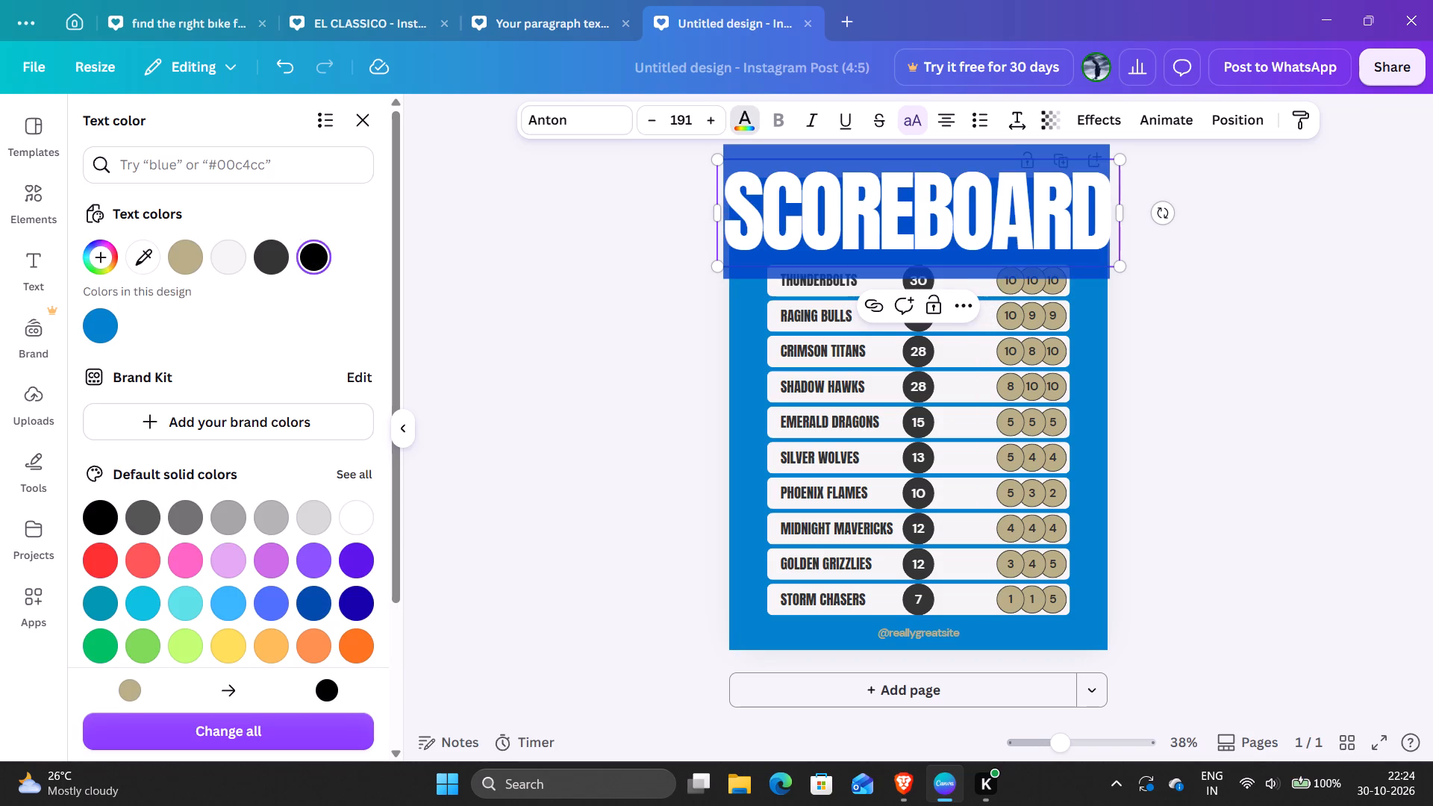
left_click(1014, 284)
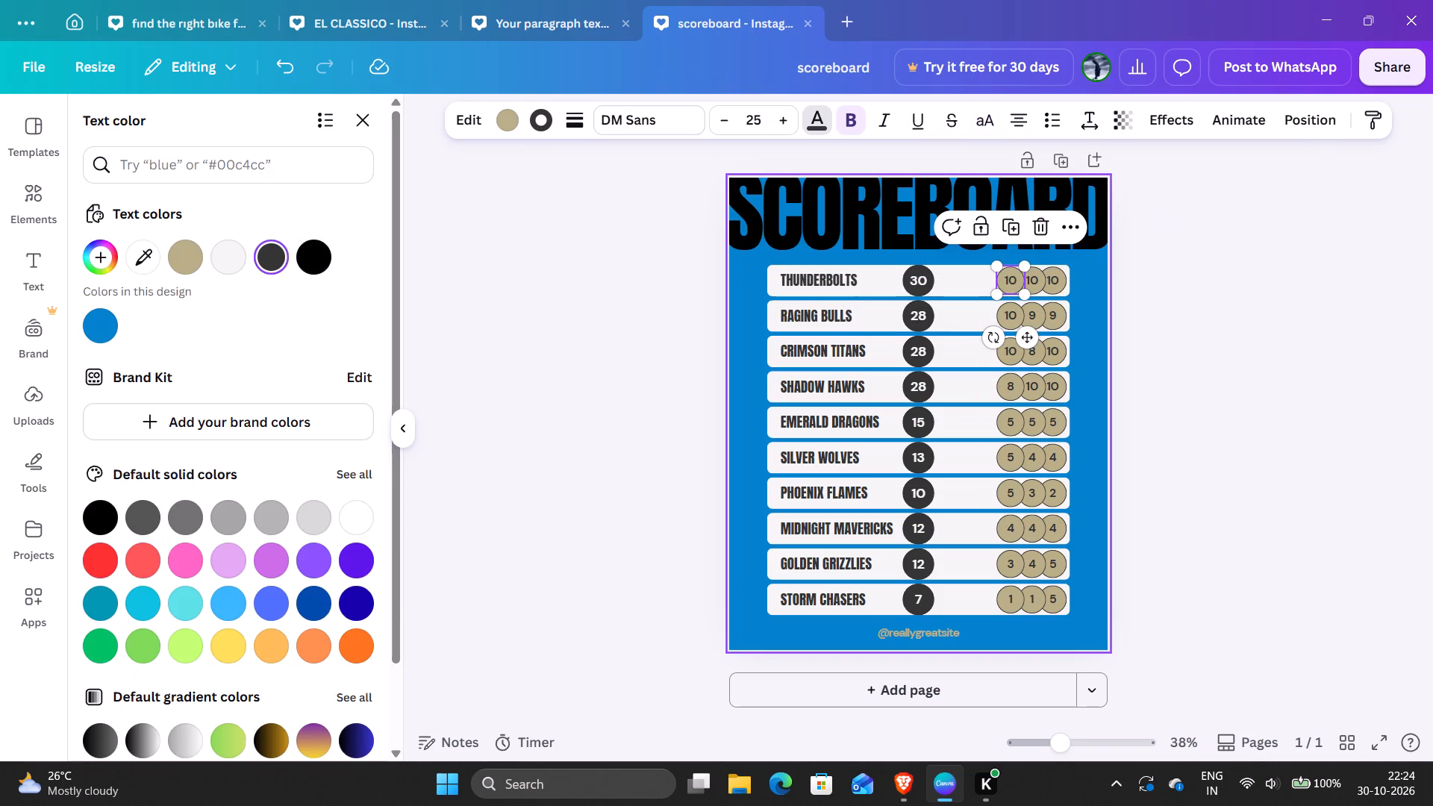
left_click(508, 124)
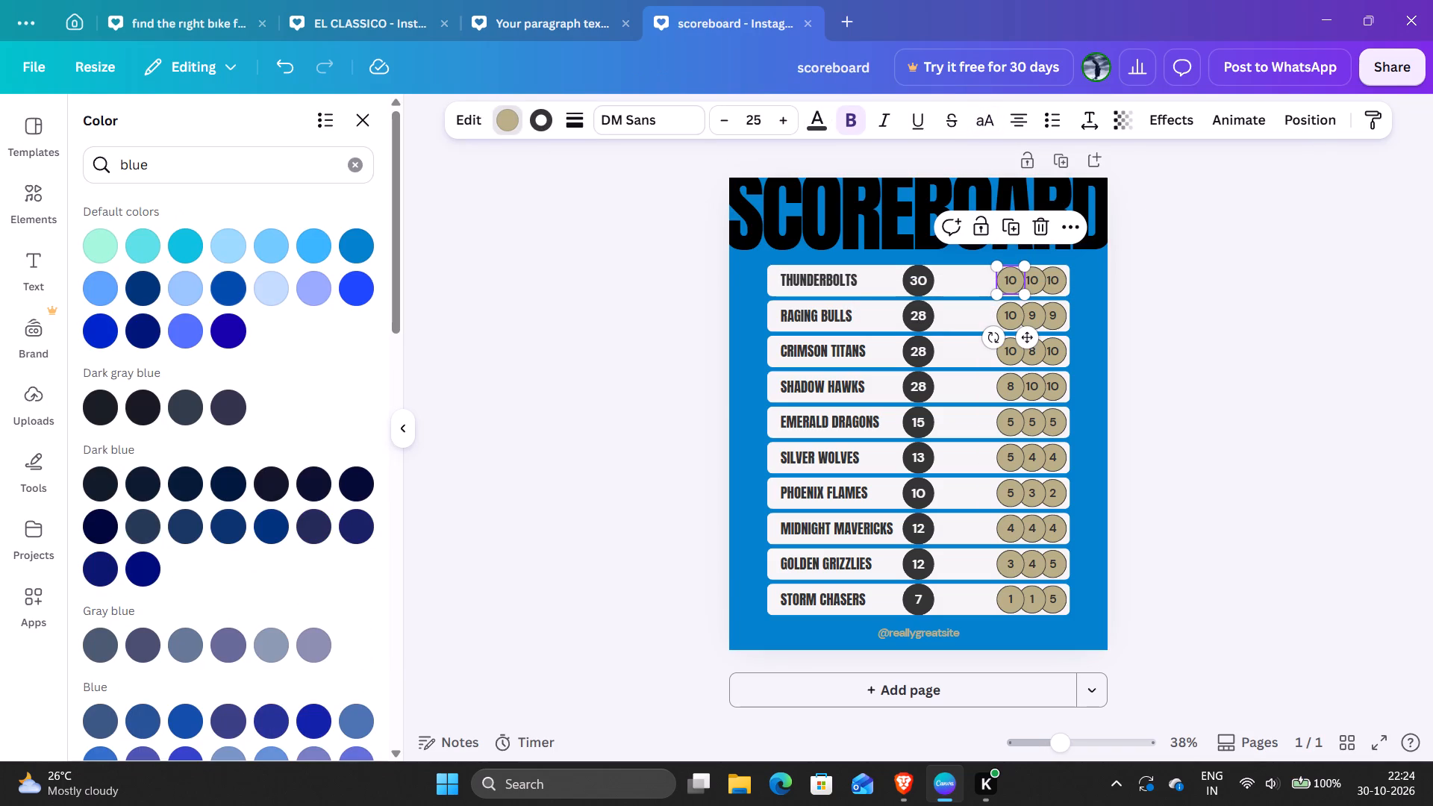
left_click(362, 251)
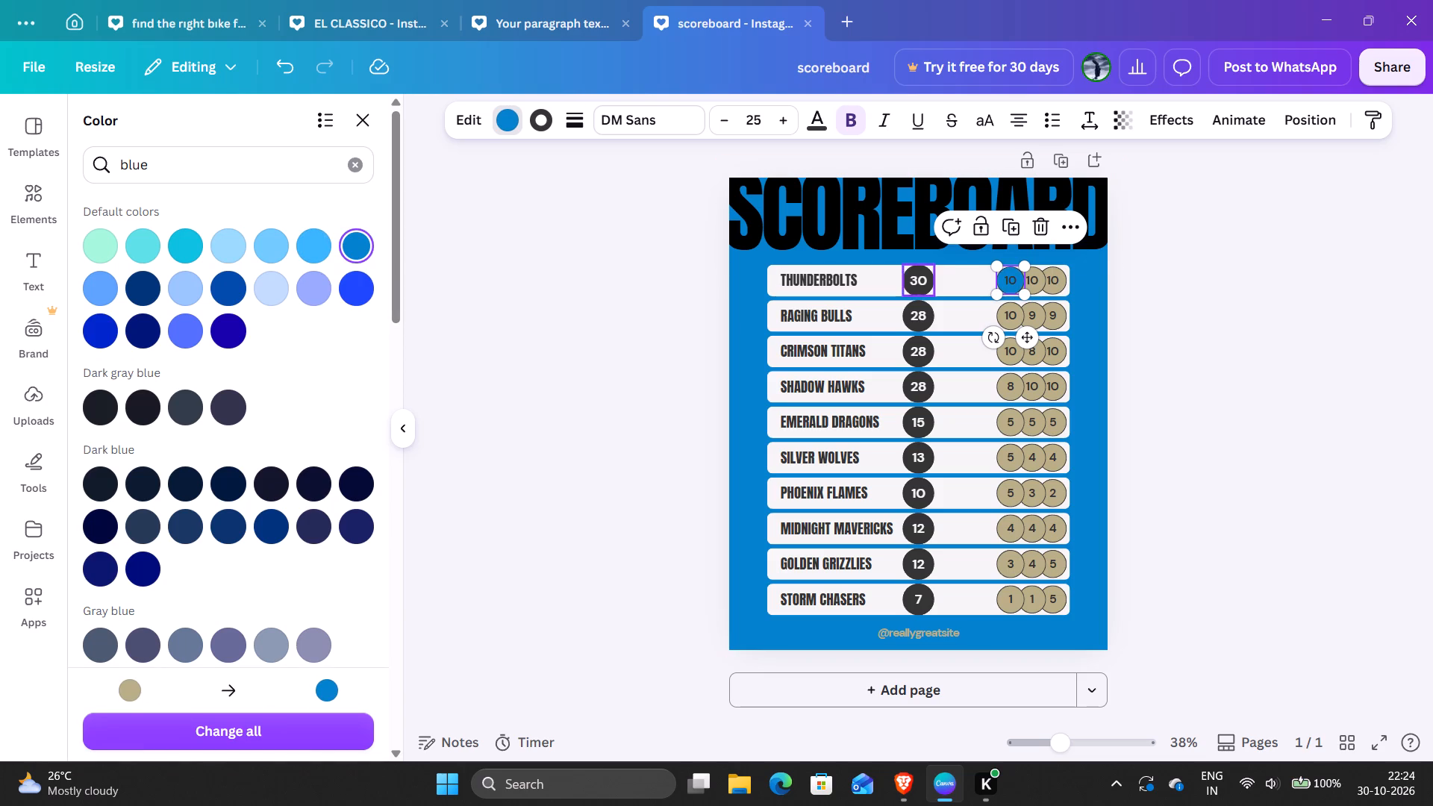
left_click(1037, 283)
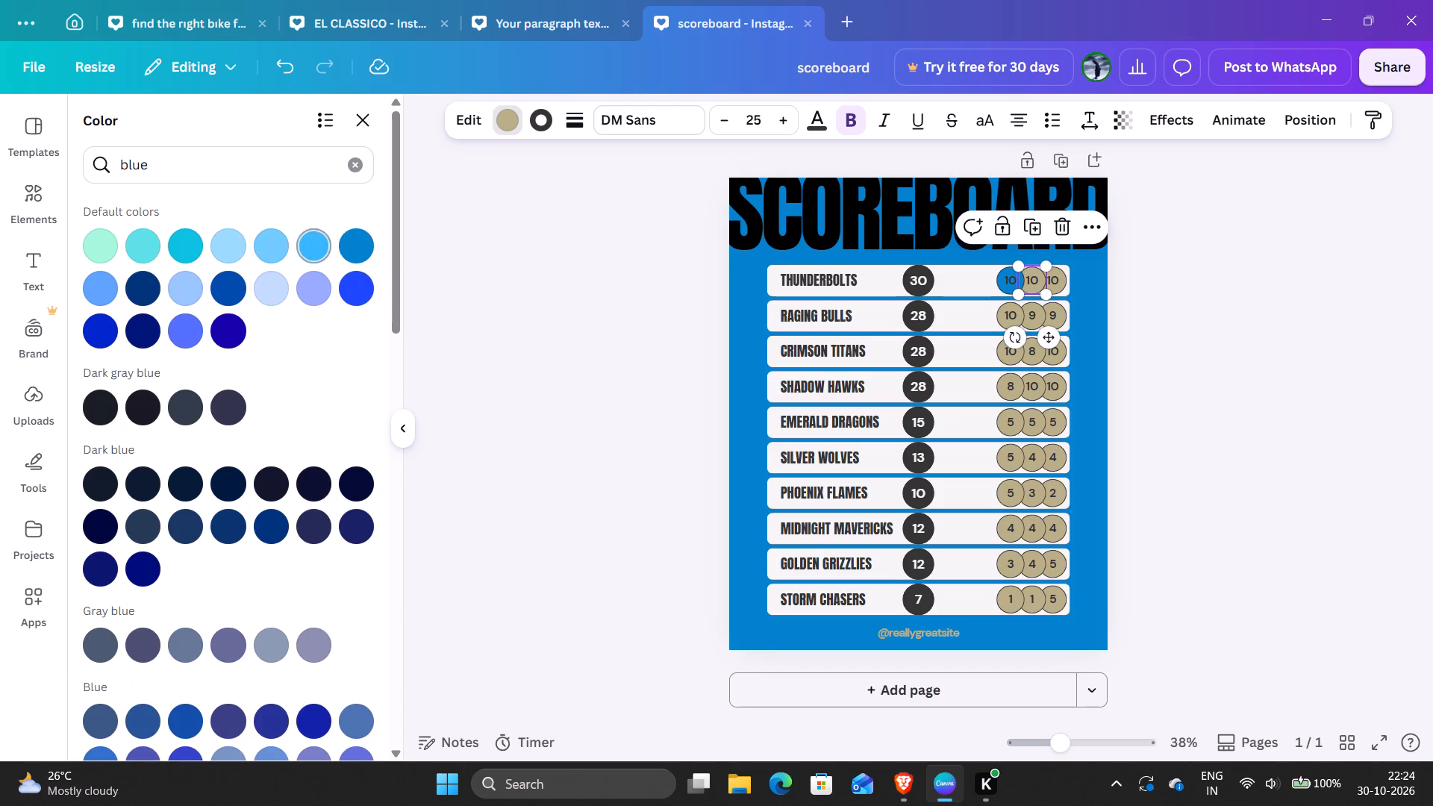
left_click(355, 249)
left_click(1057, 281)
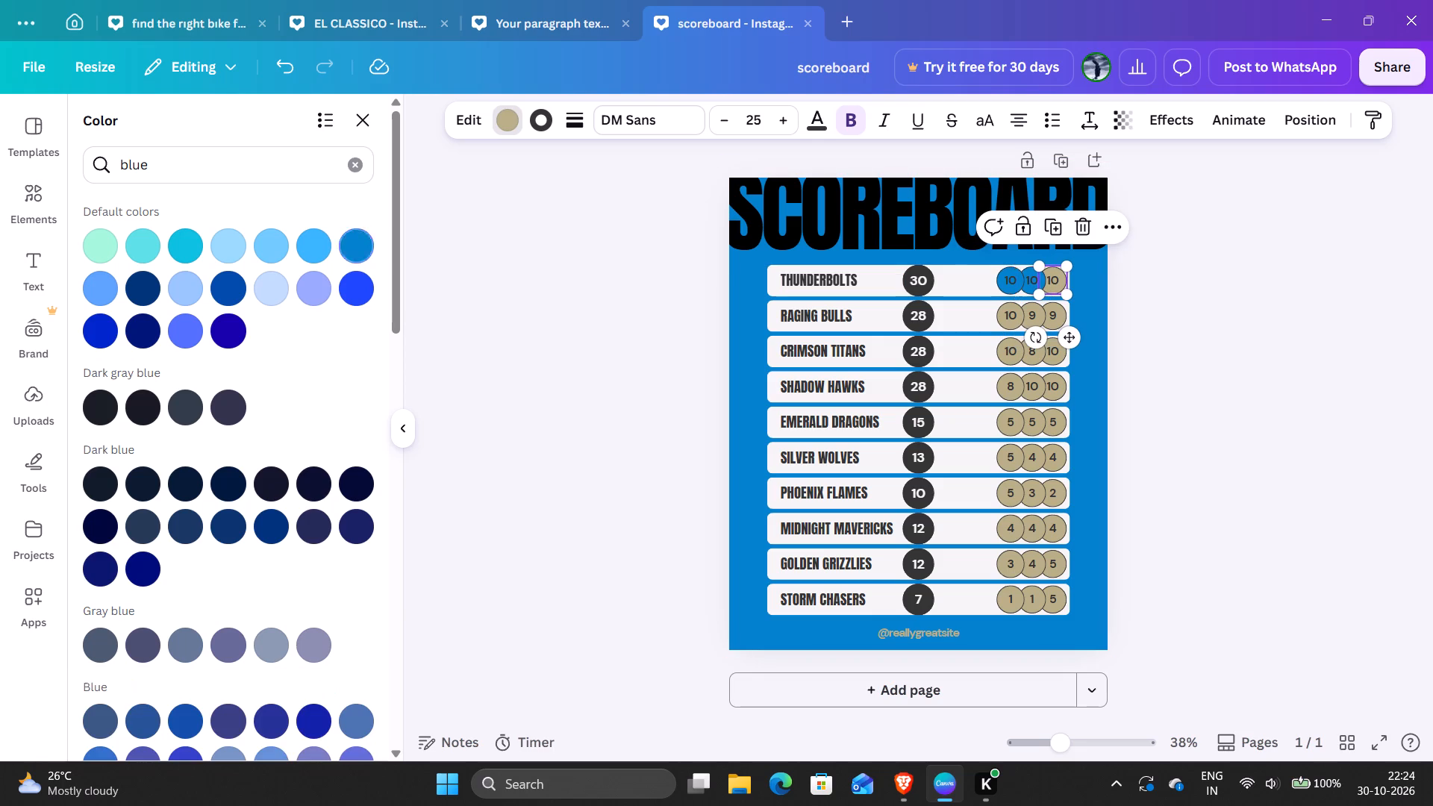
left_click(352, 251)
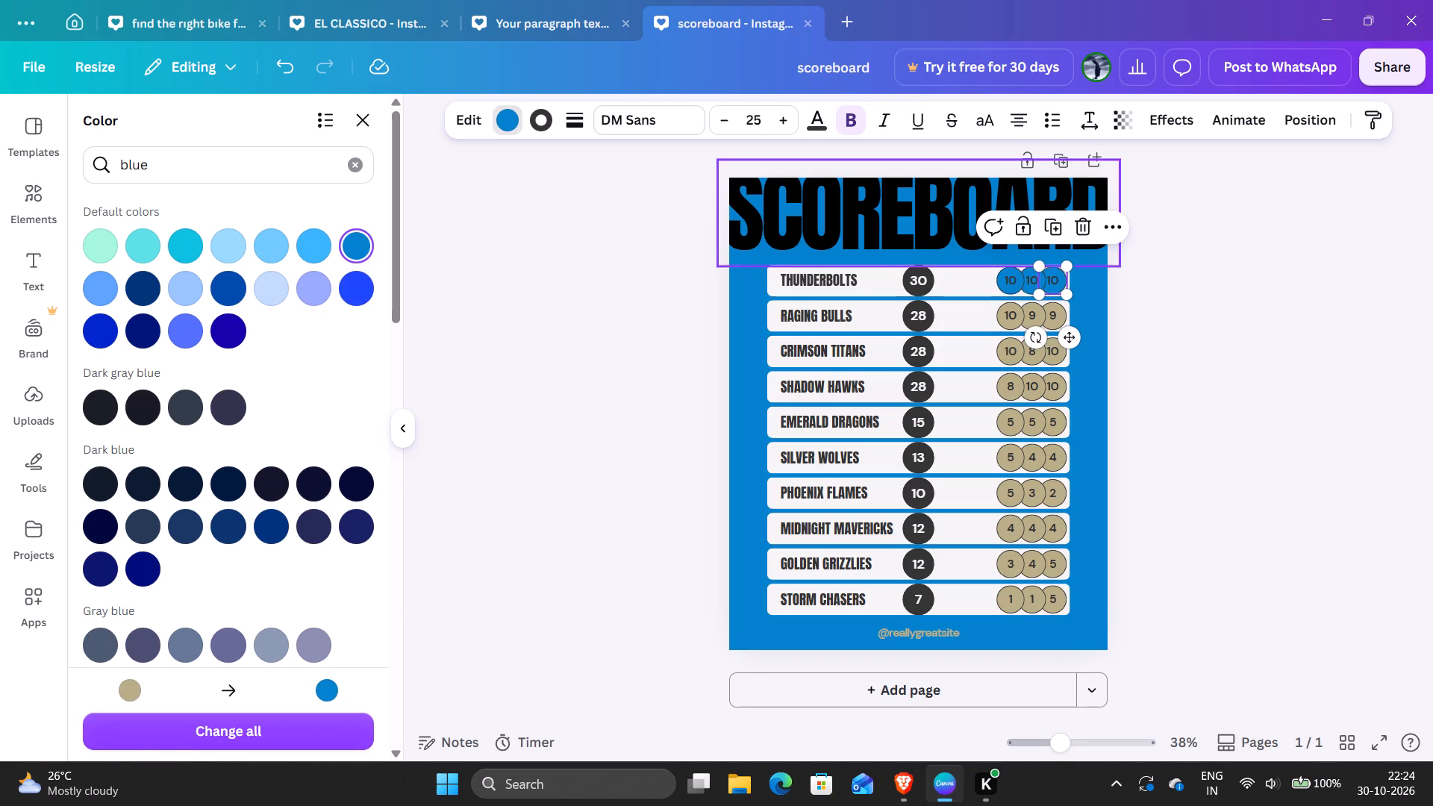
Recolour the three small score circles in the Raging Bulls row with the same medium blue.
double_click(1005, 312)
left_click(1006, 312)
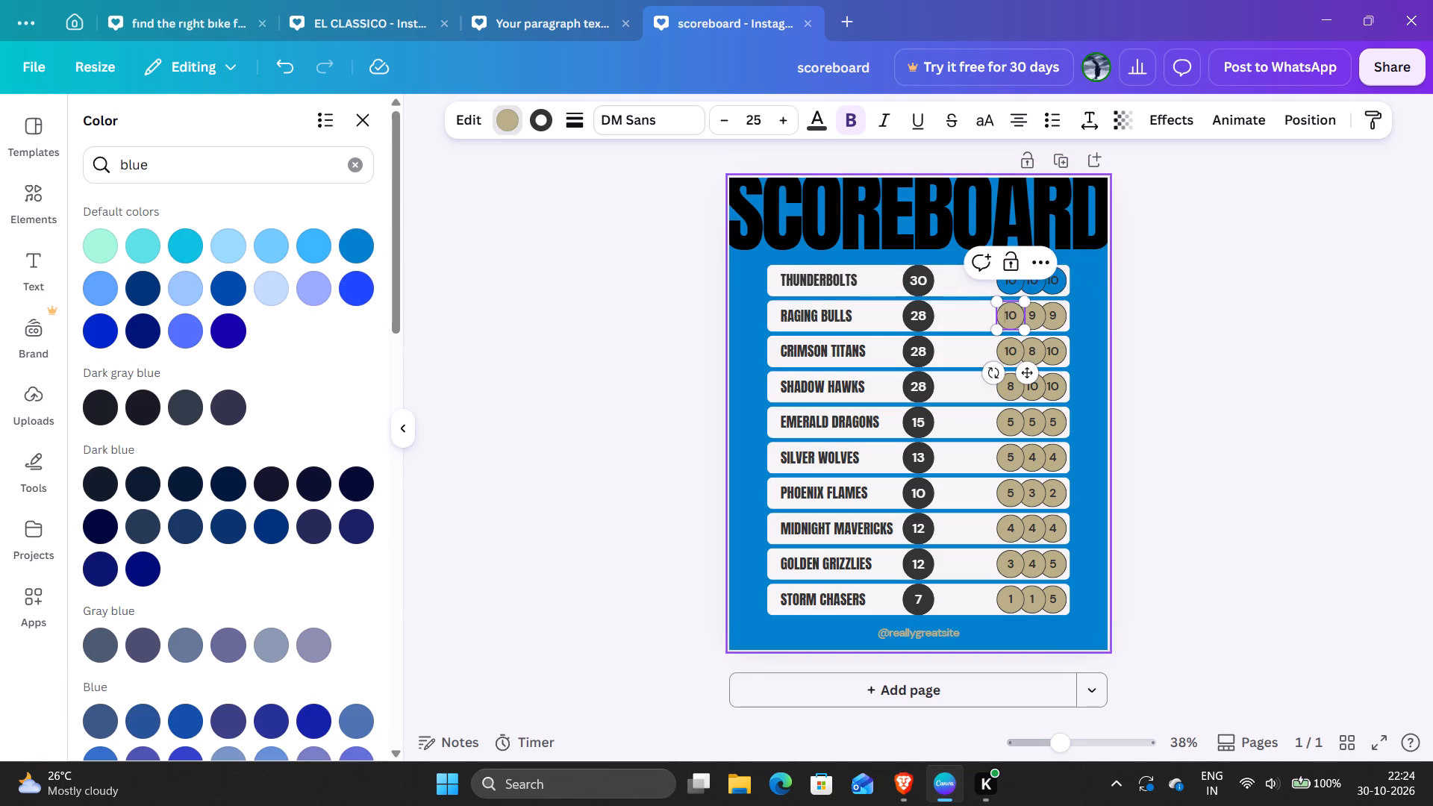
left_click(1048, 283)
left_click(1020, 308)
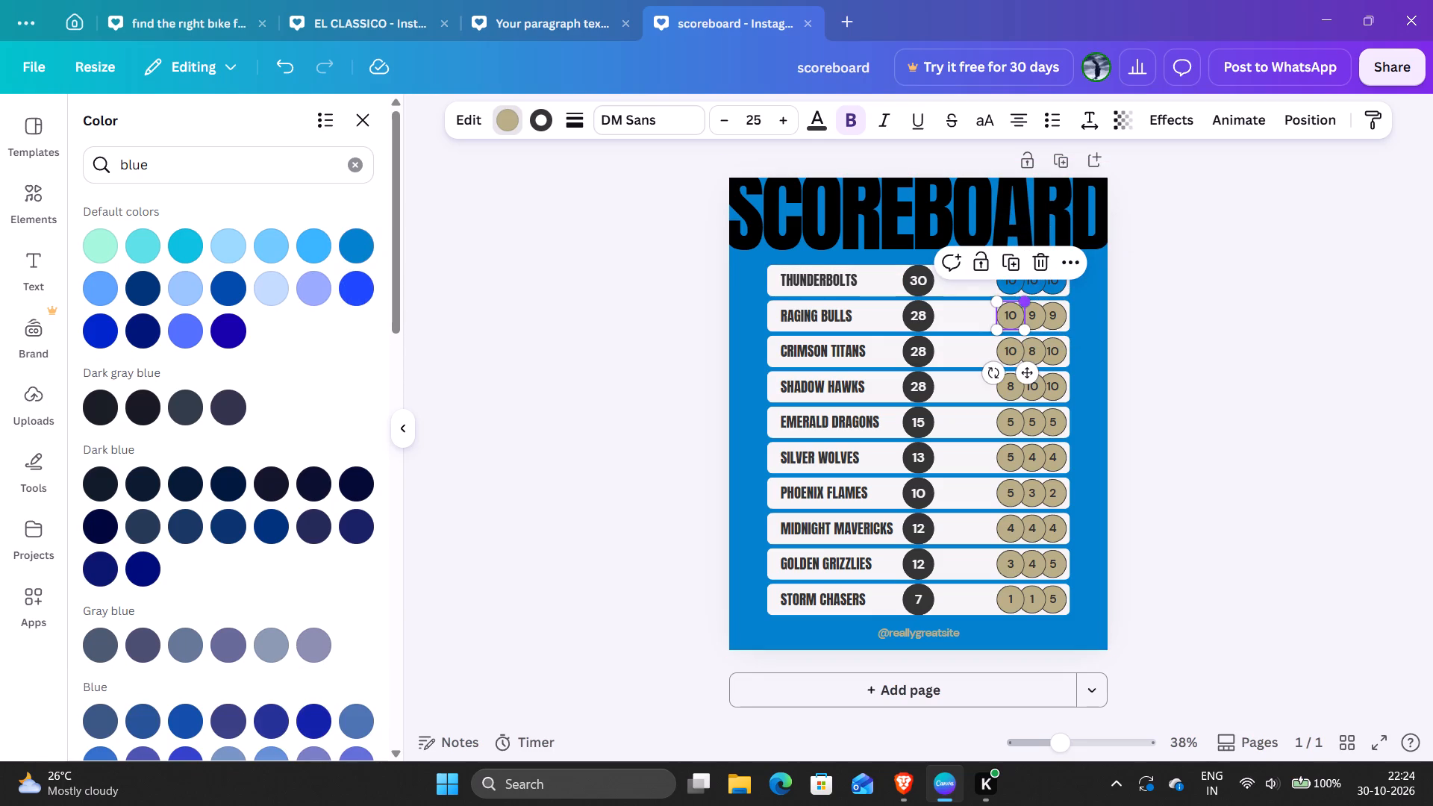
left_click(360, 245)
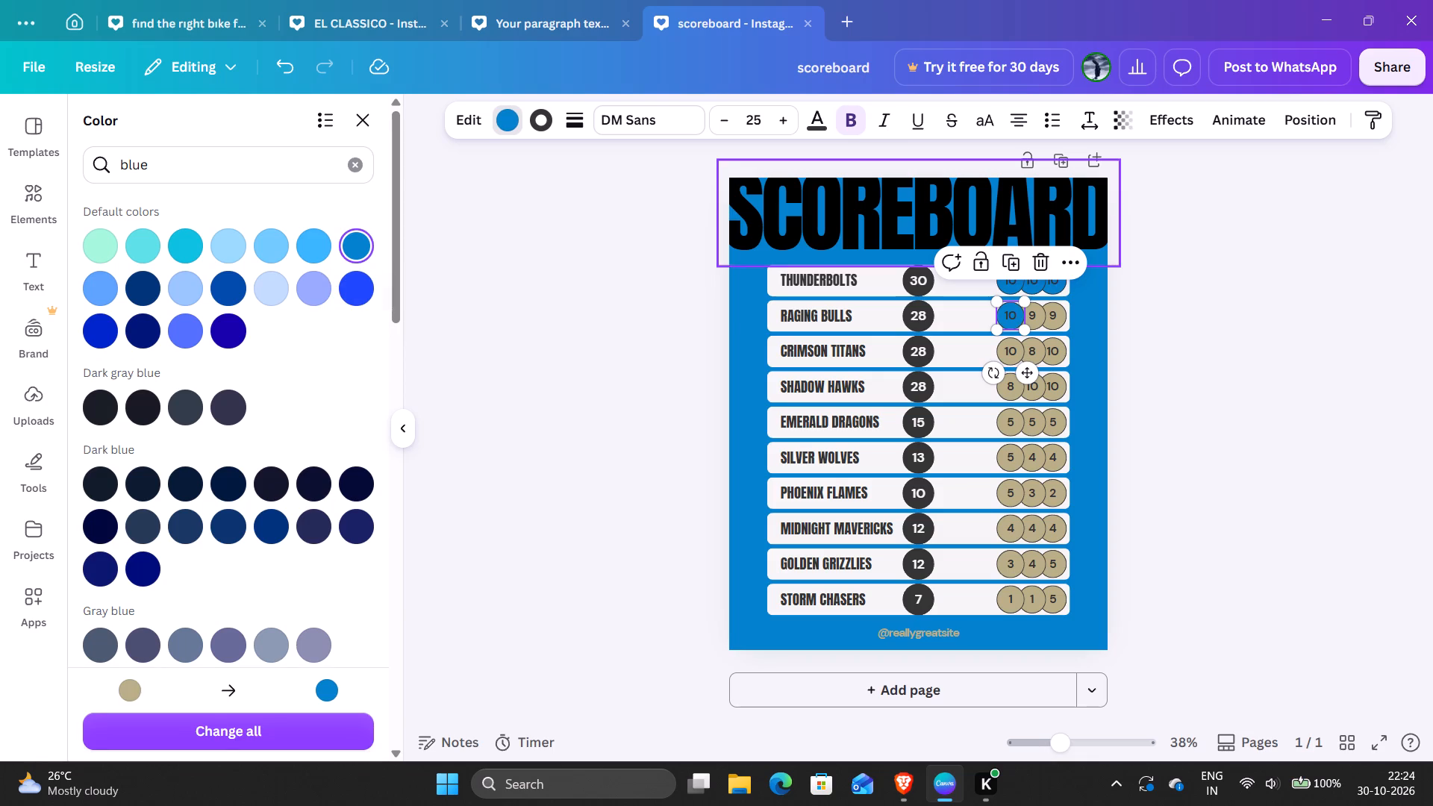
left_click(1038, 313)
left_click(370, 242)
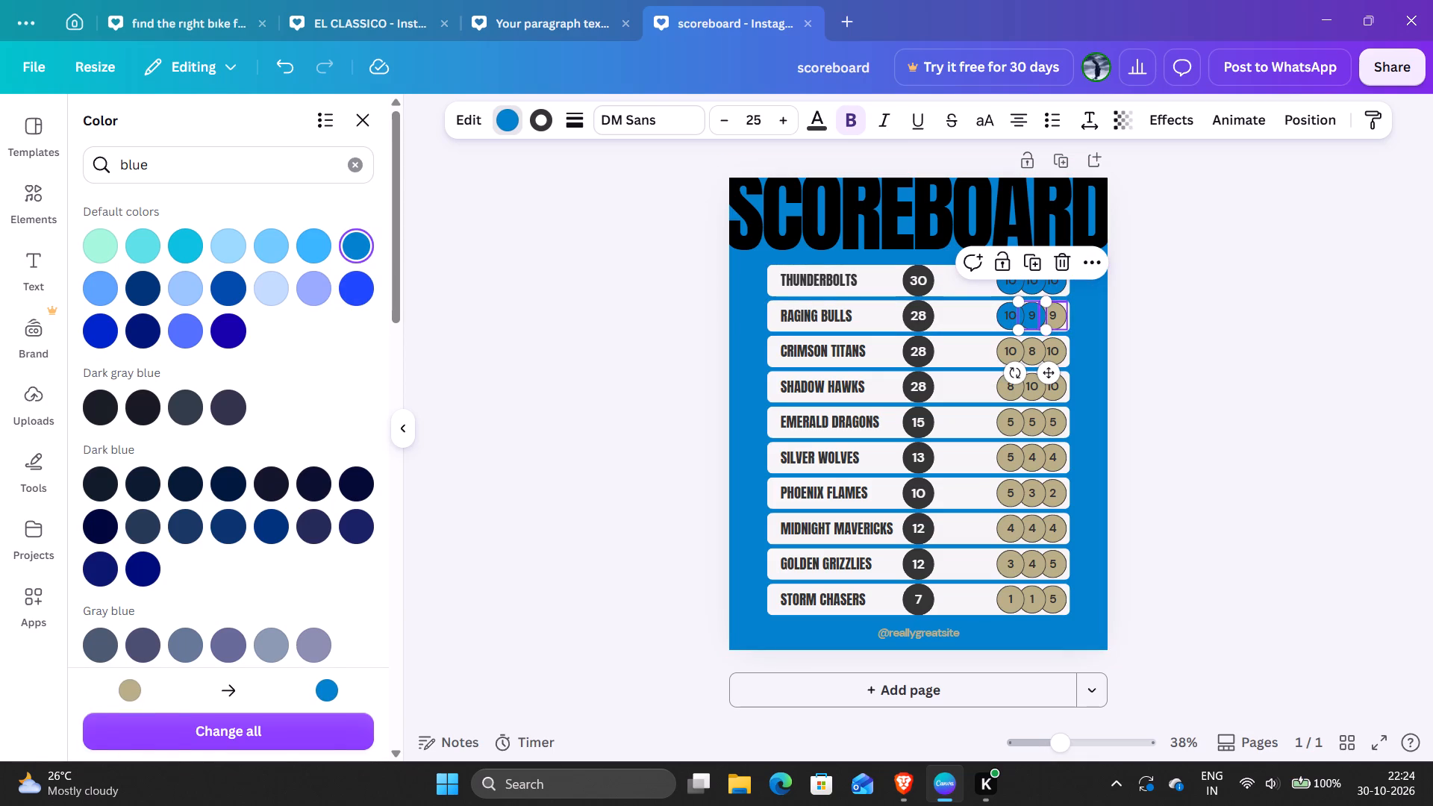
left_click(1065, 317)
left_click(360, 249)
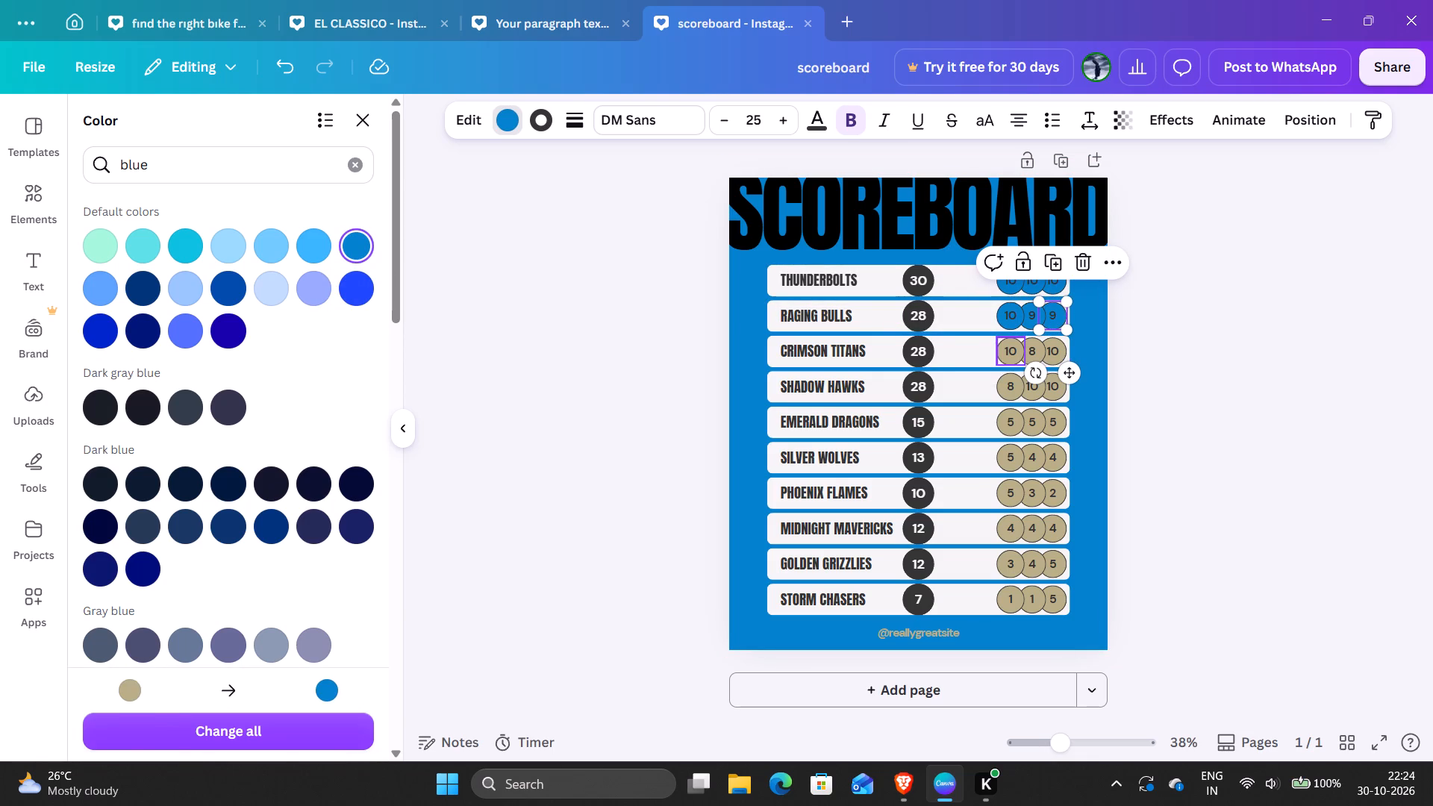
Recolour the first two small score circles in the Crimson Titans row with the same medium blue.
left_click(1011, 349)
left_click(347, 242)
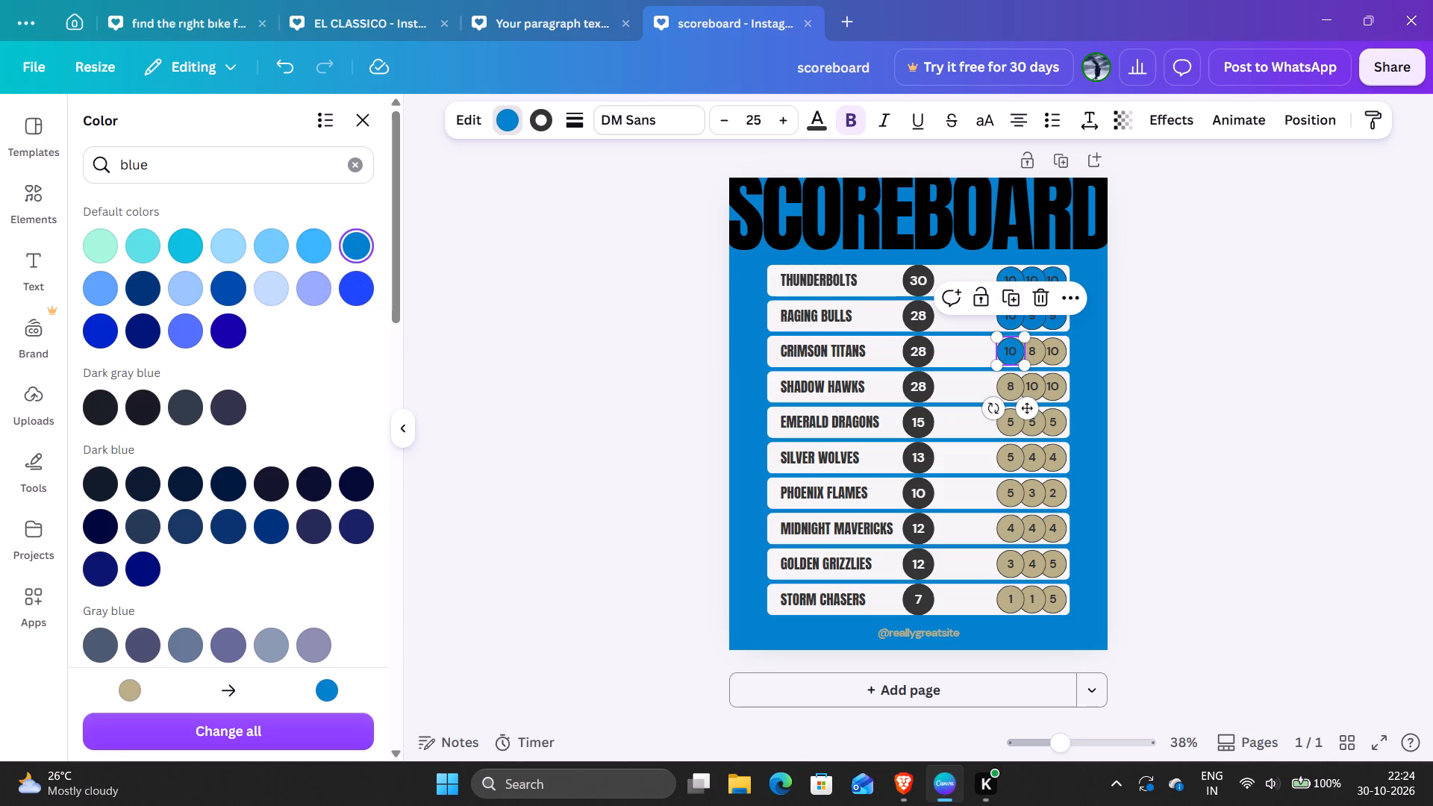
left_click(1039, 357)
left_click(363, 236)
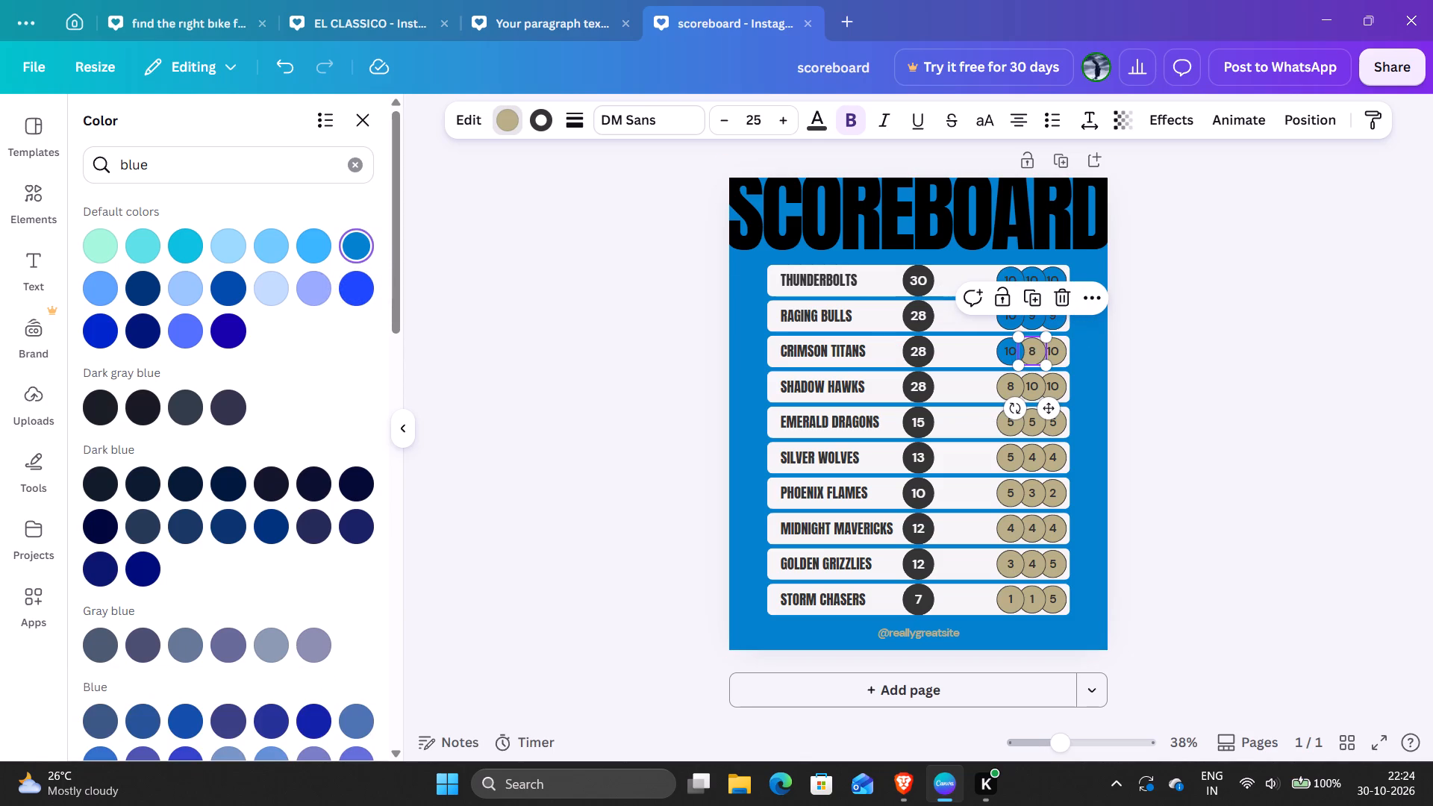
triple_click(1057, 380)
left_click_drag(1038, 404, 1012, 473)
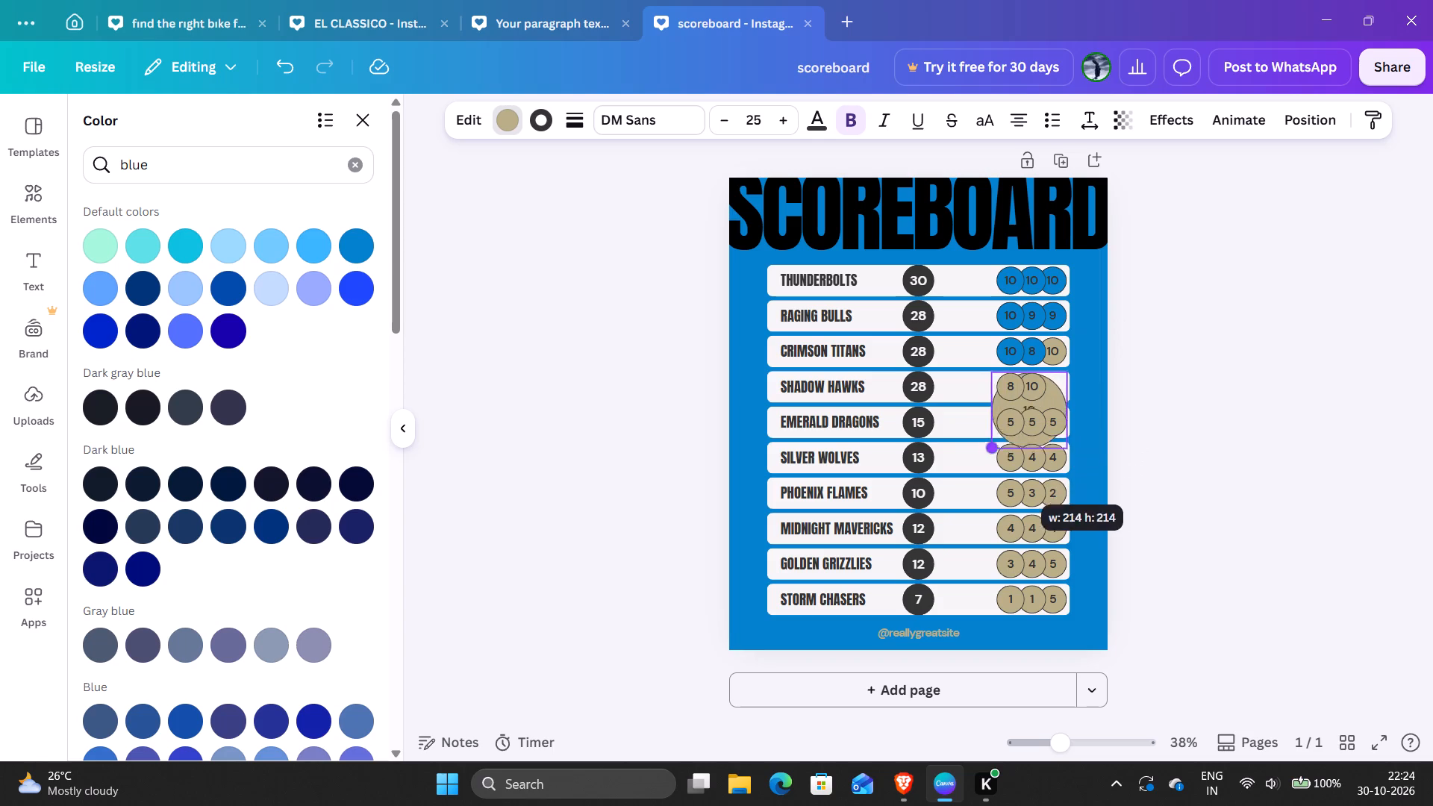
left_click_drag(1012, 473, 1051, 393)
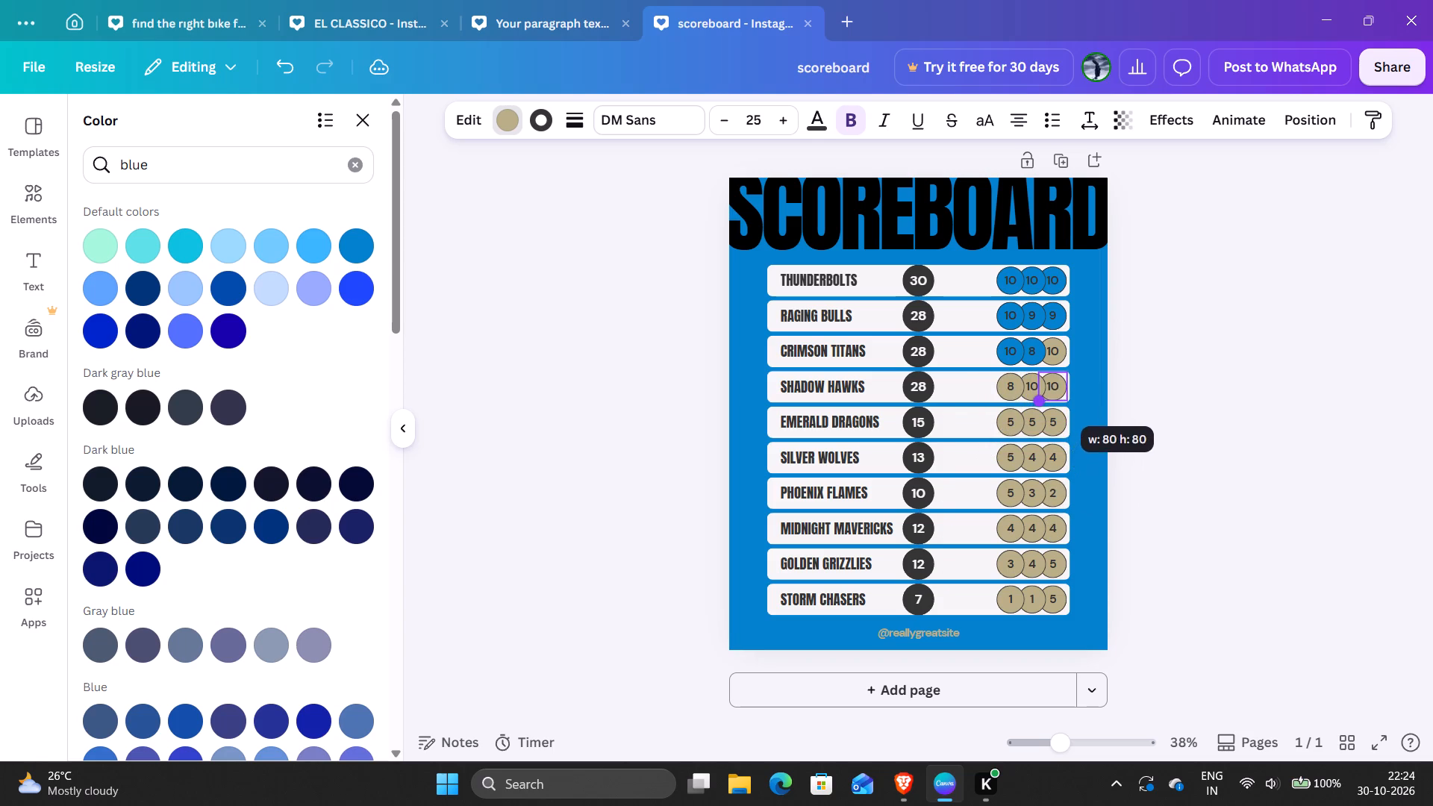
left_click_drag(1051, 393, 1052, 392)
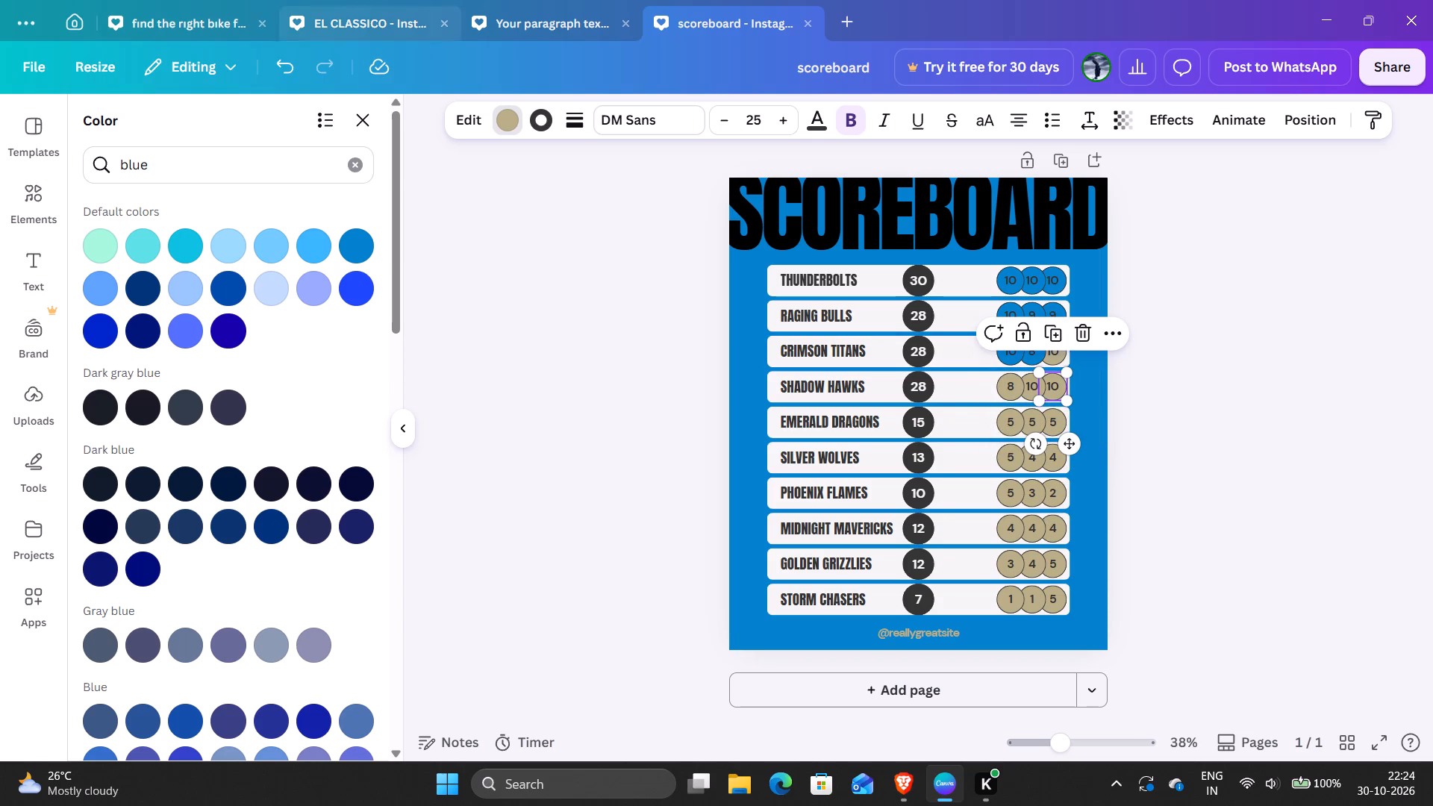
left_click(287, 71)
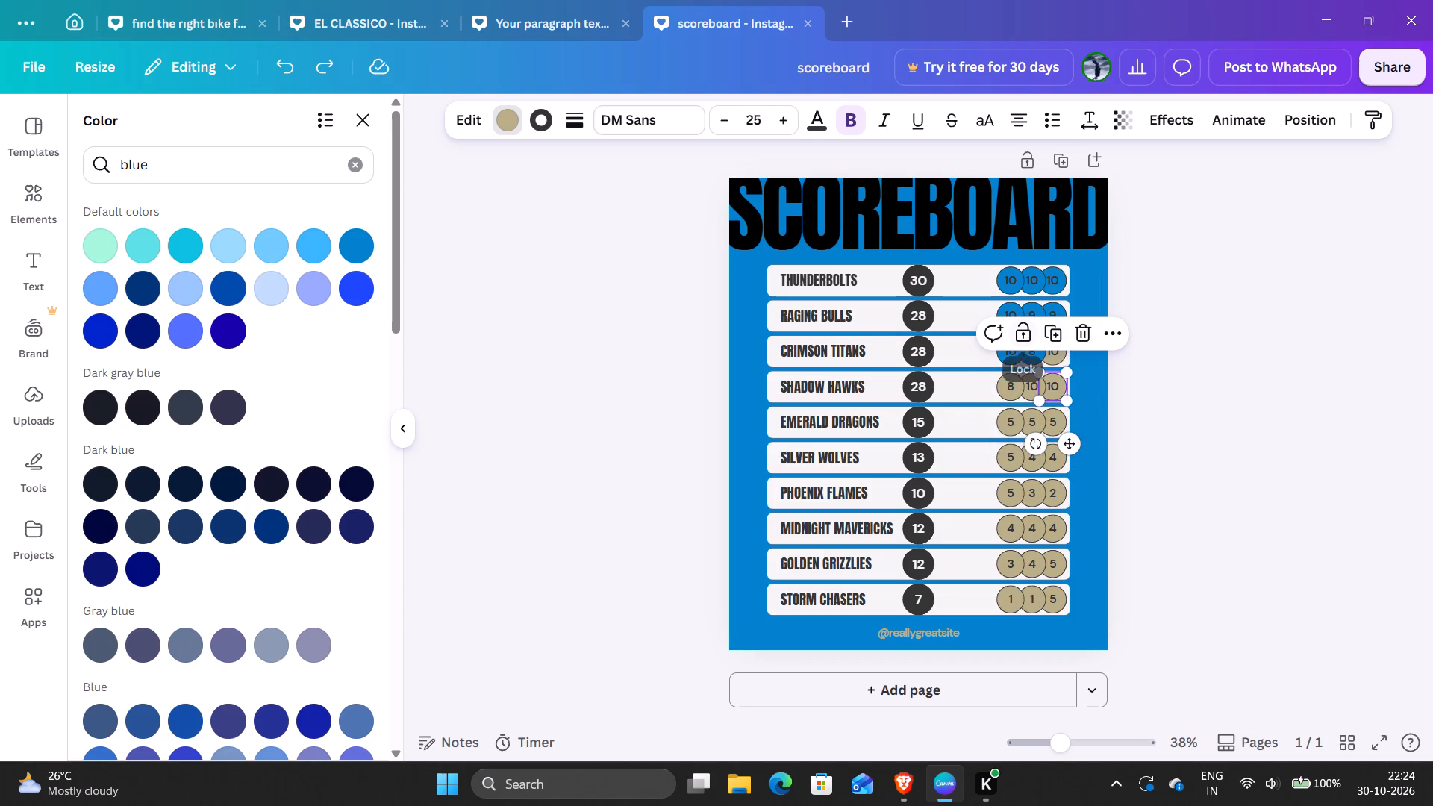
Apply the same medium blue to all three Shadow Hawks score circles and to the third Crimson Titans circle.
left_click(343, 238)
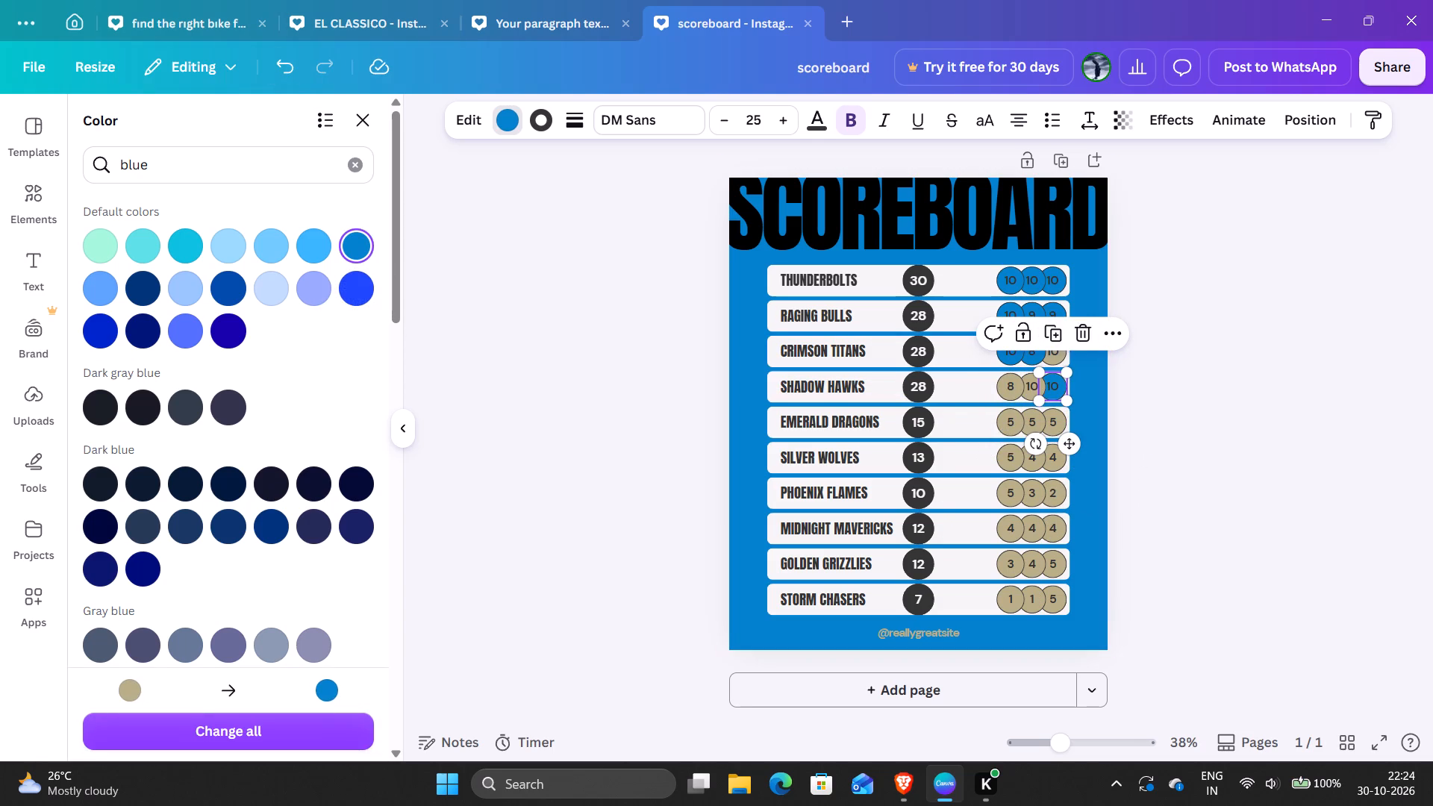
left_click(1049, 357)
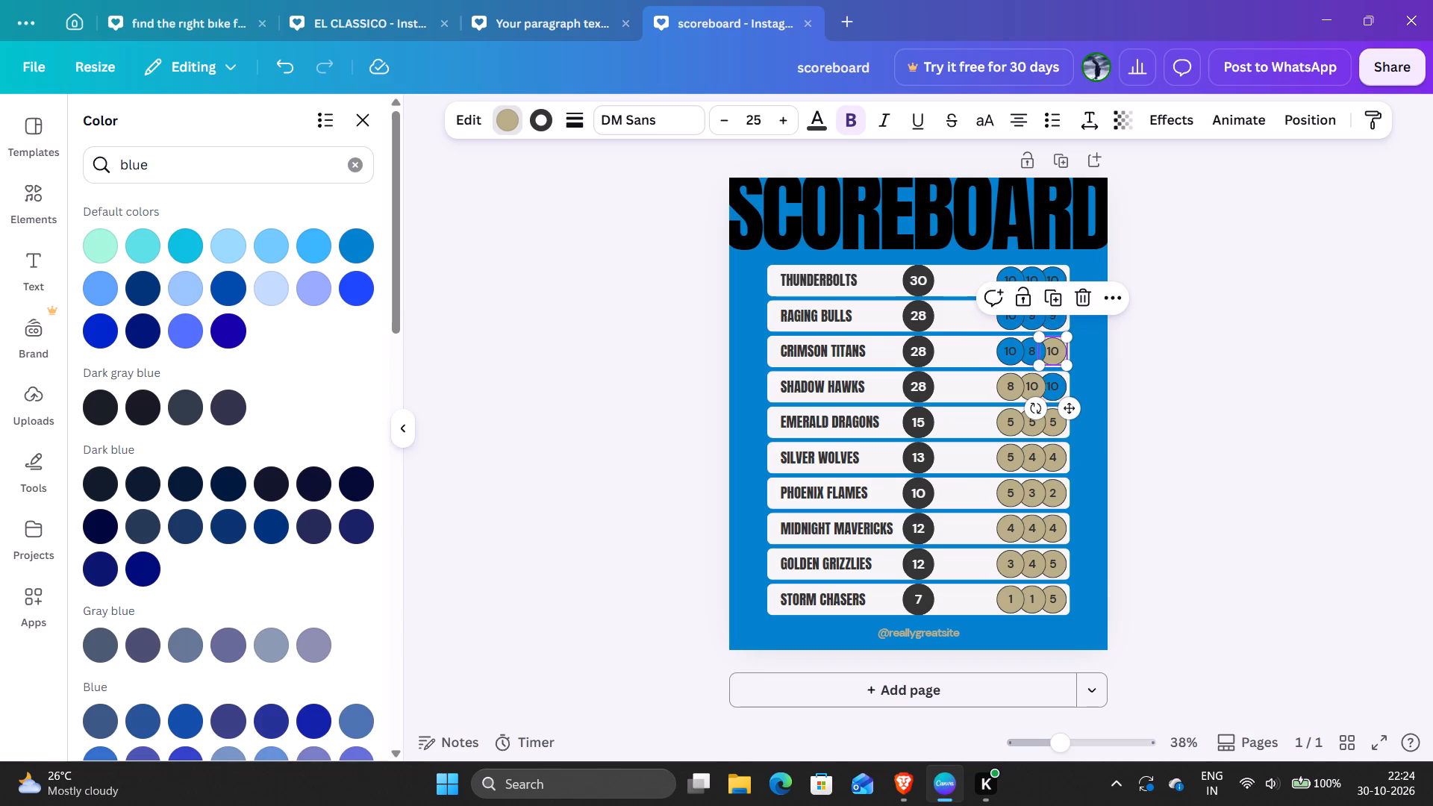
left_click(353, 245)
left_click(1017, 384)
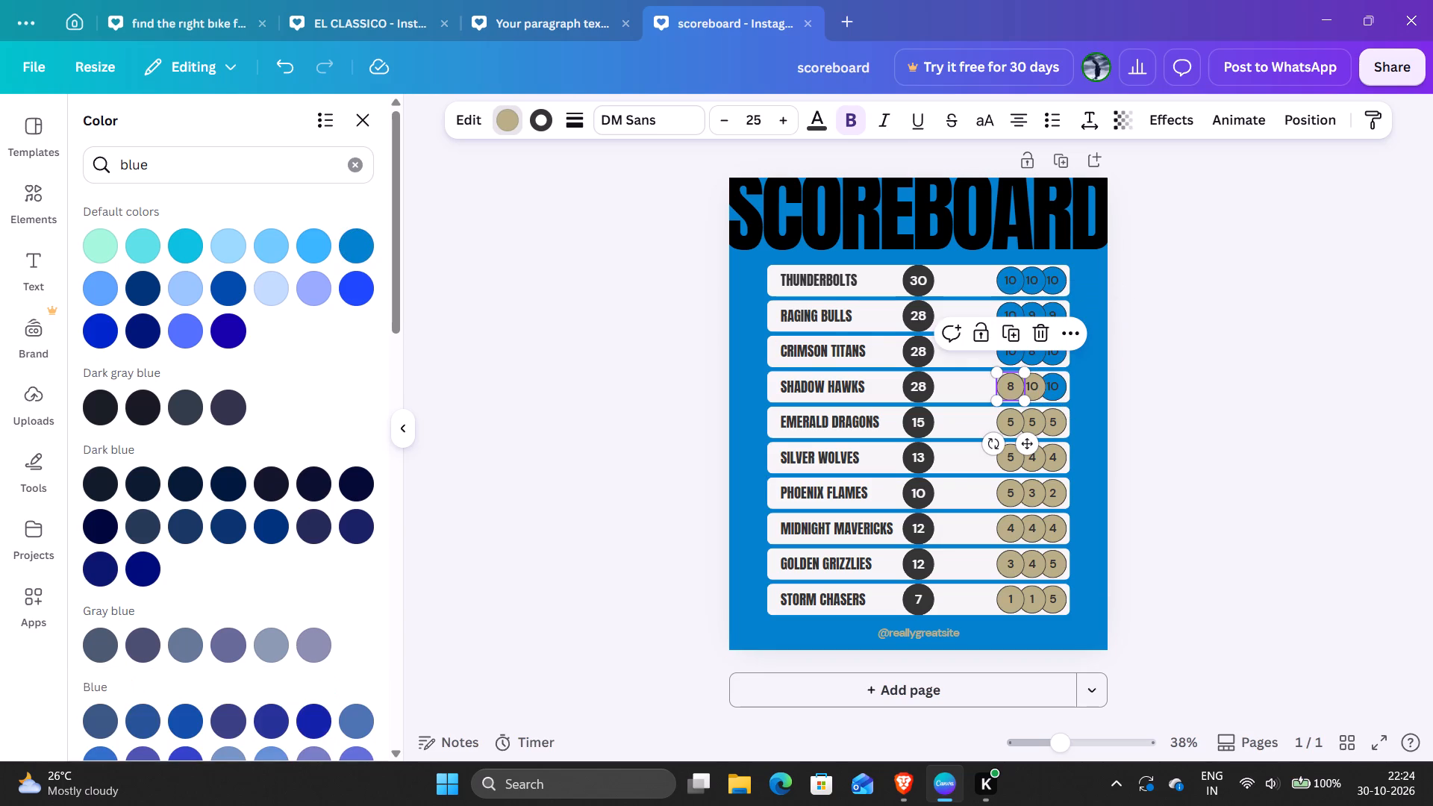
left_click(351, 260)
left_click(1042, 391)
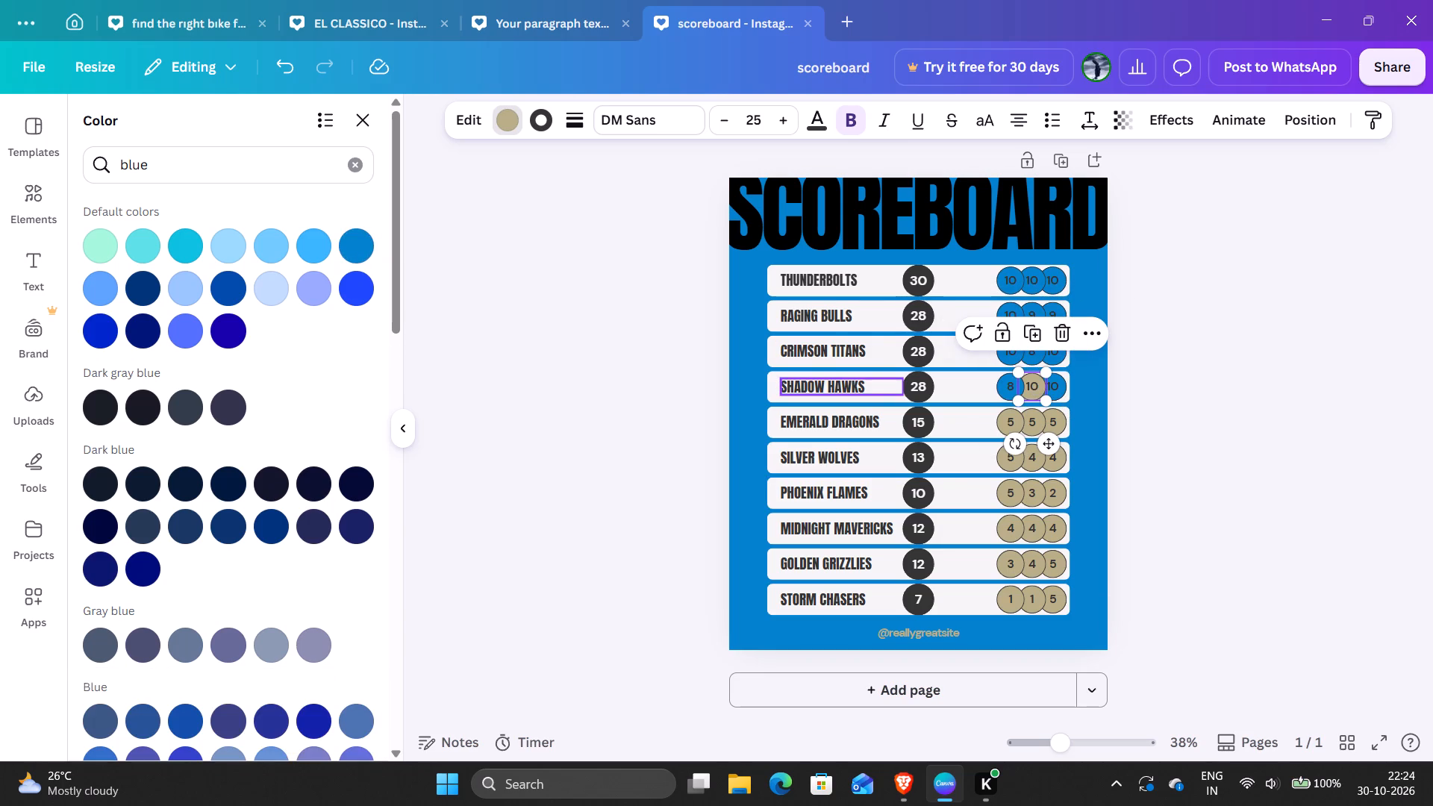
left_click(366, 253)
Recolour the three small score circles in the Emerald Dragons row with the same medium blue.
left_click(1016, 423)
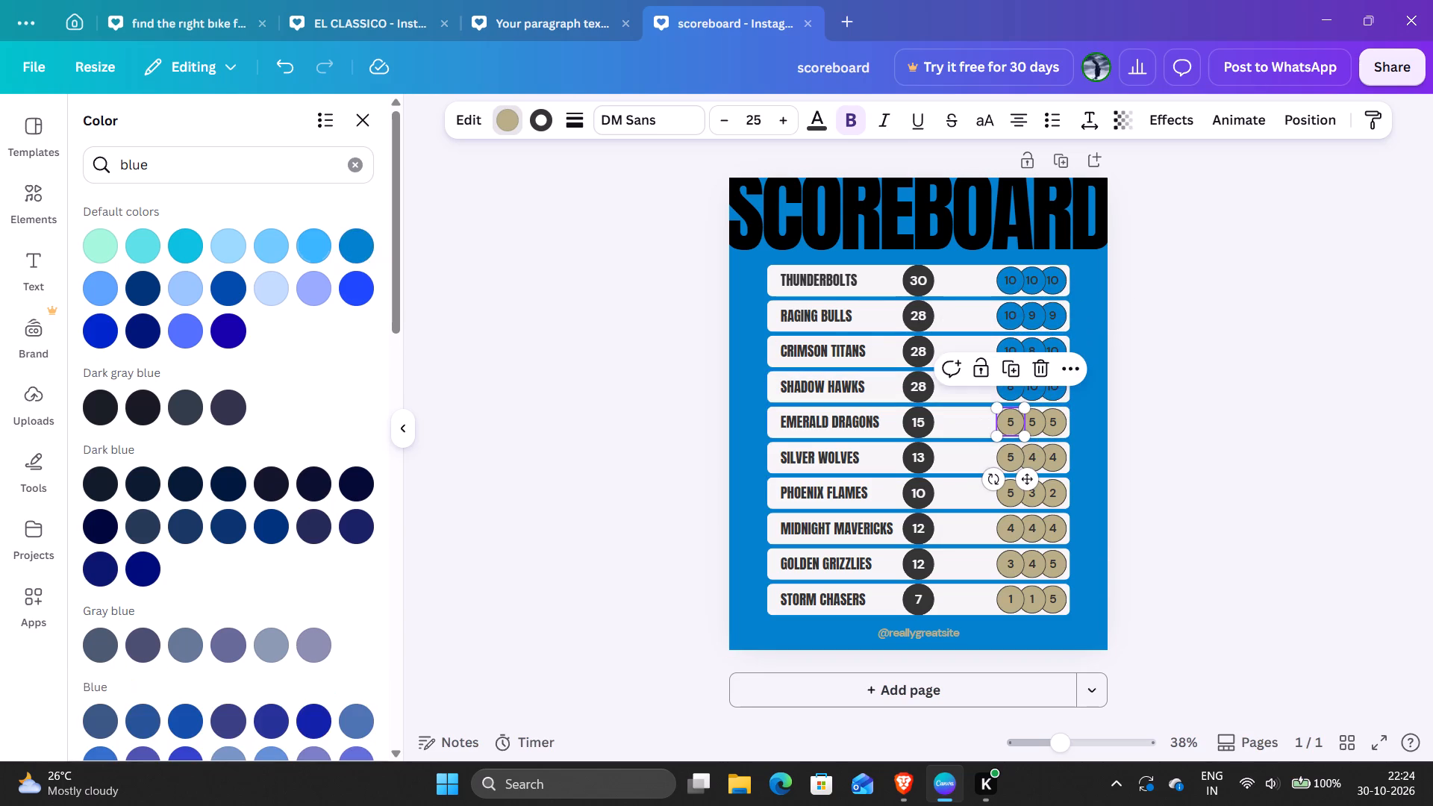
left_click(356, 246)
left_click(1038, 427)
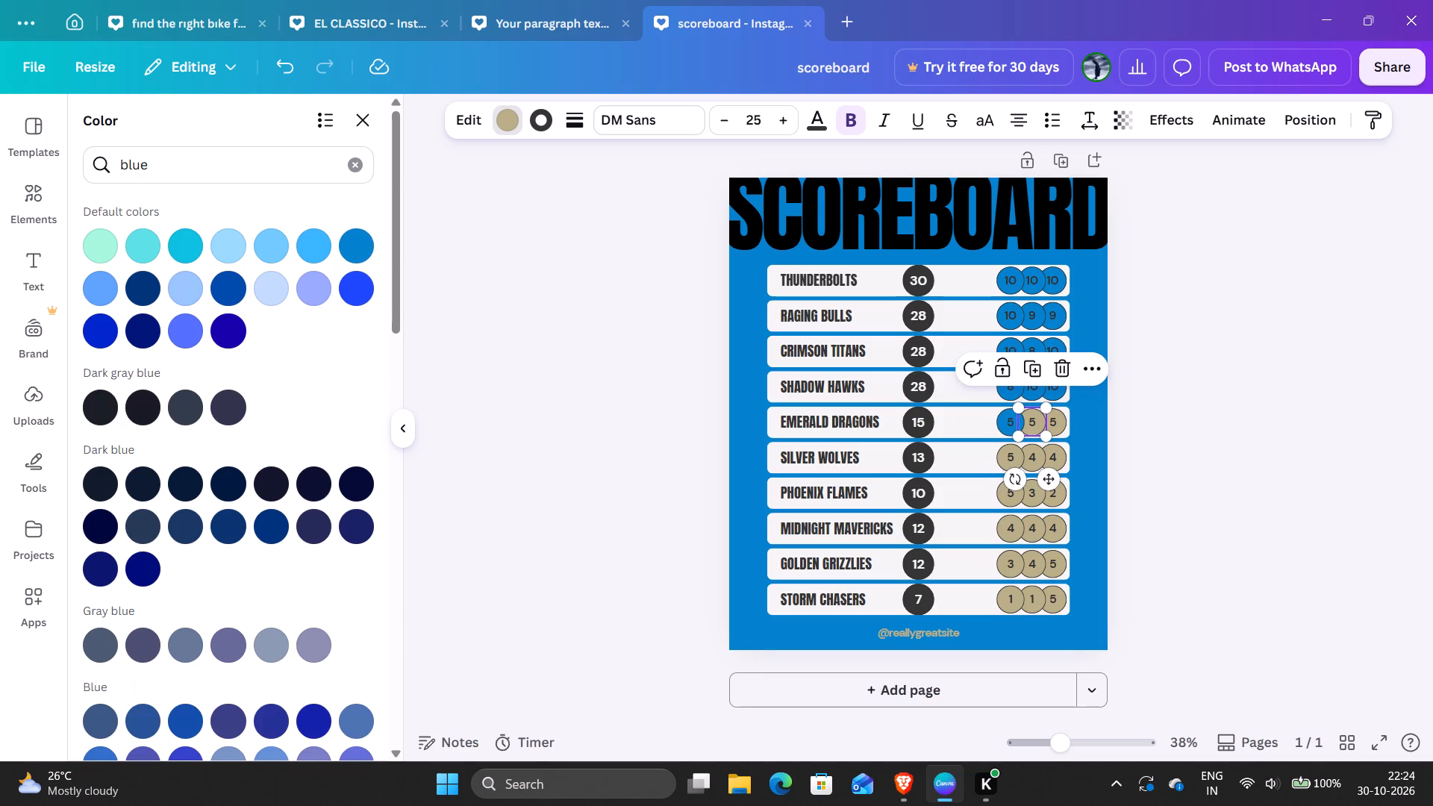
left_click(354, 235)
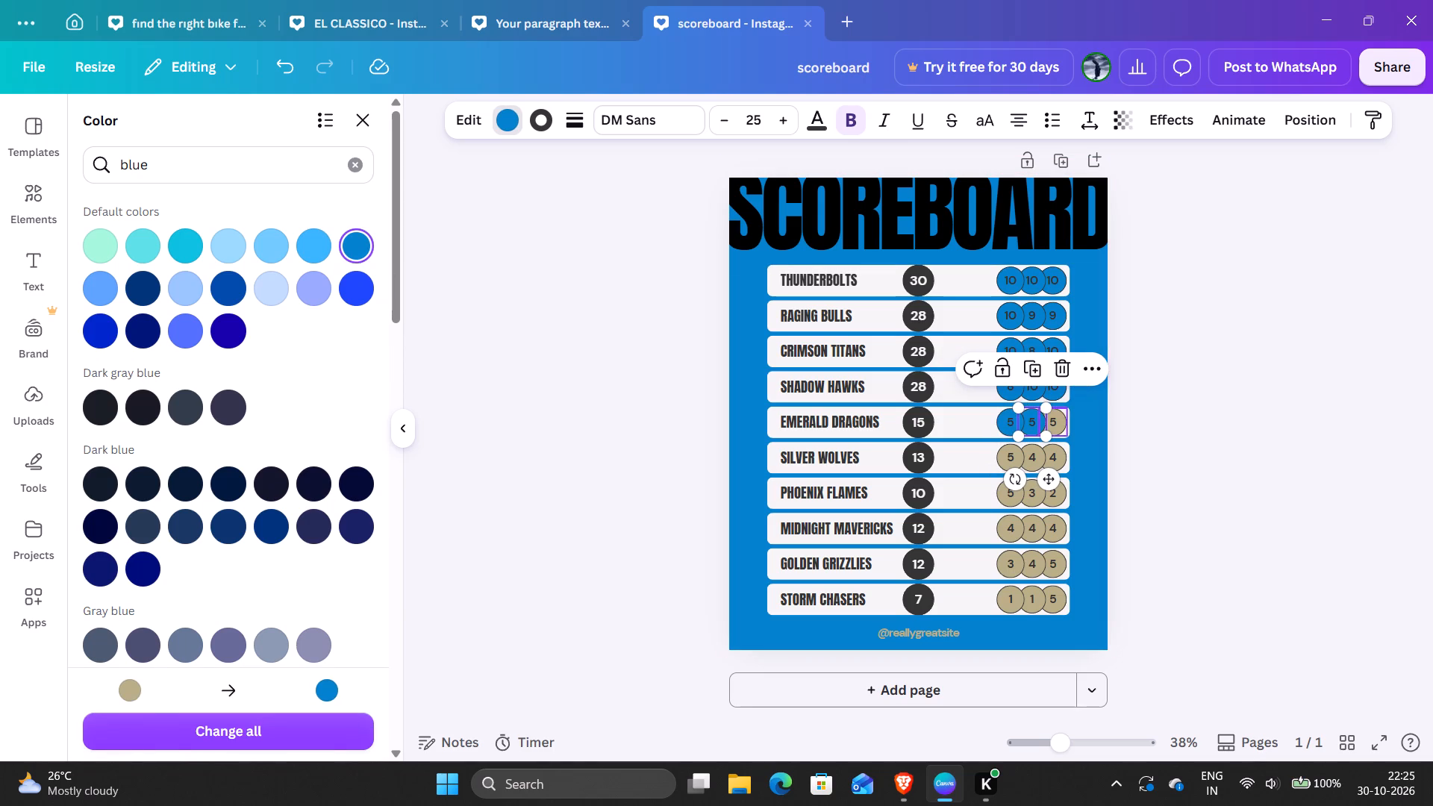
left_click(1056, 419)
left_click(355, 243)
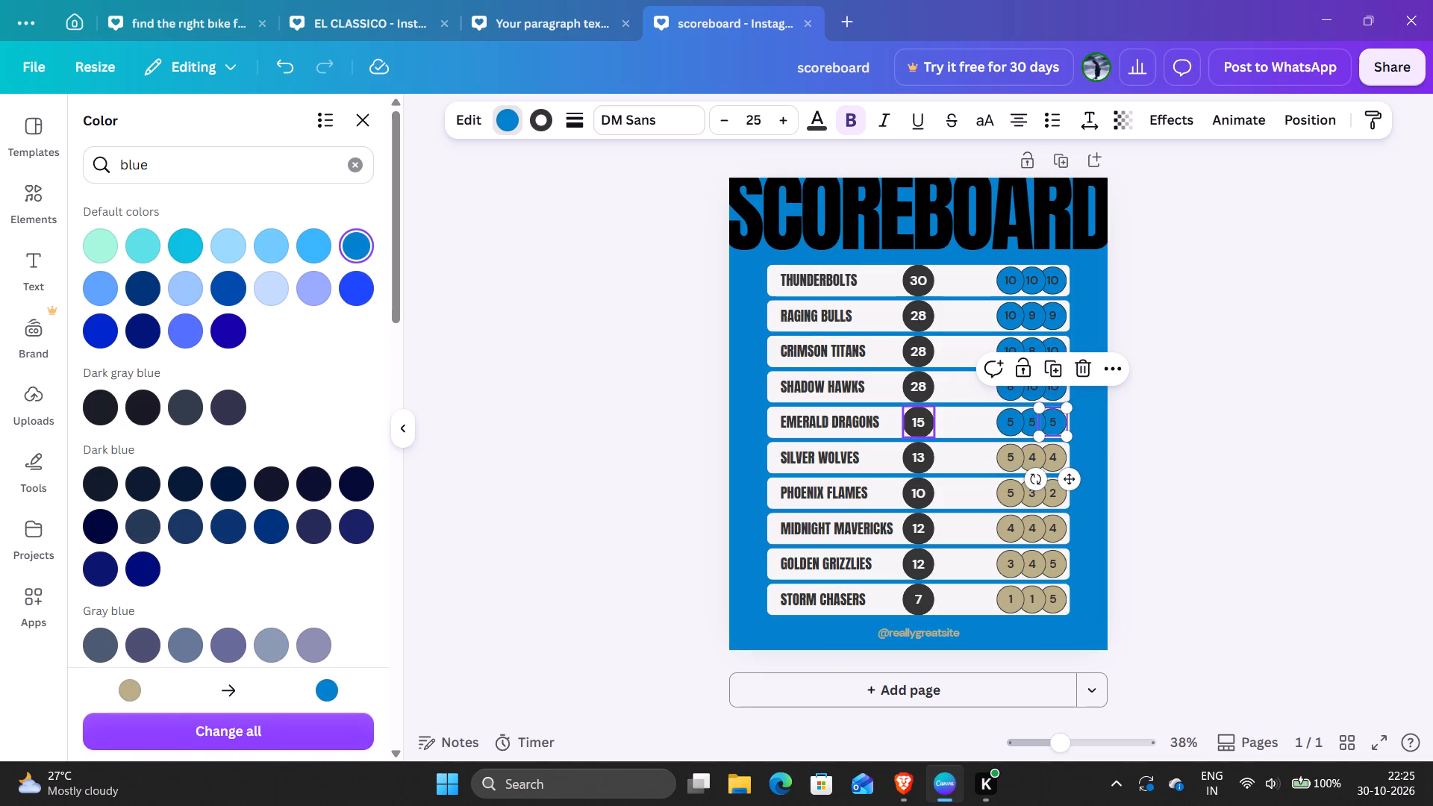
Recolour the three small score circles in the Silver Wolves row with the same medium blue.
left_click(1022, 453)
left_click(360, 231)
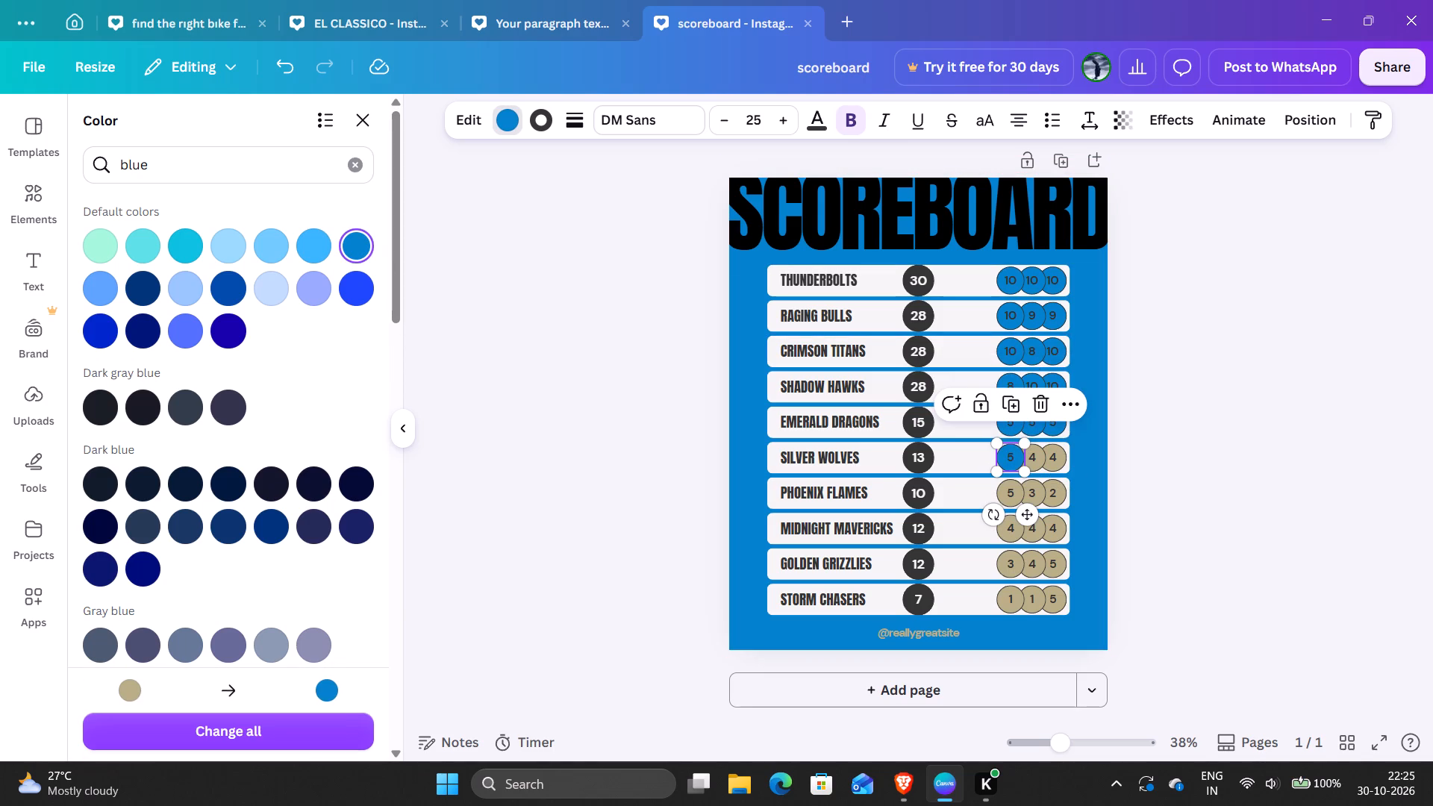
left_click(1034, 466)
left_click(355, 246)
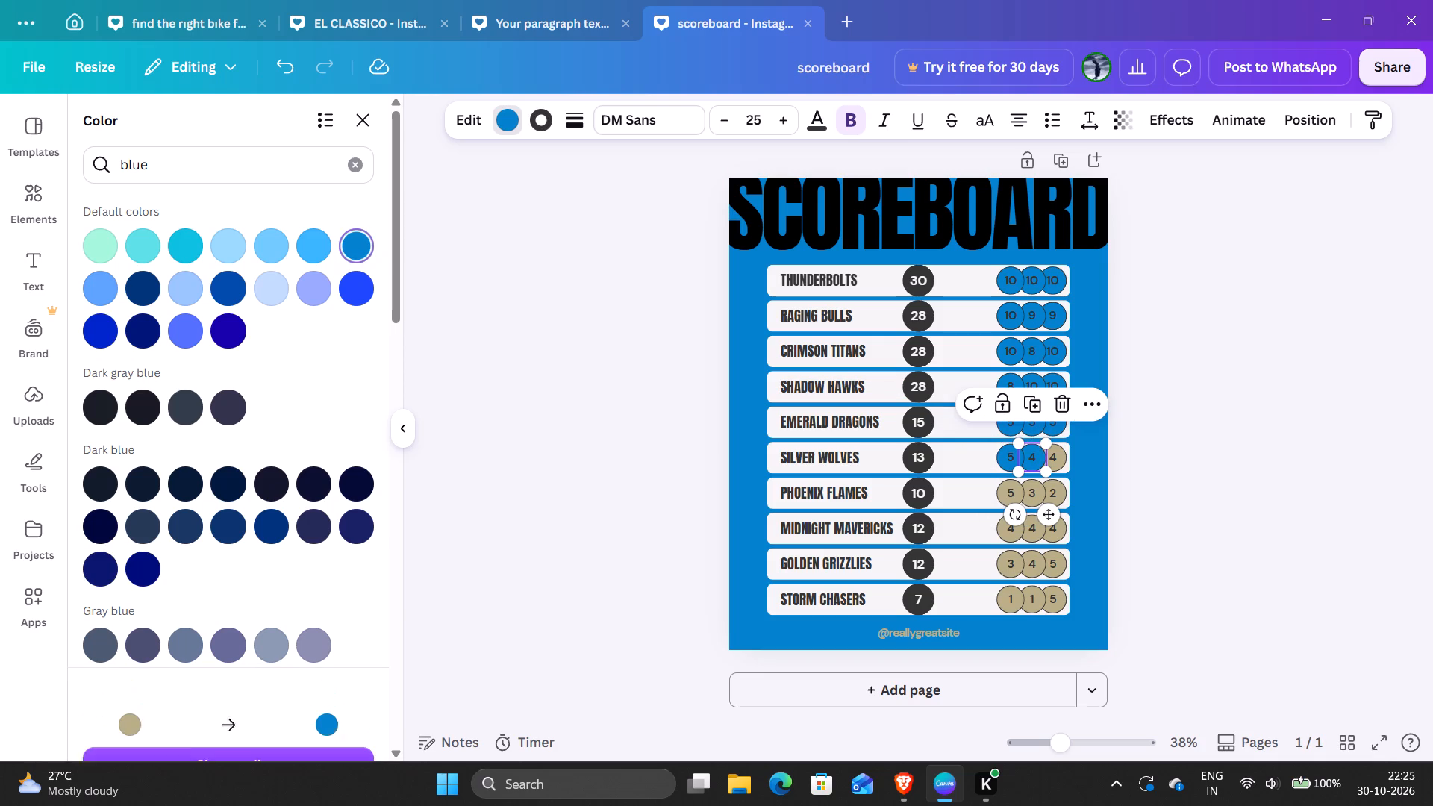
left_click(1057, 464)
left_click(357, 254)
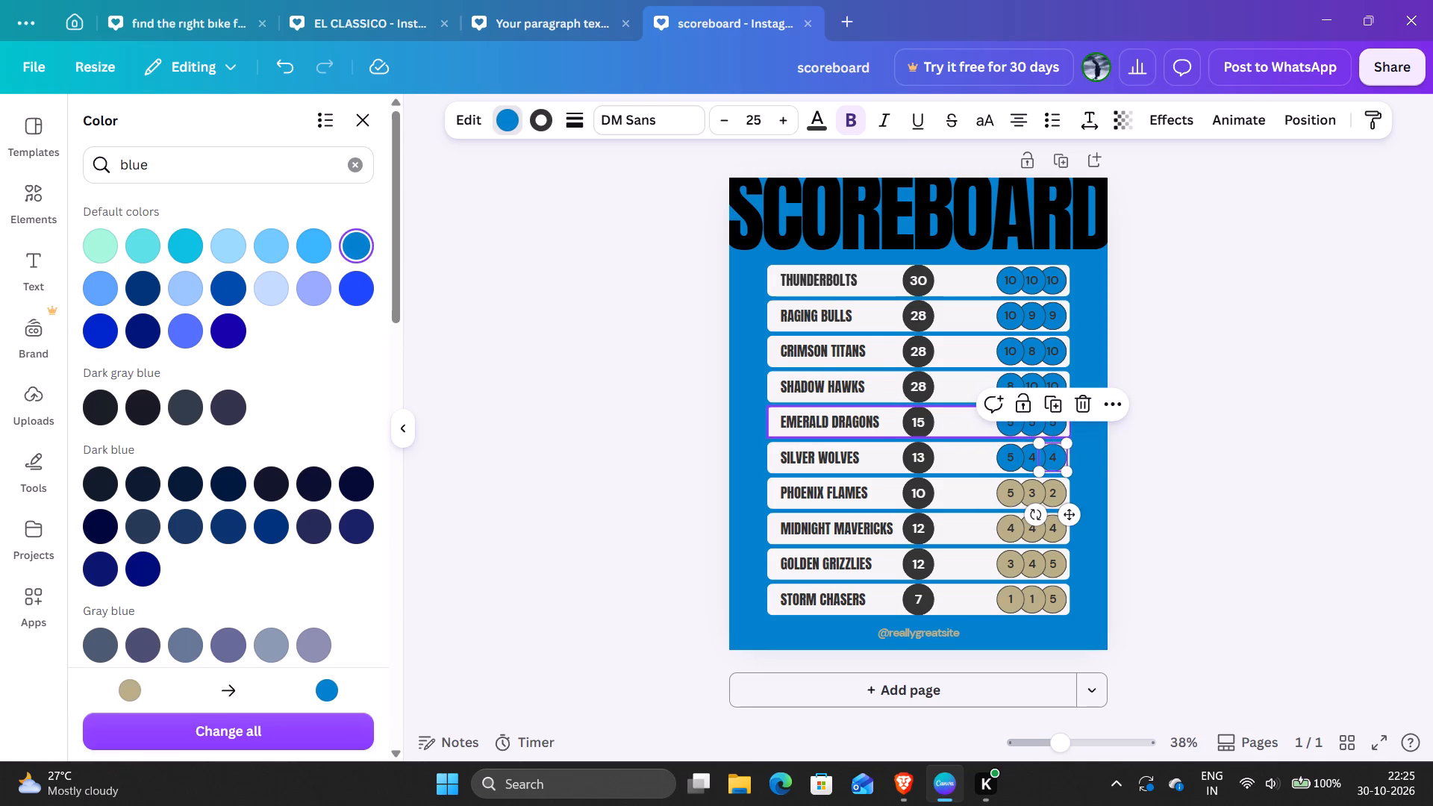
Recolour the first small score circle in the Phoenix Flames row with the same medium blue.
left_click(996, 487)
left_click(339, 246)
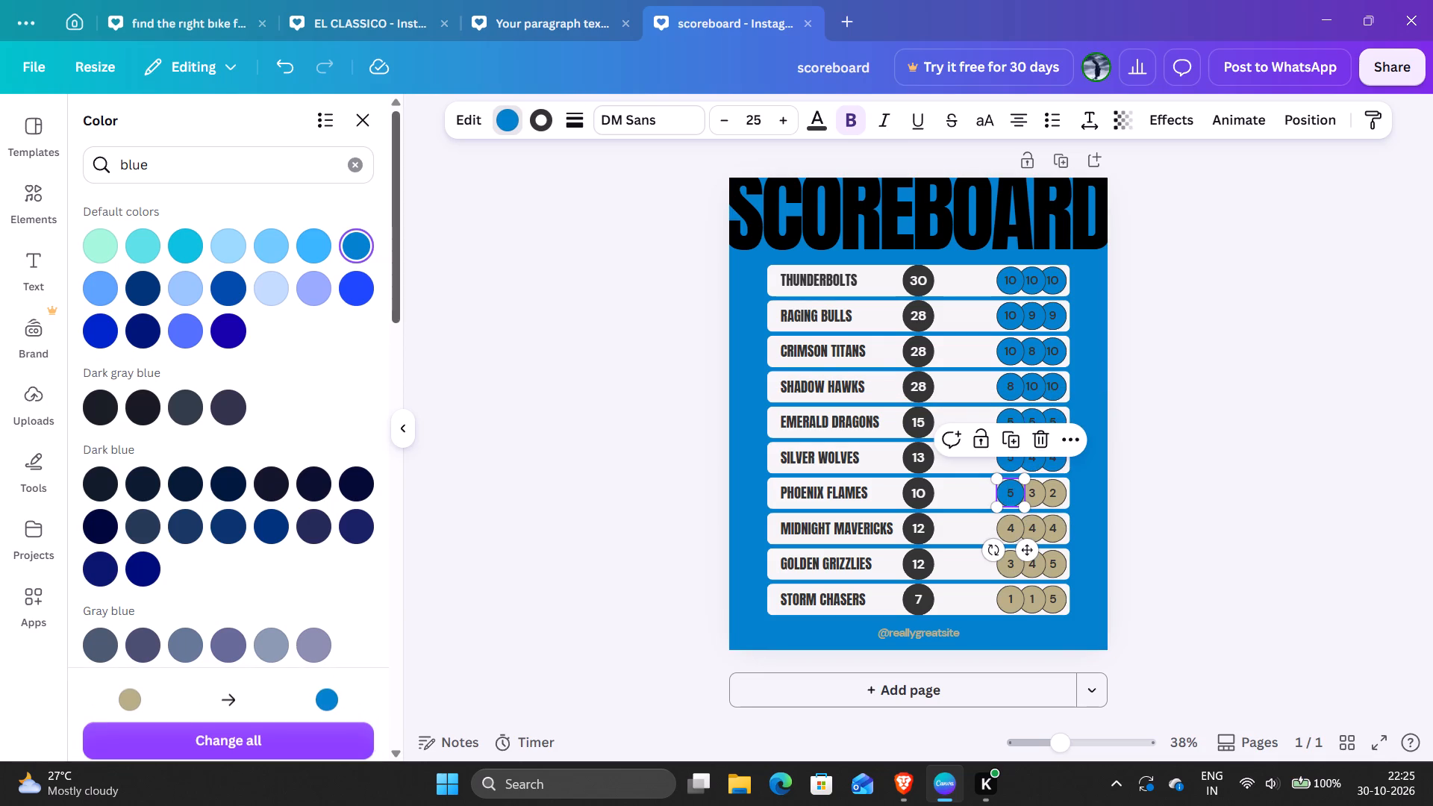
Recolour the second and third small score circles in the Phoenix Flames row with bright blue #0081cc.
left_click(1032, 487)
left_click(355, 247)
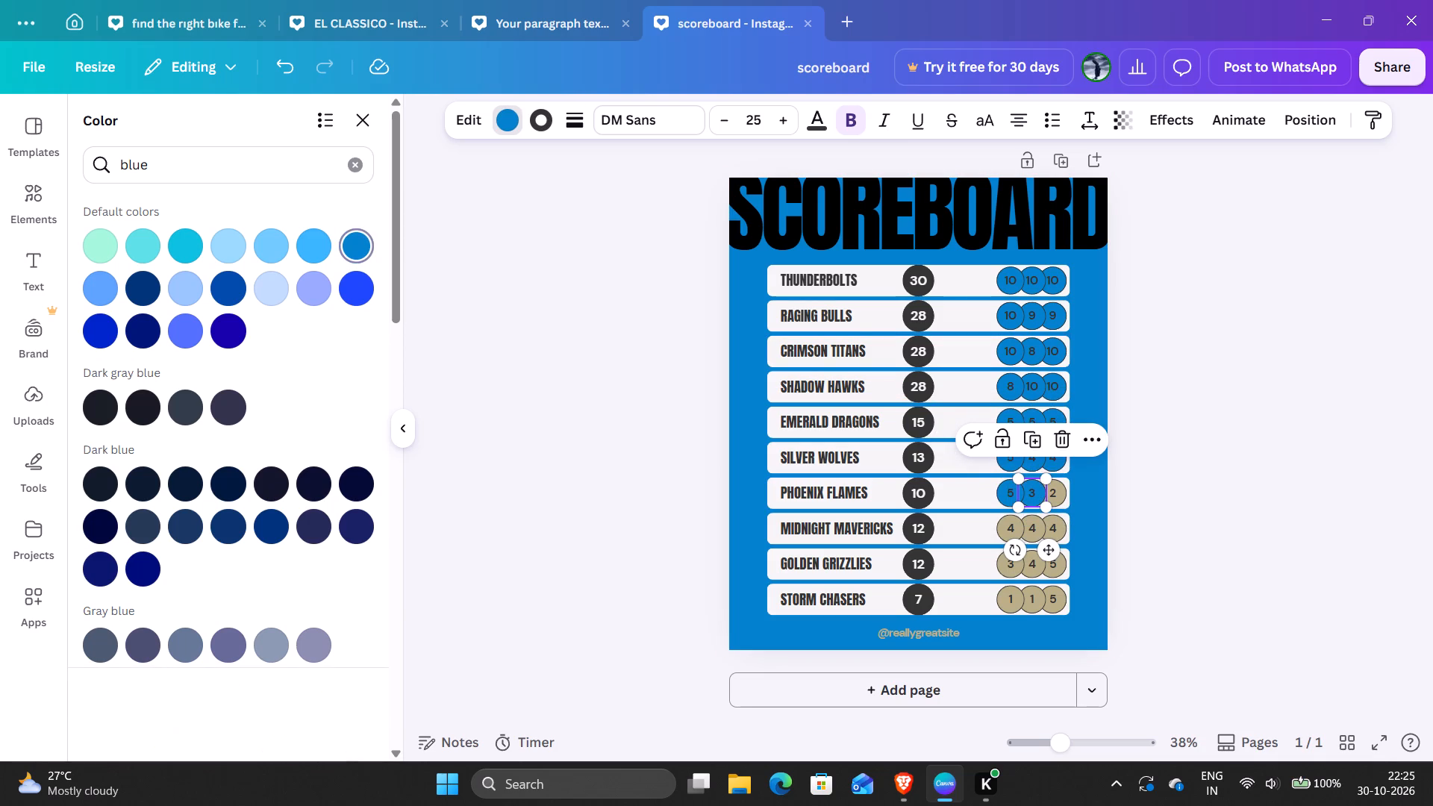
left_click(1062, 493)
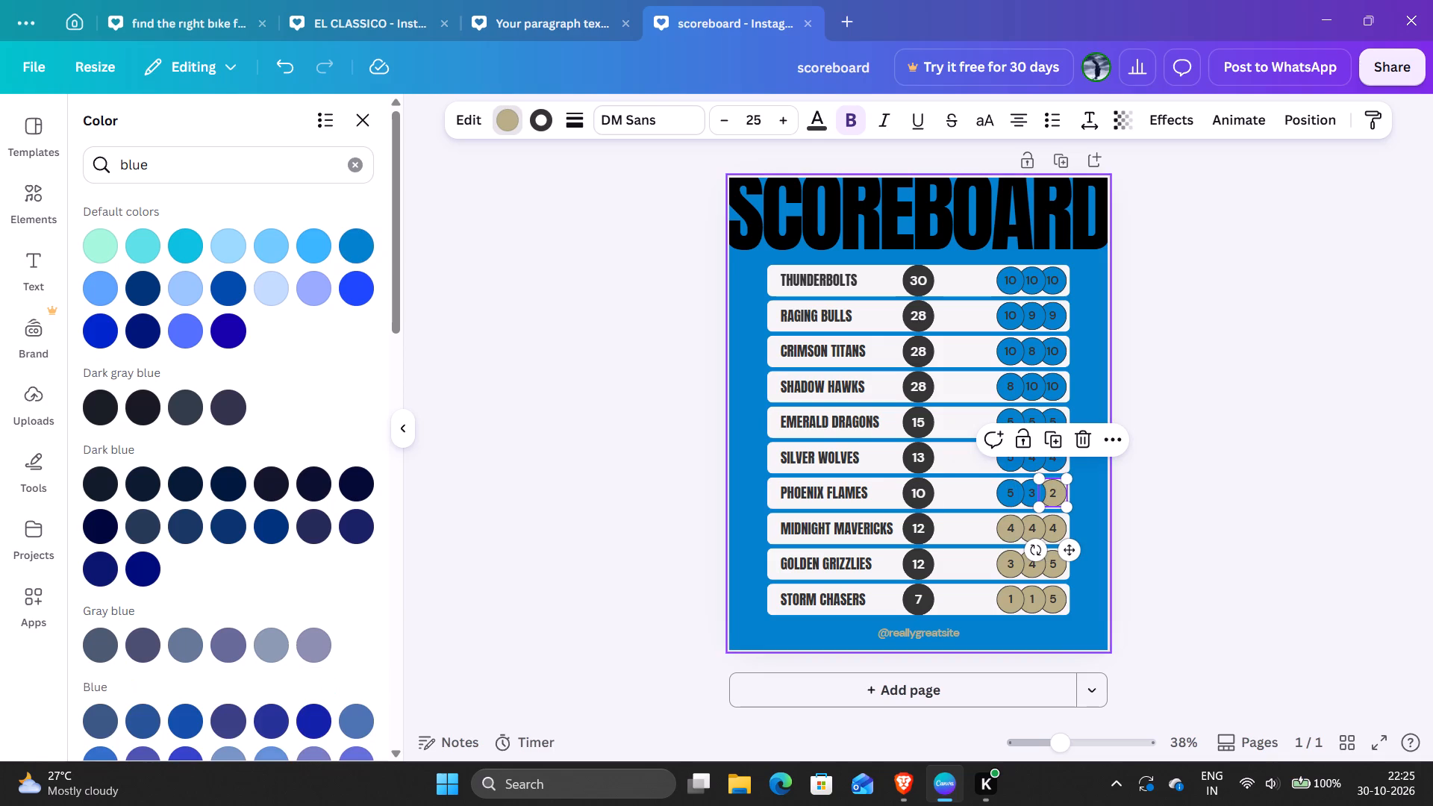
left_click(354, 247)
Recolour the first small score circle in the Midnight Mavericks row with bright blue #0081cc.
left_click(1015, 537)
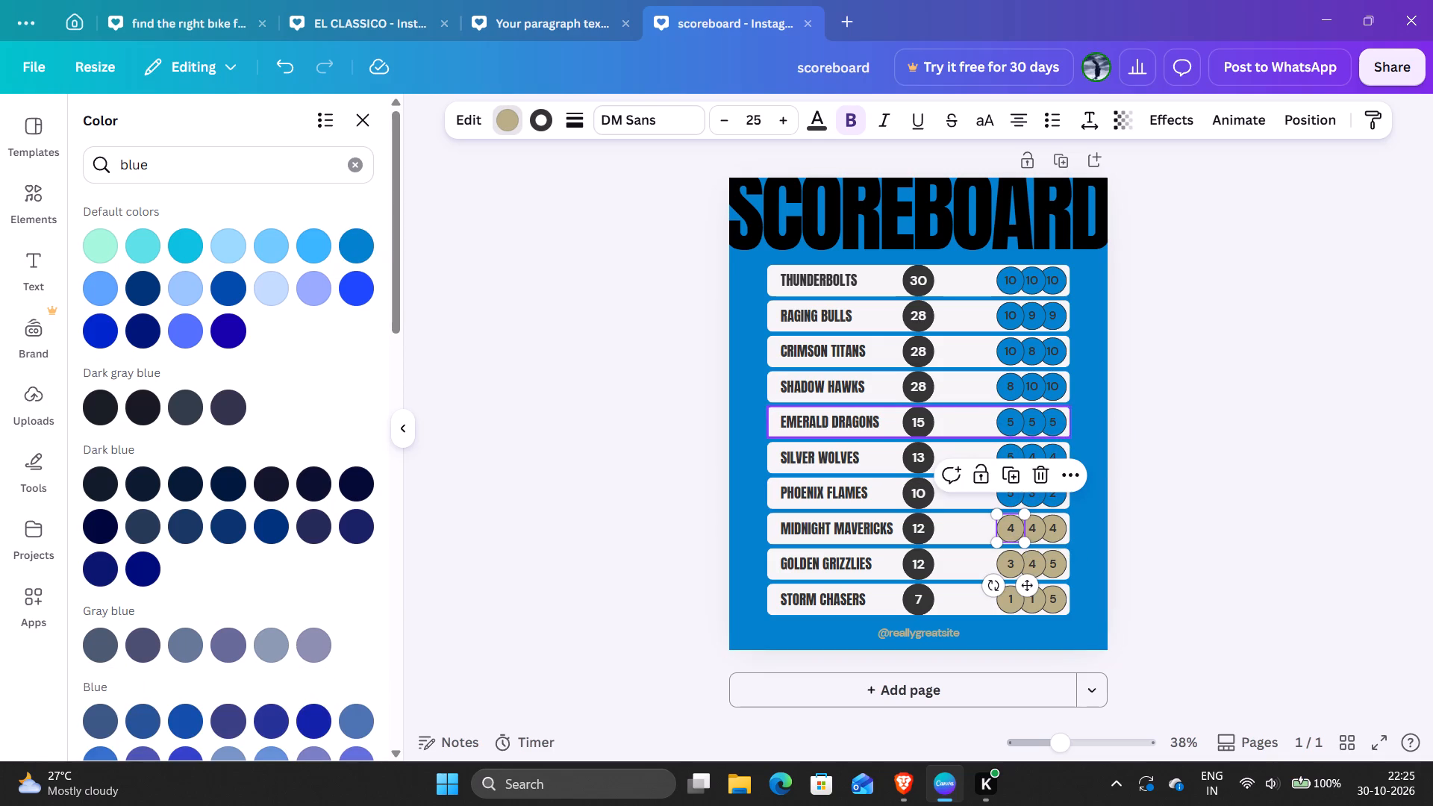
left_click(356, 240)
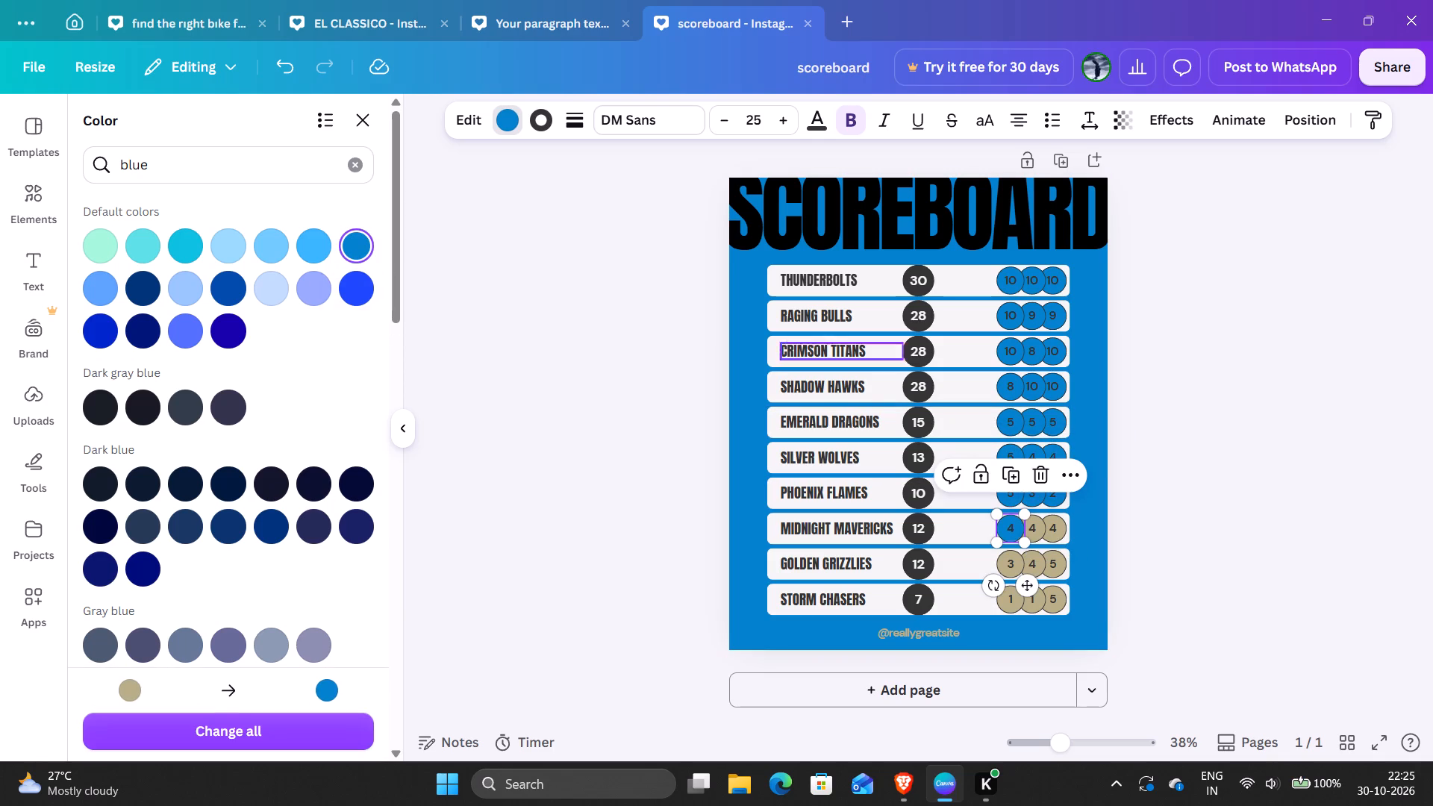
left_click(1040, 537)
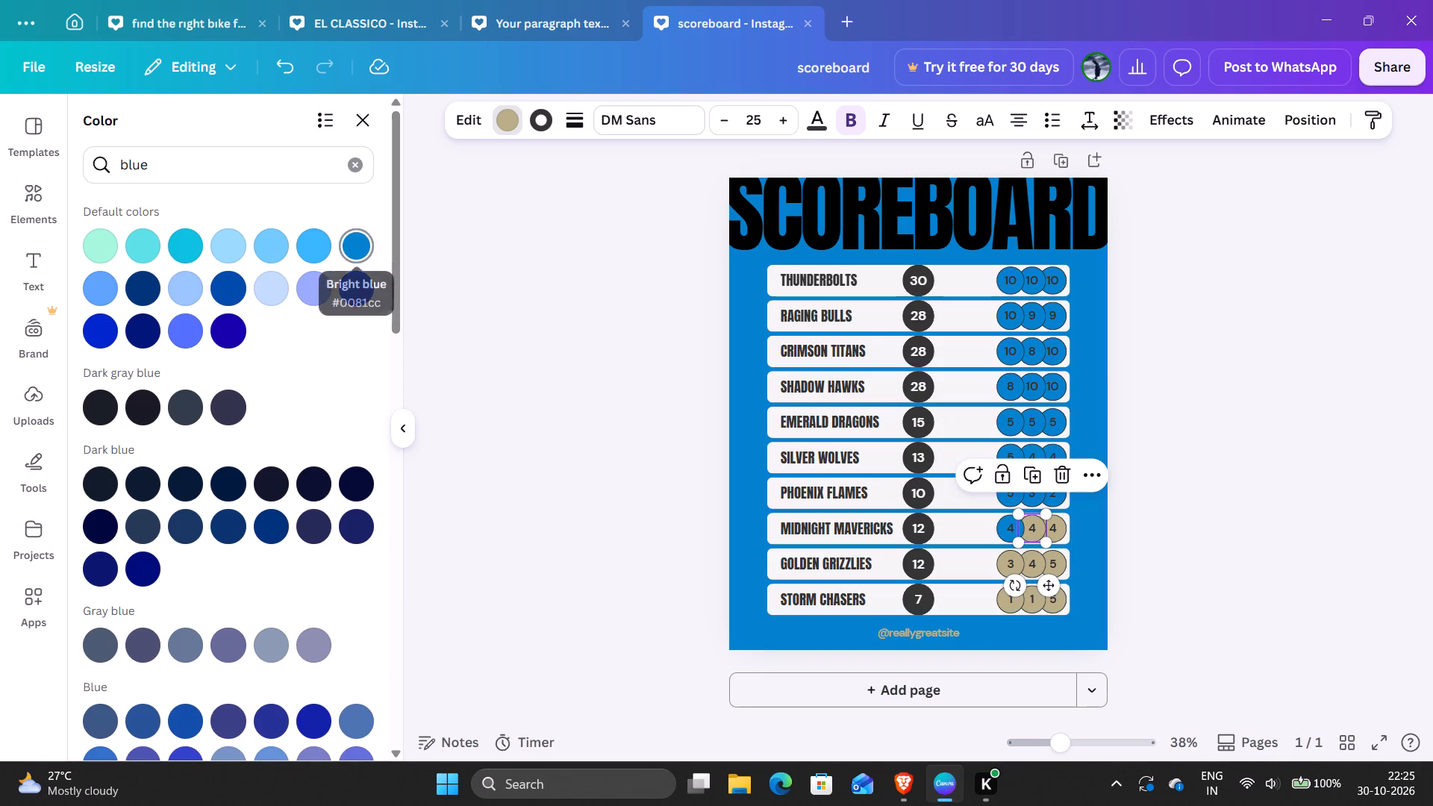
Delete the three small blue score circles from the Thunderbolts row, keeping the dark total circle.
left_click(1024, 287)
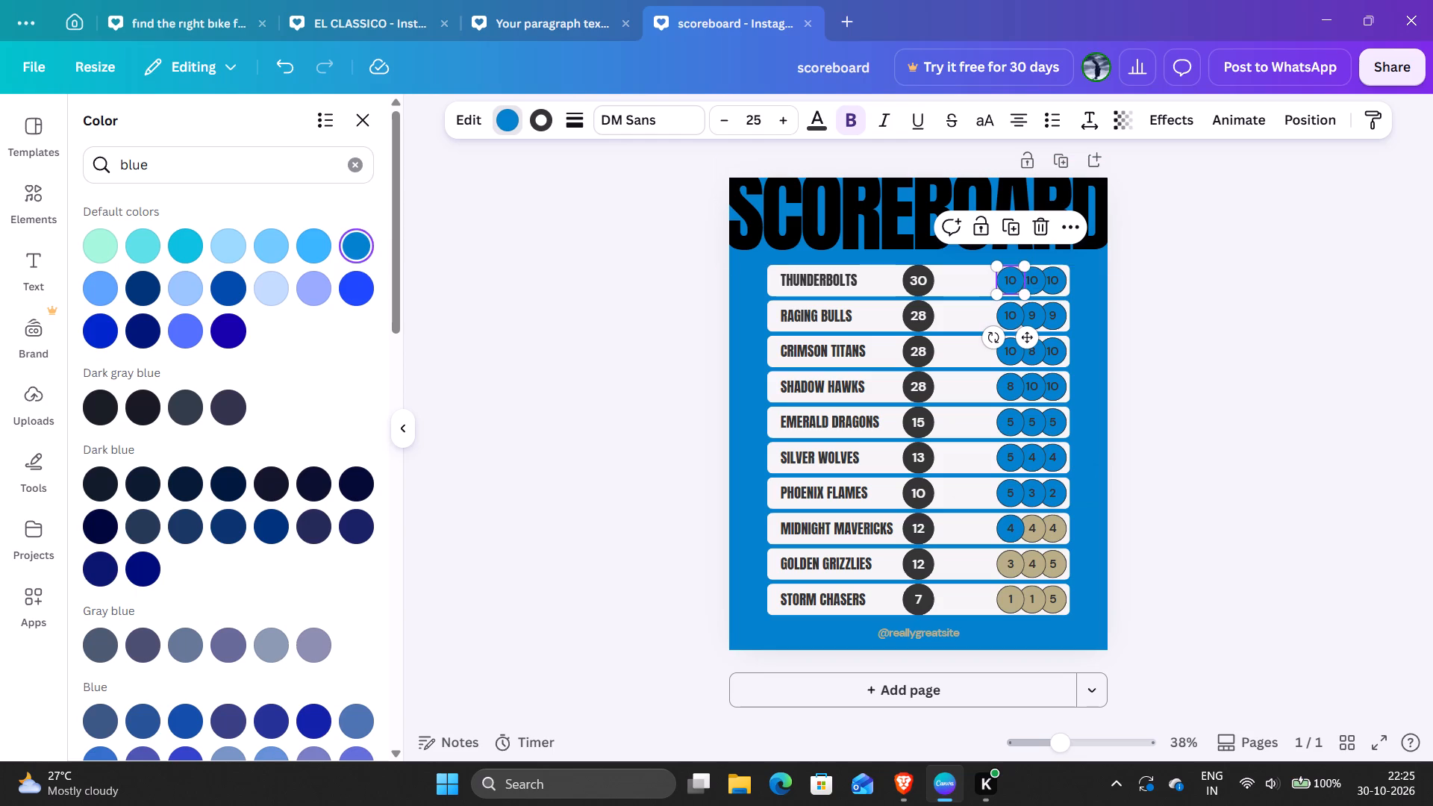
left_click(1034, 227)
left_click(1038, 279)
left_click(1057, 231)
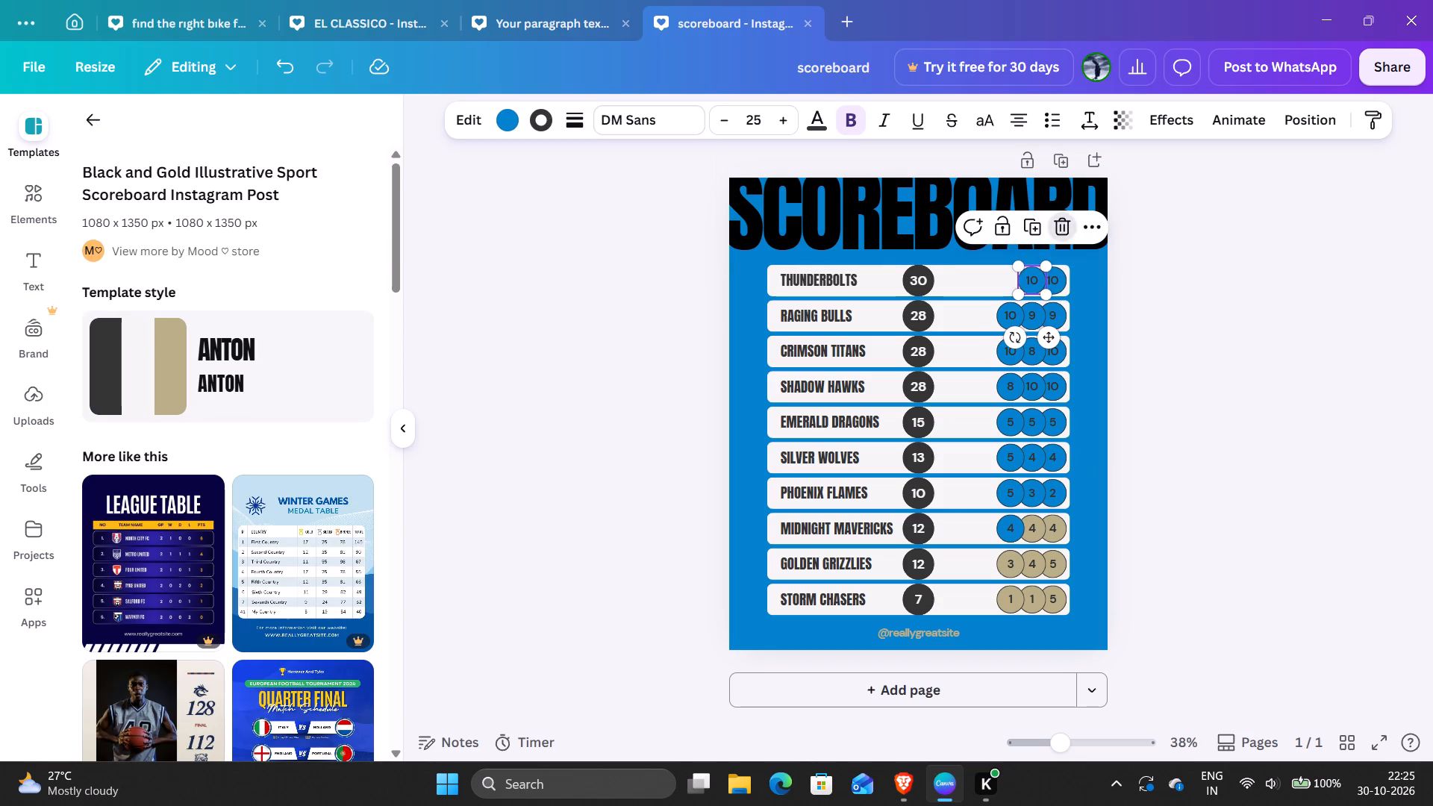
left_click(1049, 292)
left_click(1075, 235)
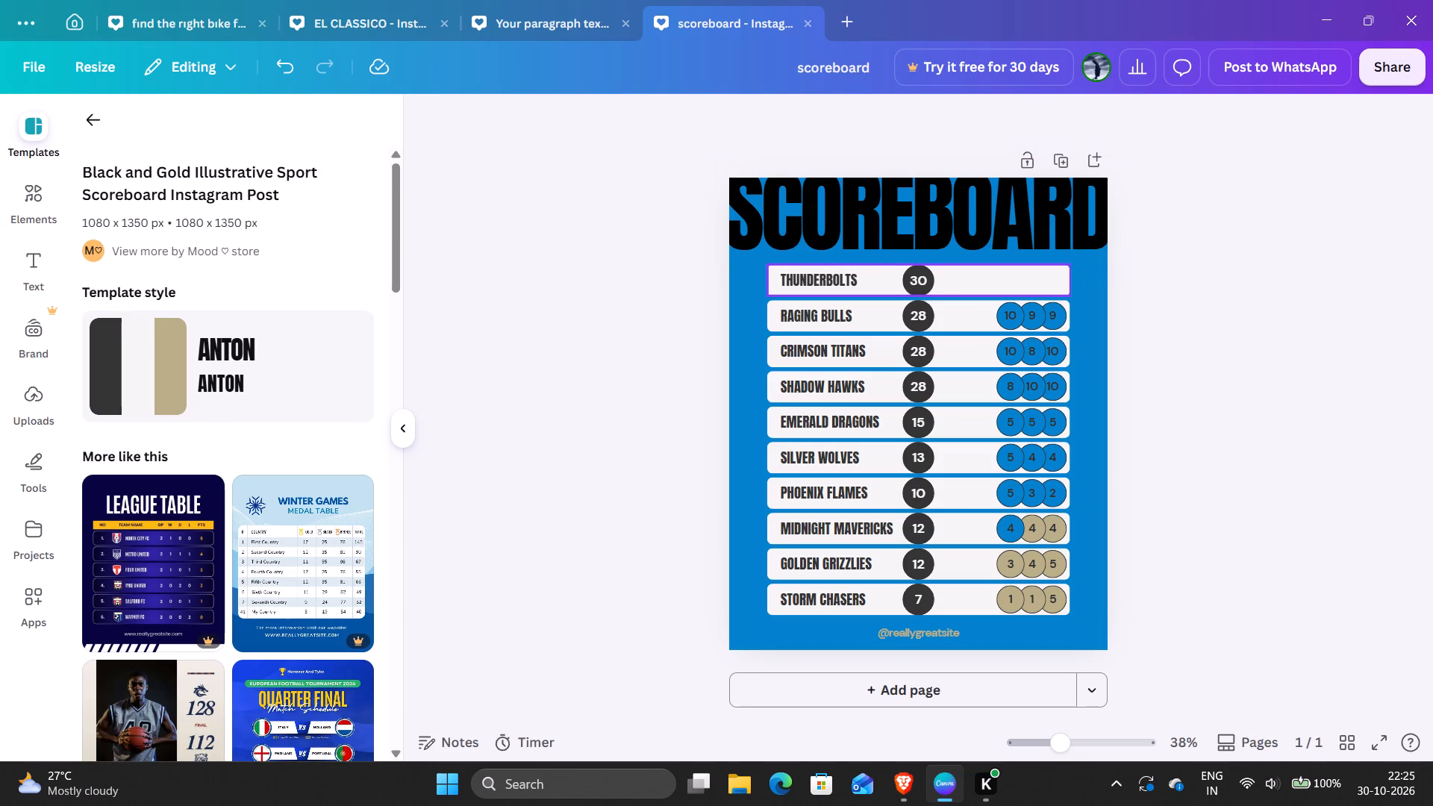
Delete the three small blue score circles from the Raging Bulls row, keeping its dark total circle.
left_click(1005, 320)
left_click(1038, 269)
left_click(1046, 301)
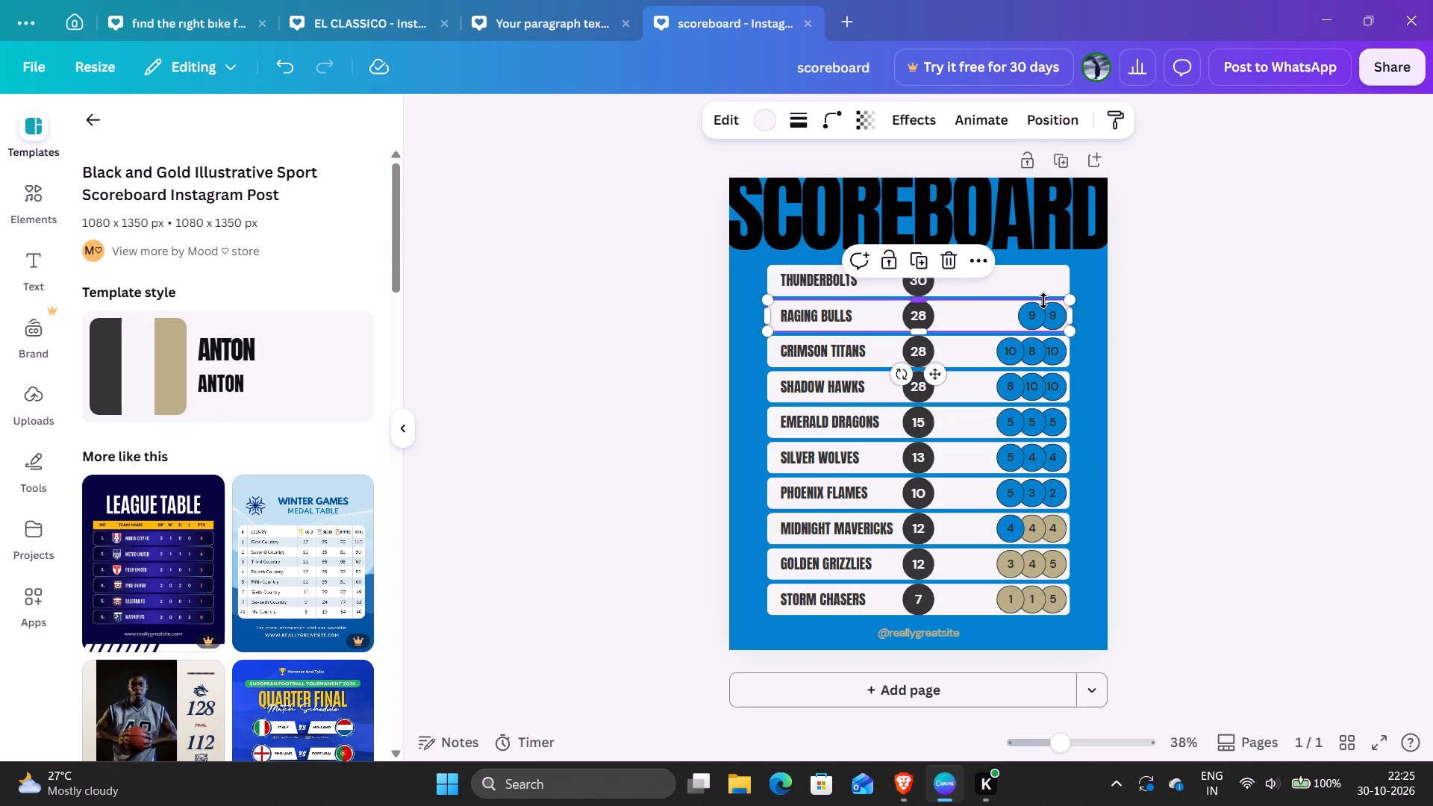
left_click(1040, 306)
left_click(1039, 314)
left_click(1058, 269)
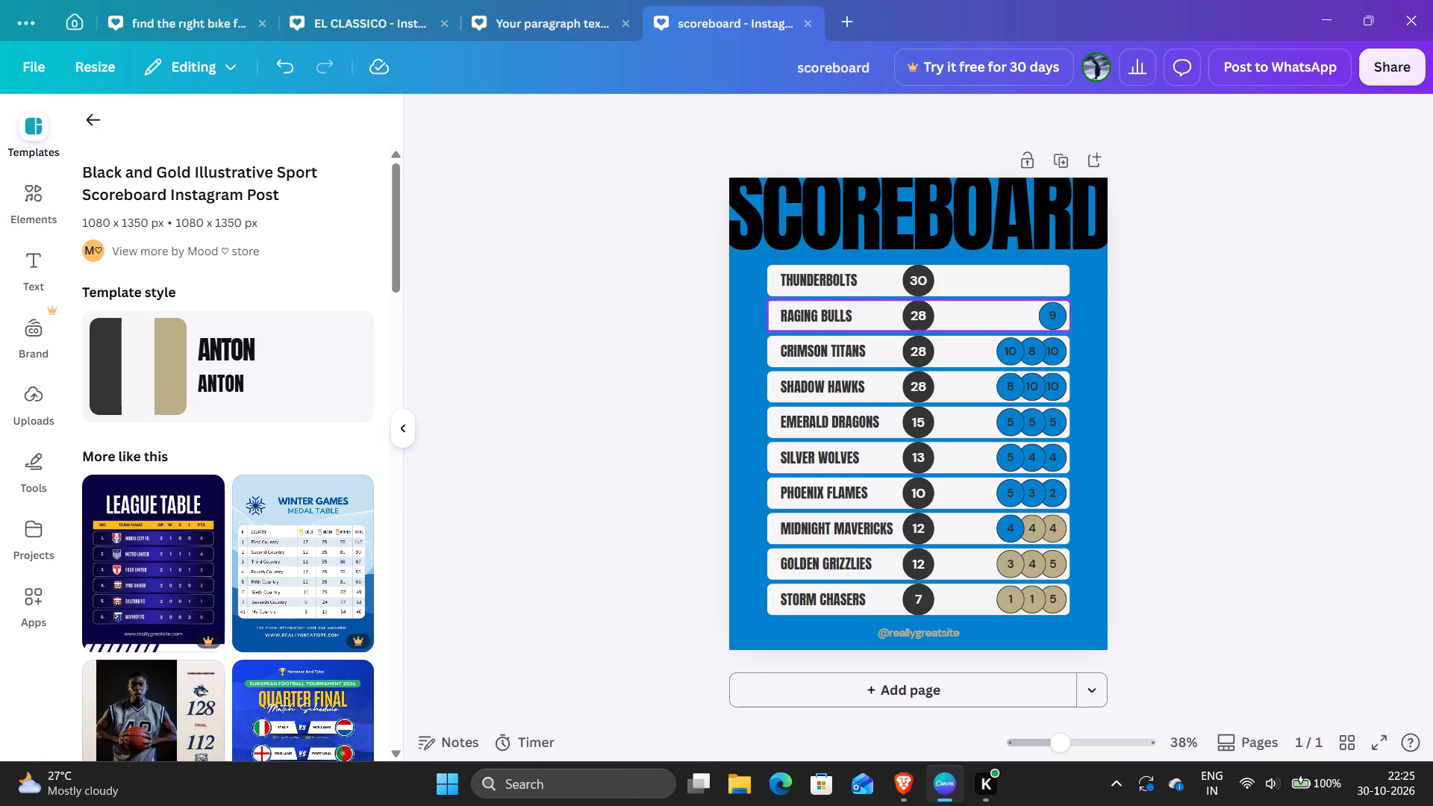
left_click(1058, 305)
left_click(1074, 277)
left_click(1077, 266)
Delete the three small blue score circles from the Crimson Titans row, keeping its dark total circle.
left_click(1049, 356)
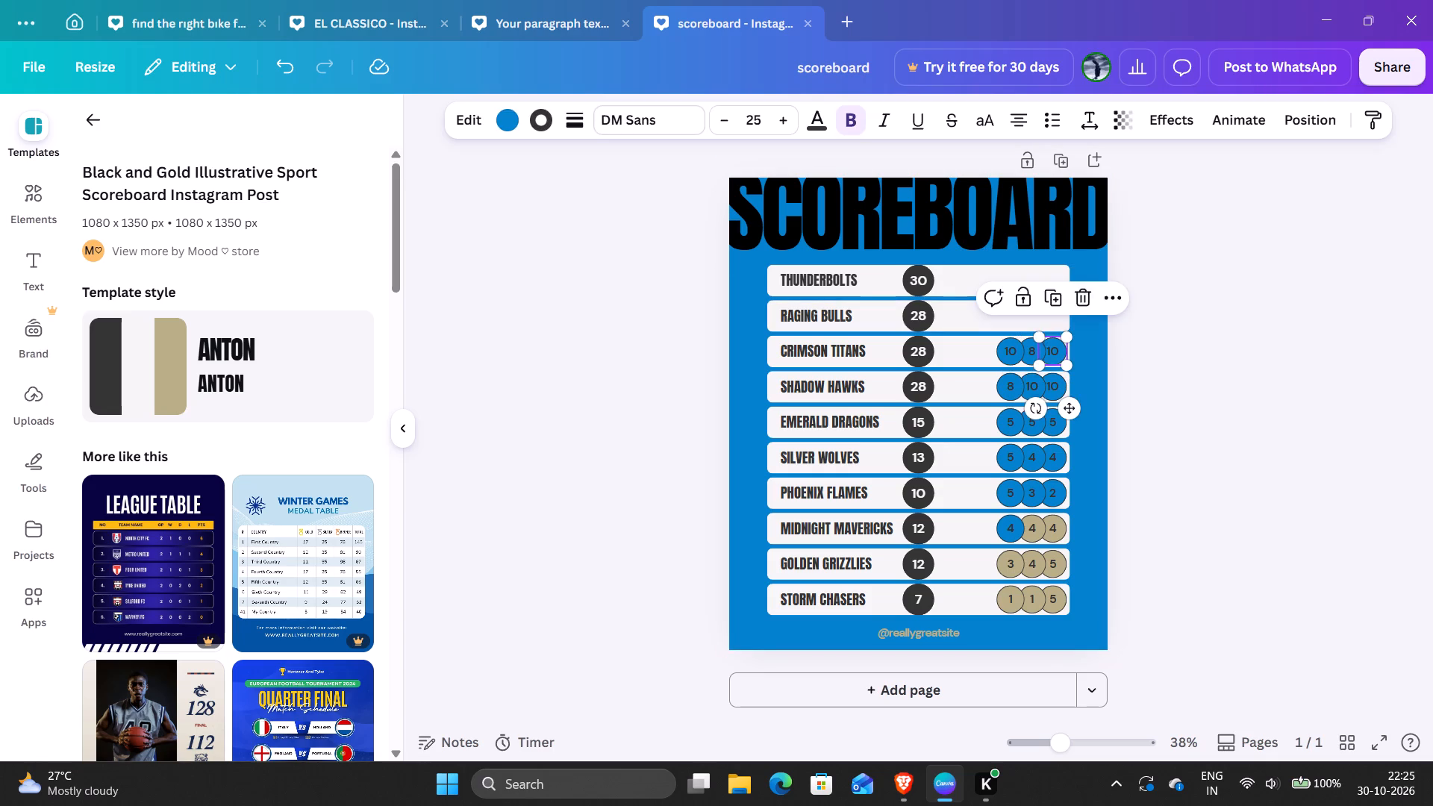
left_click(1076, 299)
left_click(1043, 339)
left_click(1069, 296)
double_click(1025, 341)
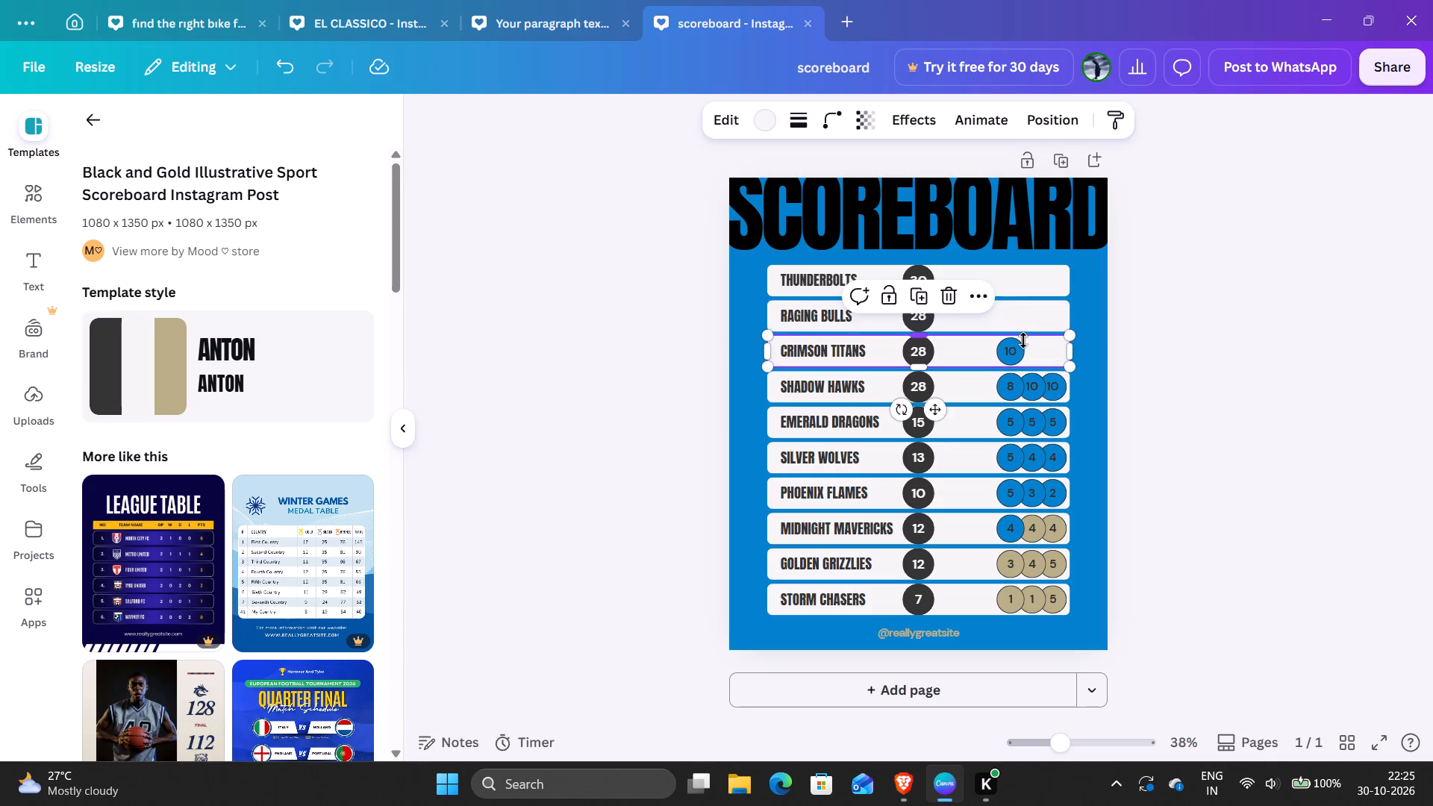
left_click(1020, 343)
left_click(1019, 346)
left_click(1049, 295)
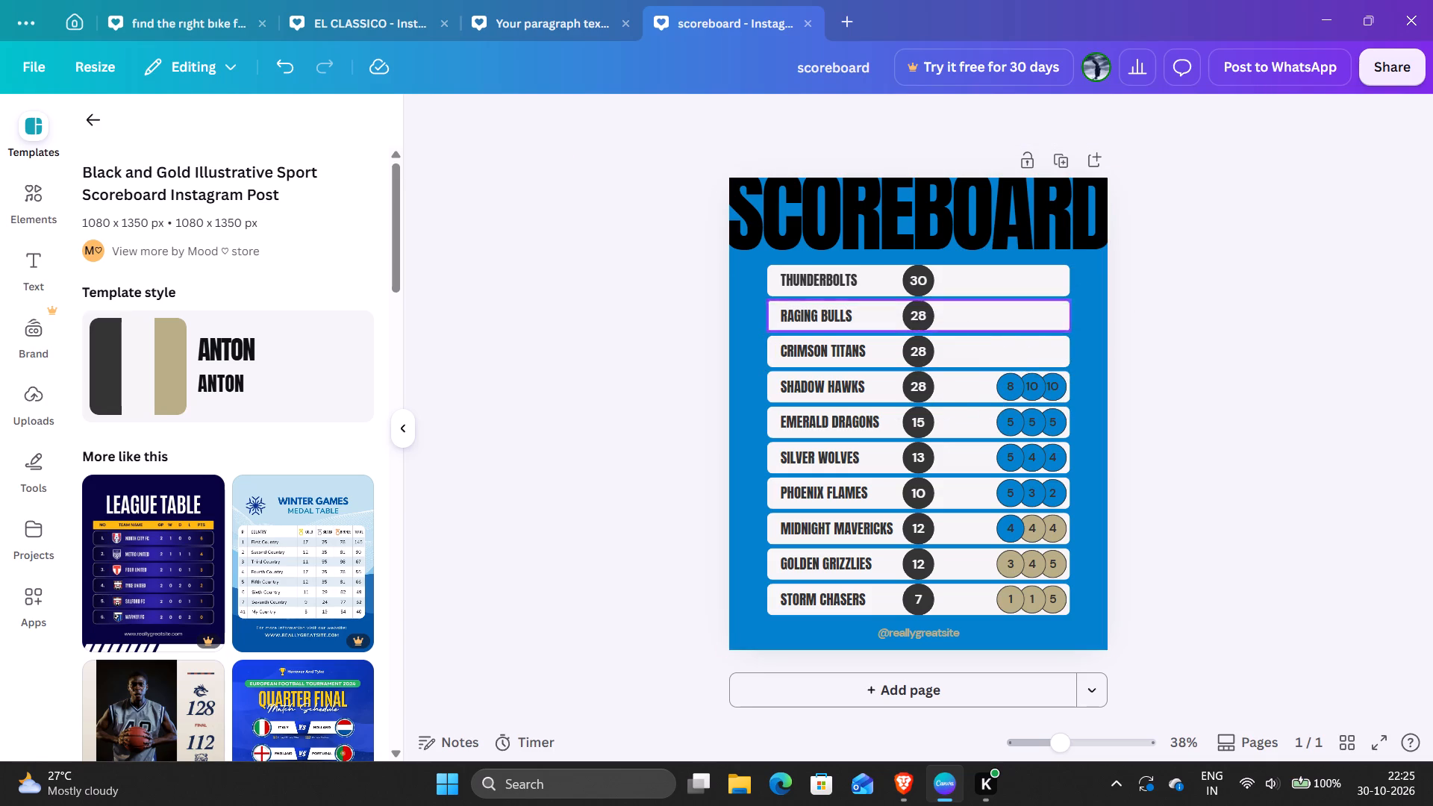
Delete the three small blue score circles from the Shadow Hawks row, keeping its dark total circle.
left_click(1019, 396)
left_click(1039, 328)
left_click(1037, 378)
left_click(1060, 333)
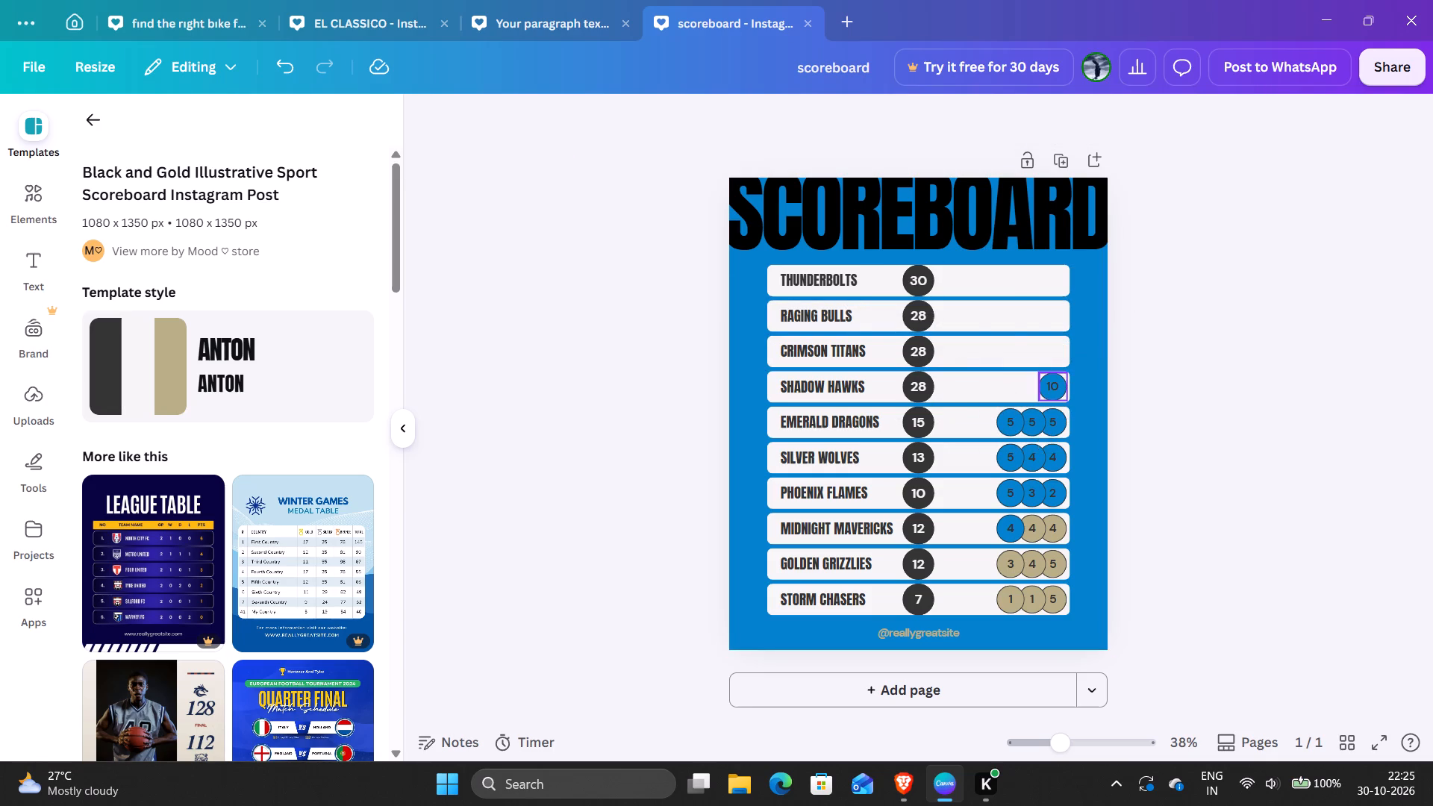
left_click(1049, 378)
left_click(1078, 341)
Delete the middle small blue score circle from the Emerald Dragons row.
left_click(1028, 431)
left_click(1059, 377)
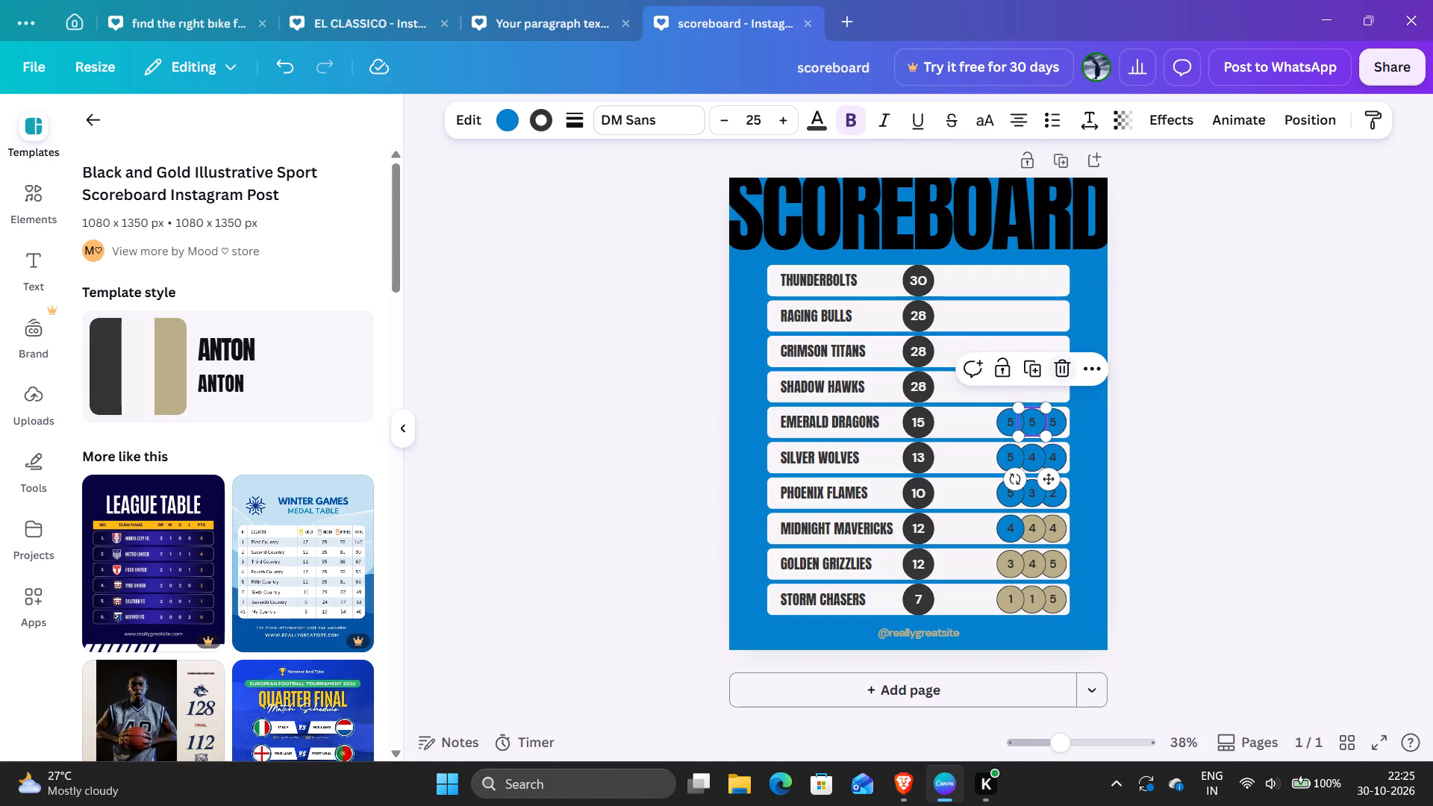
Delete the three small score circles from the Emerald Dragons row.
left_click(1020, 416)
left_click(1058, 359)
left_click(1046, 369)
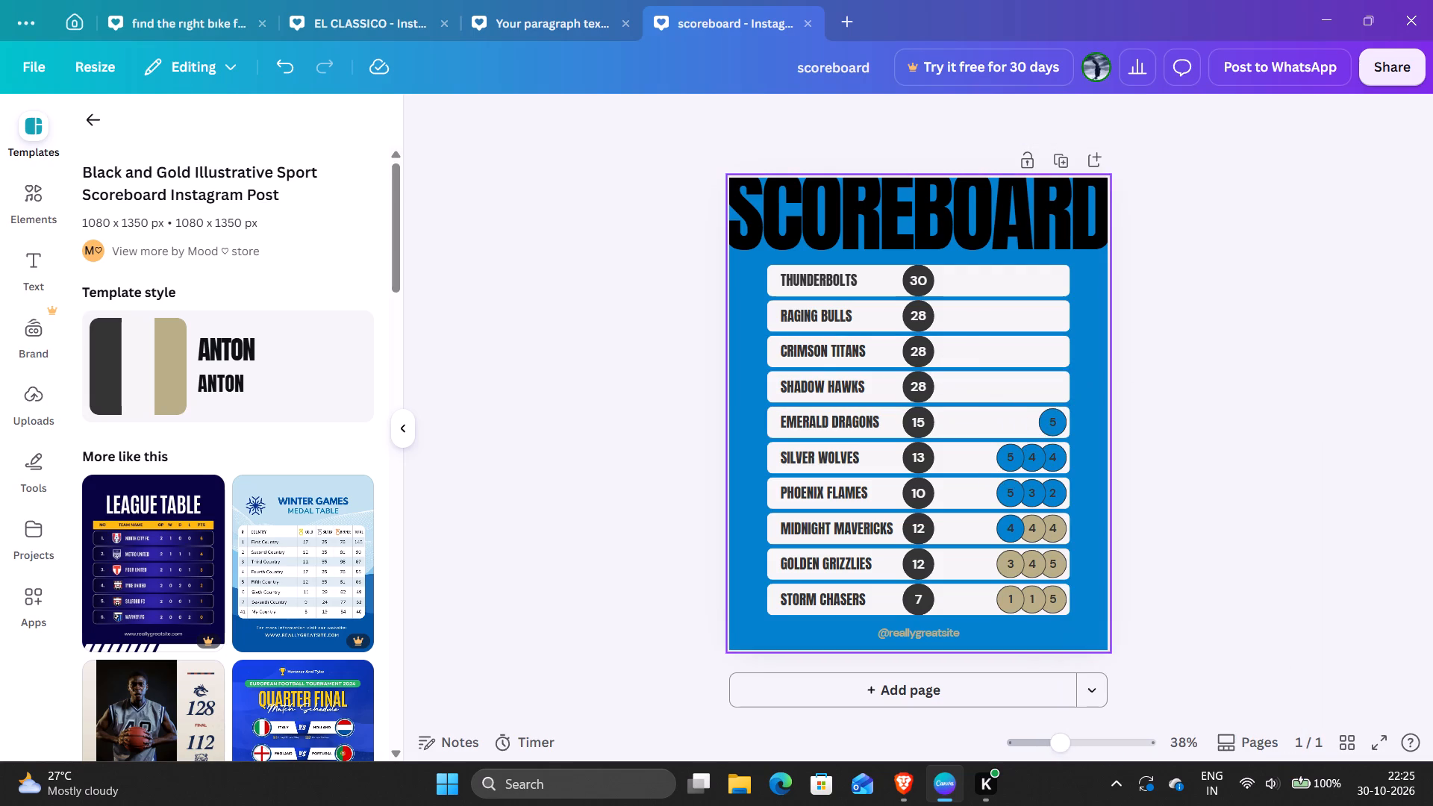
left_click(1043, 424)
left_click(1060, 384)
left_click(1075, 375)
Delete the three small score circles from the Silver Wolves row.
left_click(1053, 463)
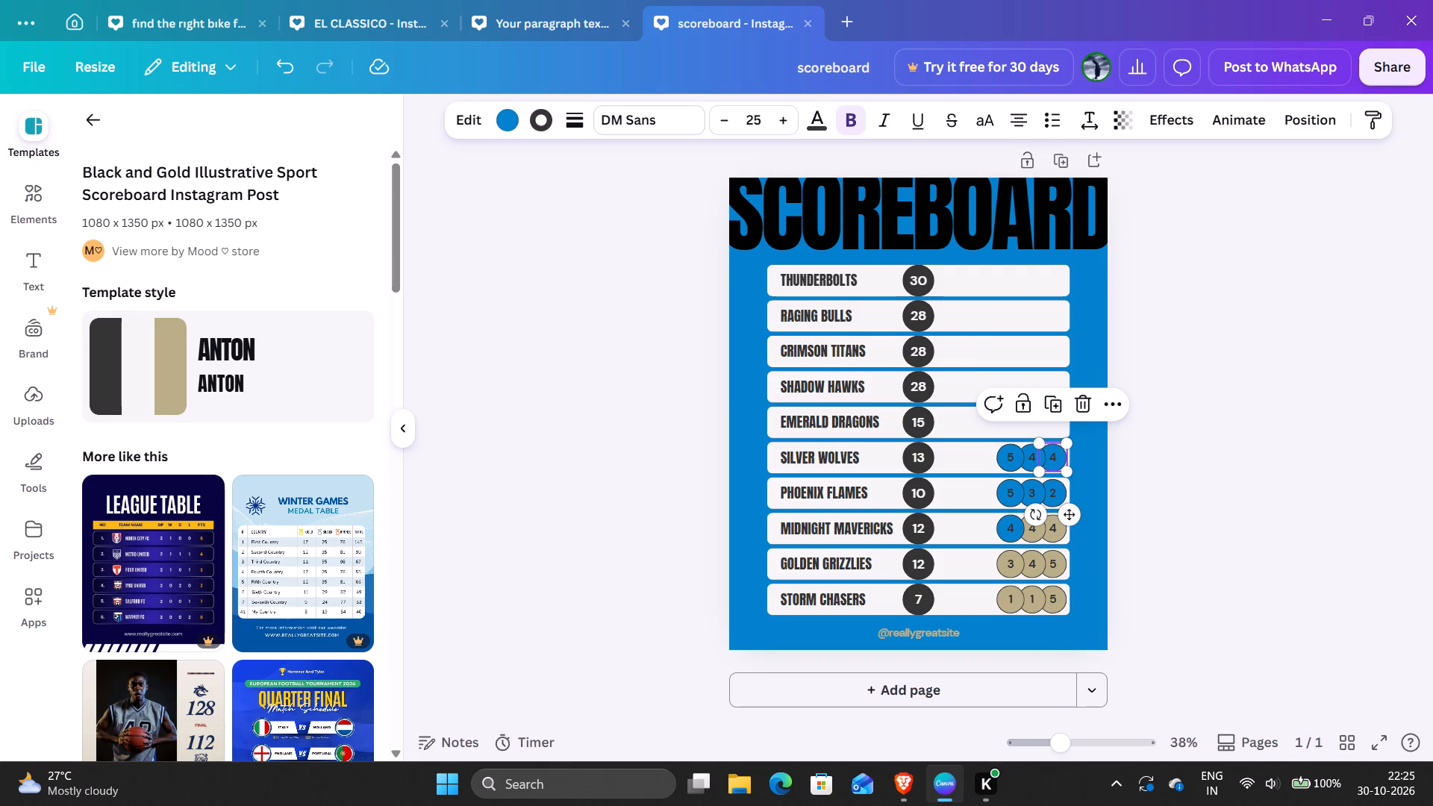
left_click(1071, 397)
left_click(1041, 452)
left_click(1063, 417)
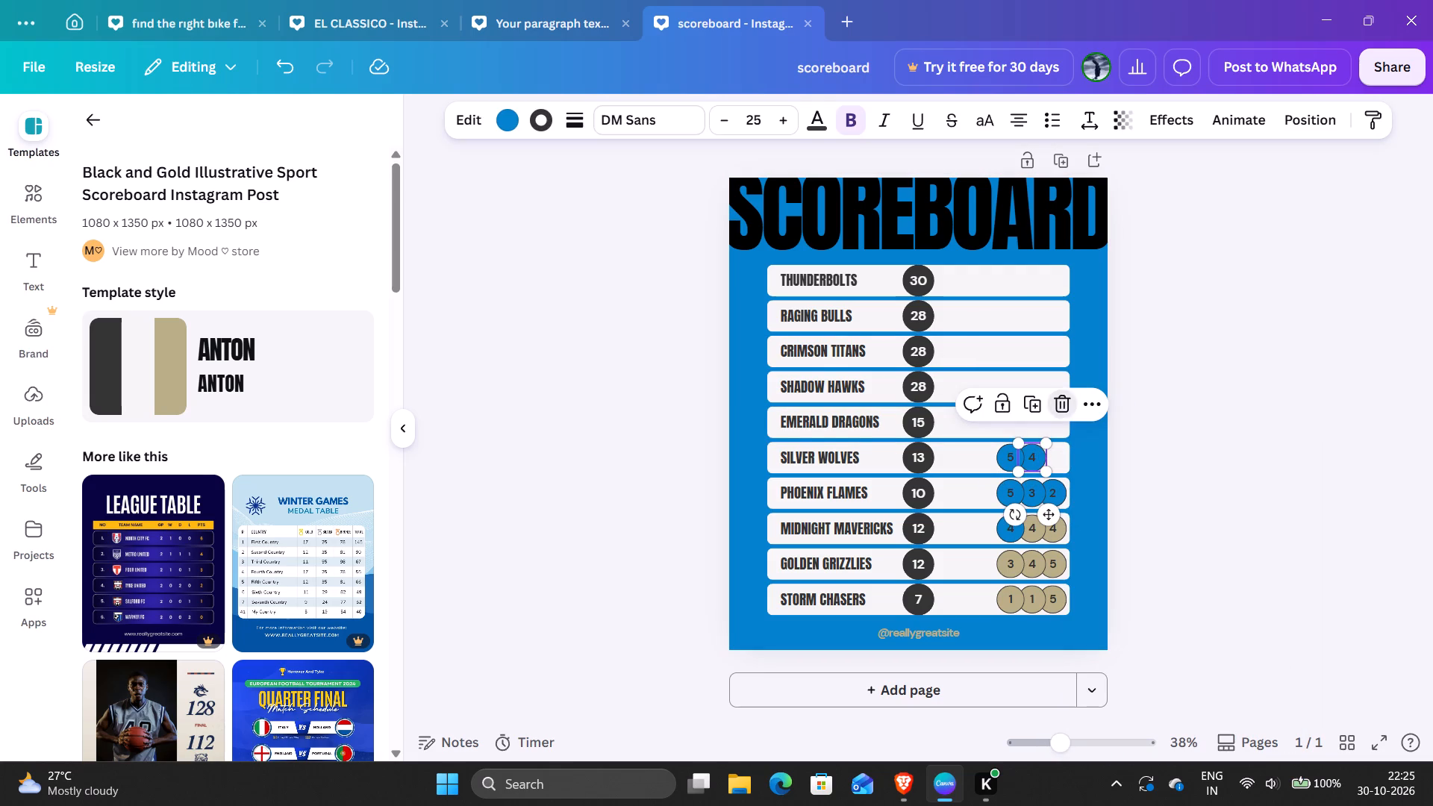
left_click(1023, 451)
left_click(1045, 413)
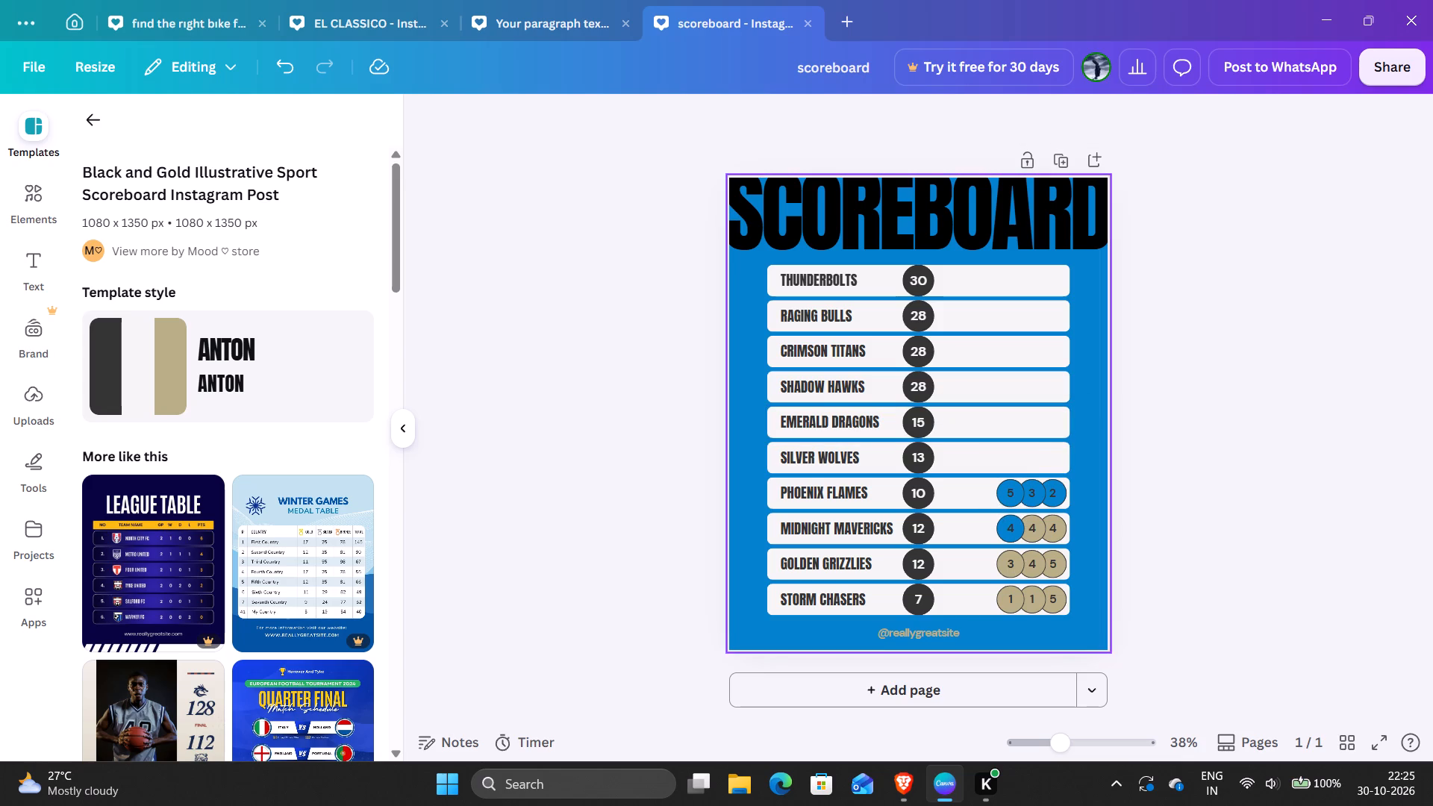
Delete the three small score circles from the Phoenix Flames row.
left_click(1020, 493)
left_click(1054, 436)
left_click(1042, 477)
left_click(1038, 493)
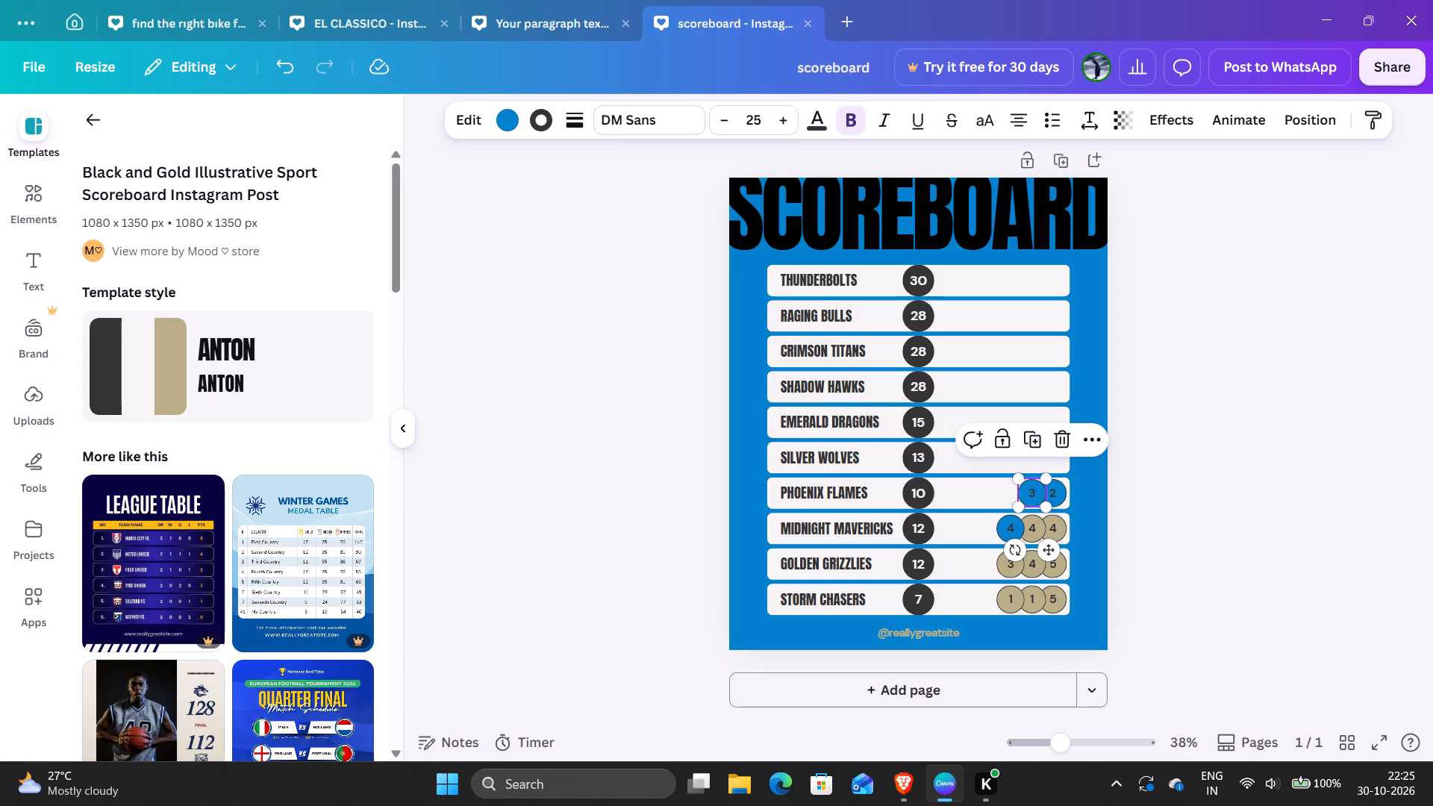
left_click(1058, 443)
left_click(1052, 495)
left_click(1073, 451)
Delete the three small score circles from the Midnight Mavericks row, both the blue one and the two tan ones.
left_click(1023, 538)
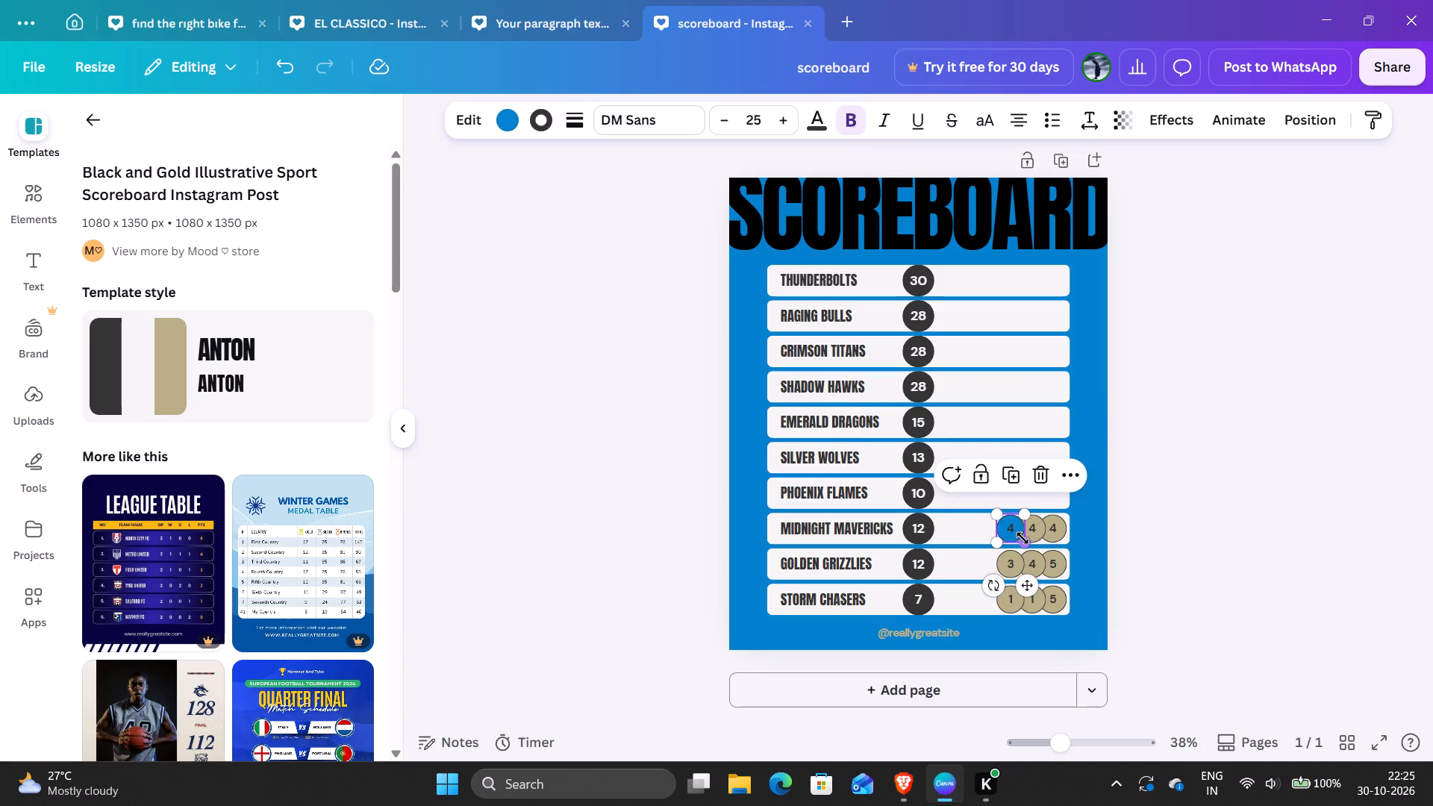
left_click(1048, 478)
left_click(1040, 530)
left_click(1059, 496)
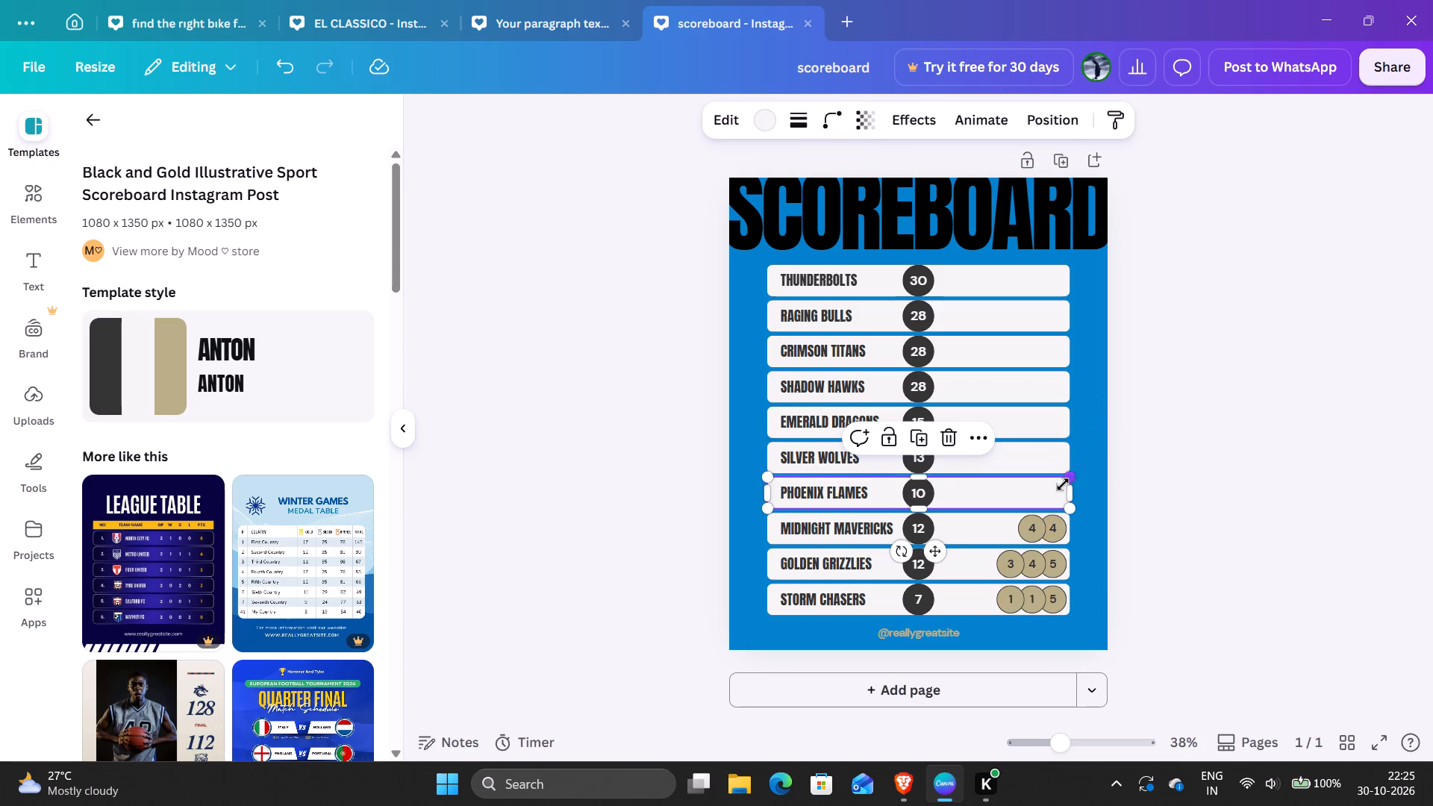
left_click(1045, 528)
left_click(1051, 490)
left_click(1059, 475)
left_click(1053, 528)
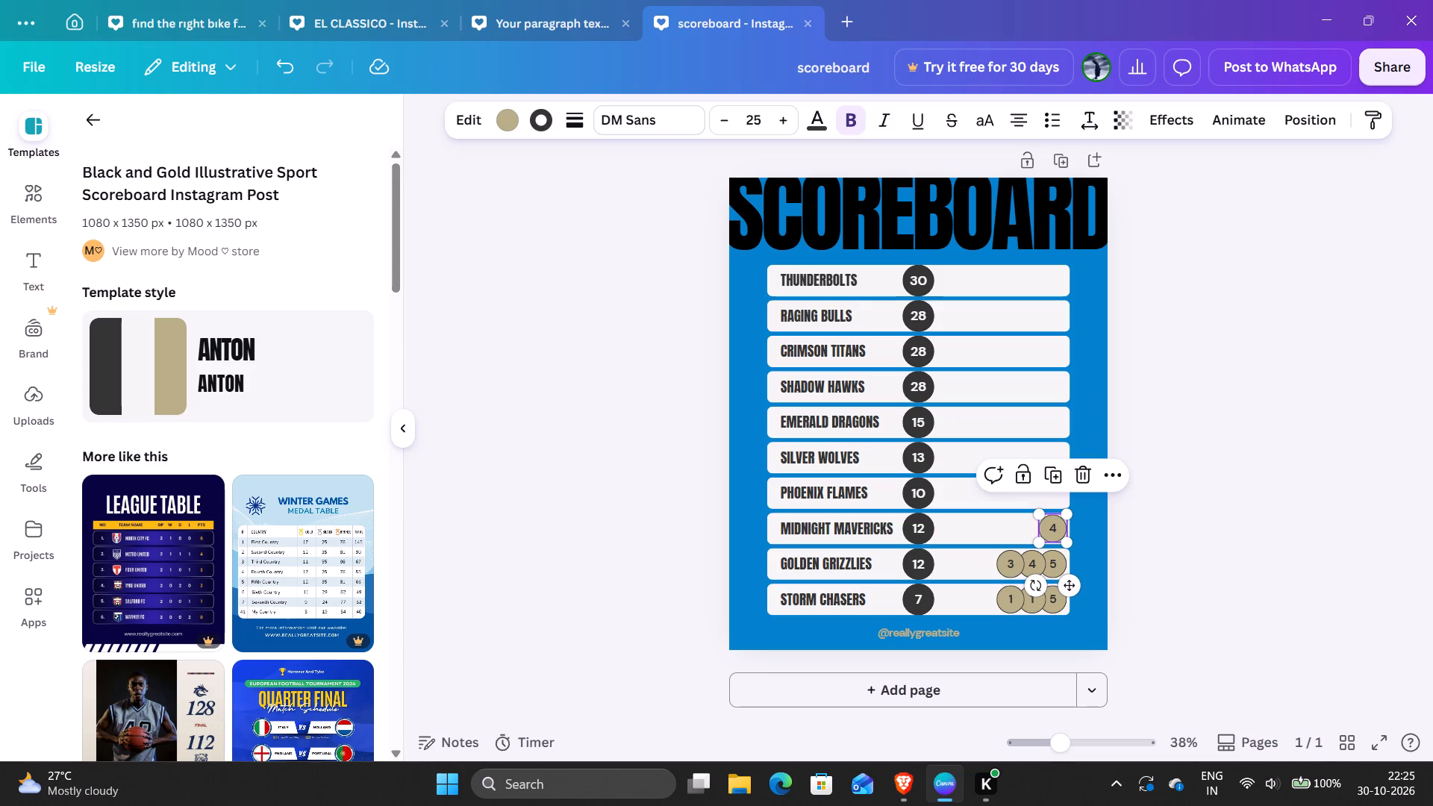
left_click(1081, 488)
Delete the three small tan score circles from the Golden Grizzlies row.
left_click(1011, 569)
left_click(1049, 505)
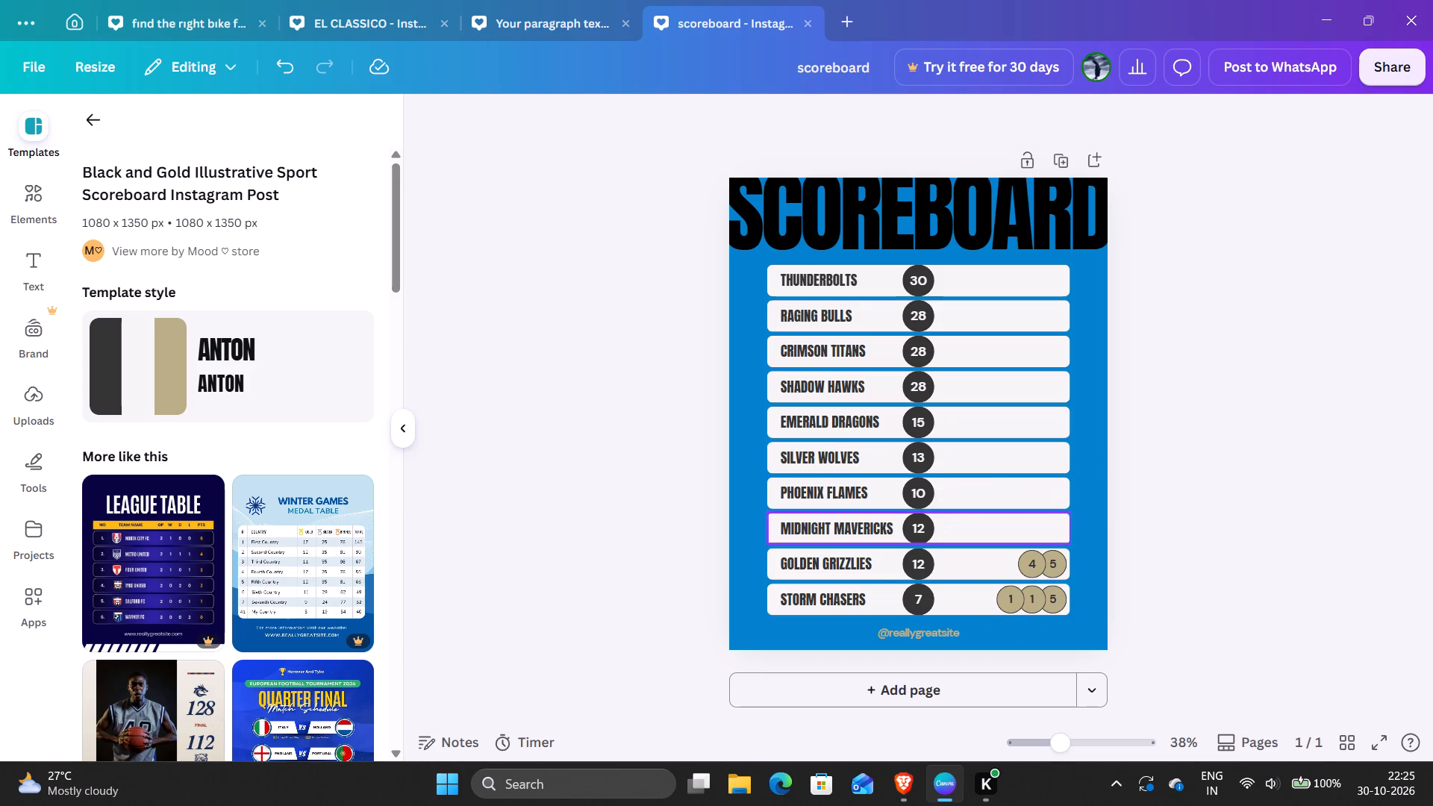
left_click(1039, 540)
left_click(1034, 567)
left_click(1062, 516)
left_click(1051, 581)
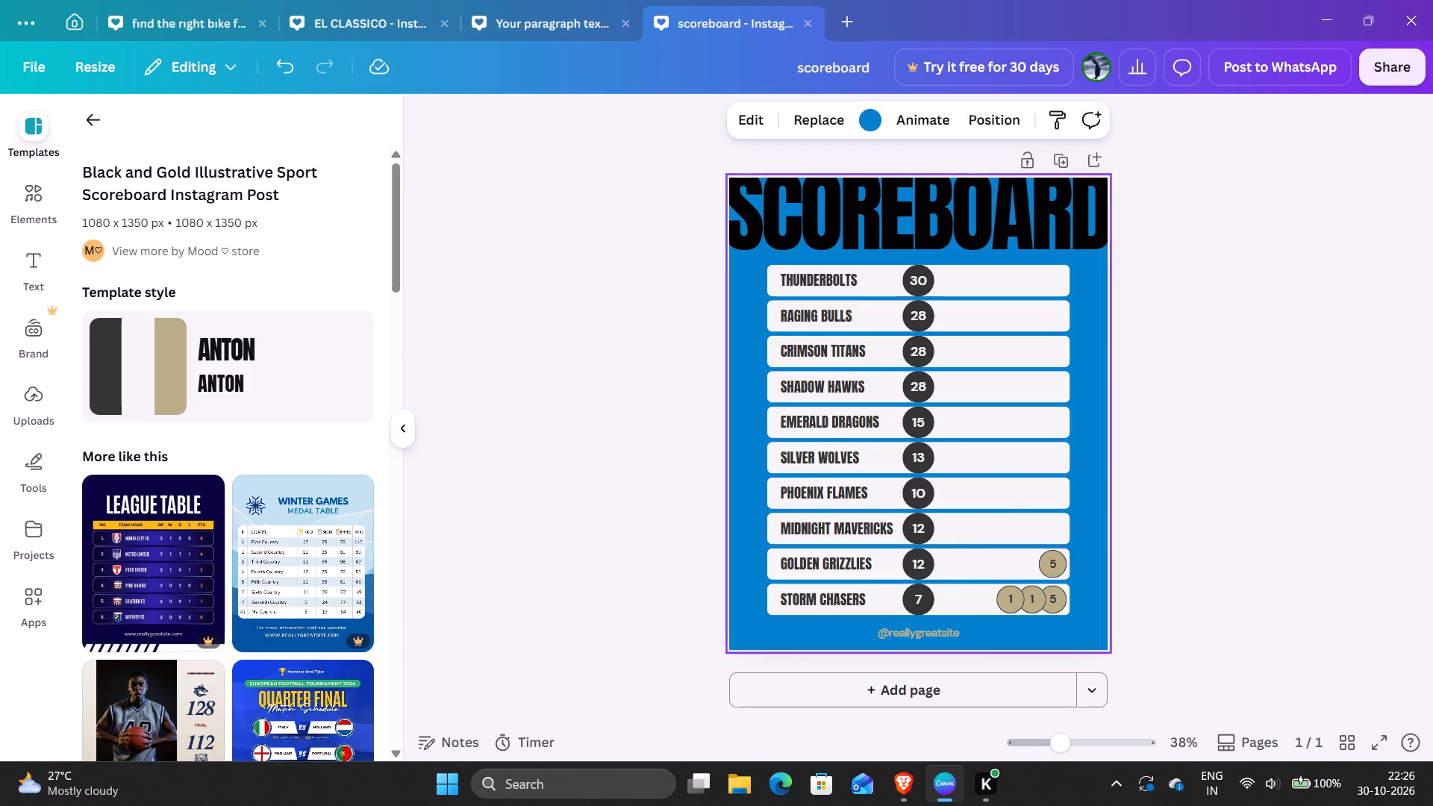
left_click(1054, 566)
left_click(1070, 518)
Delete the three small tan score circles from the Storm Chasers row.
left_click(1020, 590)
left_click(1048, 547)
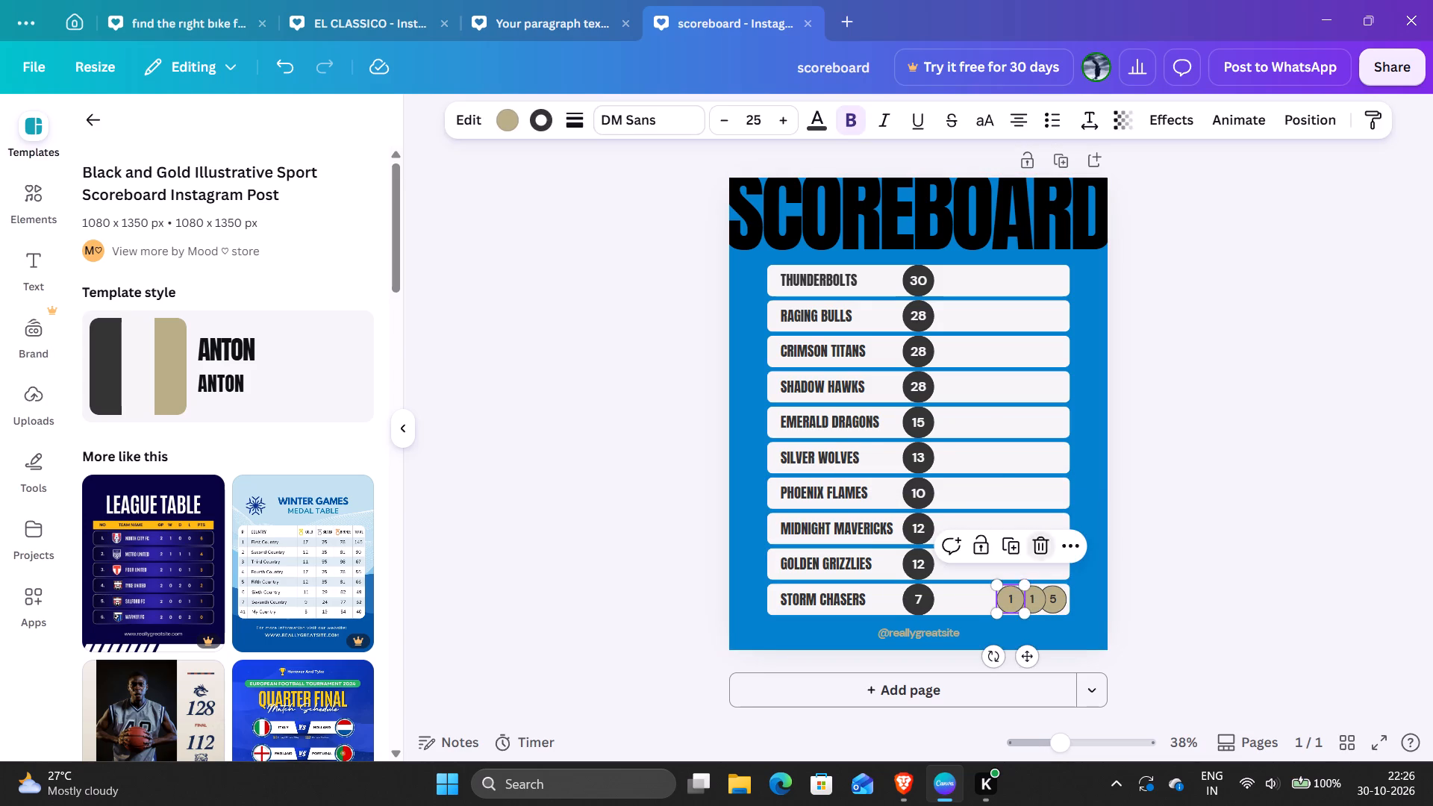
left_click(1031, 606)
left_click(1053, 567)
left_click(1055, 588)
left_click(1078, 542)
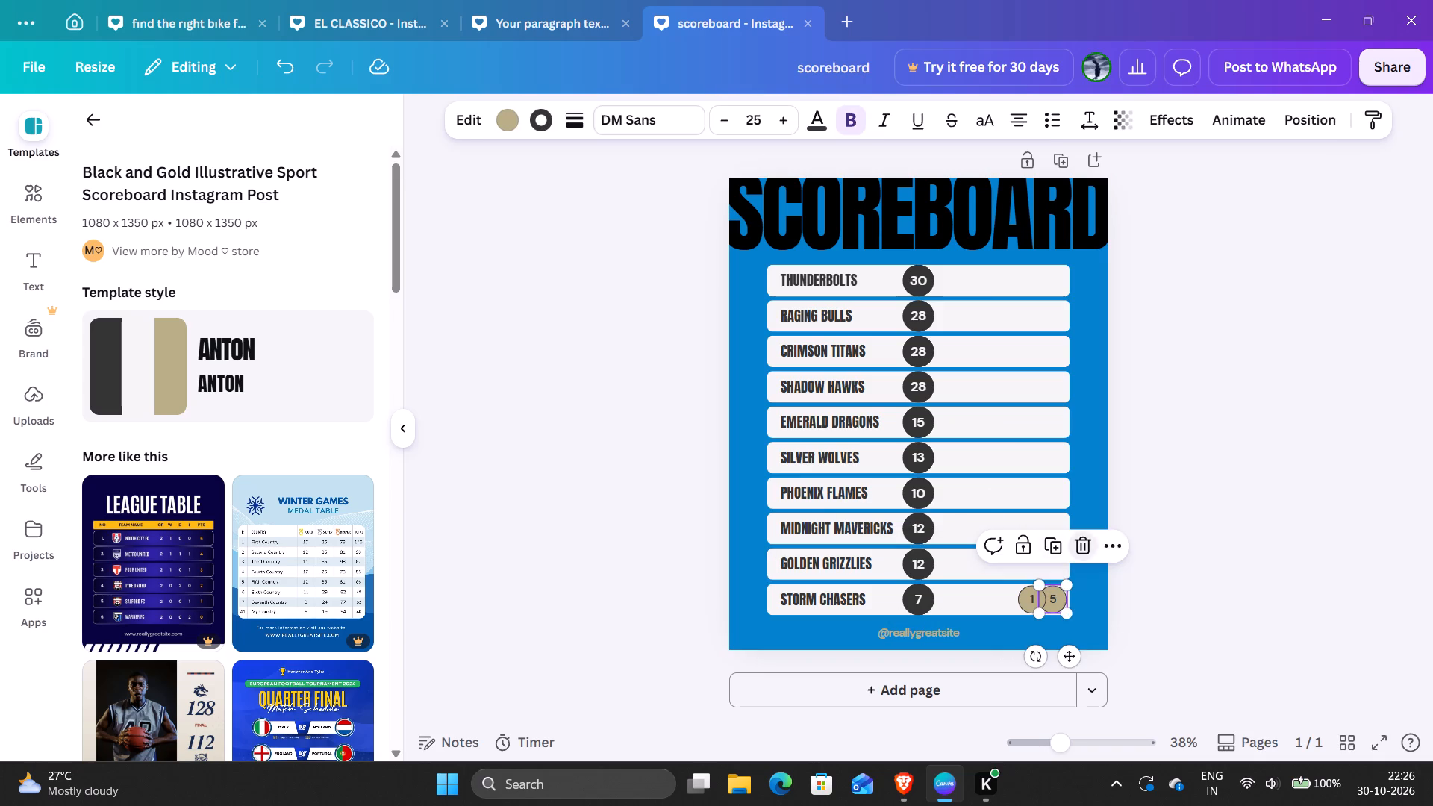
left_click(1042, 599)
left_click(1064, 557)
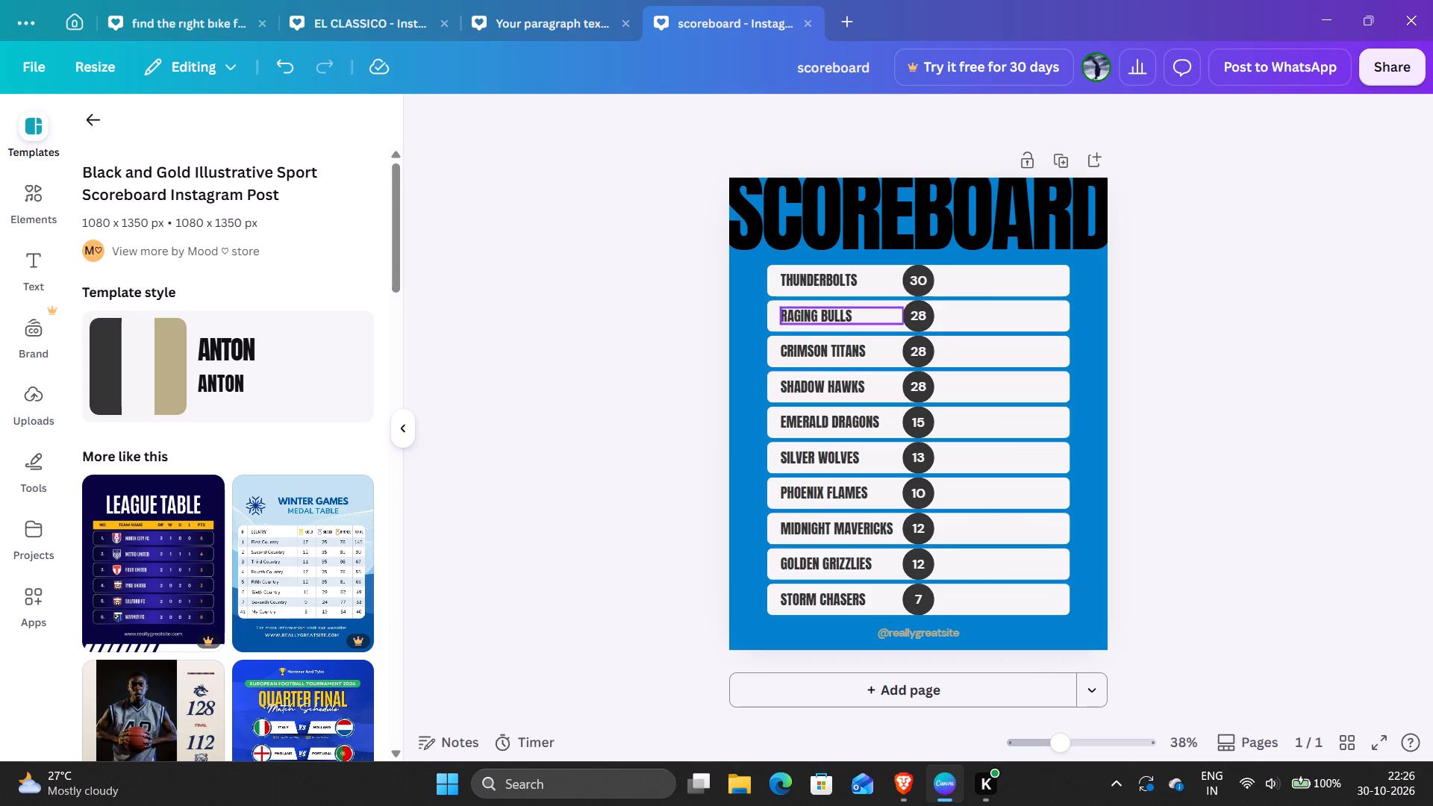
left_click(1038, 583)
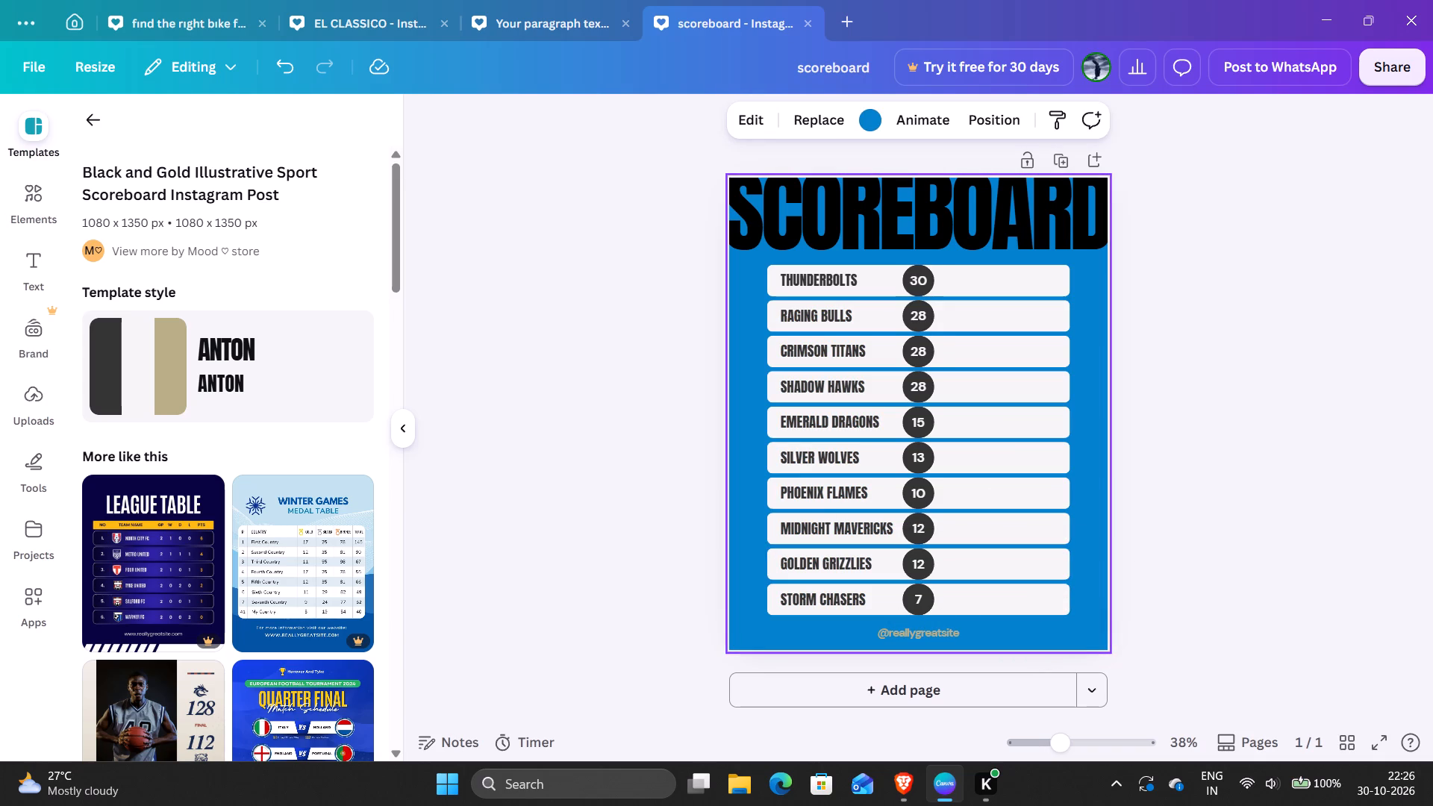
double_click(1025, 546)
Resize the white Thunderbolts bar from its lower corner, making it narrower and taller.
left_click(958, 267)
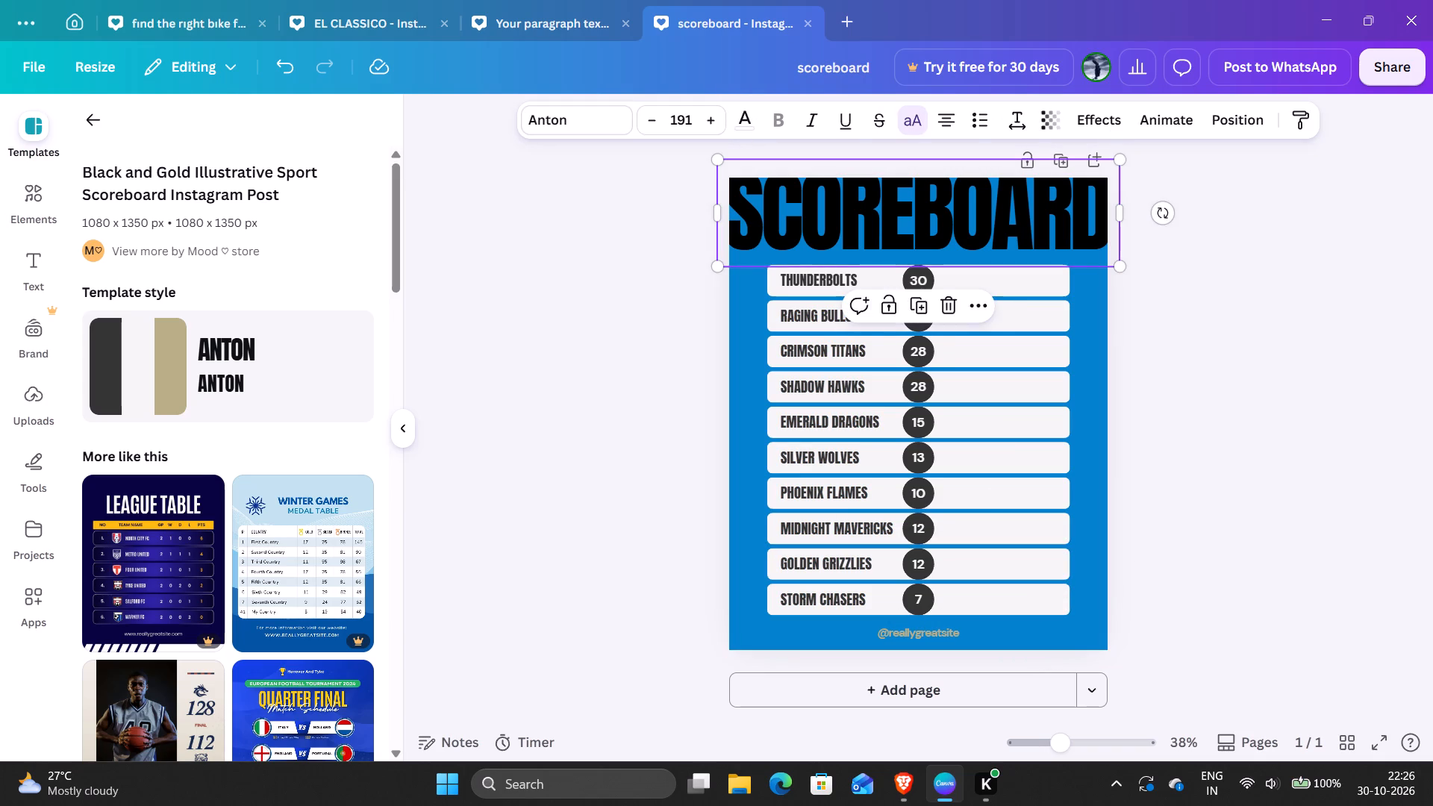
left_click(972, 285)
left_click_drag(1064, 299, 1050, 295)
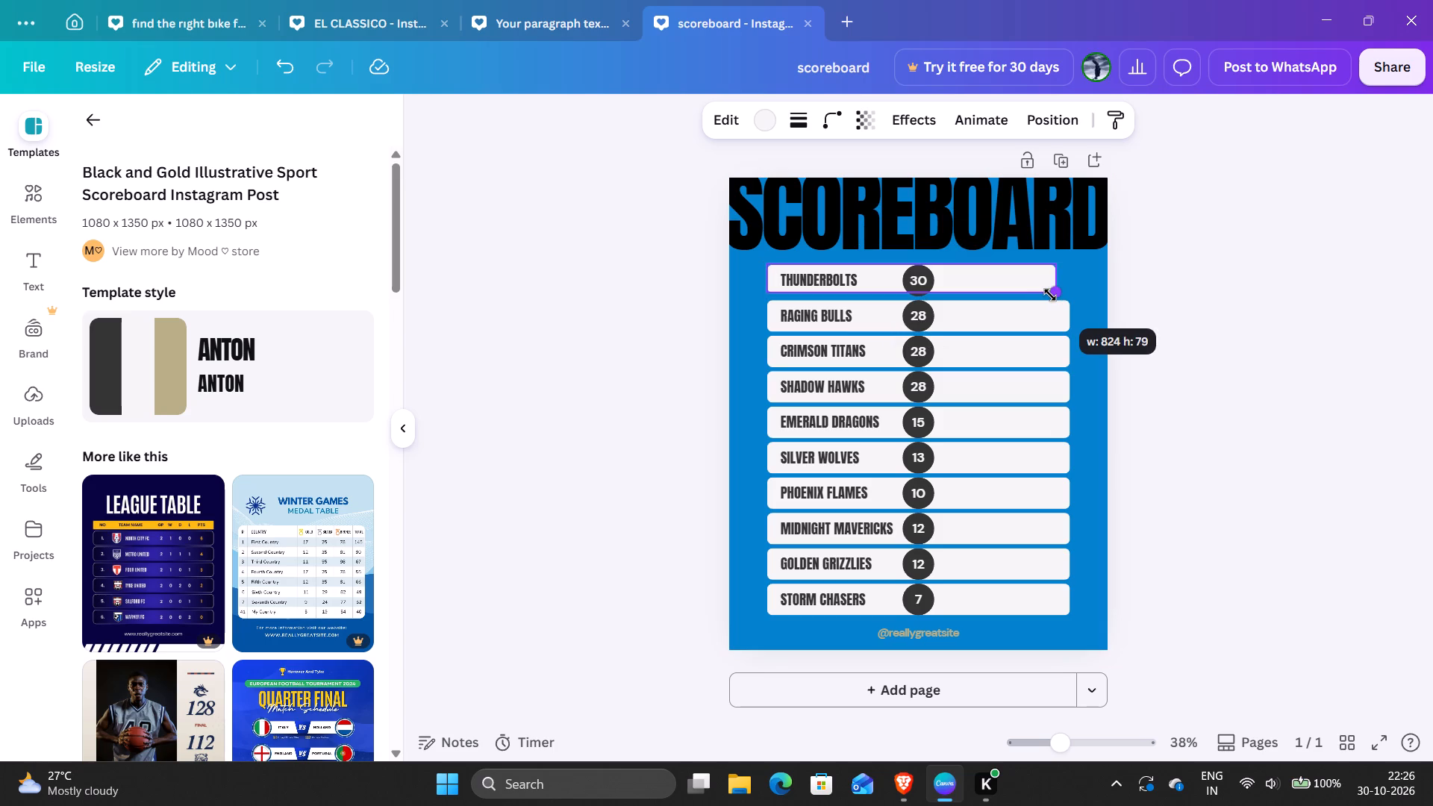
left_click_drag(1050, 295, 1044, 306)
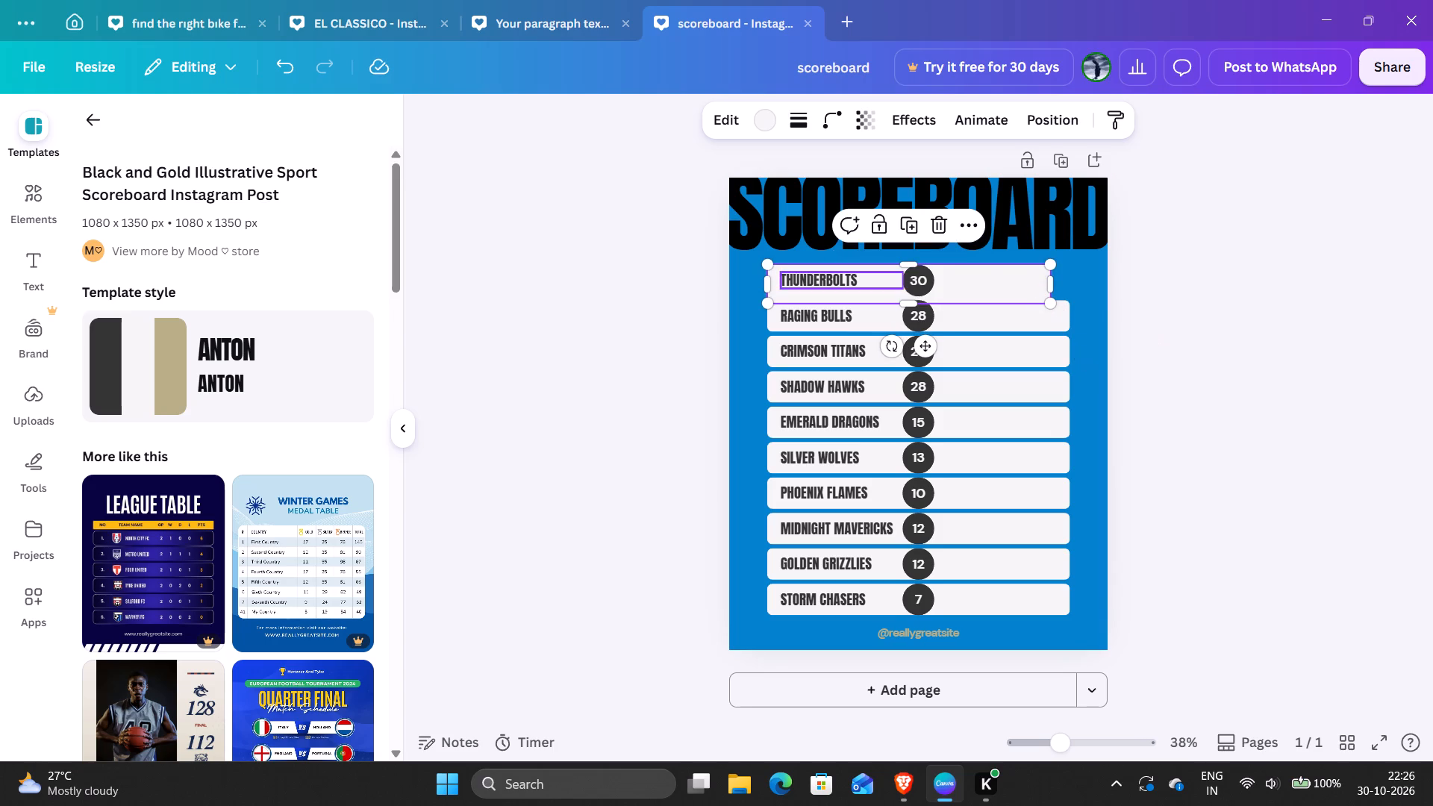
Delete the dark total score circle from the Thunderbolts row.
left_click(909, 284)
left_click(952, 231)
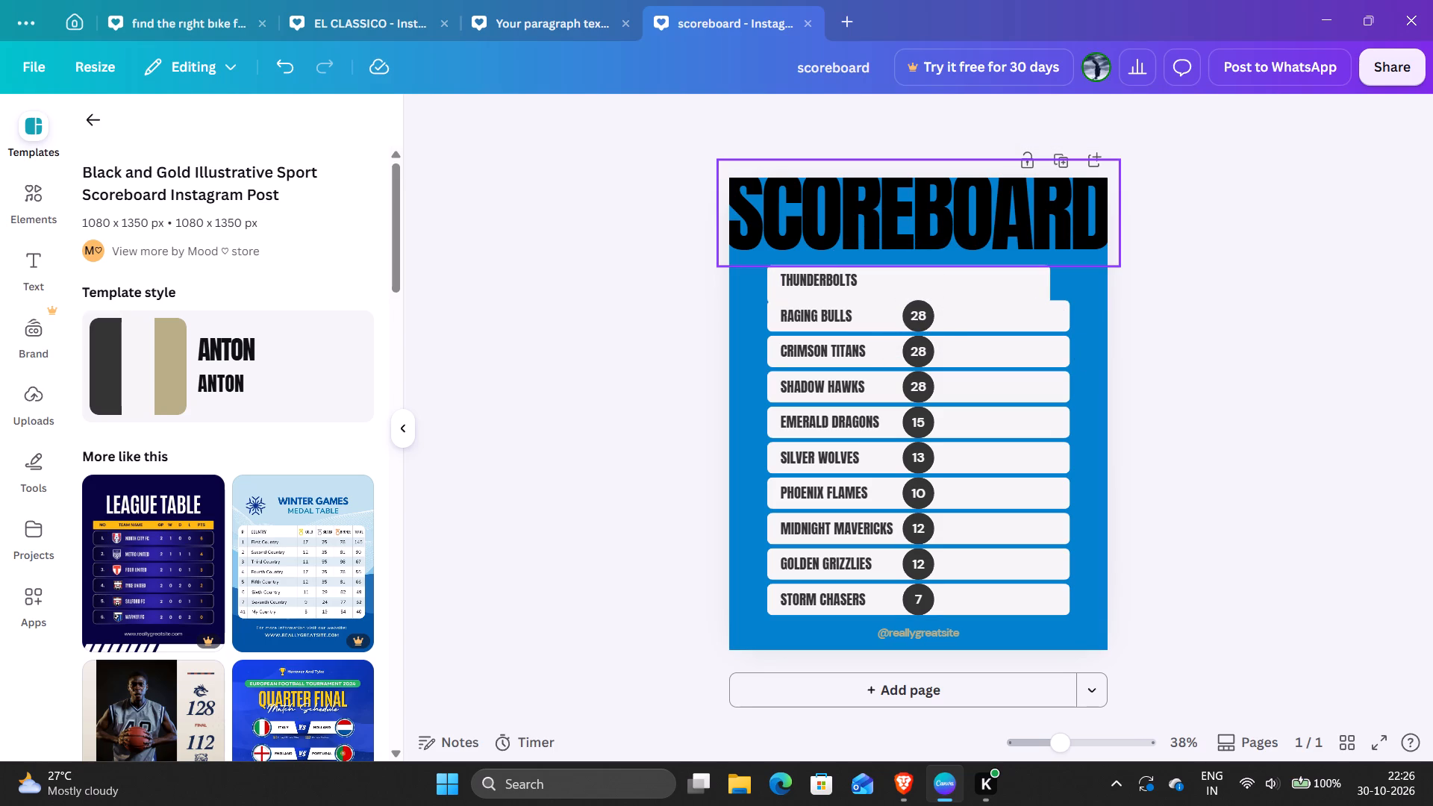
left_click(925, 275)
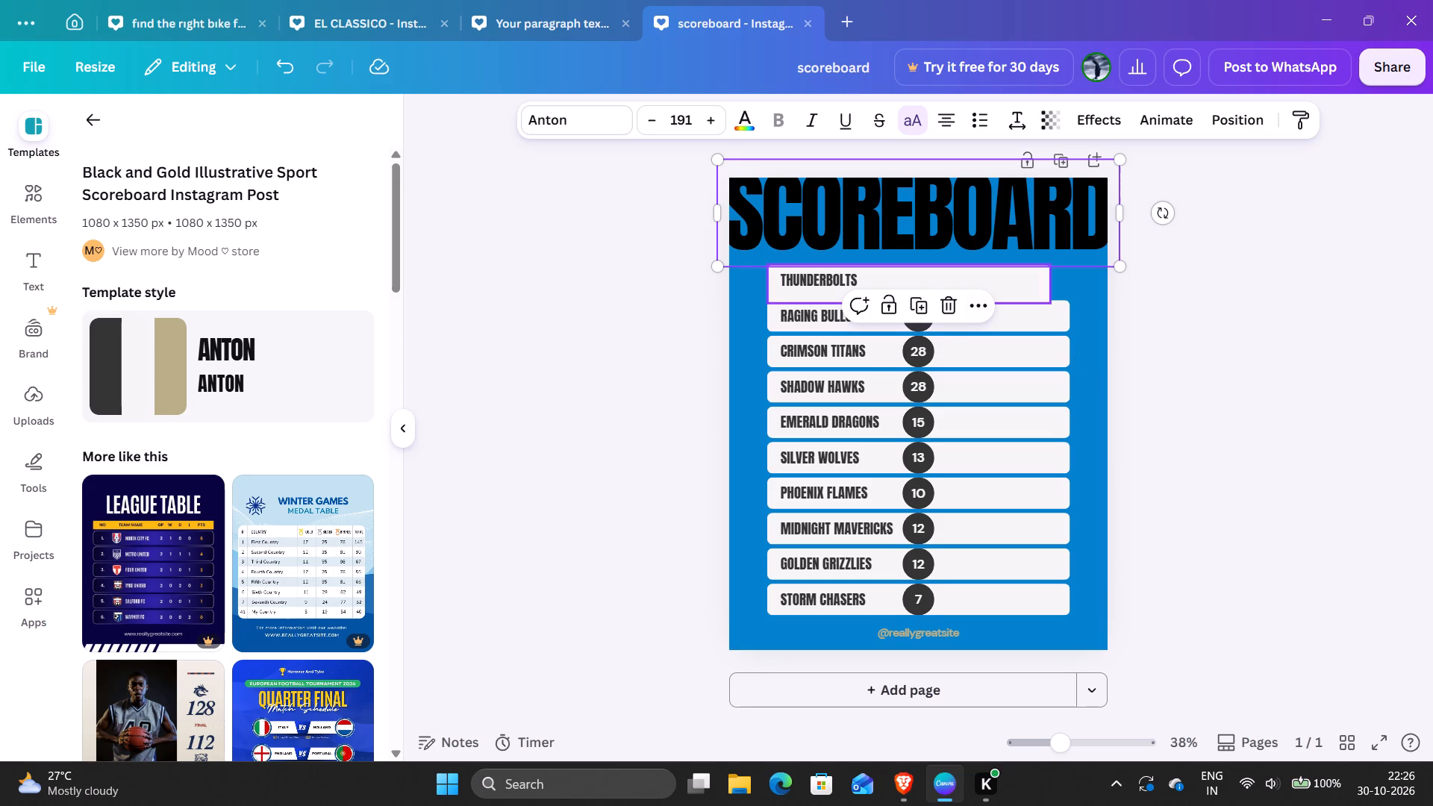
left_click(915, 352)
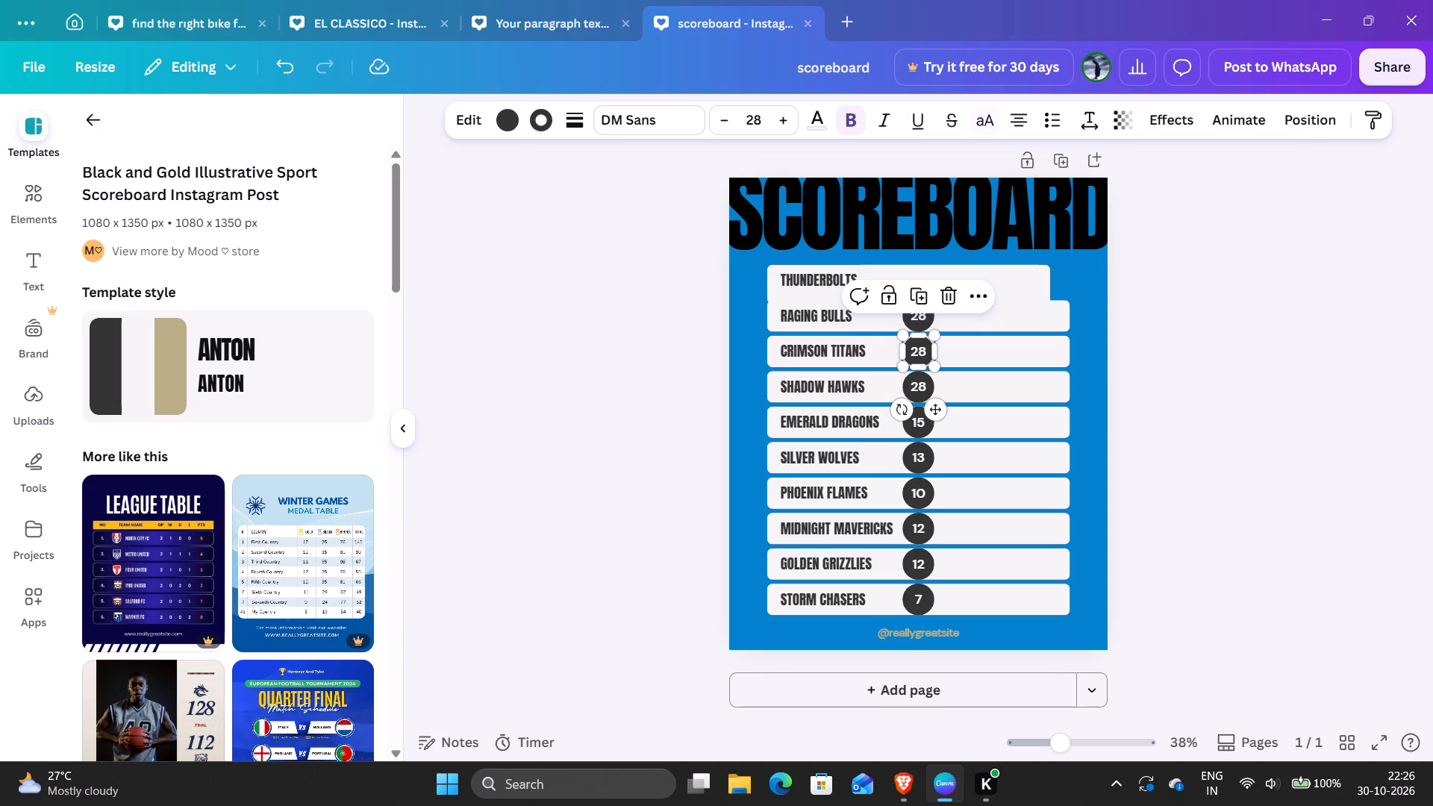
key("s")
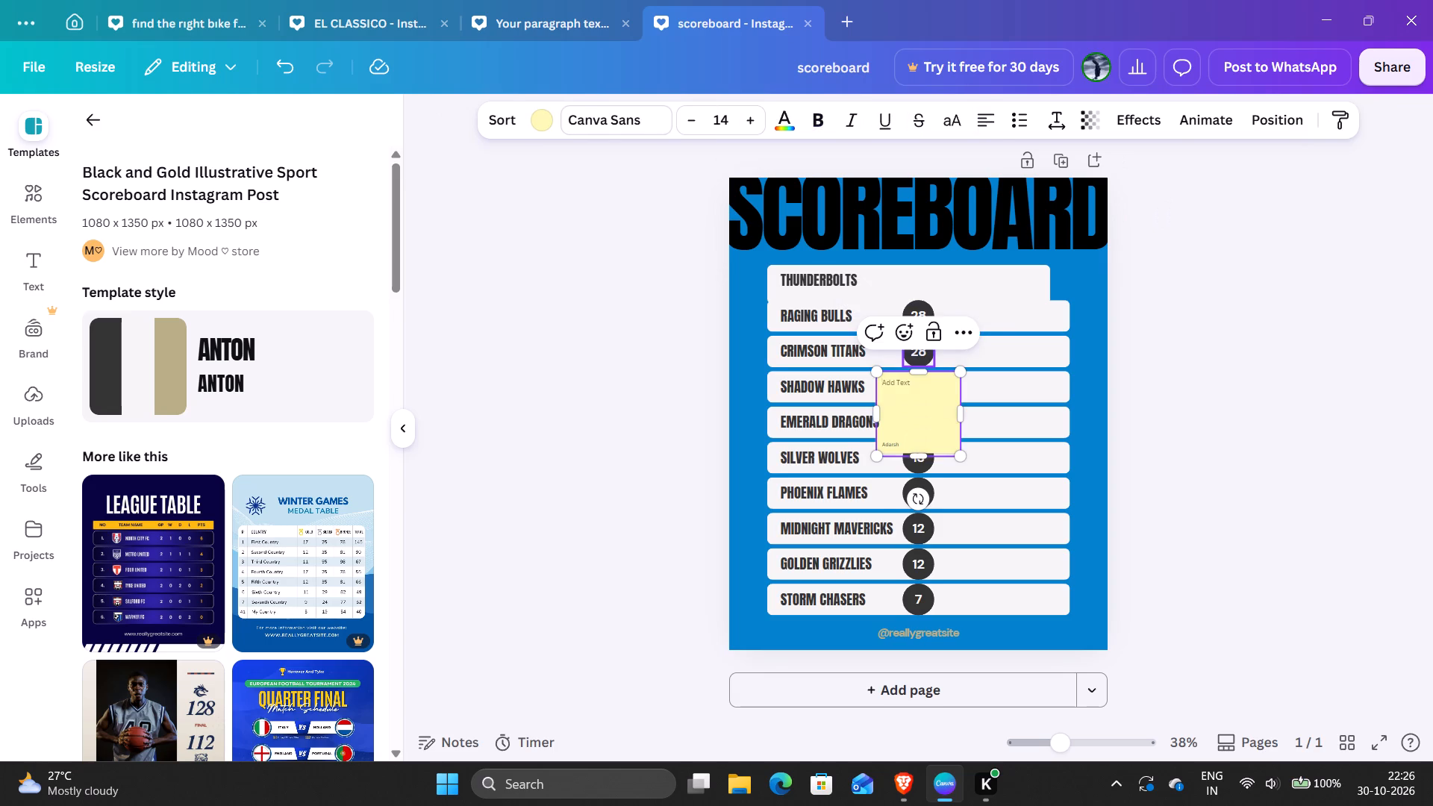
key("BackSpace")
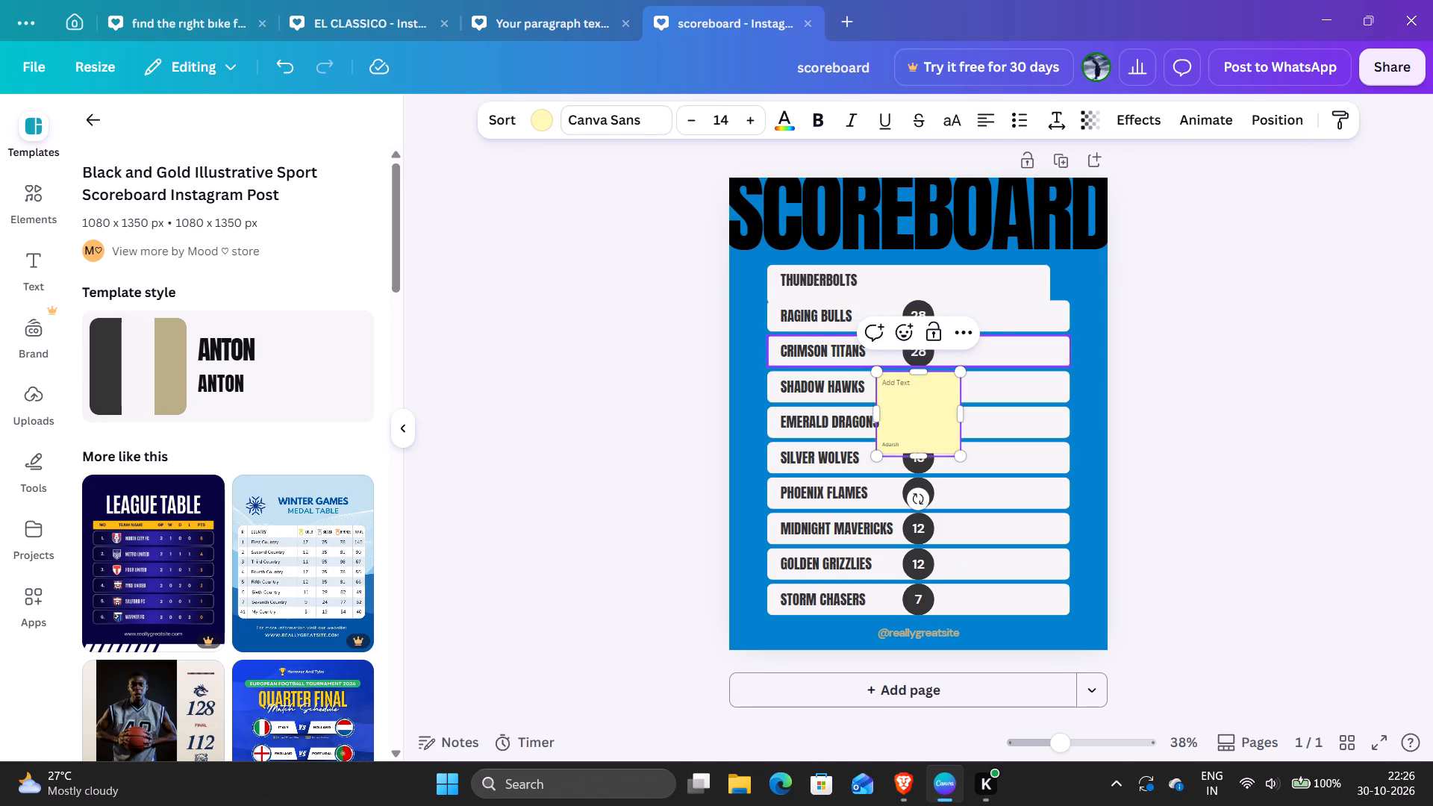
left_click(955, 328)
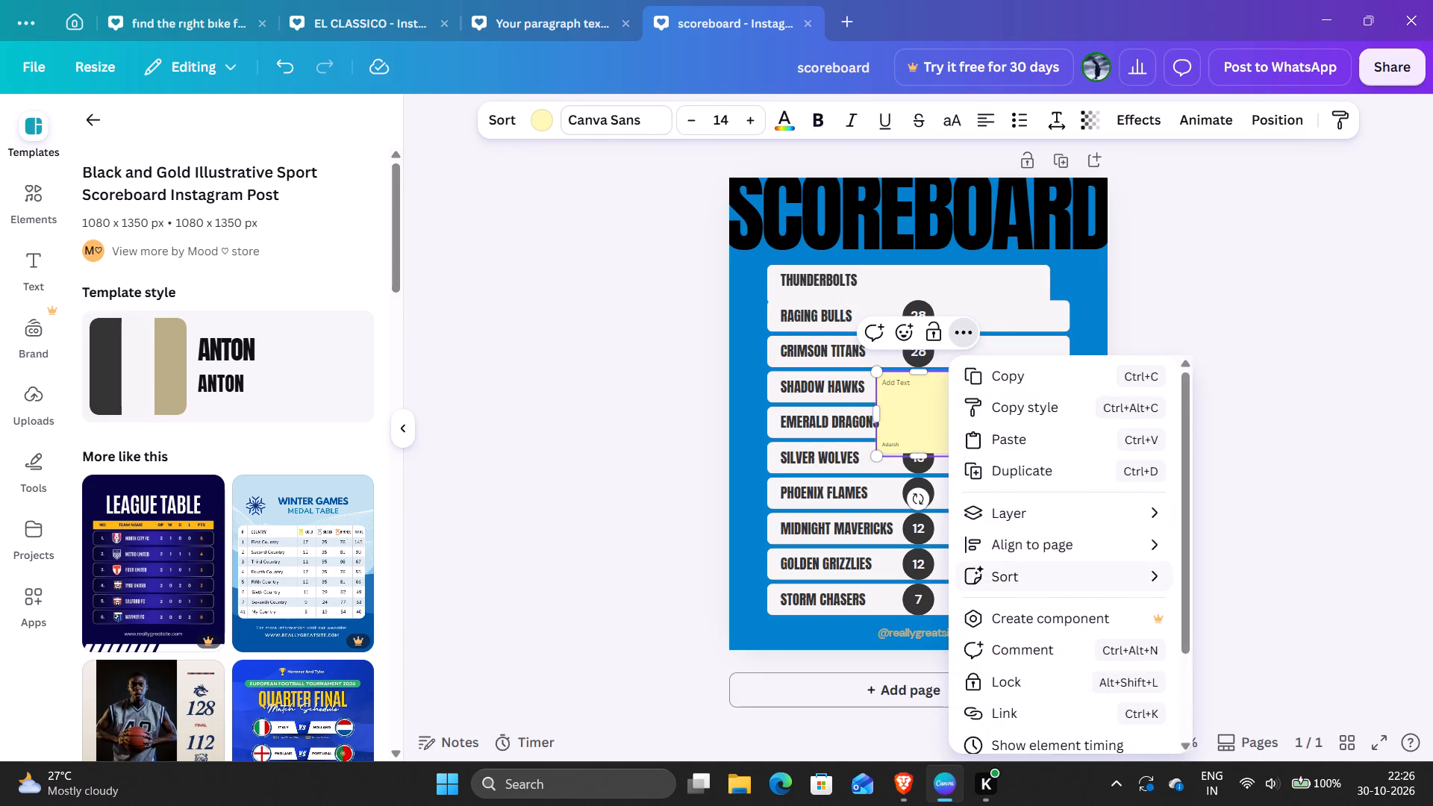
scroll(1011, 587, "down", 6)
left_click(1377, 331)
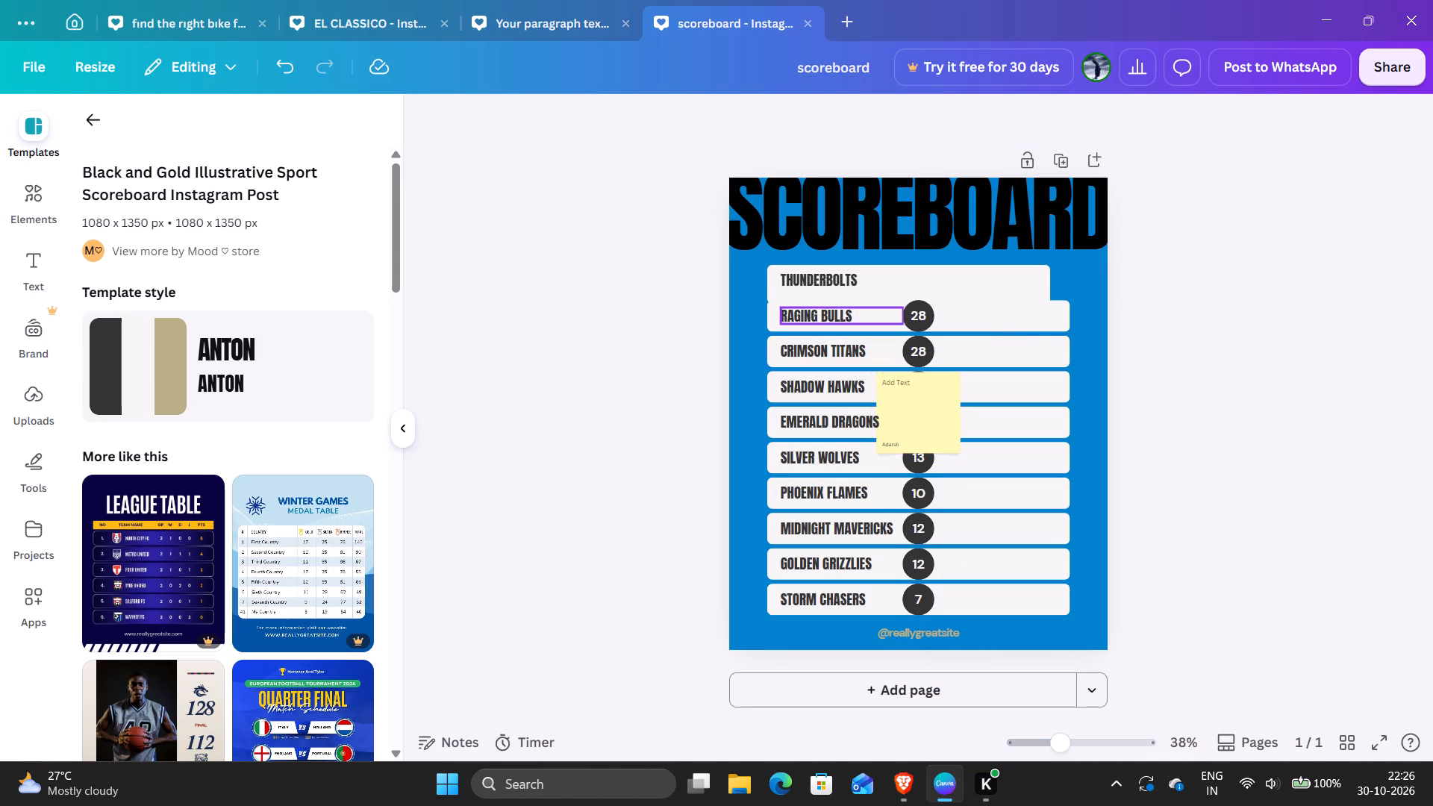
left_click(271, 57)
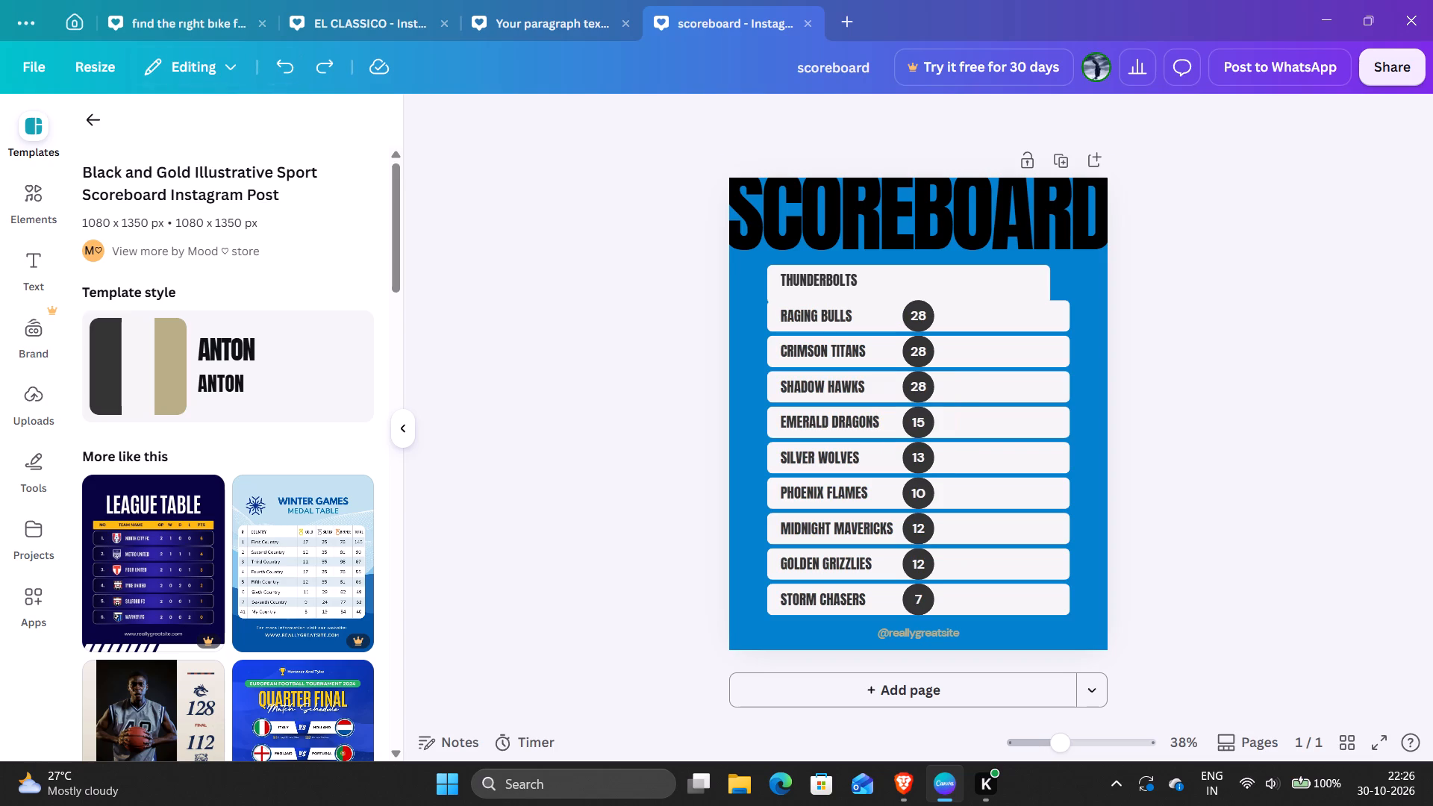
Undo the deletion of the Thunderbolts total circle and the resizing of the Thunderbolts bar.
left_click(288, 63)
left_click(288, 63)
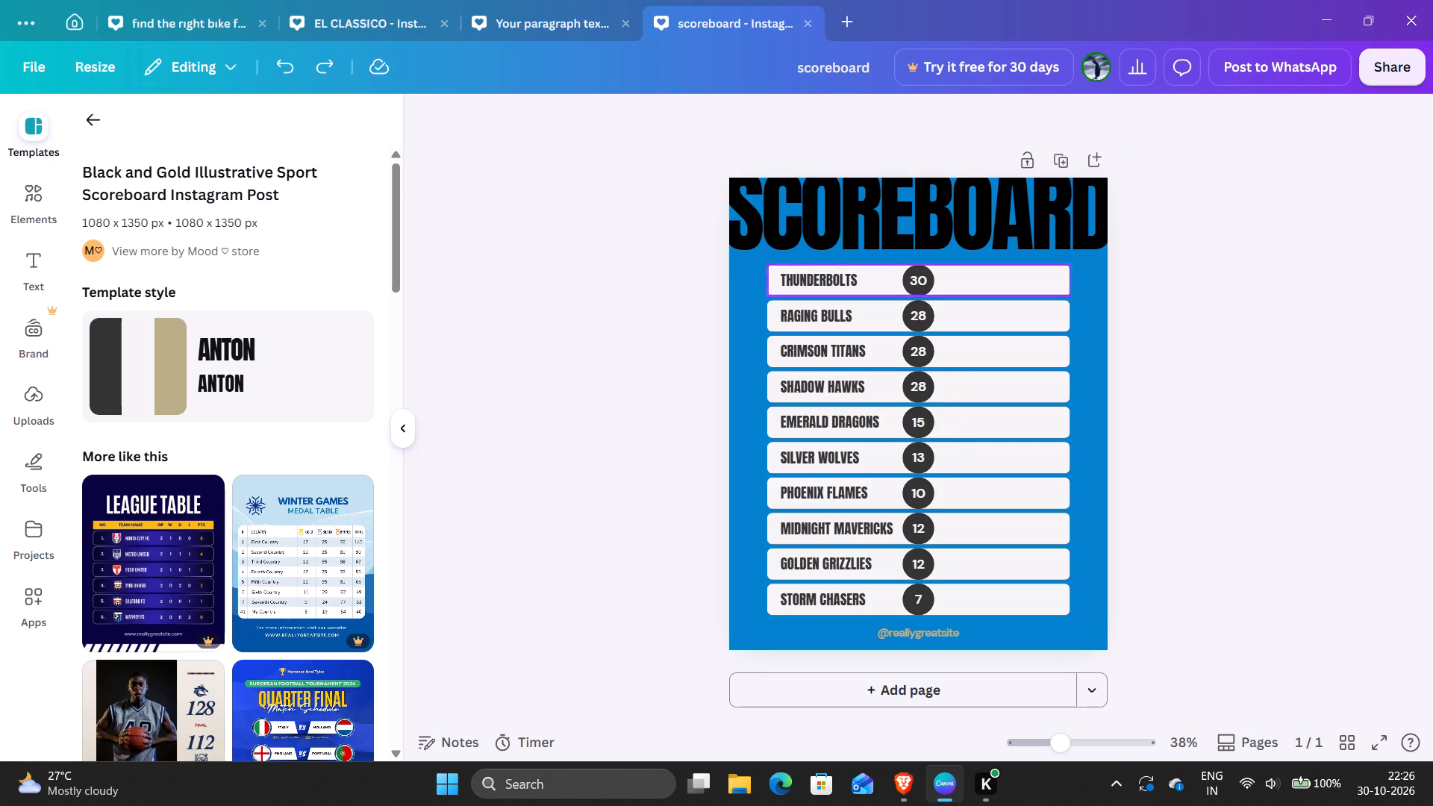
Move the white Thunderbolts bar slightly up and to the left, closer to the SCOREBOARD title.
left_click(871, 288)
left_click(883, 301)
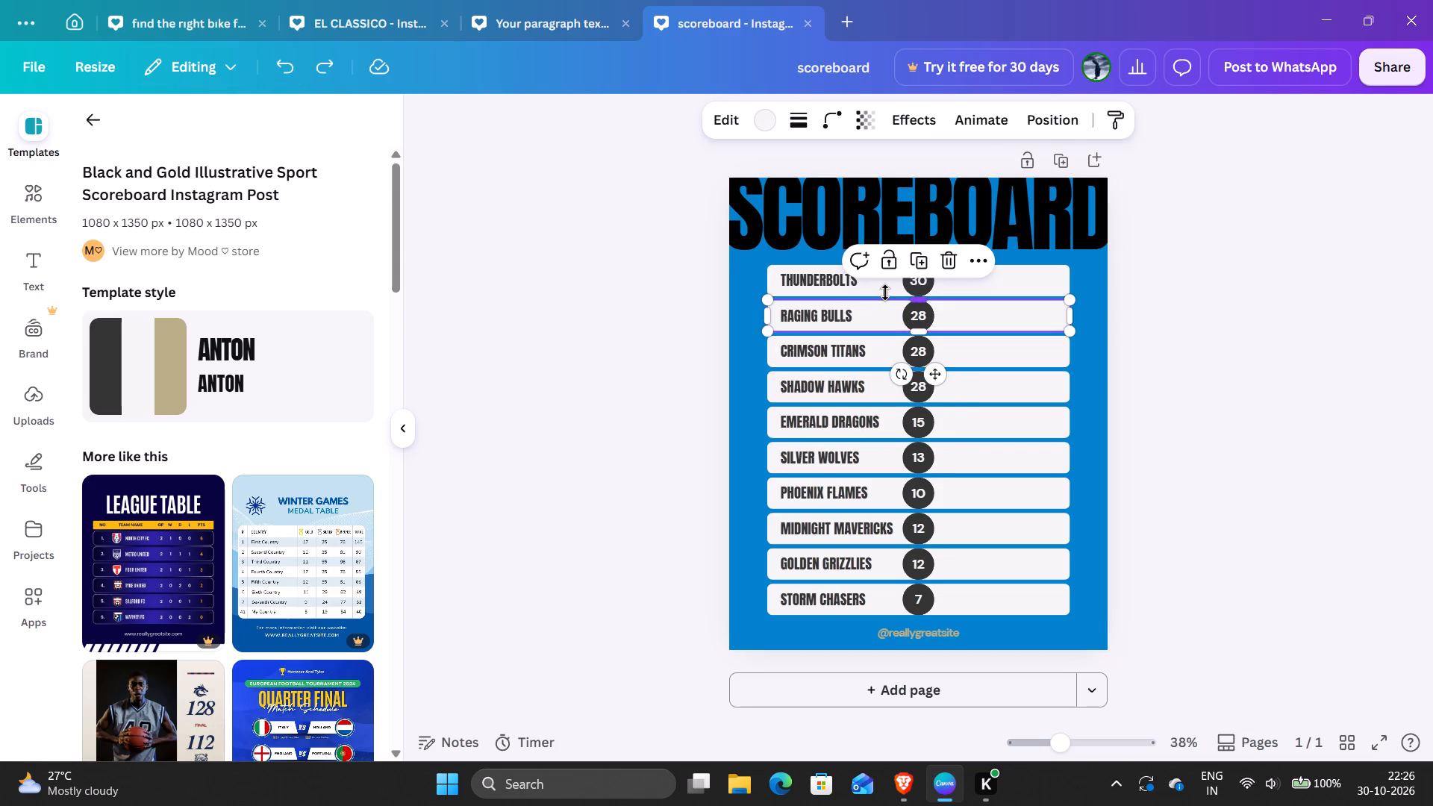
left_click(1006, 282)
left_click_drag(1006, 281, 1006, 277)
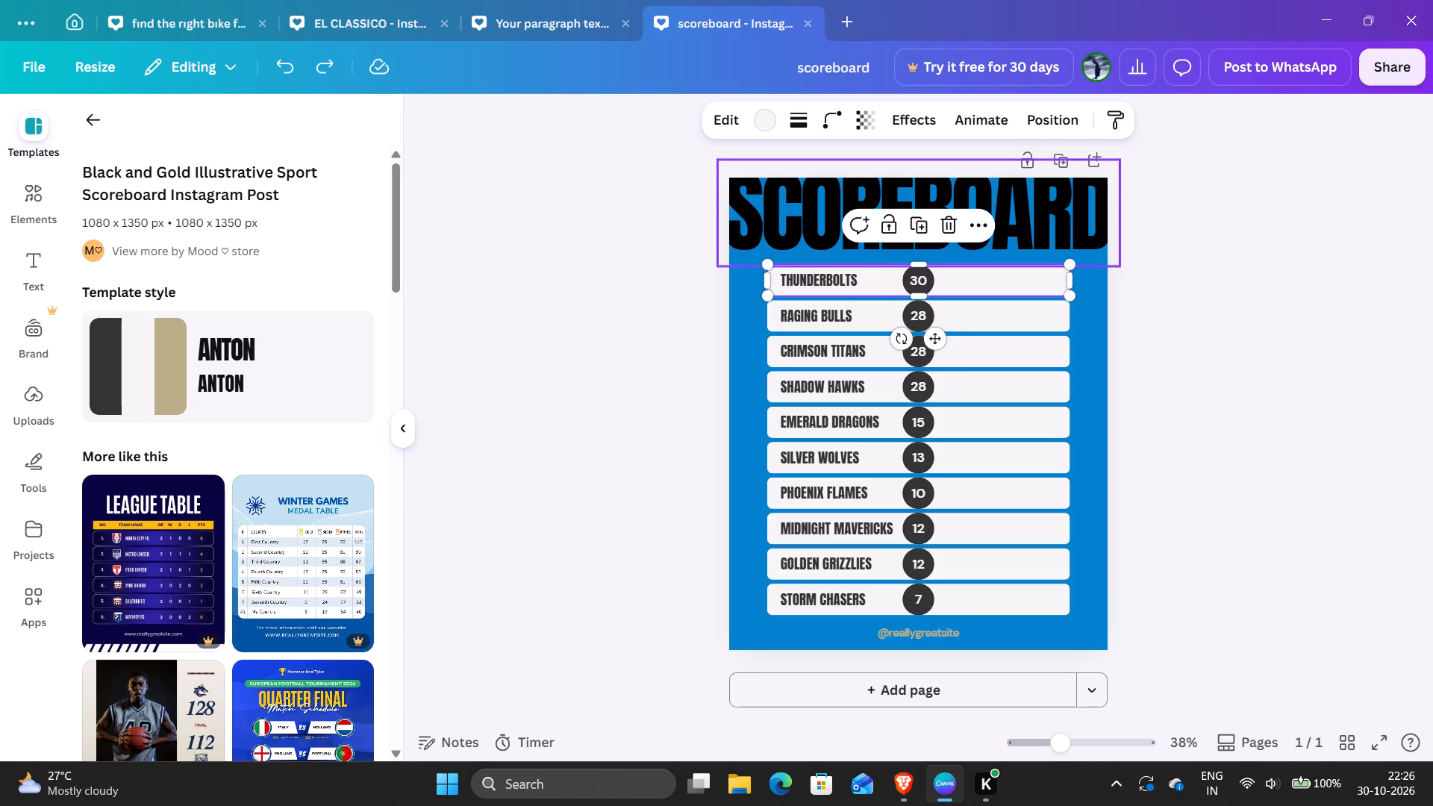
left_click_drag(1006, 277, 993, 270)
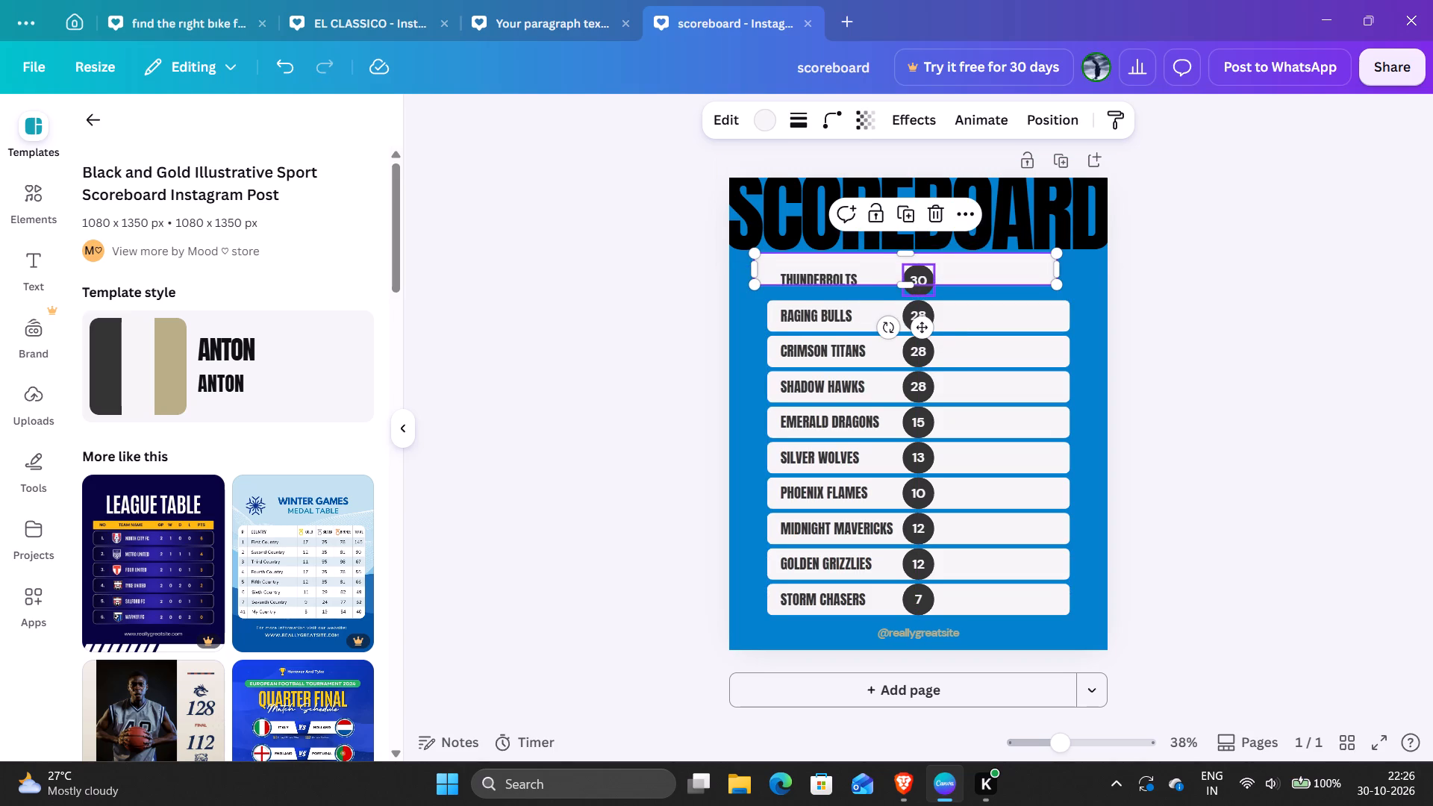
Move the dark Thunderbolts total circle up and left onto its shifted bar, keeping it round.
left_click(930, 274)
left_click_drag(930, 274, 923, 265)
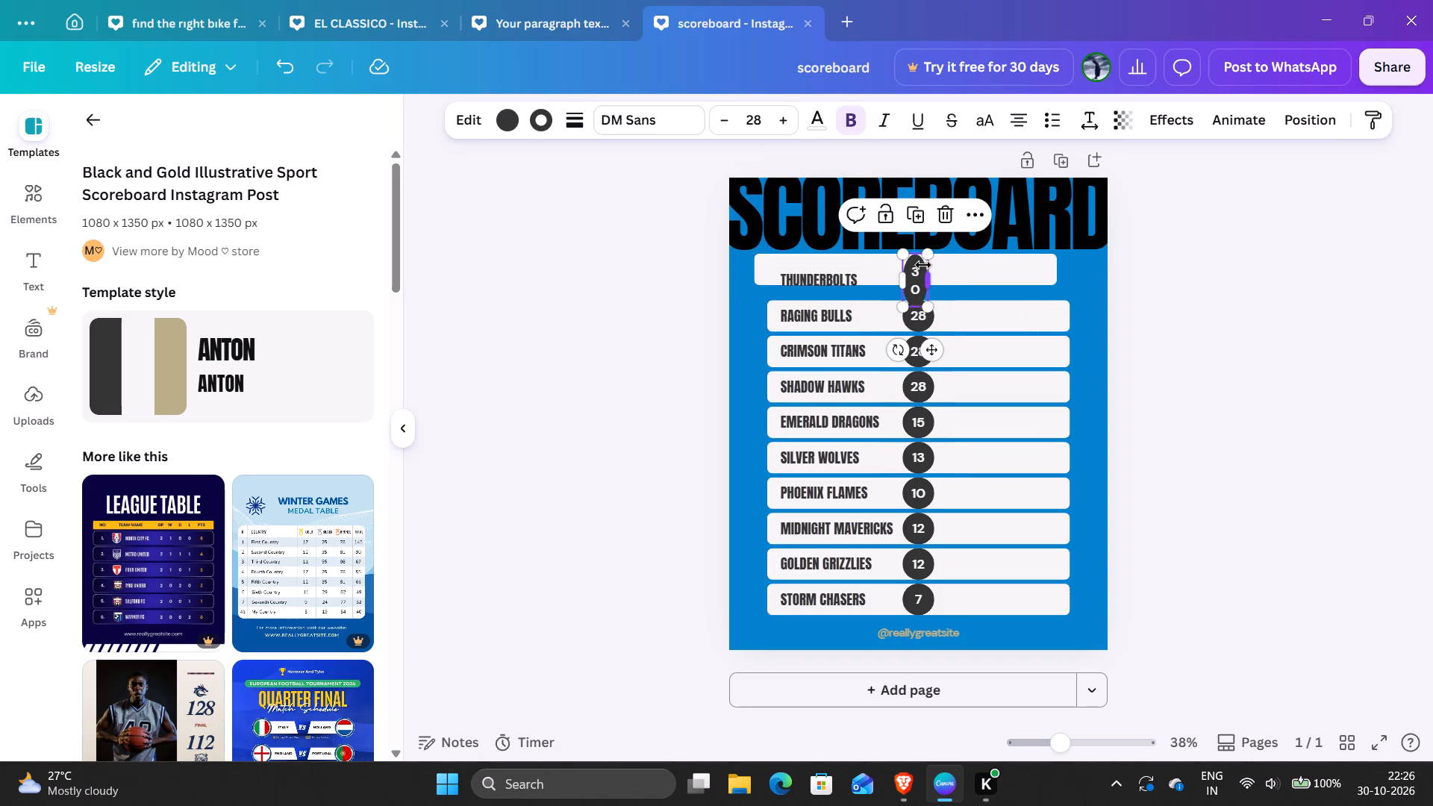
left_click_drag(923, 266, 947, 275)
left_click_drag(933, 274, 931, 272)
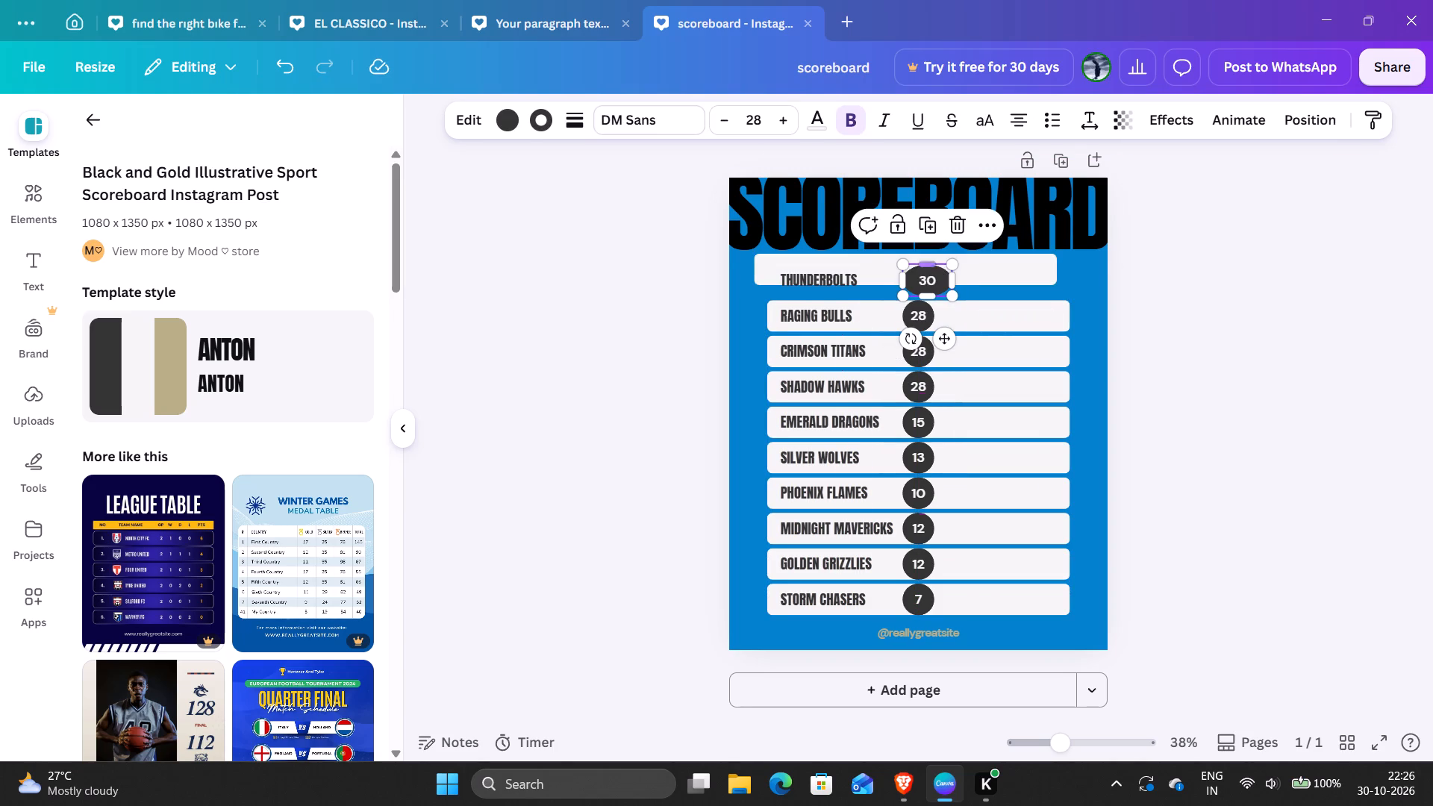
left_click_drag(931, 272, 920, 263)
left_click_drag(929, 269, 922, 269)
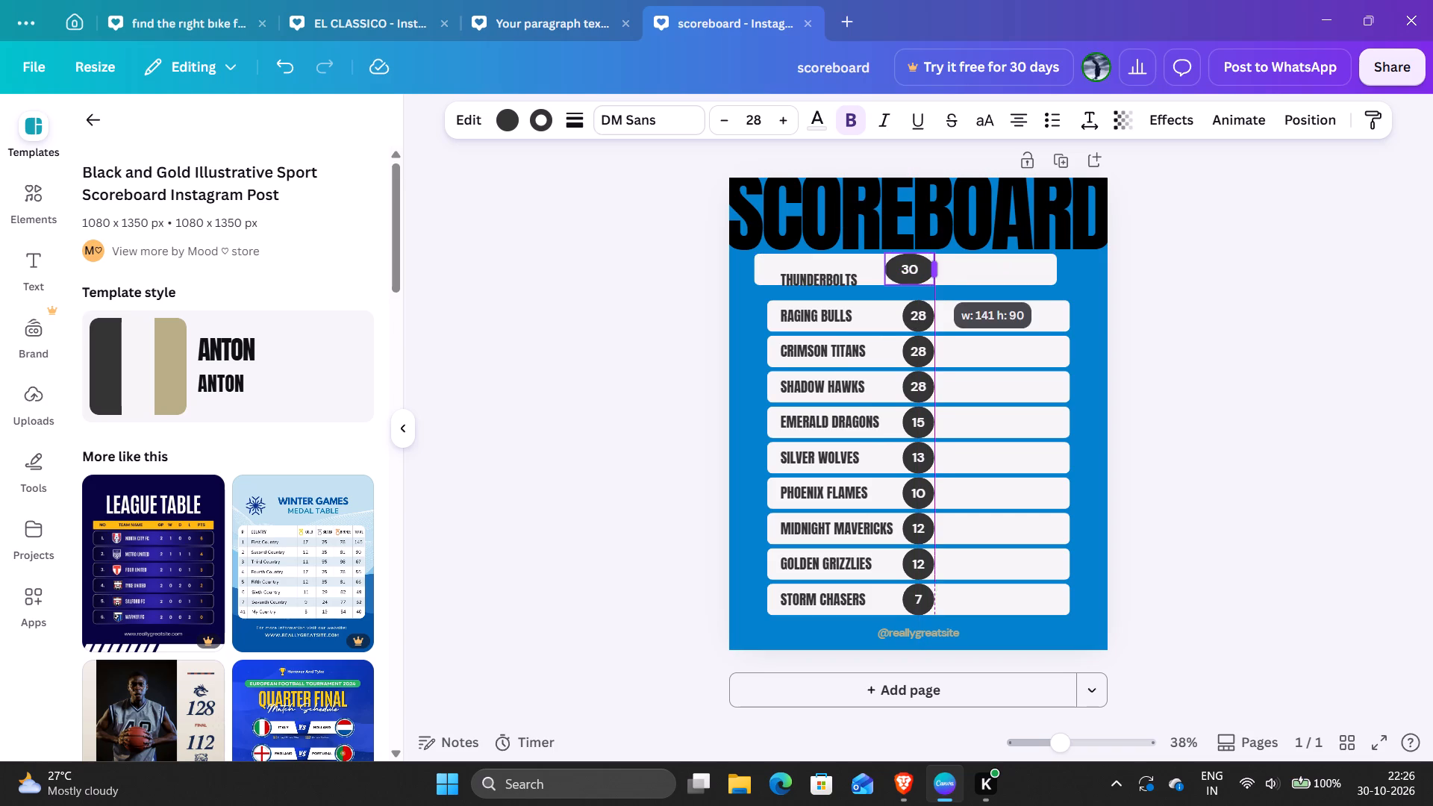
left_click_drag(922, 269, 909, 263)
Move the THUNDERBOLTS team name up and left so it sits vertically centred on its shifted bar.
left_click(840, 282)
left_click_drag(840, 282, 840, 281)
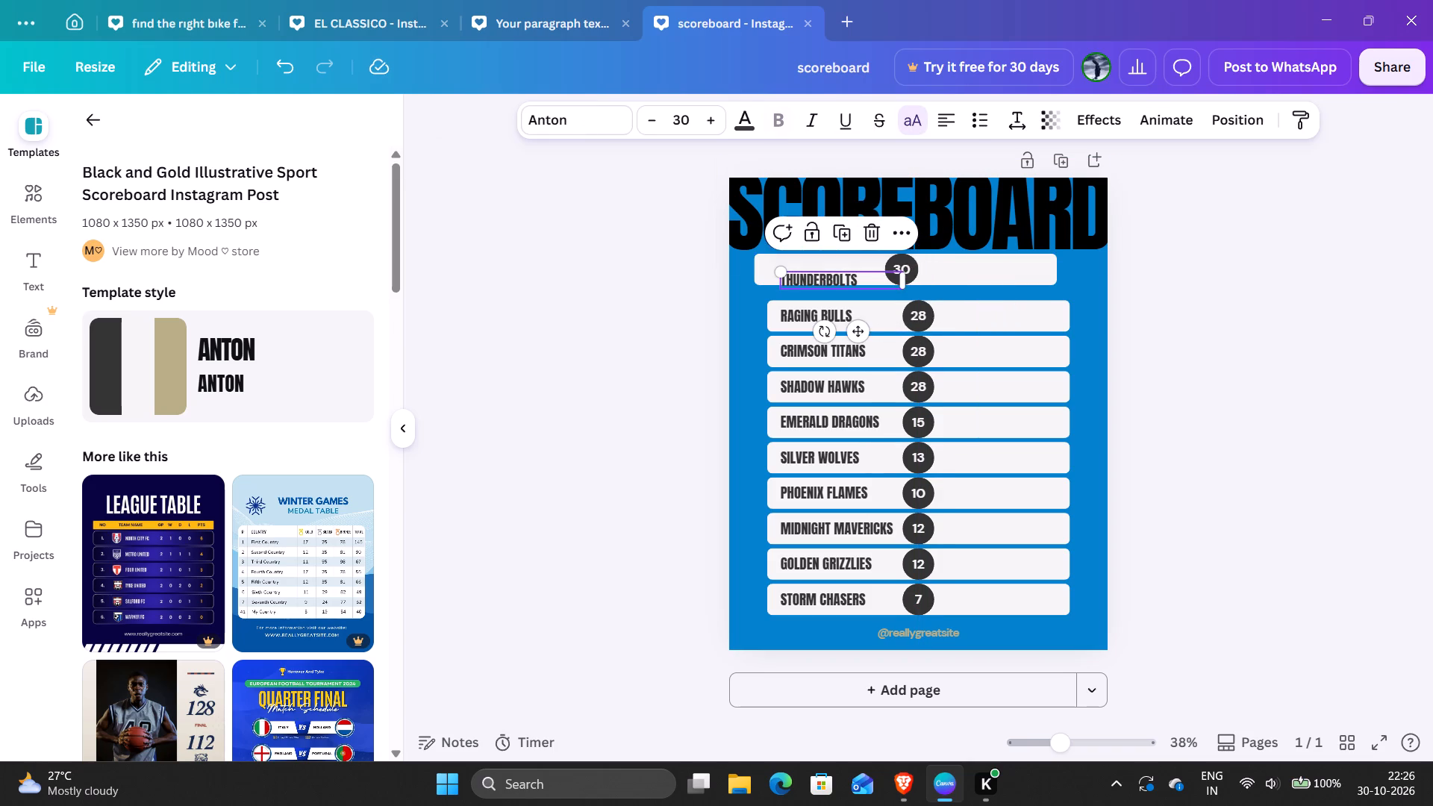
left_click_drag(840, 281, 831, 270)
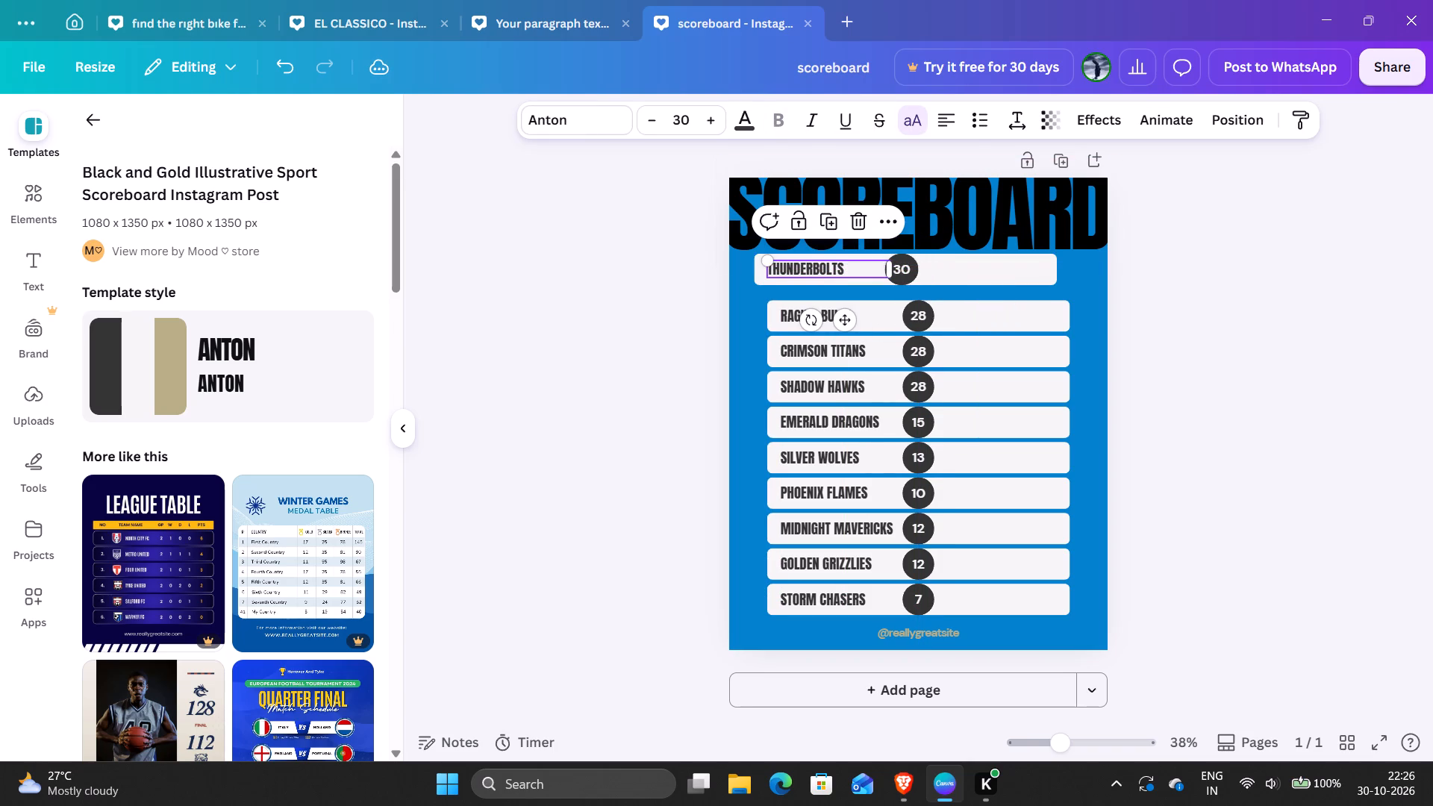
Increase the THUNDERBOLTS team name's font size to 33.
left_click(717, 113)
double_click(717, 113)
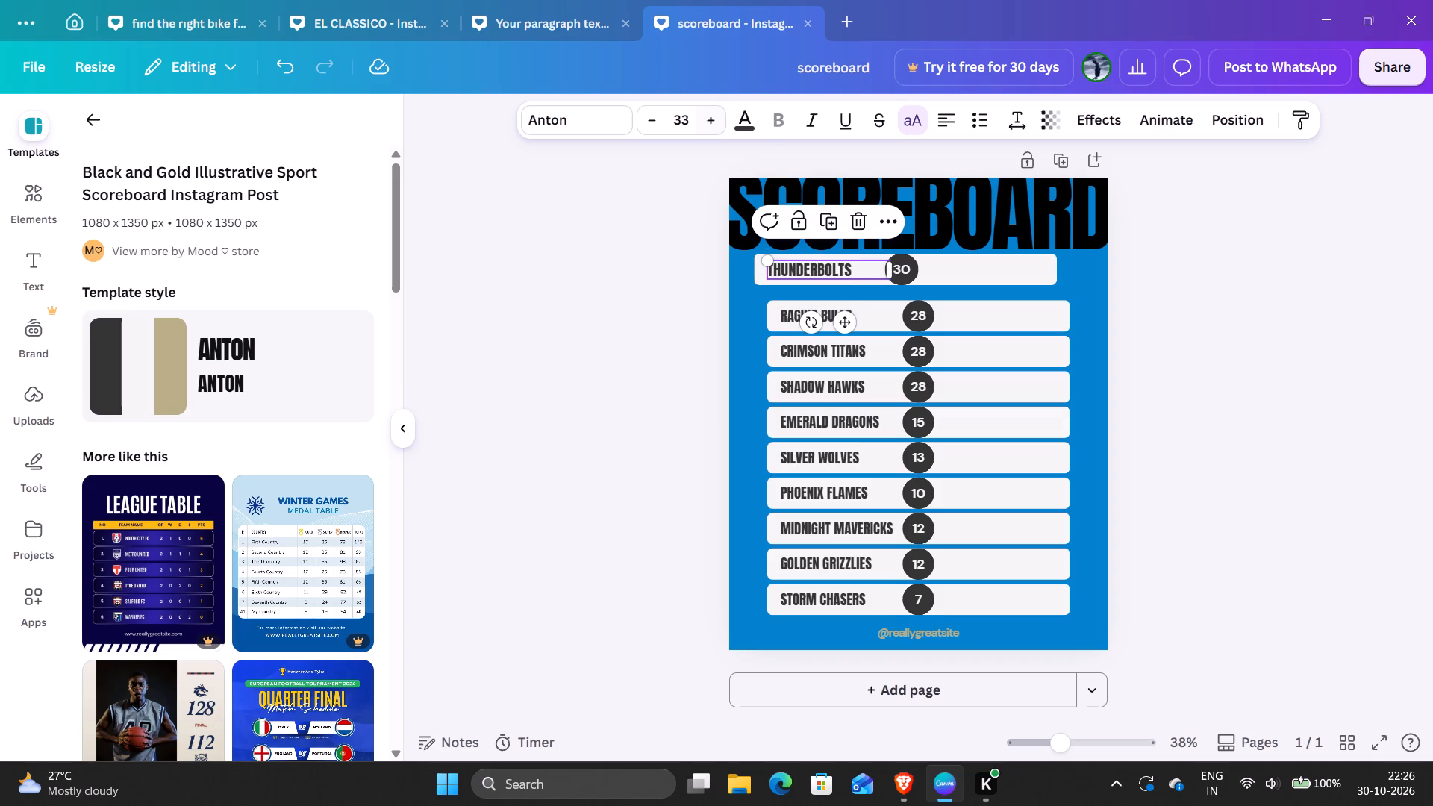
Move the Raging Bulls bar, total circle and name up and left beneath the Thunderbolts row, and bring the Crimson Titans bar up under them.
left_click_drag(959, 325, 952, 313)
left_click(925, 320)
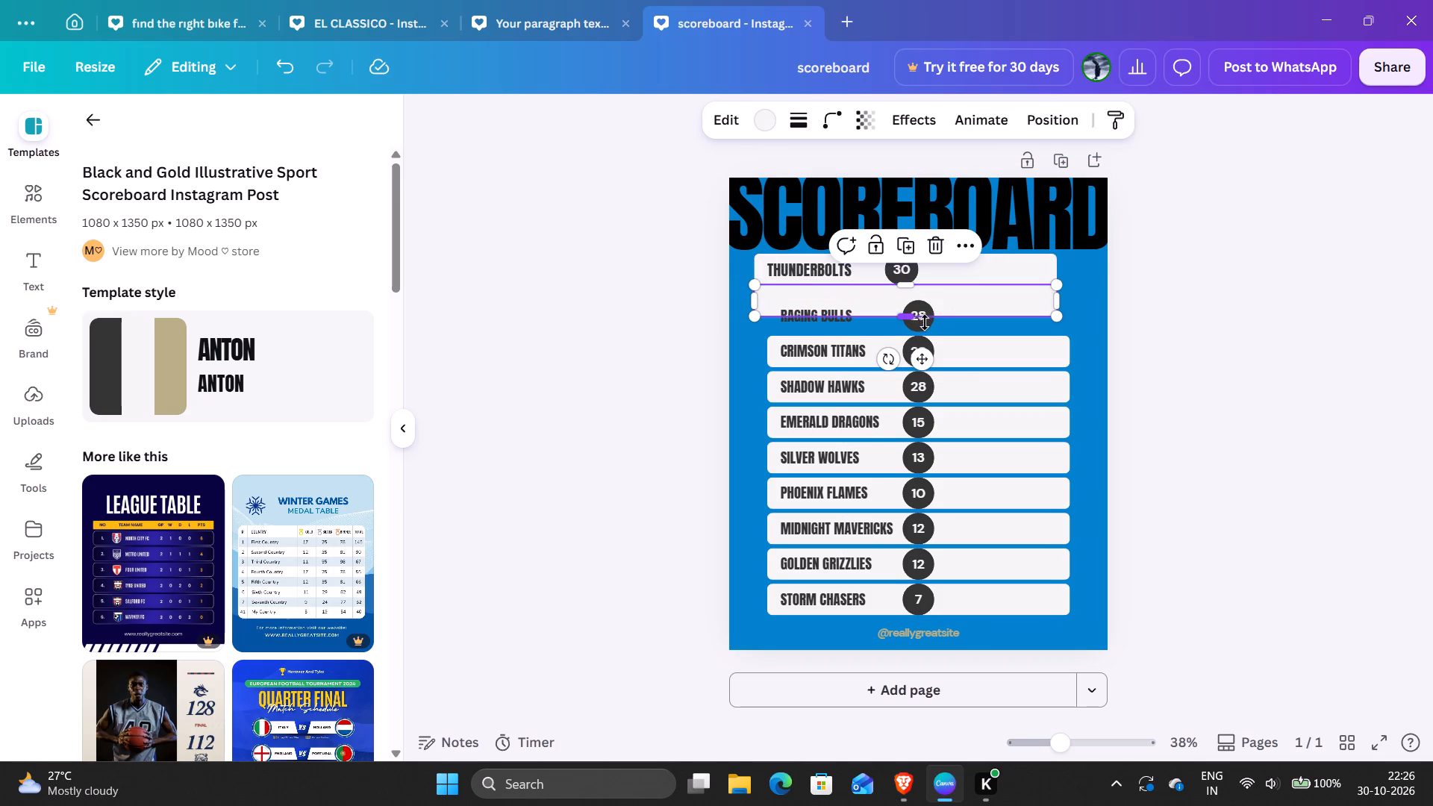
left_click_drag(927, 330, 912, 316)
left_click_drag(984, 358, 968, 337)
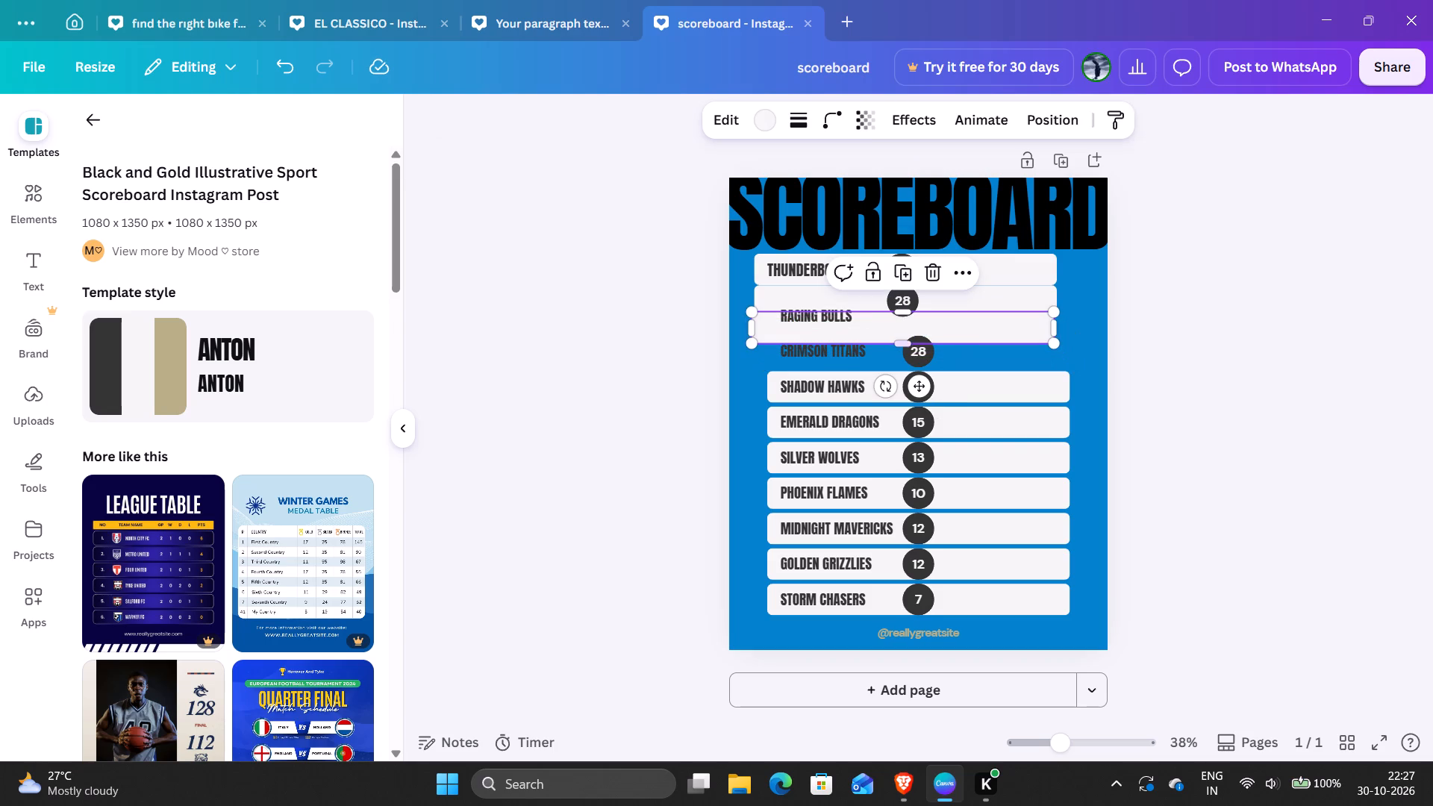
left_click(840, 323)
left_click_drag(837, 313, 828, 302)
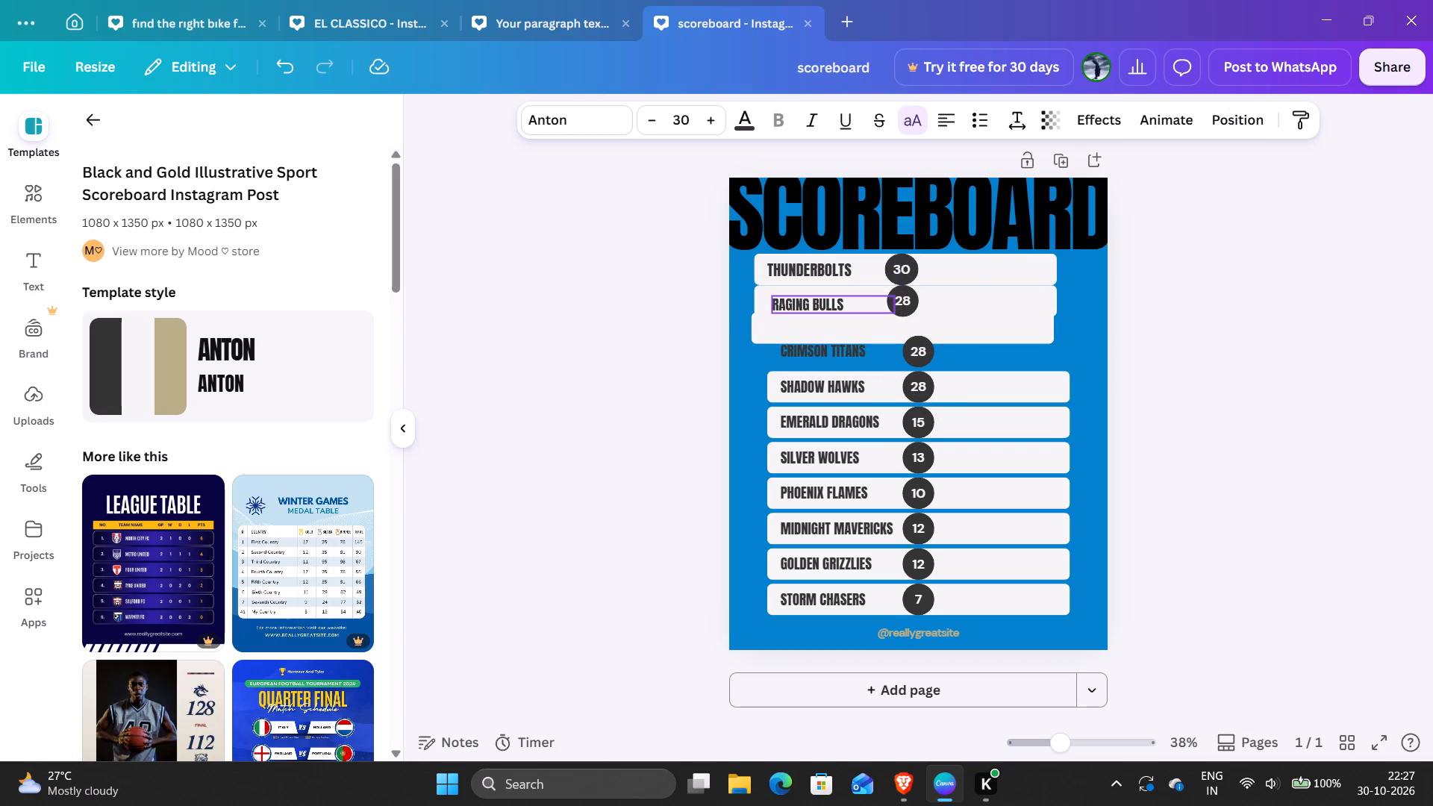
left_click_drag(828, 302, 826, 294)
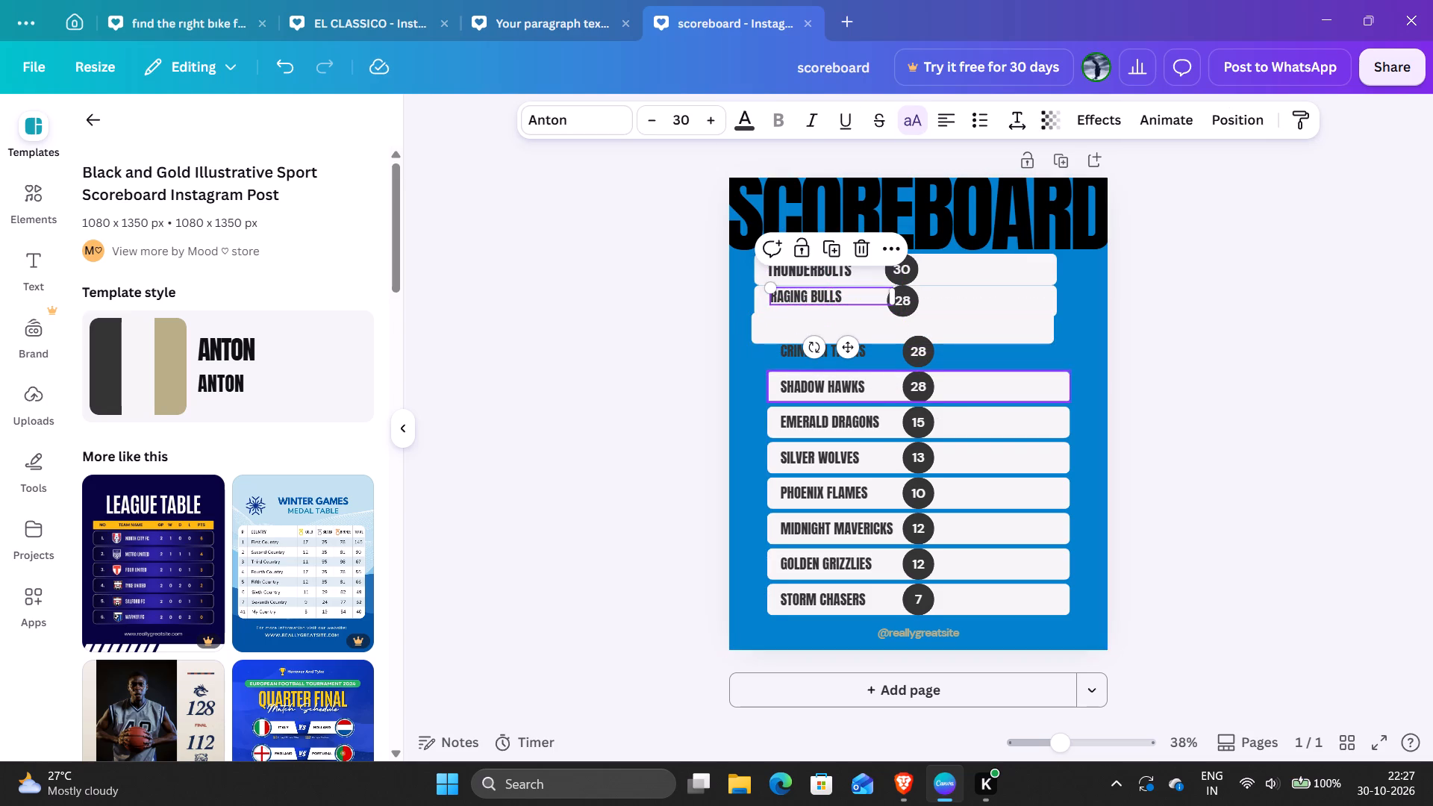
left_click(849, 293)
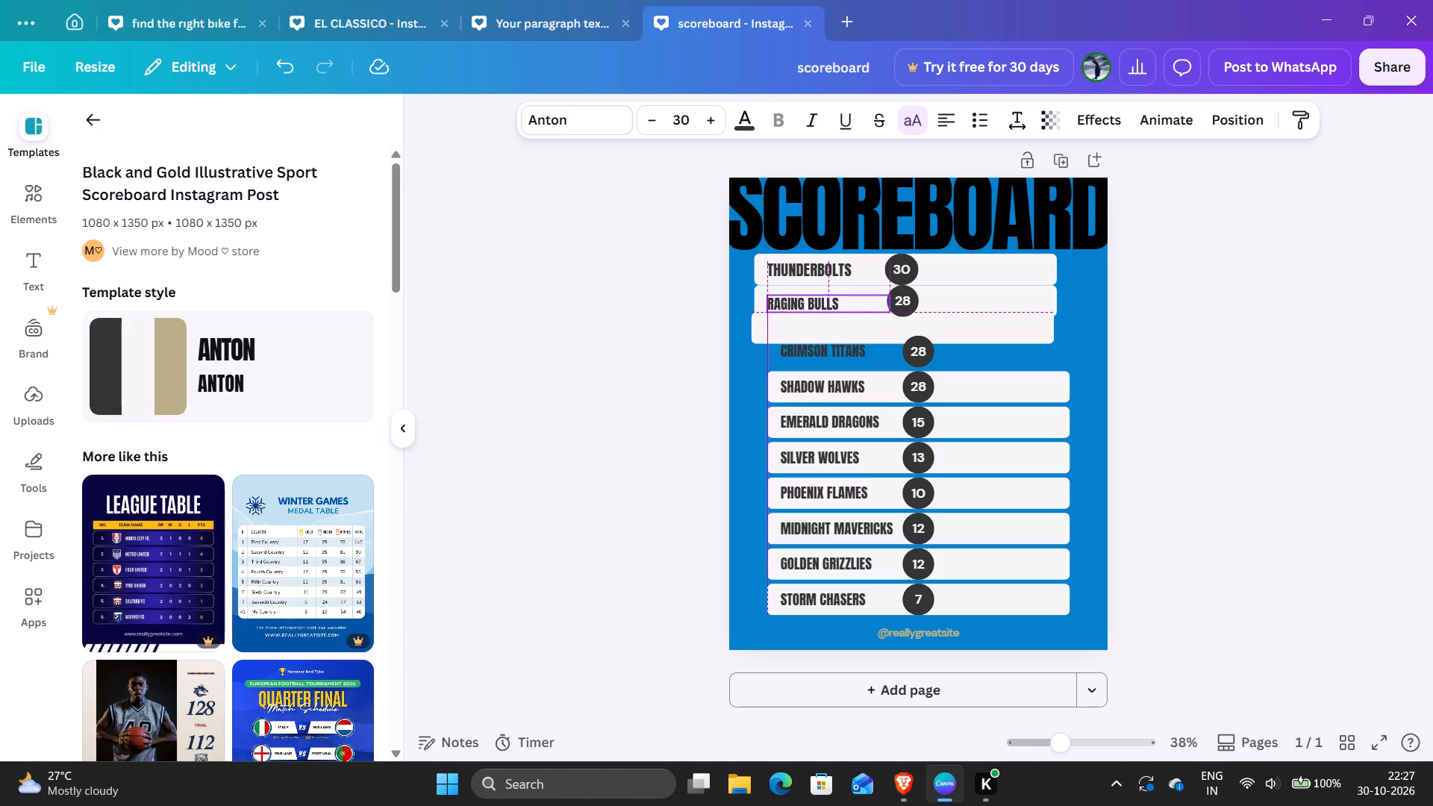
Align the Crimson Titans bar with the shifted bars above, and move its total circle and name up and left onto it.
left_click_drag(984, 327, 993, 329)
left_click_drag(993, 329, 985, 329)
left_click_drag(927, 362, 914, 339)
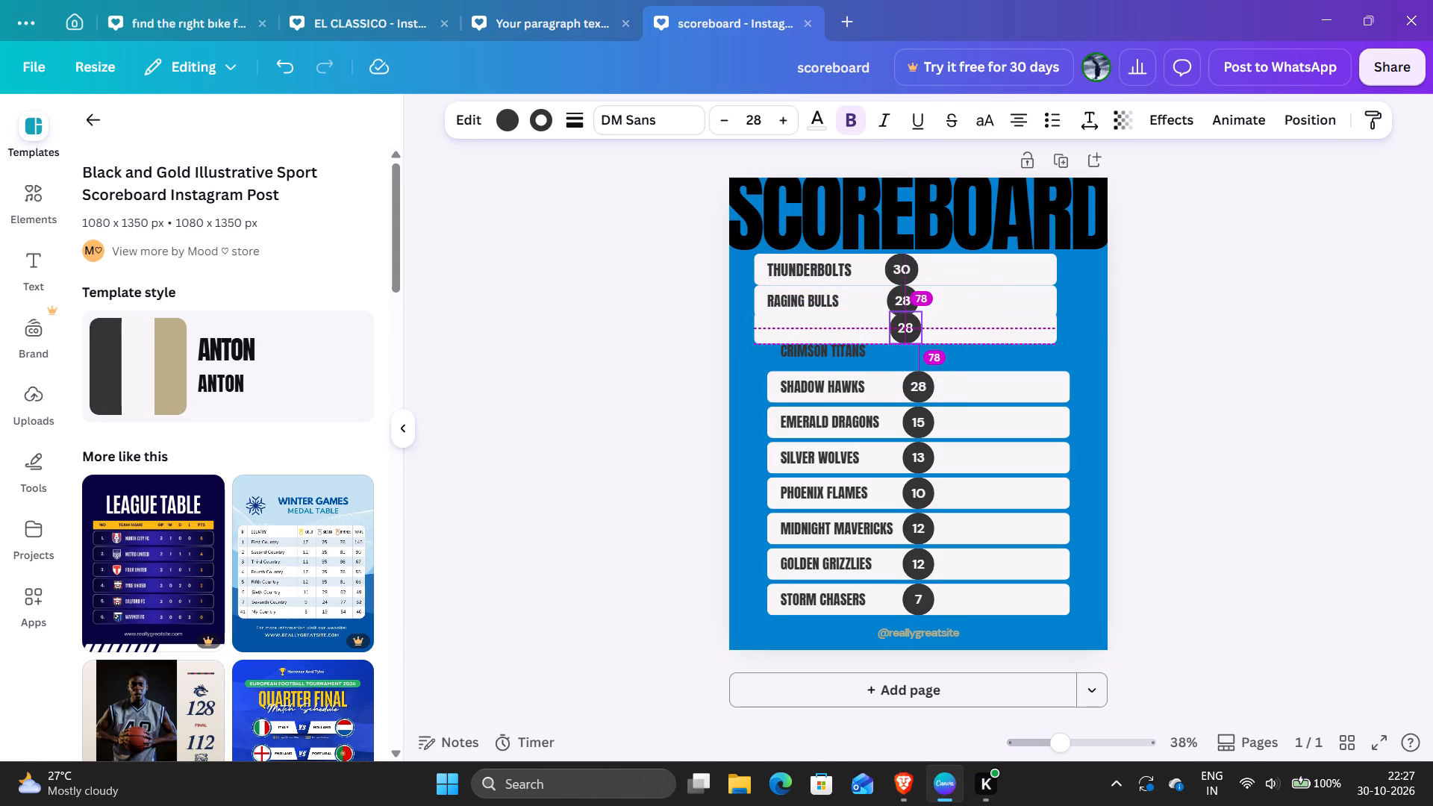
left_click_drag(914, 339, 915, 340)
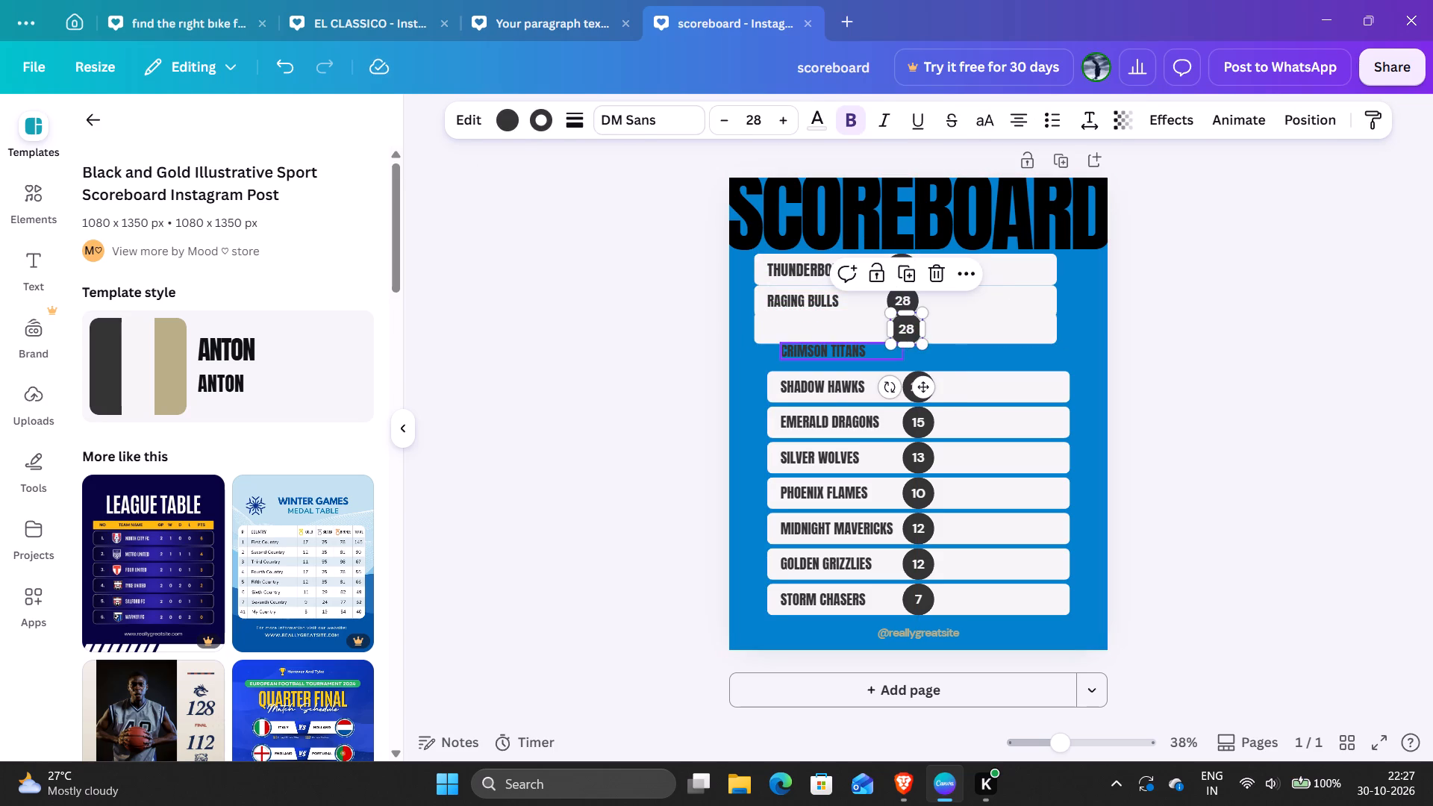
left_click_drag(855, 356, 840, 339)
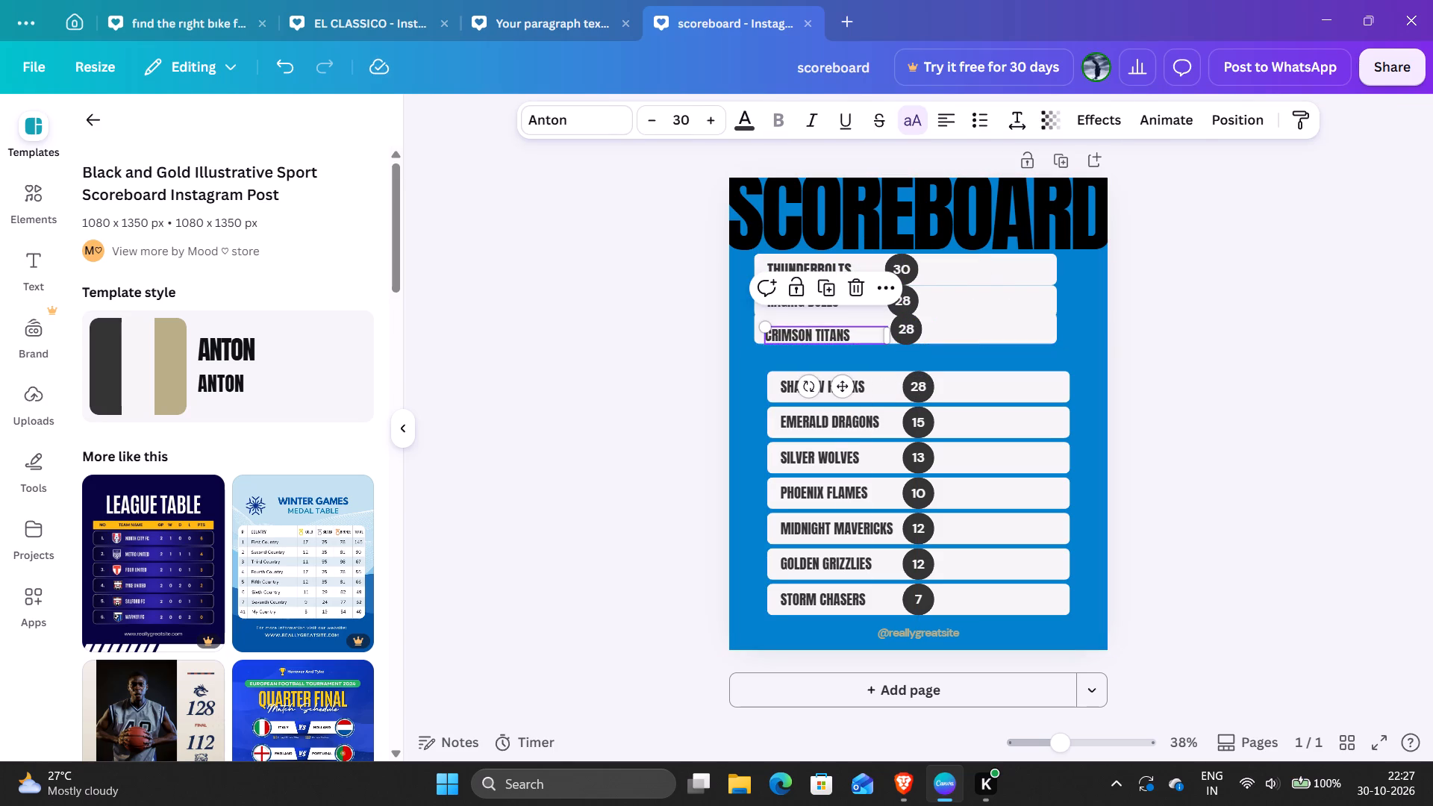
left_click_drag(849, 334, 844, 327)
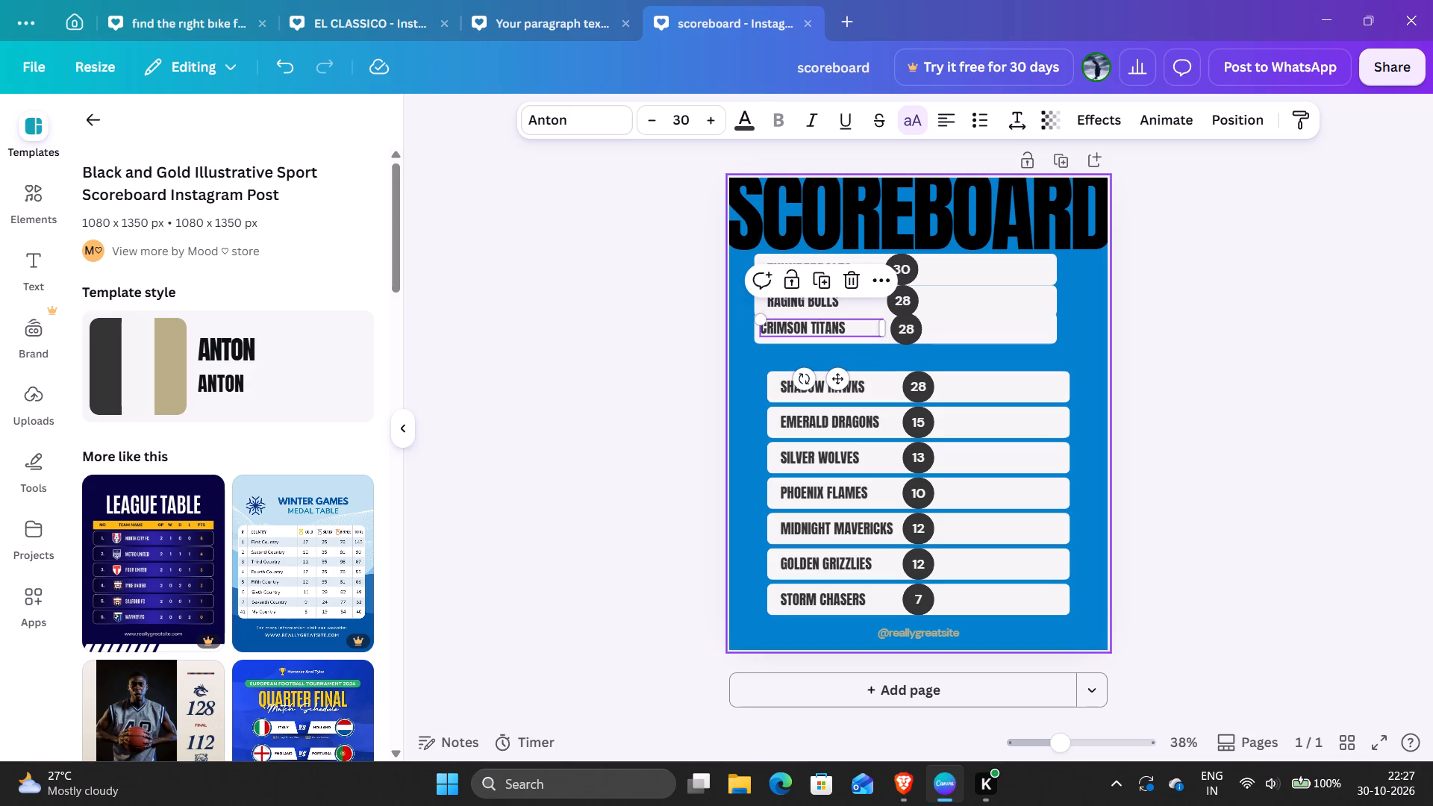
left_click(1241, 463)
Nudge the RAGING BULLS team name slightly so it sits vertically centred on its bar.
left_click(818, 305)
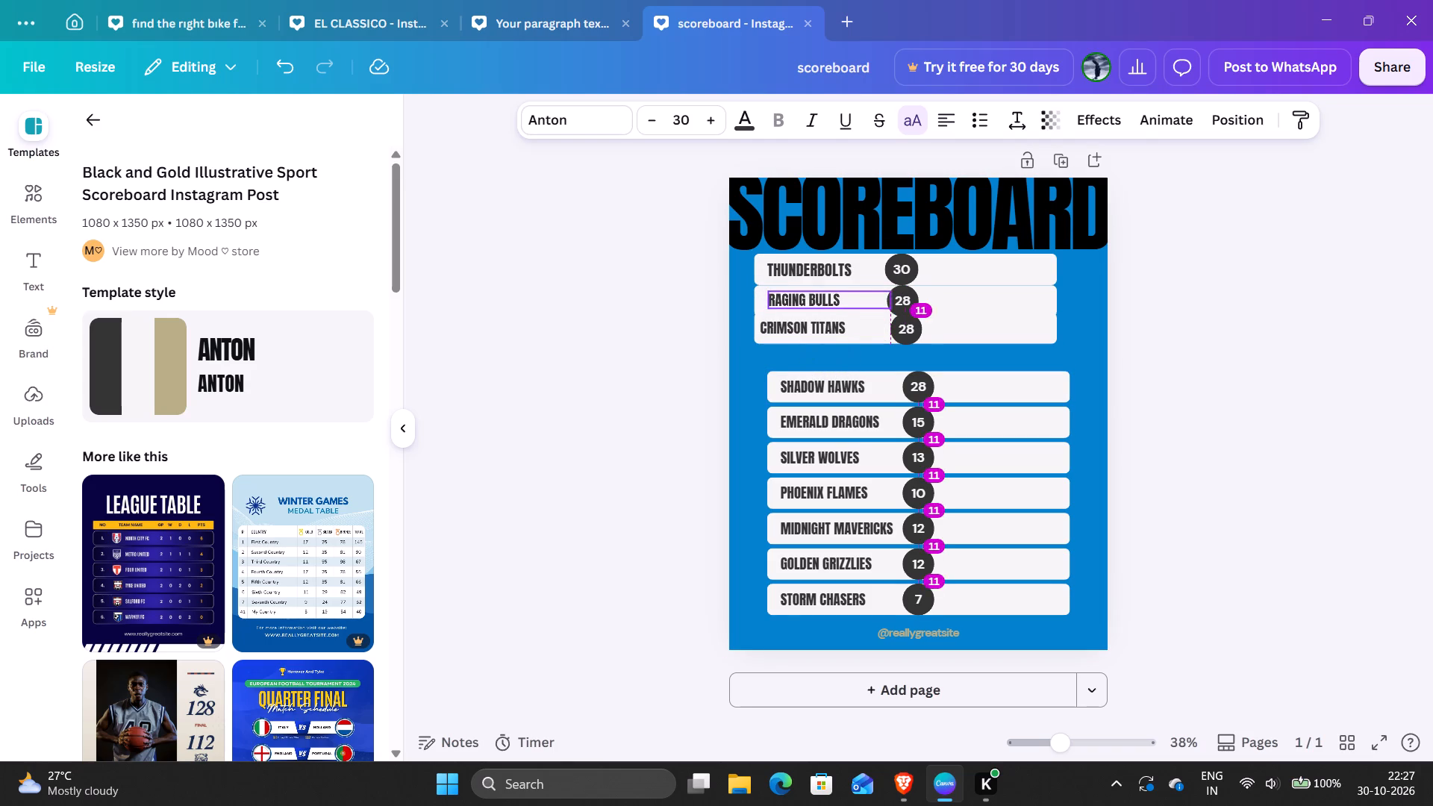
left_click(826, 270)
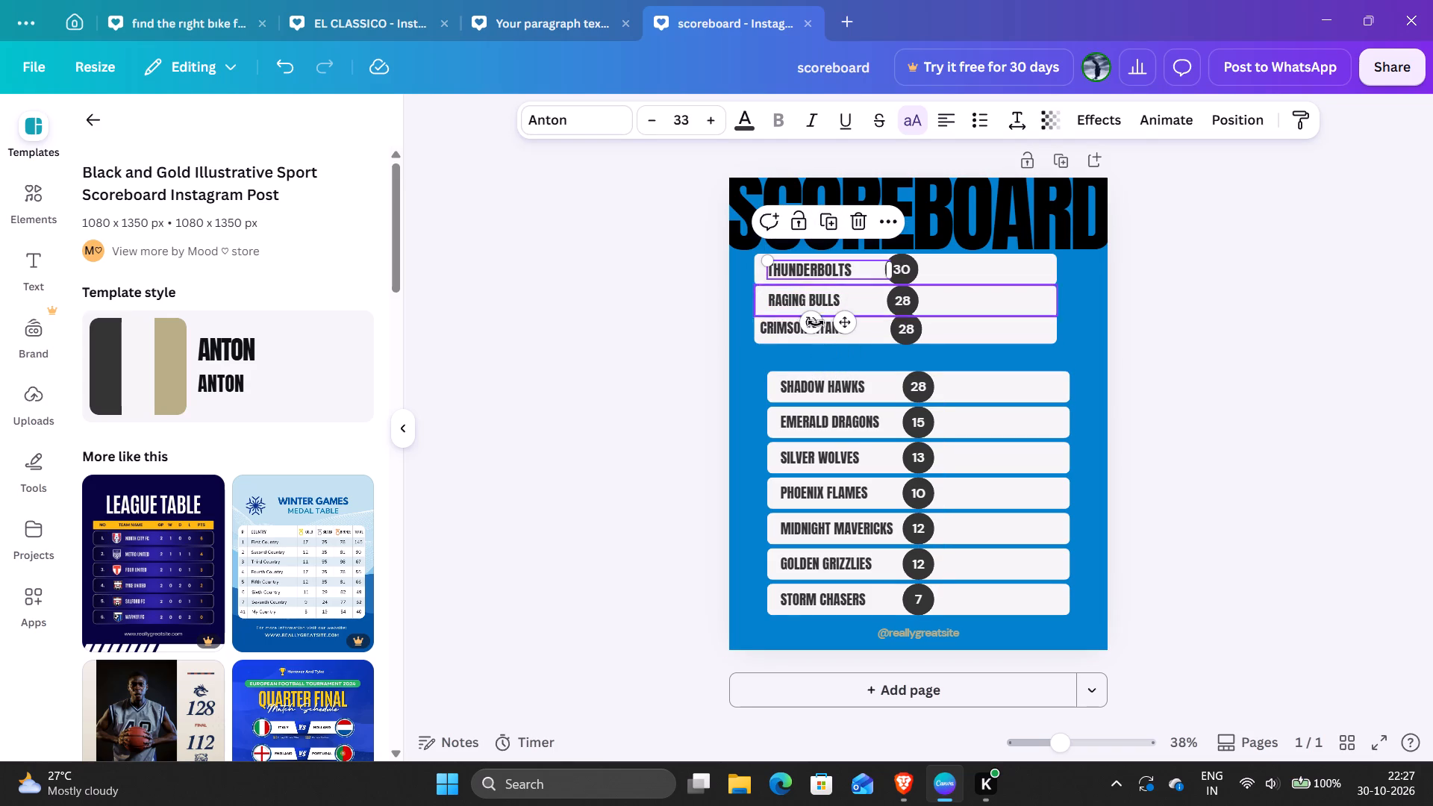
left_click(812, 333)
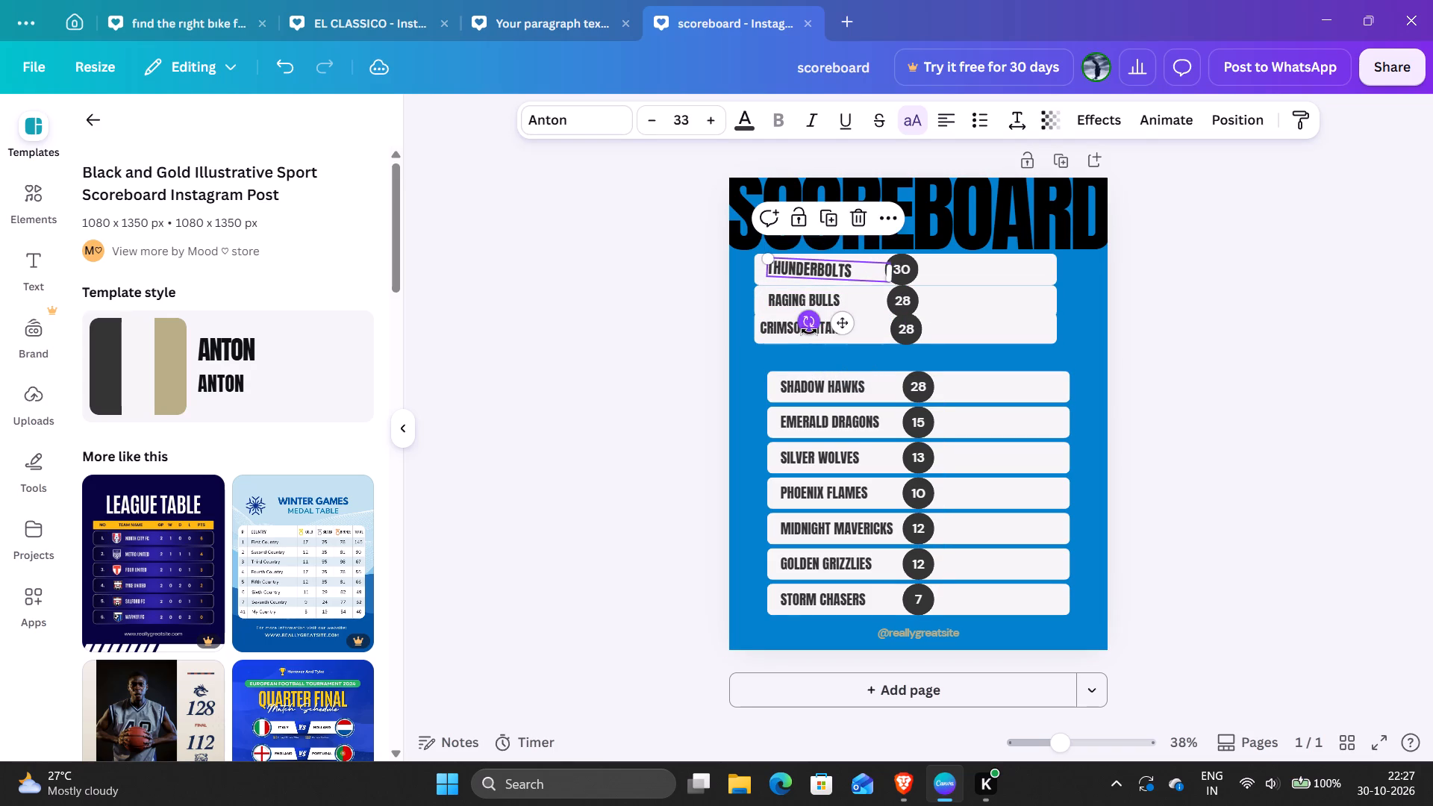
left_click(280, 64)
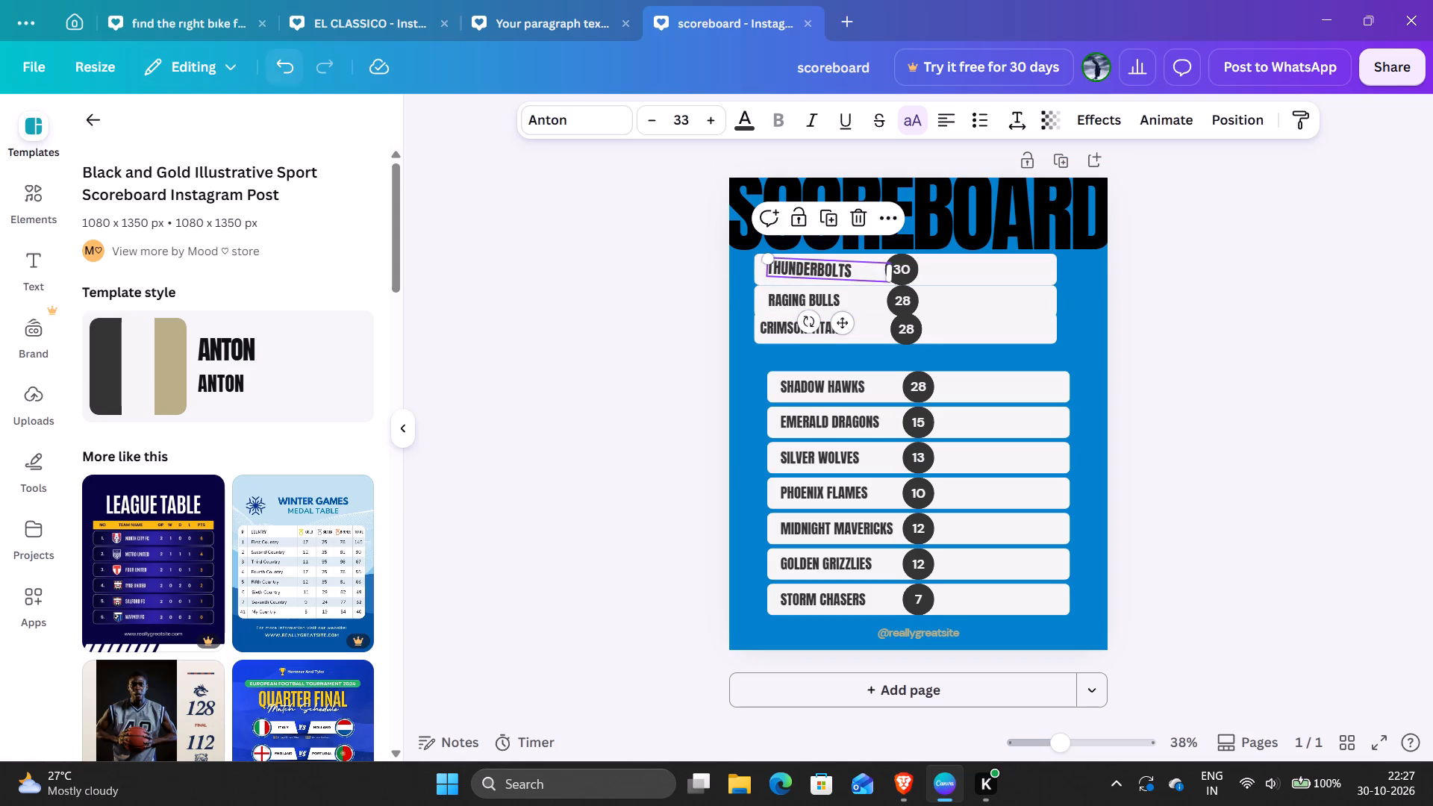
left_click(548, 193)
Nudge the CRIMSON TITANS team name to the right so it lines up with the RAGING BULLS name above.
left_click_drag(779, 328, 787, 329)
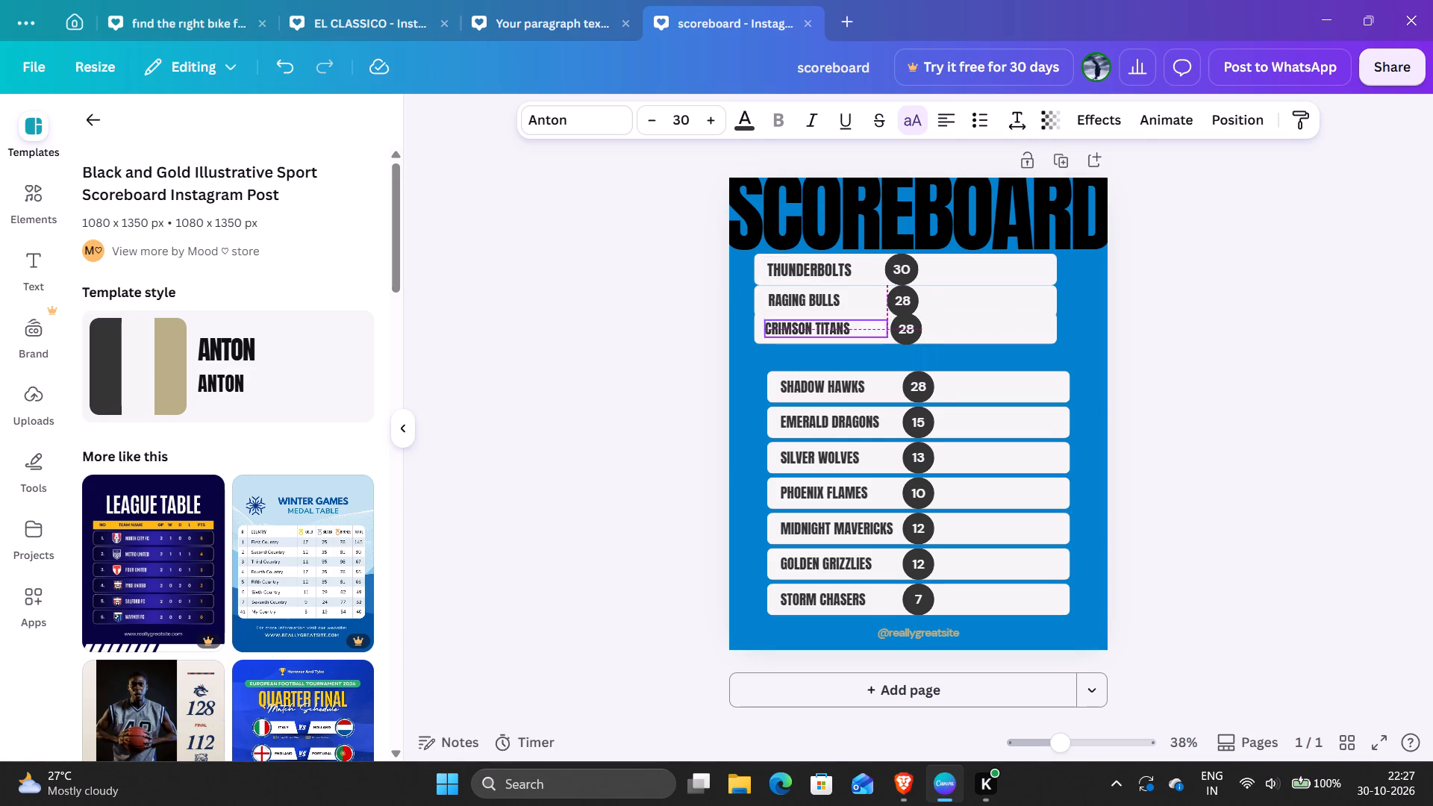
left_click_drag(787, 329, 789, 329)
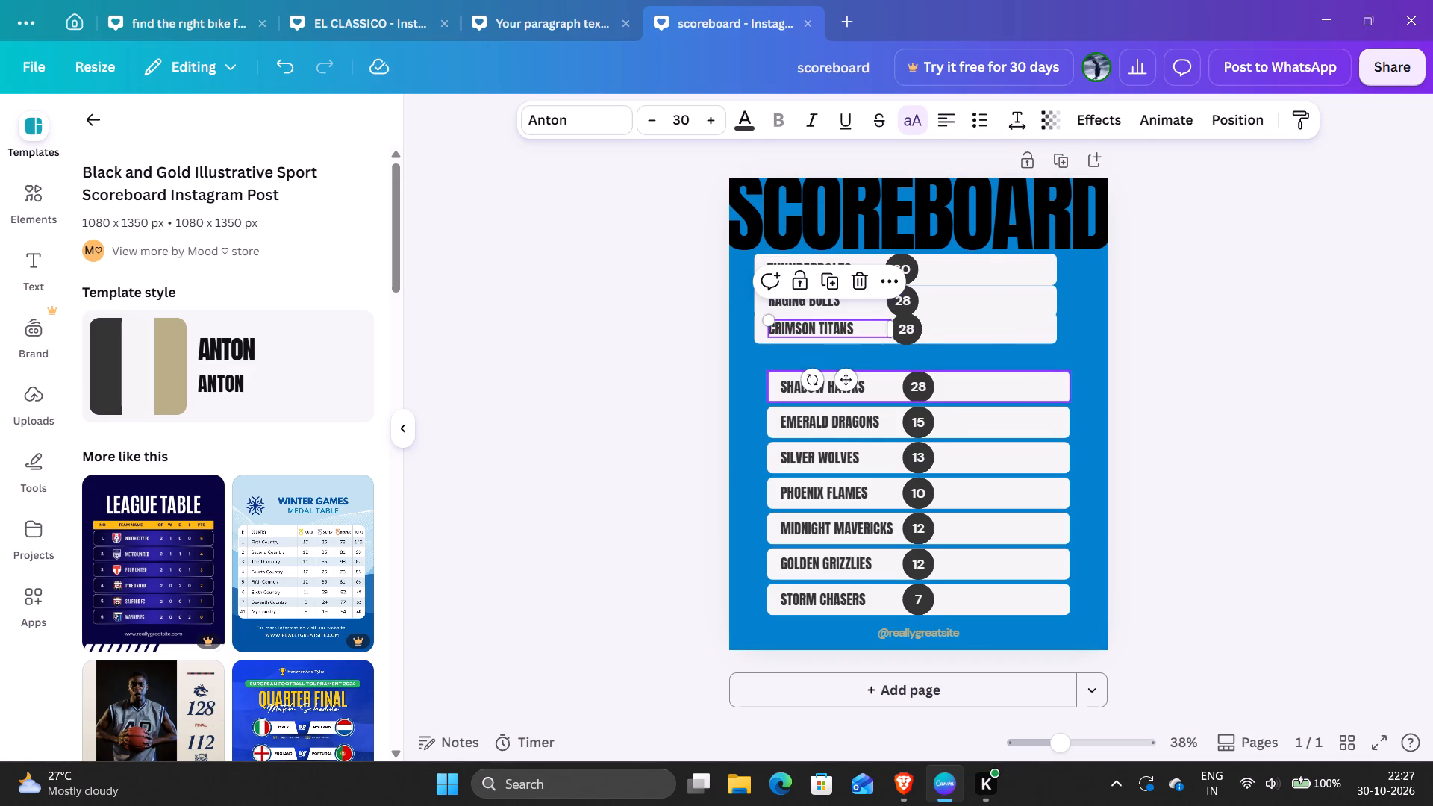
Move the Shadow Hawks bar, team name and total circle up and left, directly beneath the Crimson Titans row.
left_click_drag(966, 387, 955, 358)
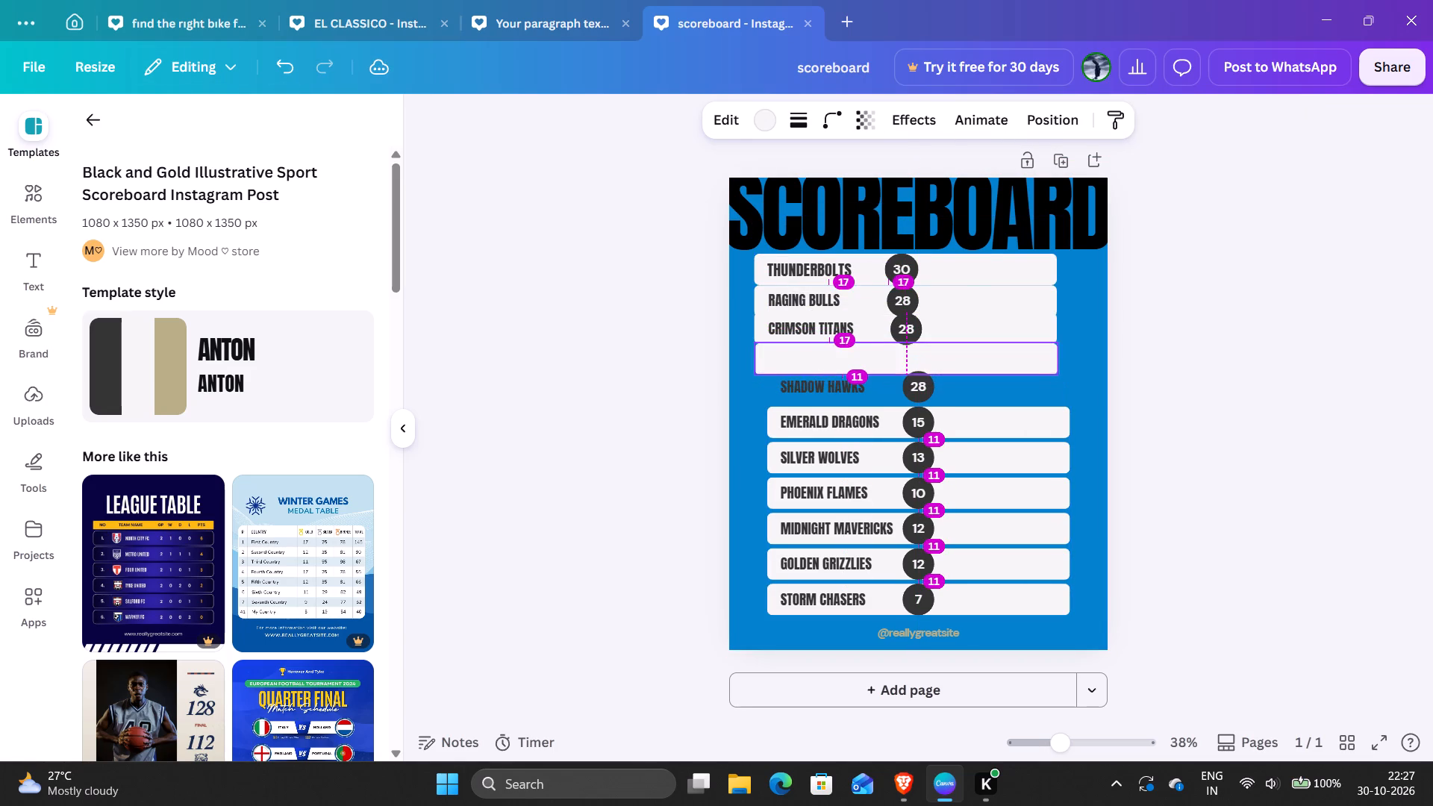
left_click_drag(955, 358, 955, 360)
left_click_drag(846, 393, 839, 369)
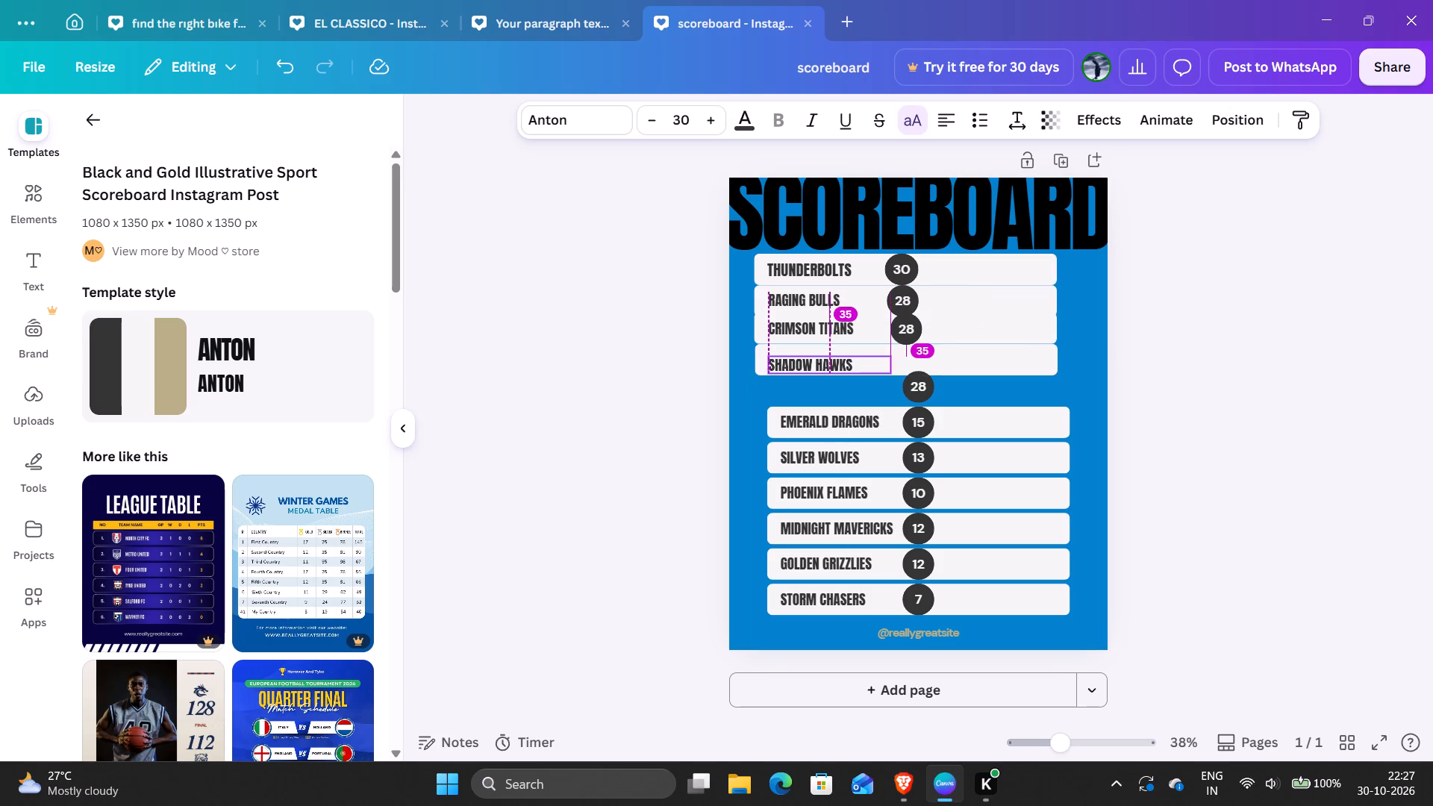
left_click_drag(839, 369, 838, 369)
left_click_drag(914, 393, 910, 367)
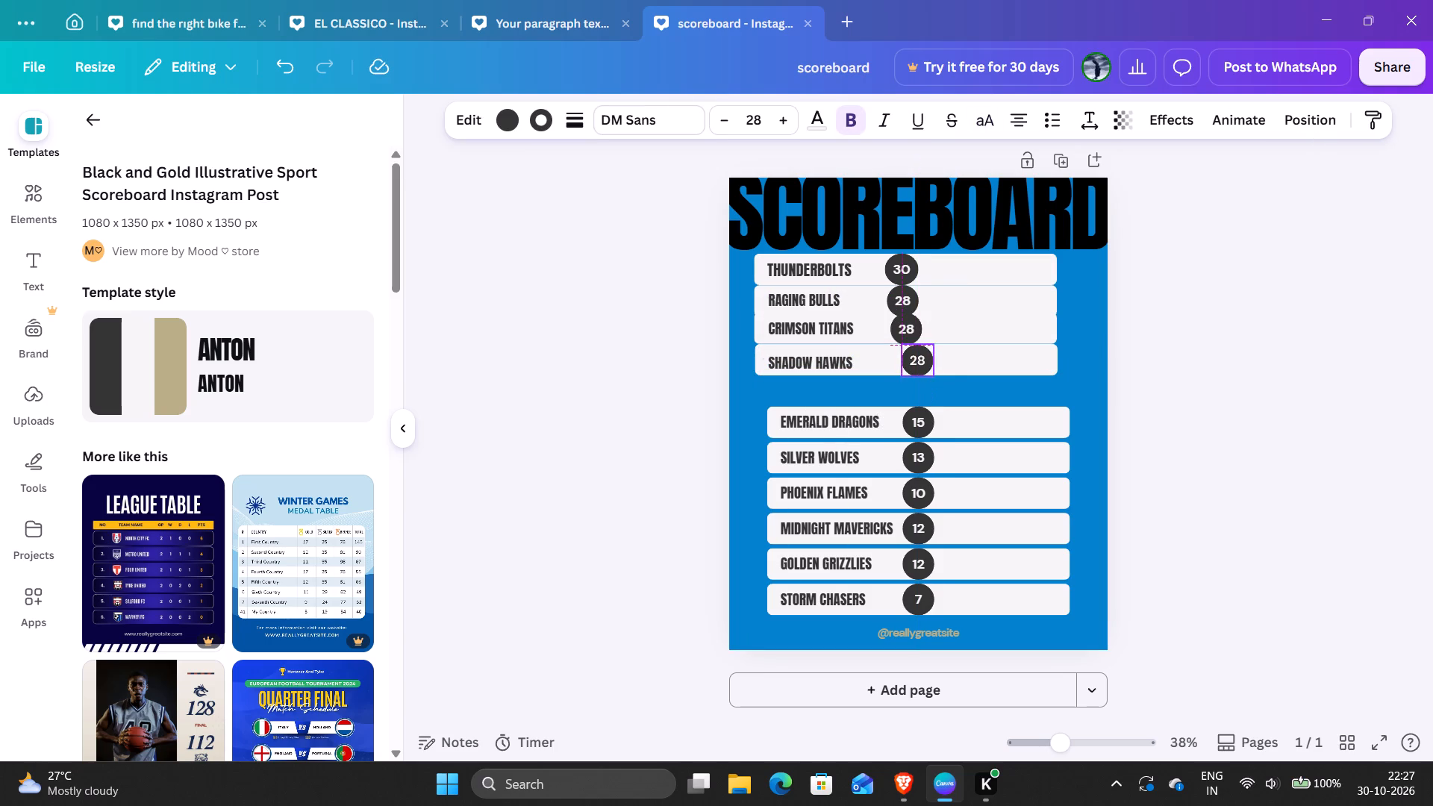
left_click_drag(910, 367, 902, 367)
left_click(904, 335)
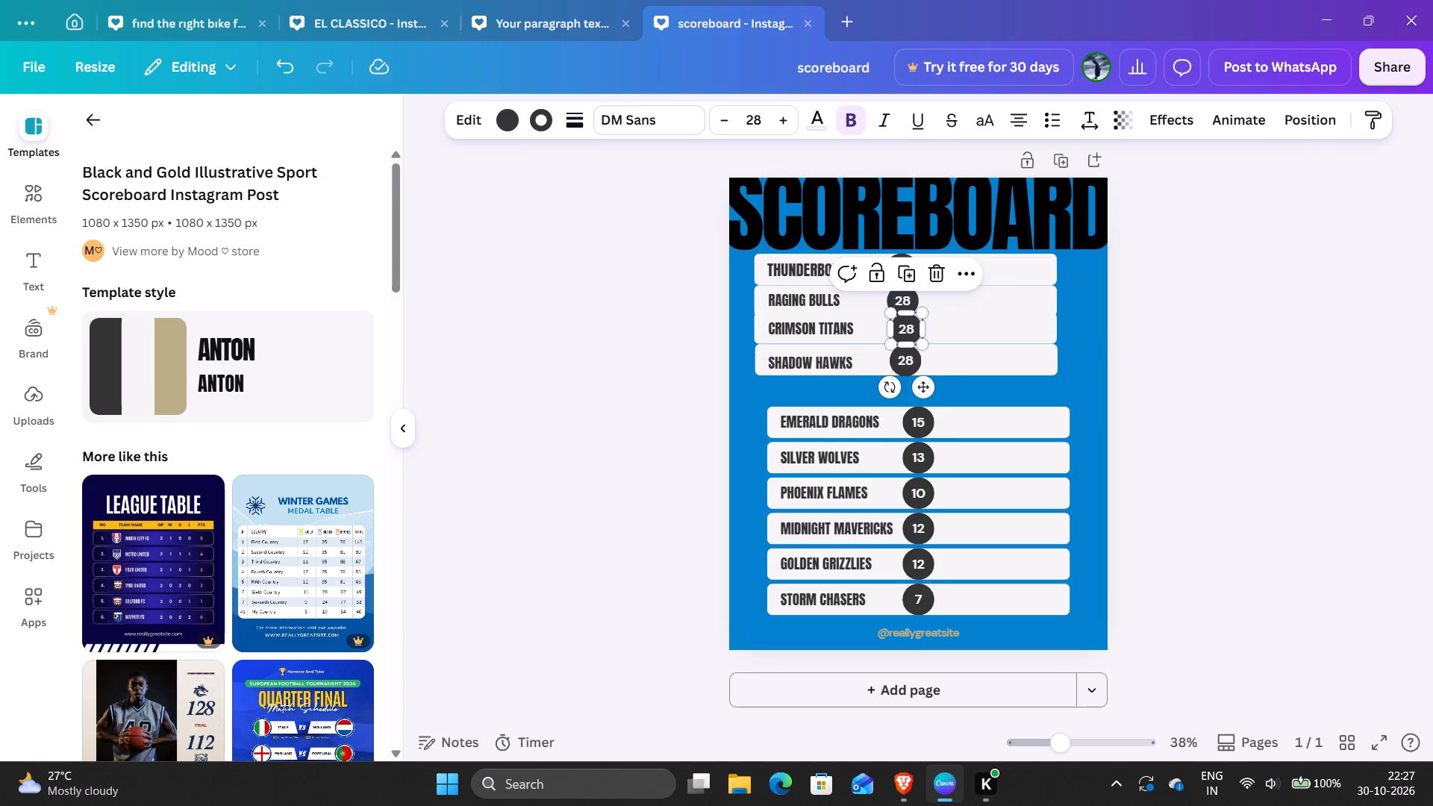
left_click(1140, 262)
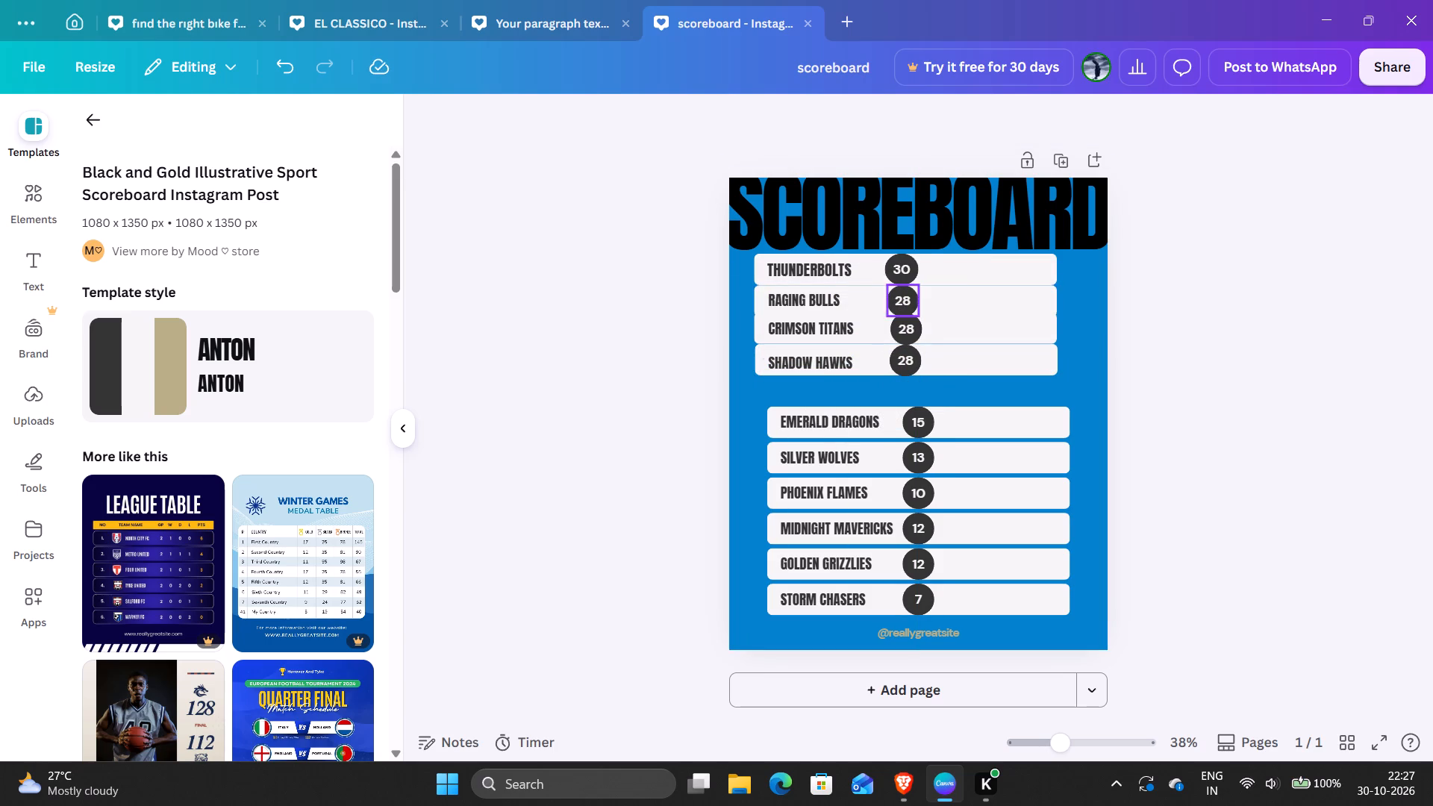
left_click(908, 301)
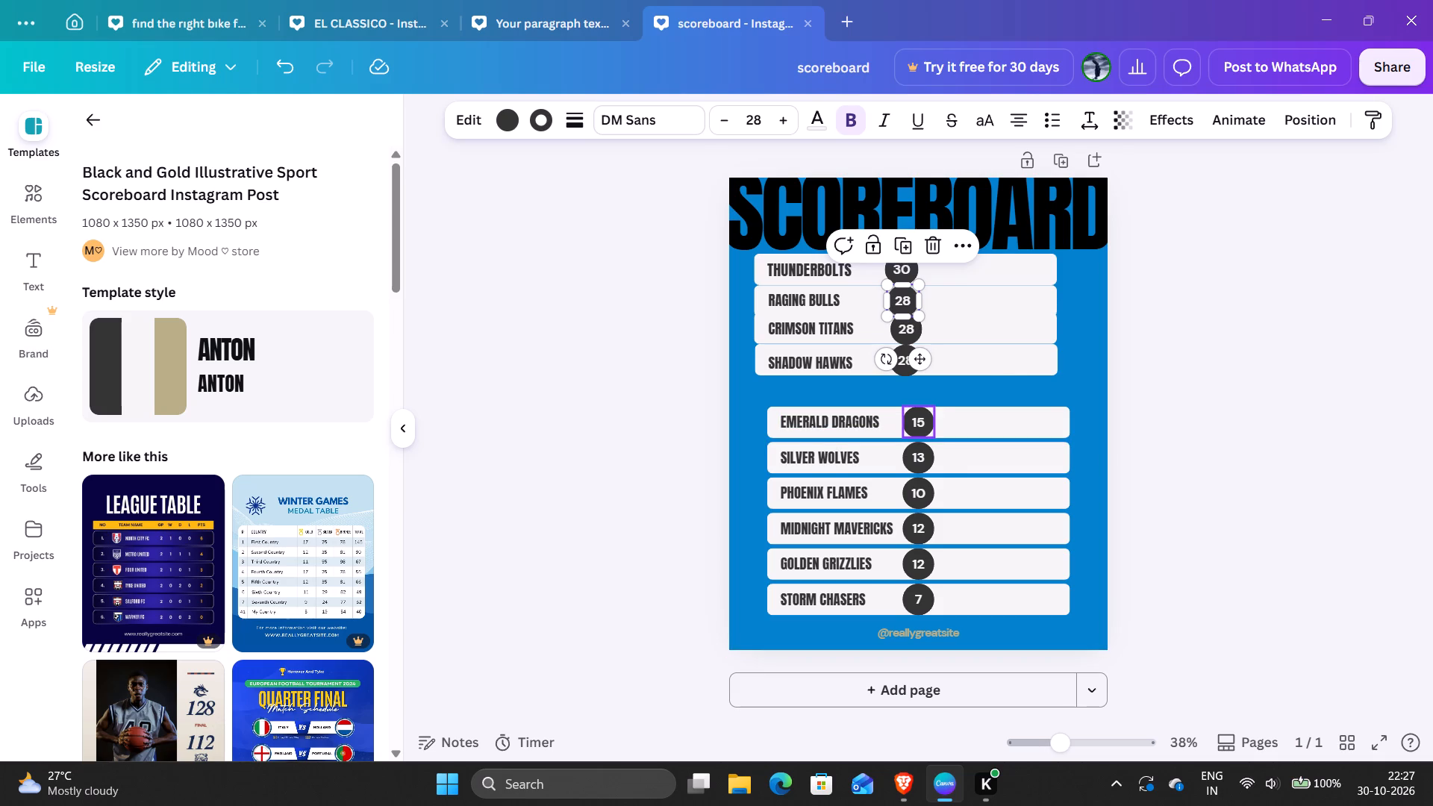
Move the Emerald Dragons bar, team name and total circle up and left, directly beneath the Shadow Hawks row.
left_click_drag(946, 431, 933, 393)
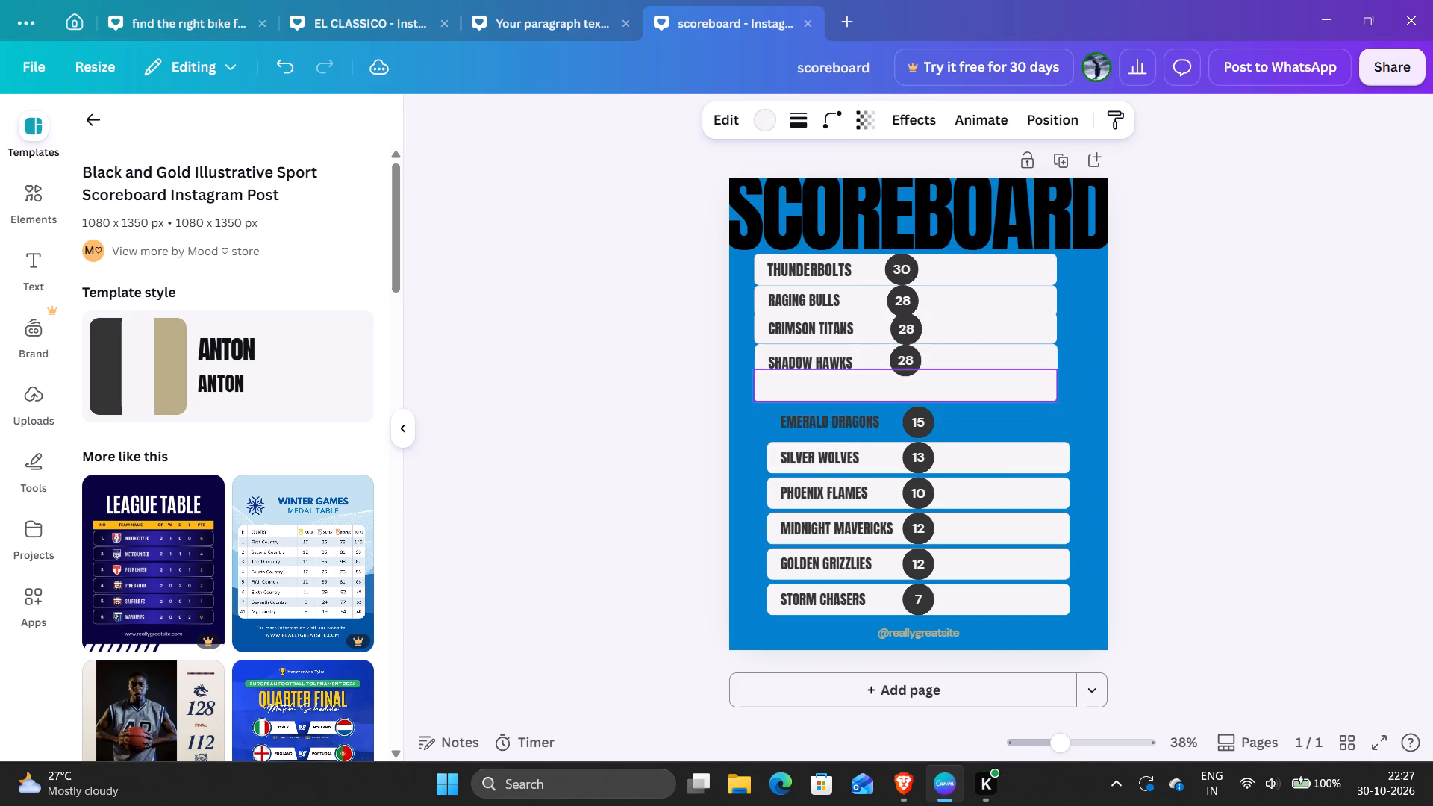
left_click_drag(933, 393, 934, 403)
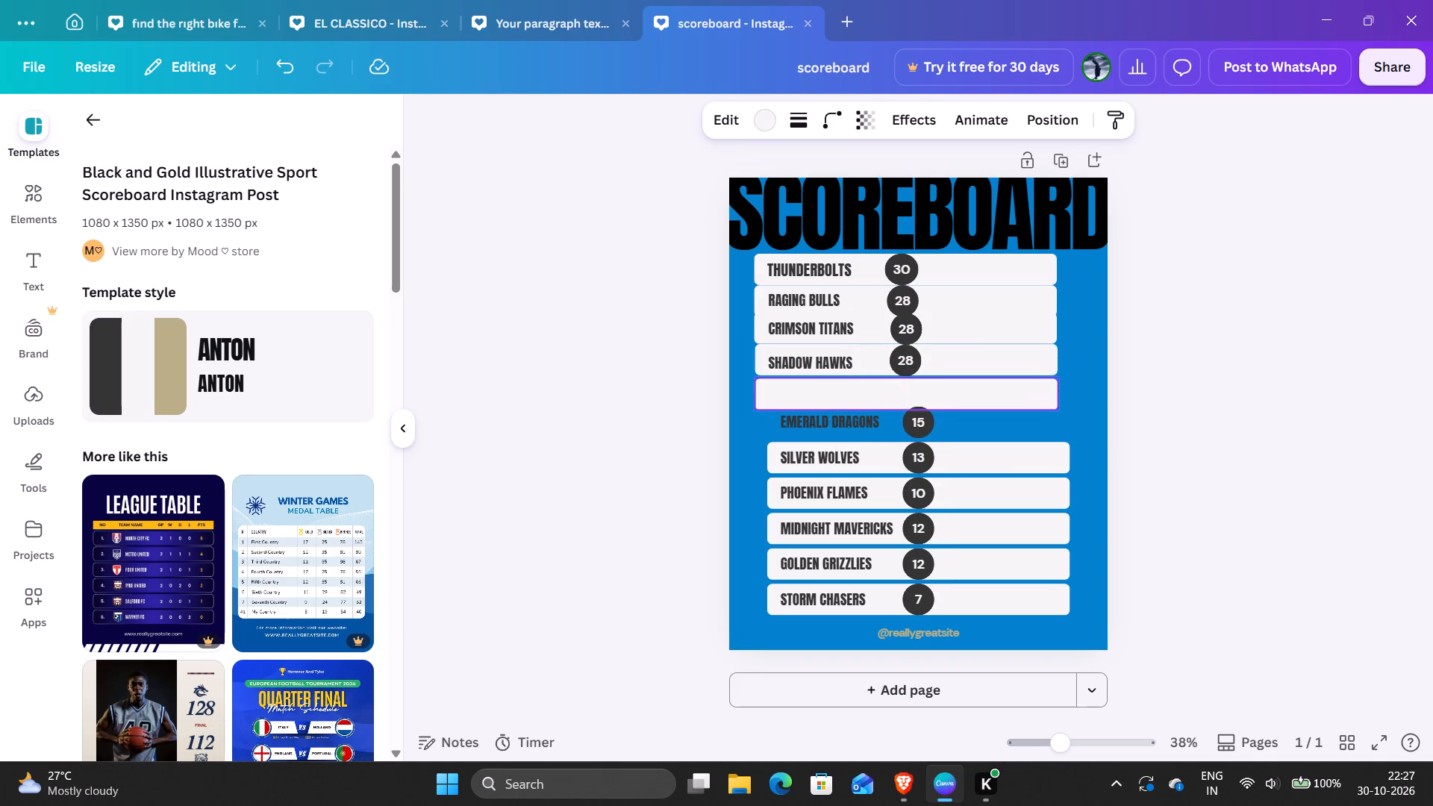
left_click_drag(934, 403, 933, 402)
left_click_drag(864, 425, 854, 402)
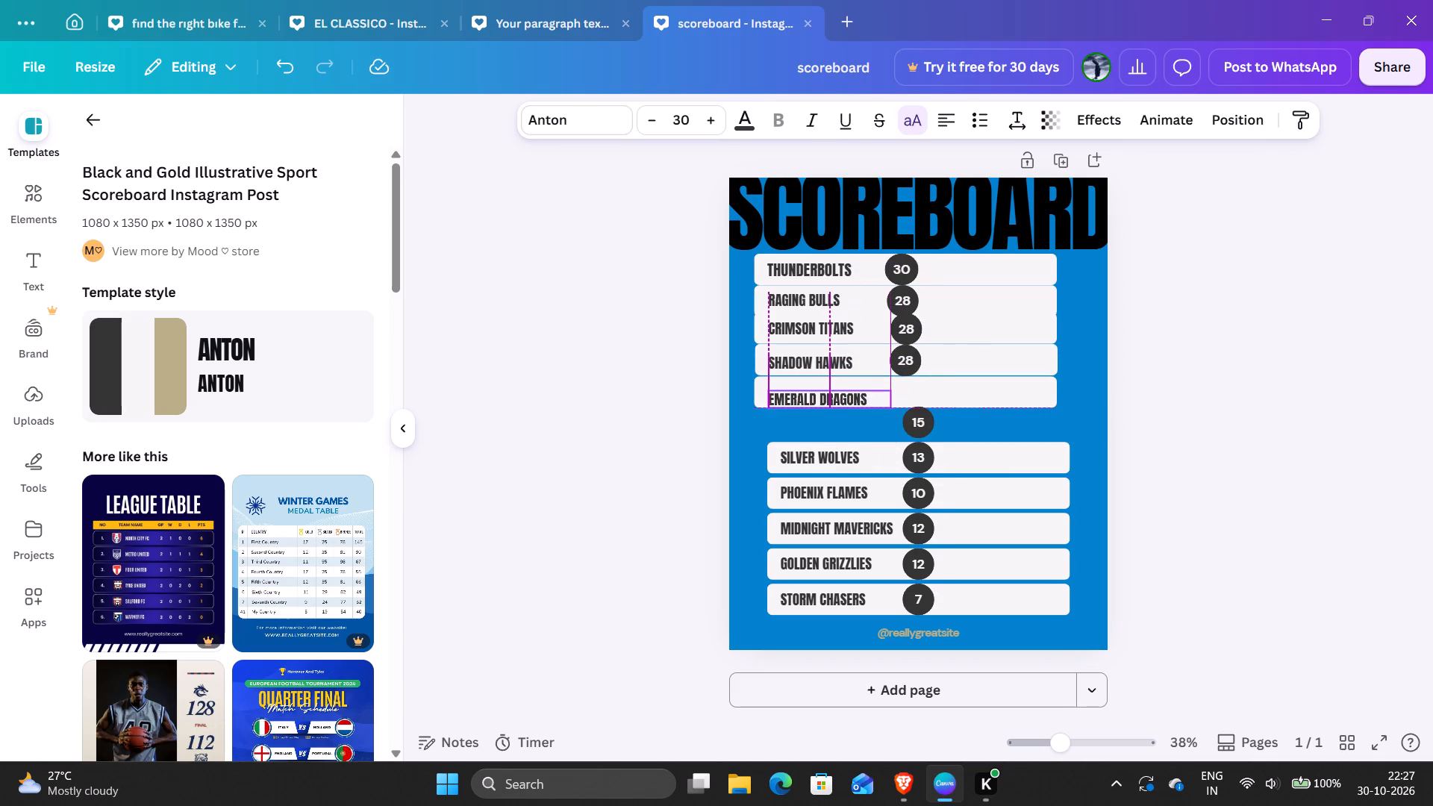
left_click_drag(854, 402, 853, 397)
left_click_drag(917, 425, 917, 413)
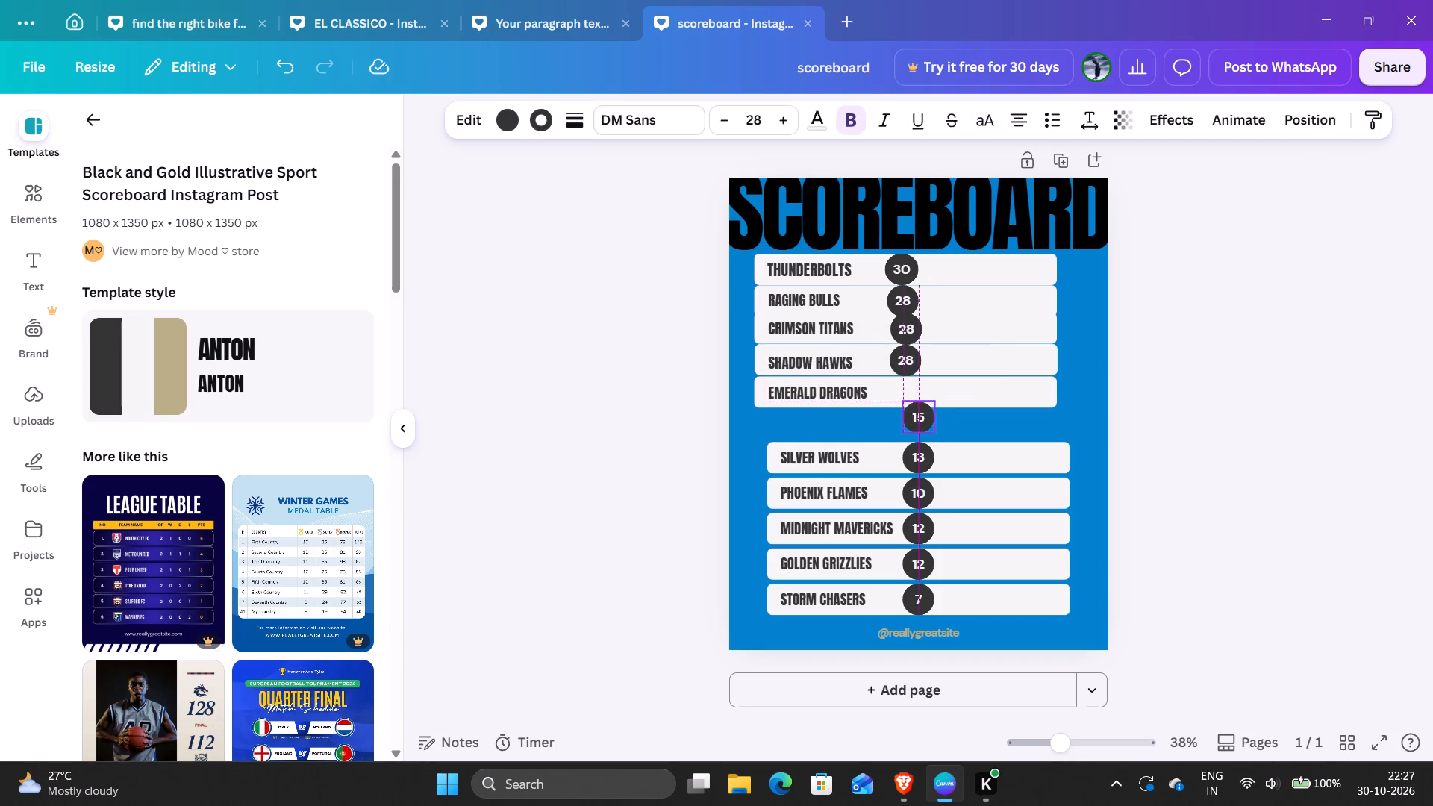
left_click_drag(917, 413, 904, 396)
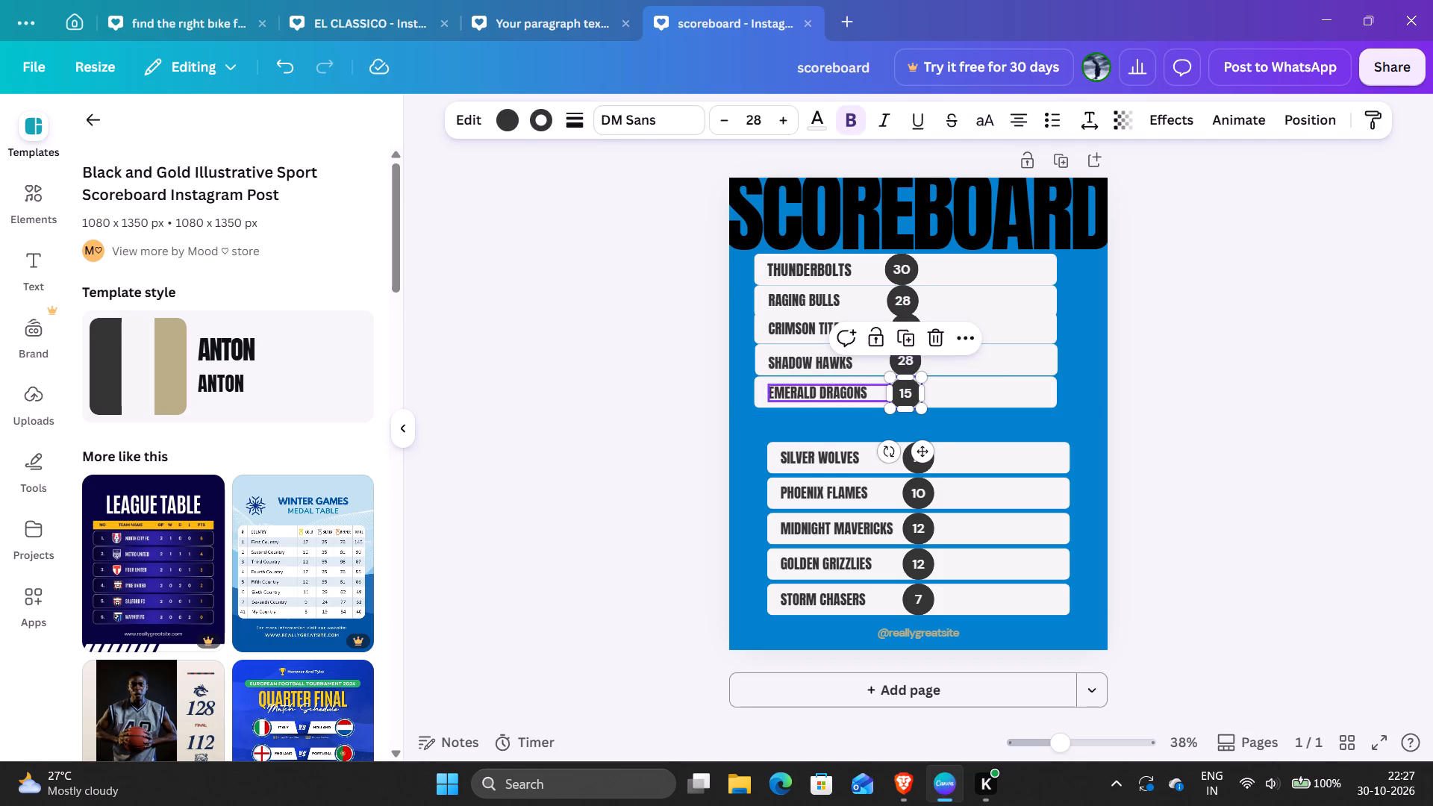
left_click(831, 395)
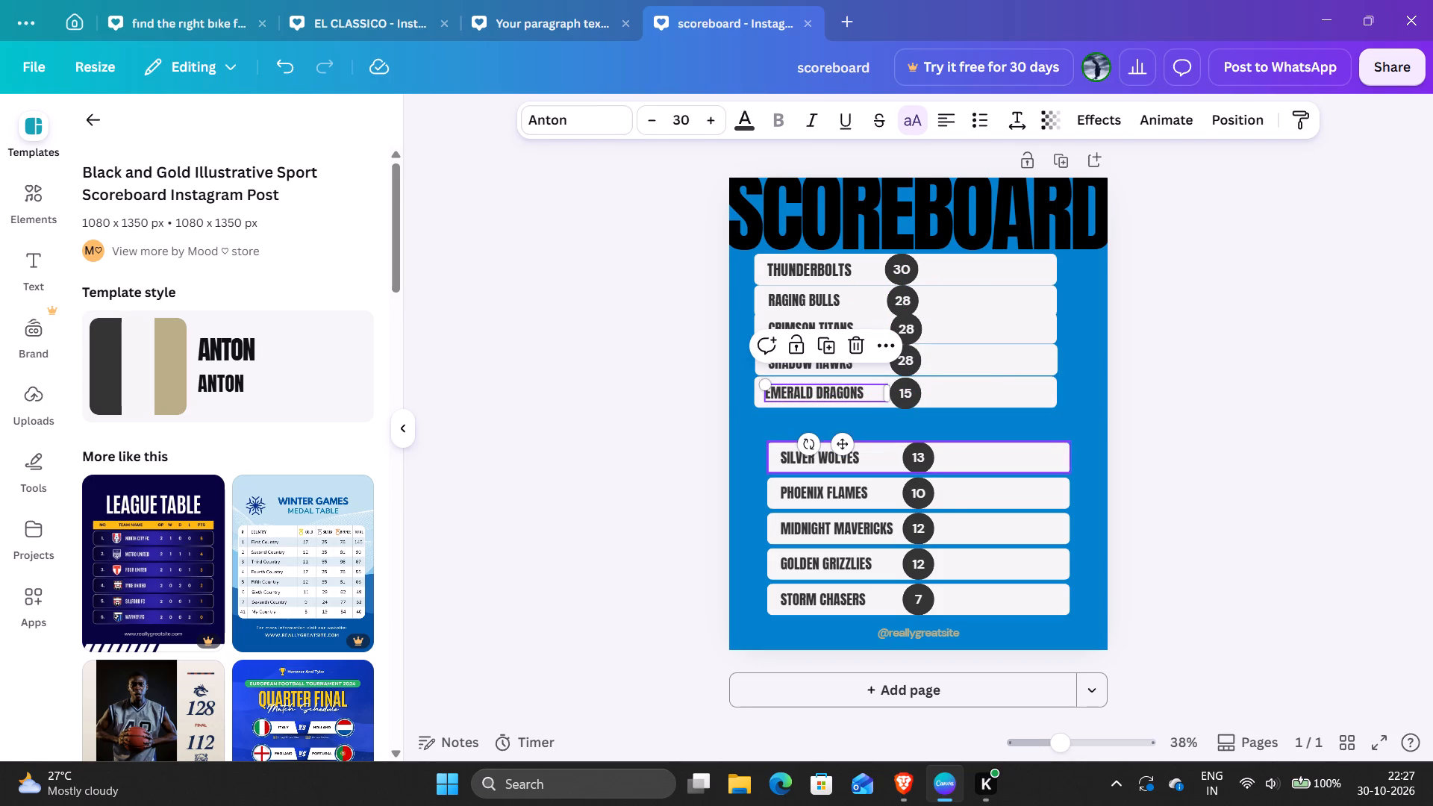
Move the Silver Wolves bar, total circle and team name up and left, directly beneath the Emerald Dragons row.
left_click_drag(985, 460, 967, 429)
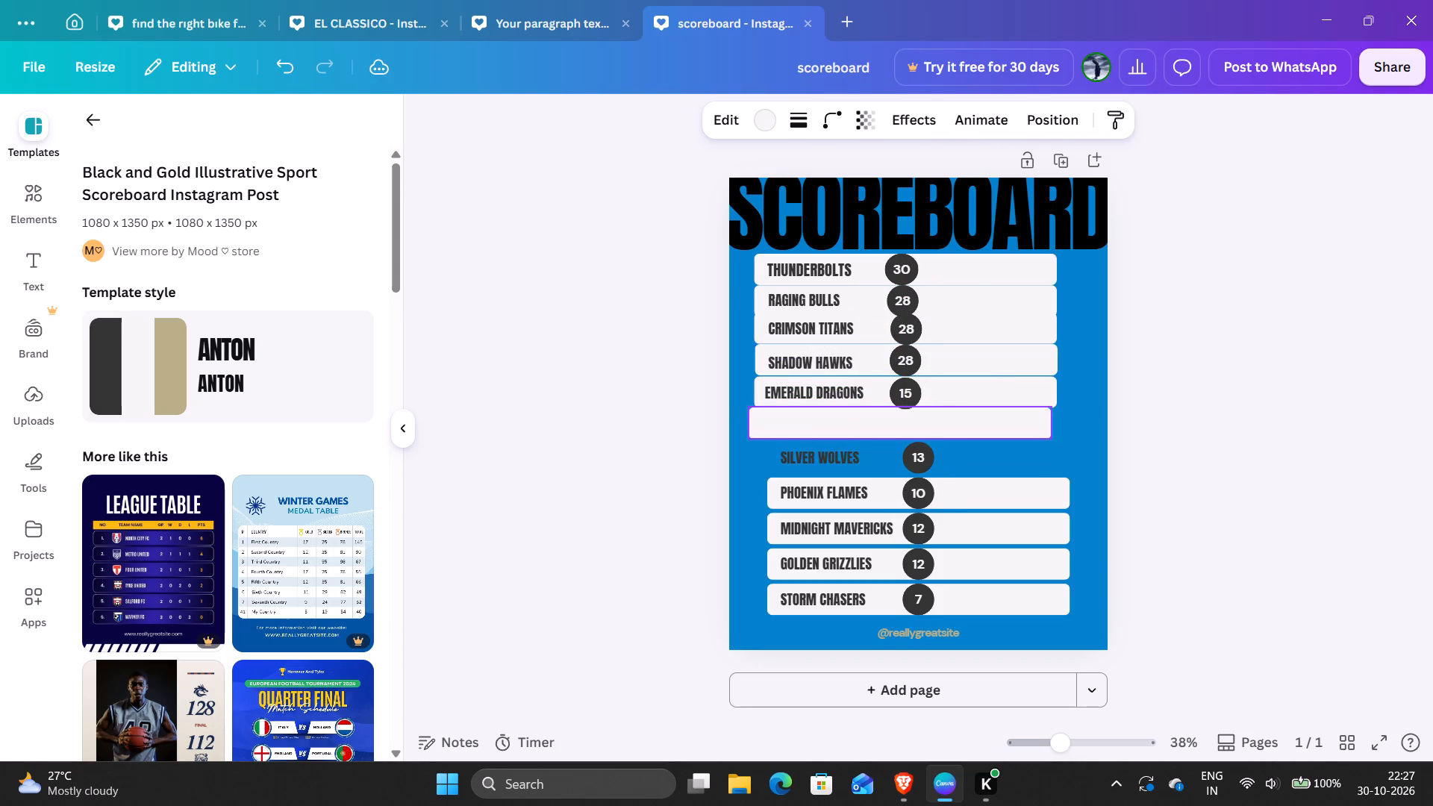
left_click_drag(967, 429, 970, 426)
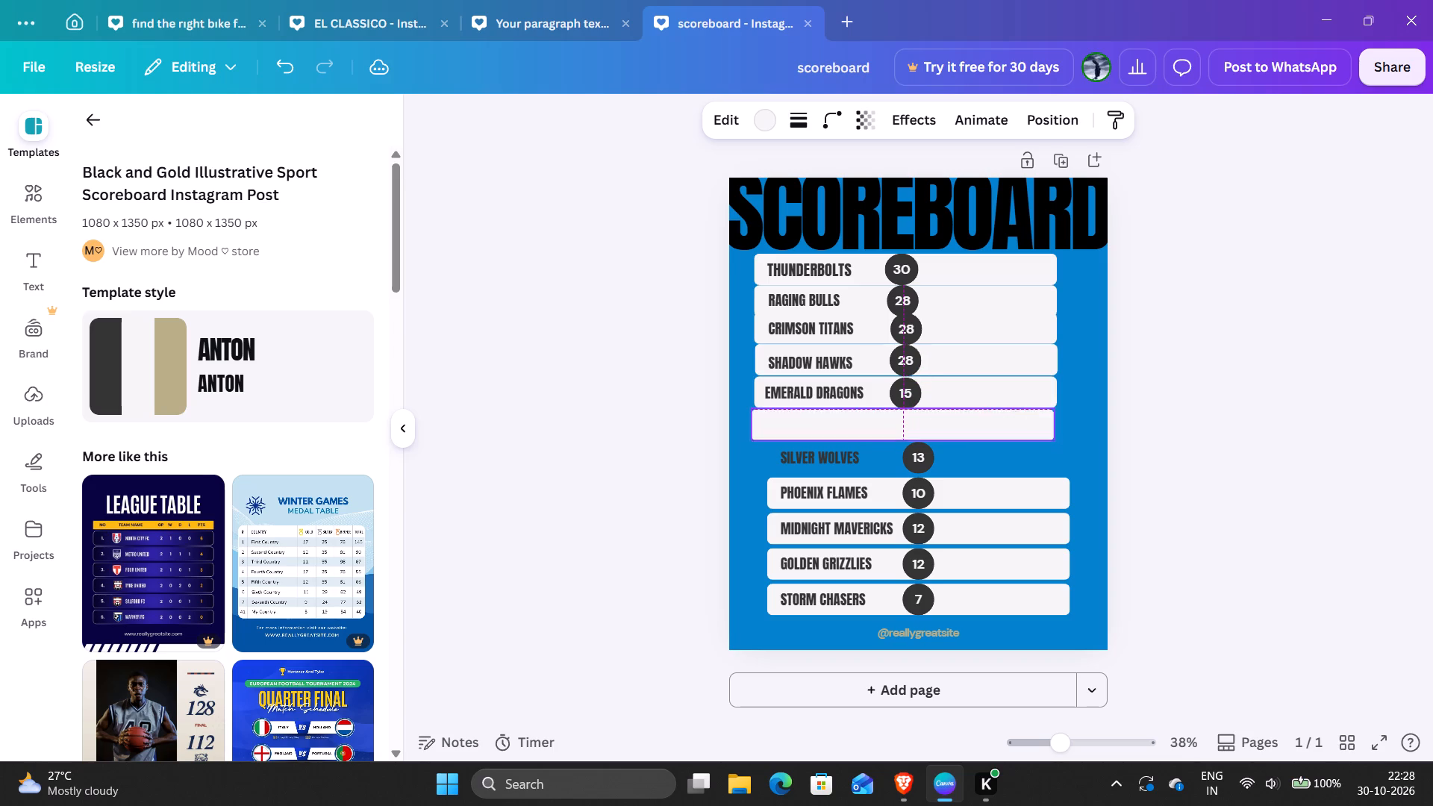
left_click_drag(970, 426, 972, 425)
left_click_drag(929, 466, 925, 440)
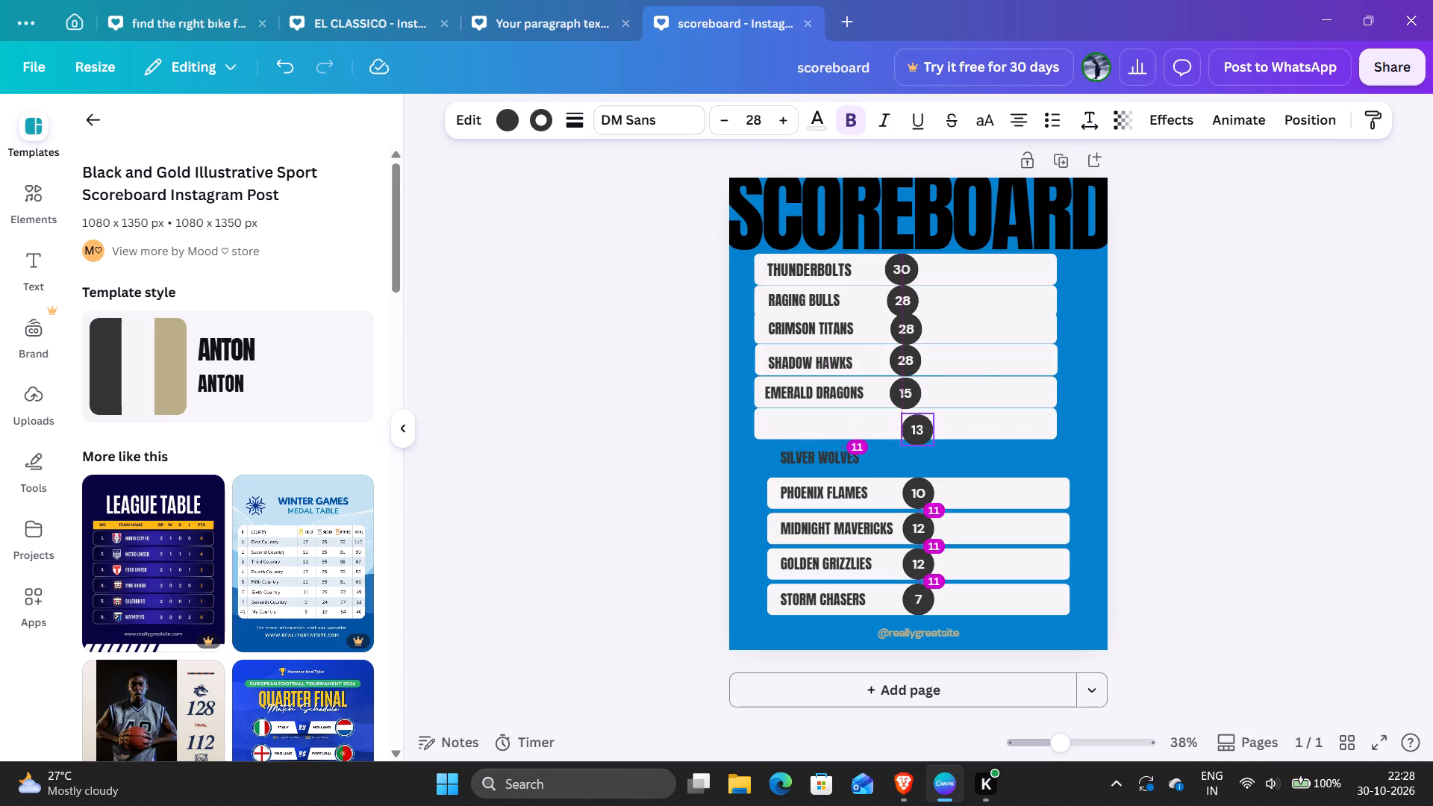
left_click_drag(925, 440, 922, 437)
left_click_drag(877, 465, 864, 446)
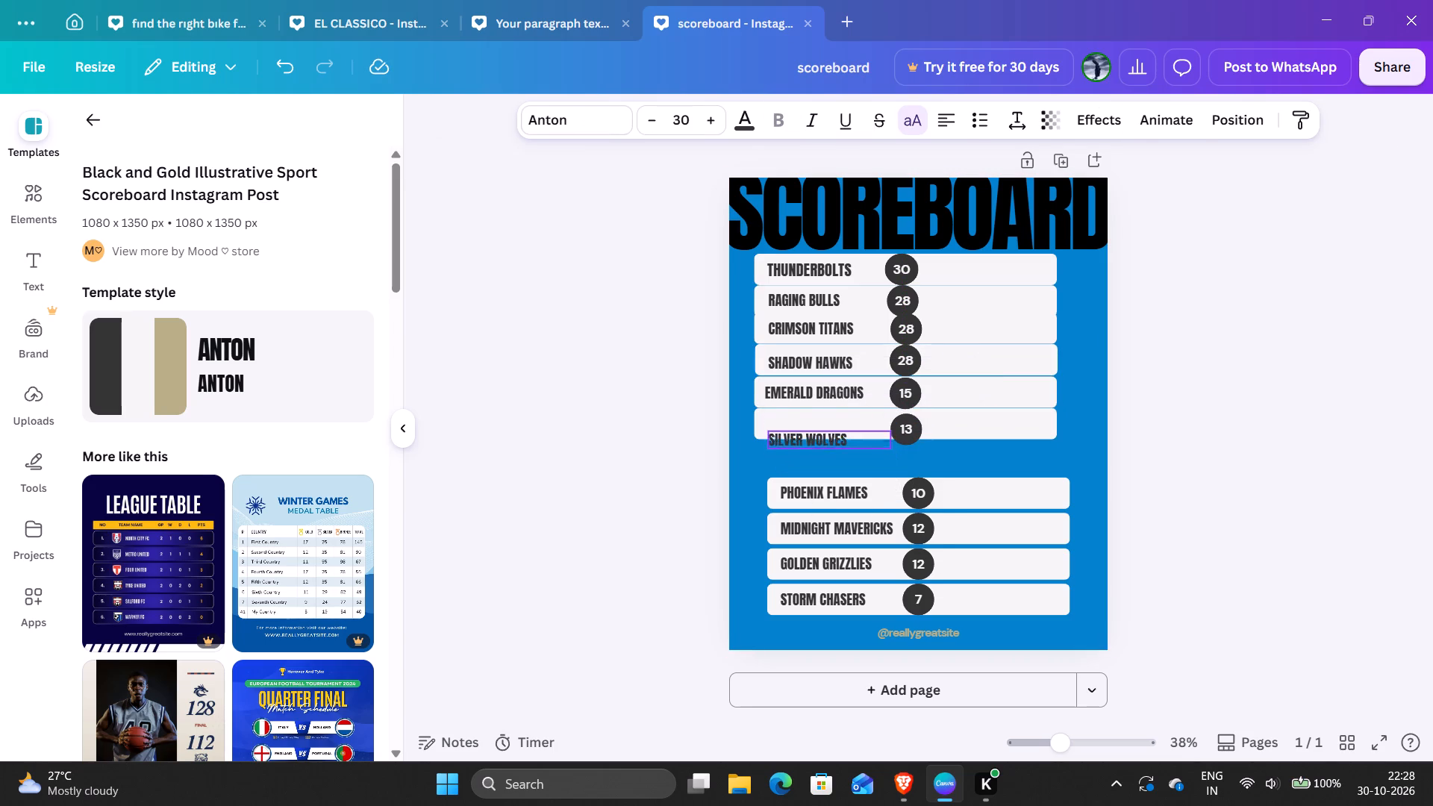
left_click_drag(864, 446, 861, 432)
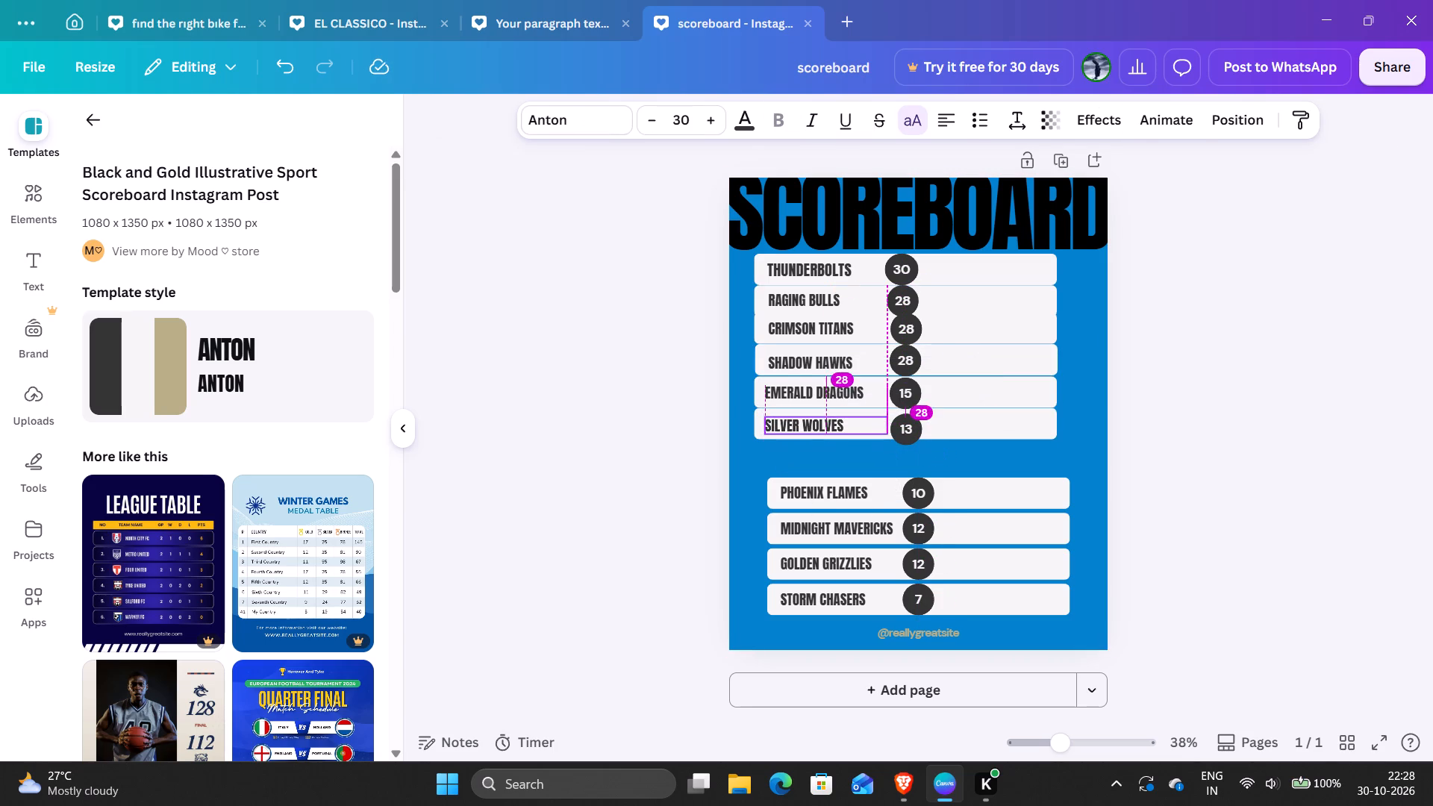
left_click_drag(861, 432, 861, 433)
Move the Phoenix Flames bar, total circle and team name up and left beneath the Silver Wolves row, centering the Silver Wolves total circle in its bar.
left_click_drag(978, 496, 964, 460)
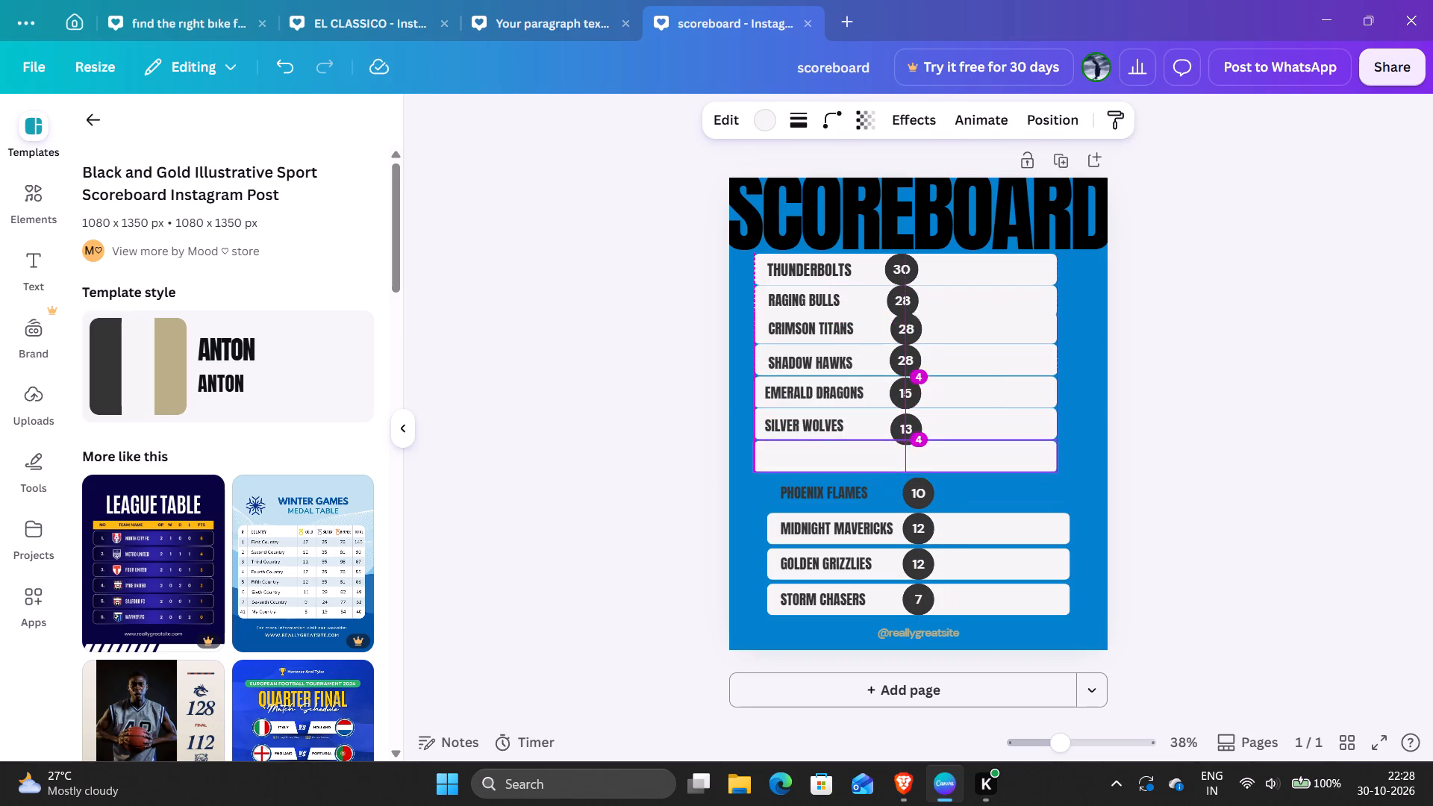
left_click_drag(964, 460, 972, 461)
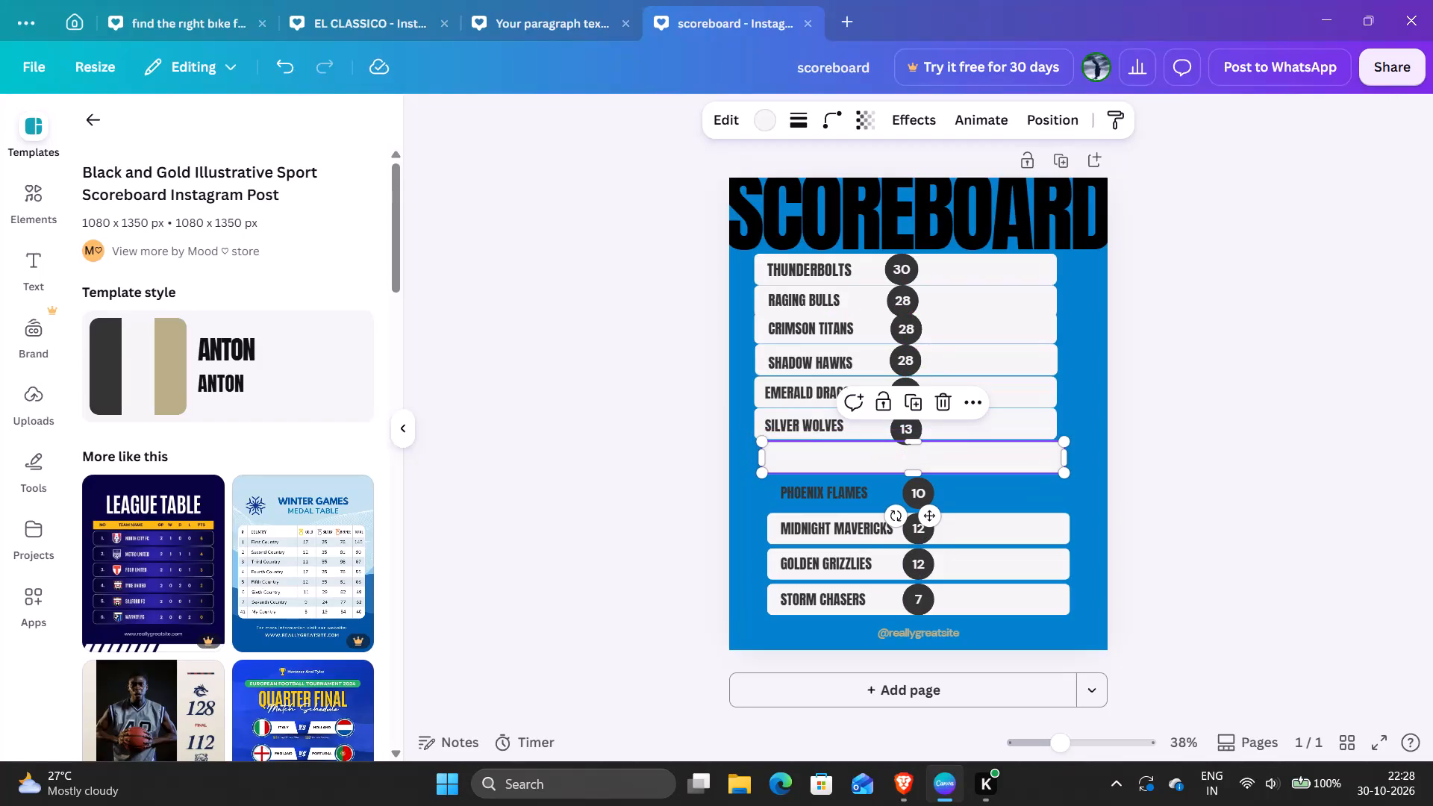
left_click(916, 424)
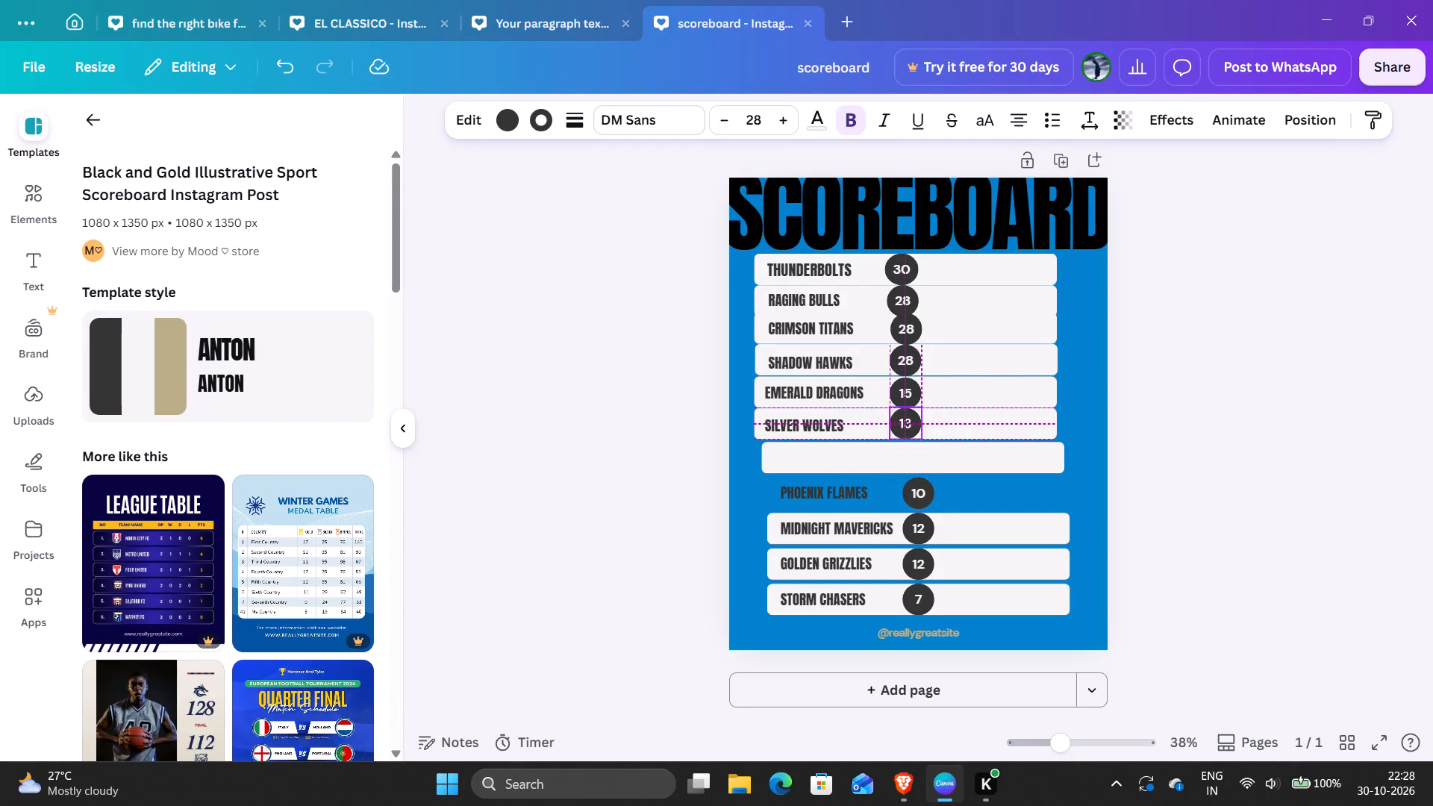
left_click(959, 453)
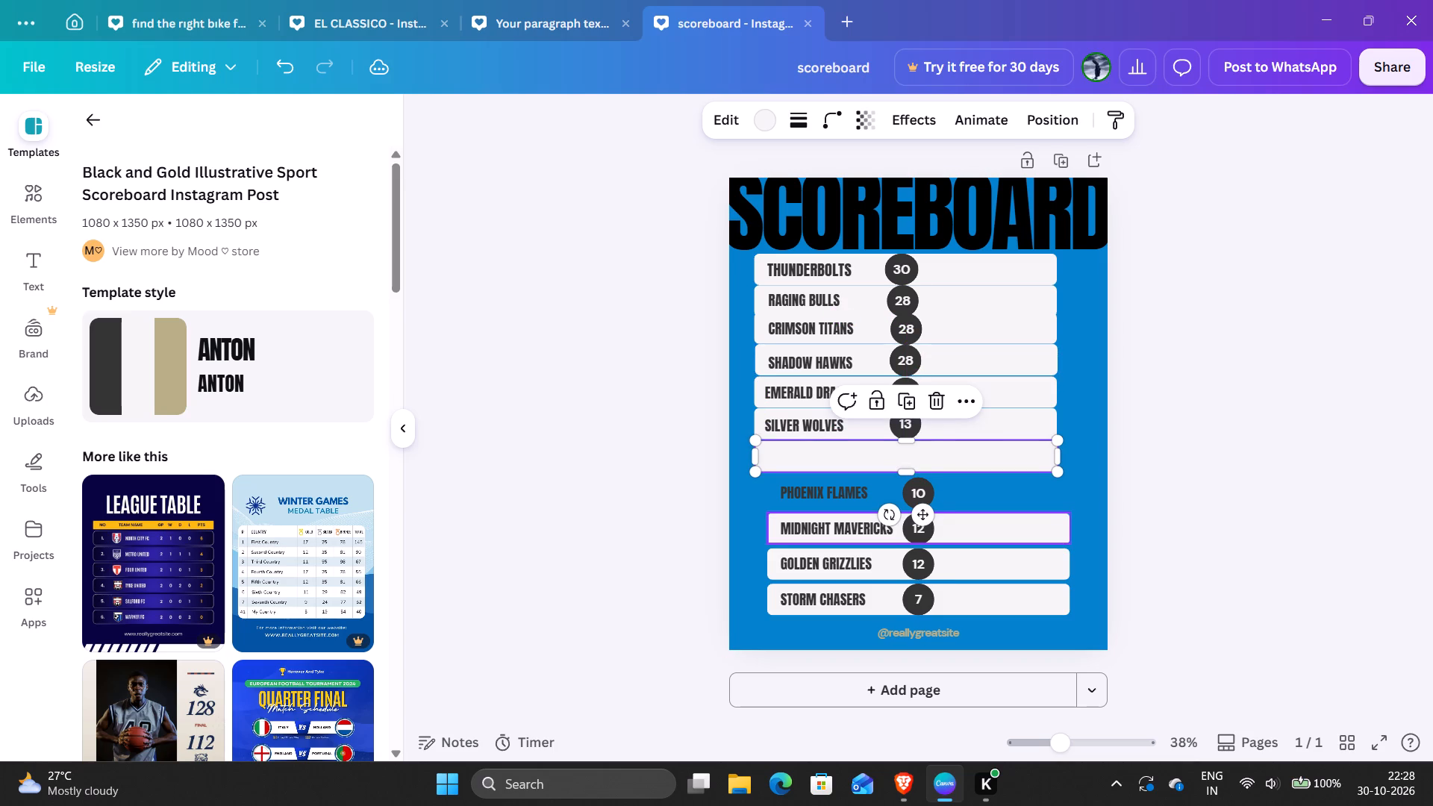
left_click_drag(928, 487, 920, 455)
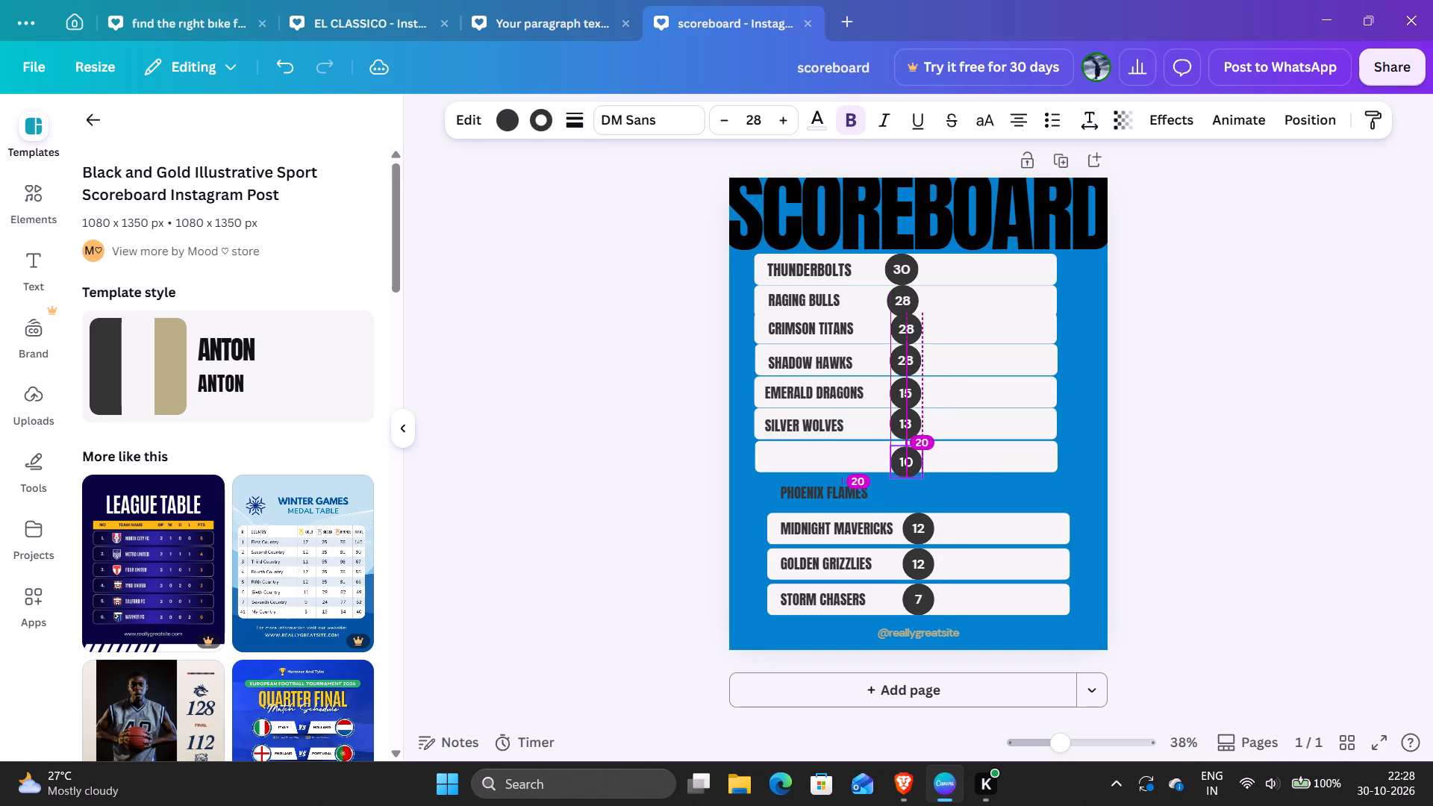
left_click_drag(920, 455, 921, 449)
left_click_drag(859, 493, 855, 466)
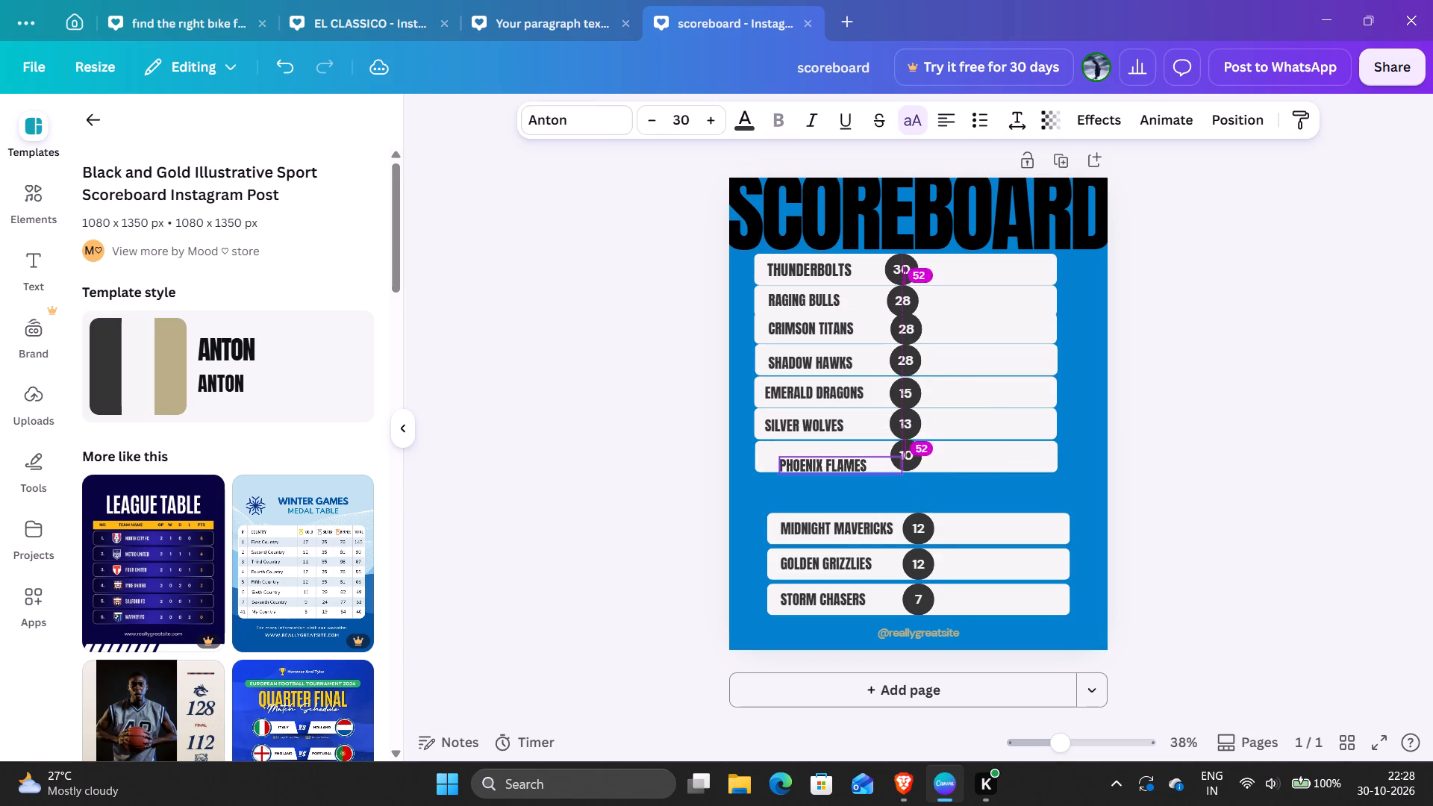
left_click_drag(855, 466, 848, 457)
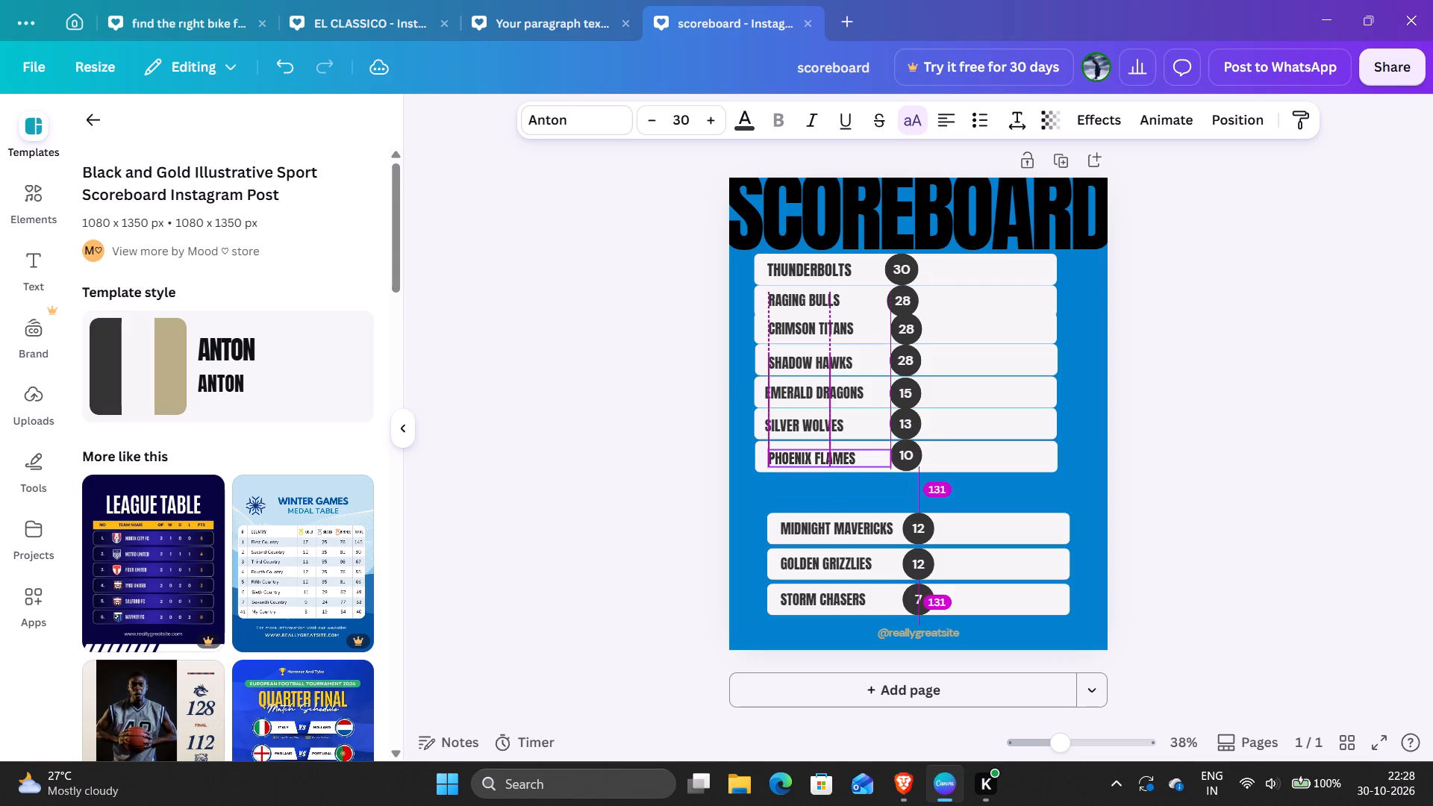
left_click_drag(848, 457, 848, 457)
Move the Midnight Mavericks bar, total circle and team name up and left, directly beneath the Phoenix Flames row.
left_click_drag(978, 521, 966, 478)
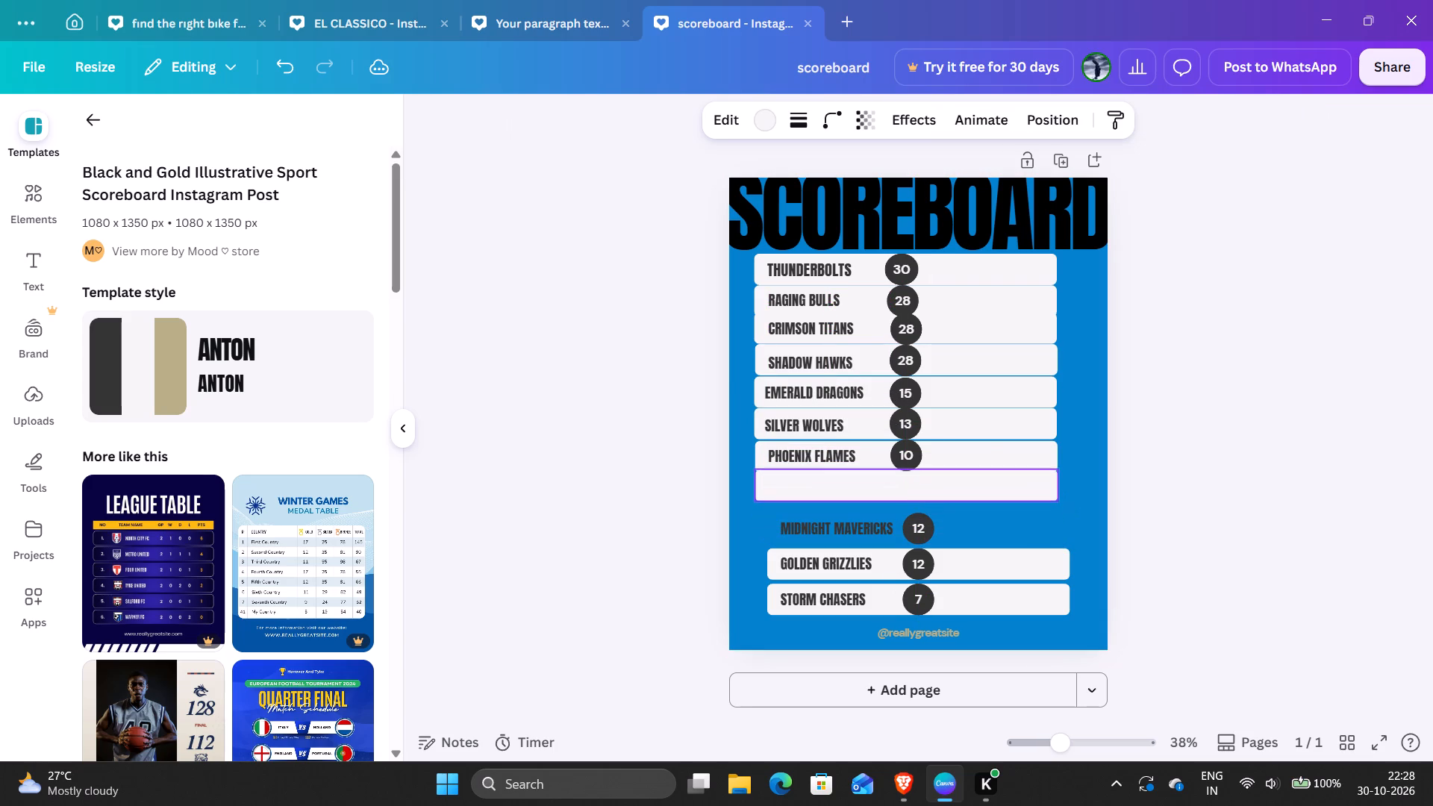
left_click_drag(966, 478, 967, 479)
left_click_drag(922, 529, 917, 491)
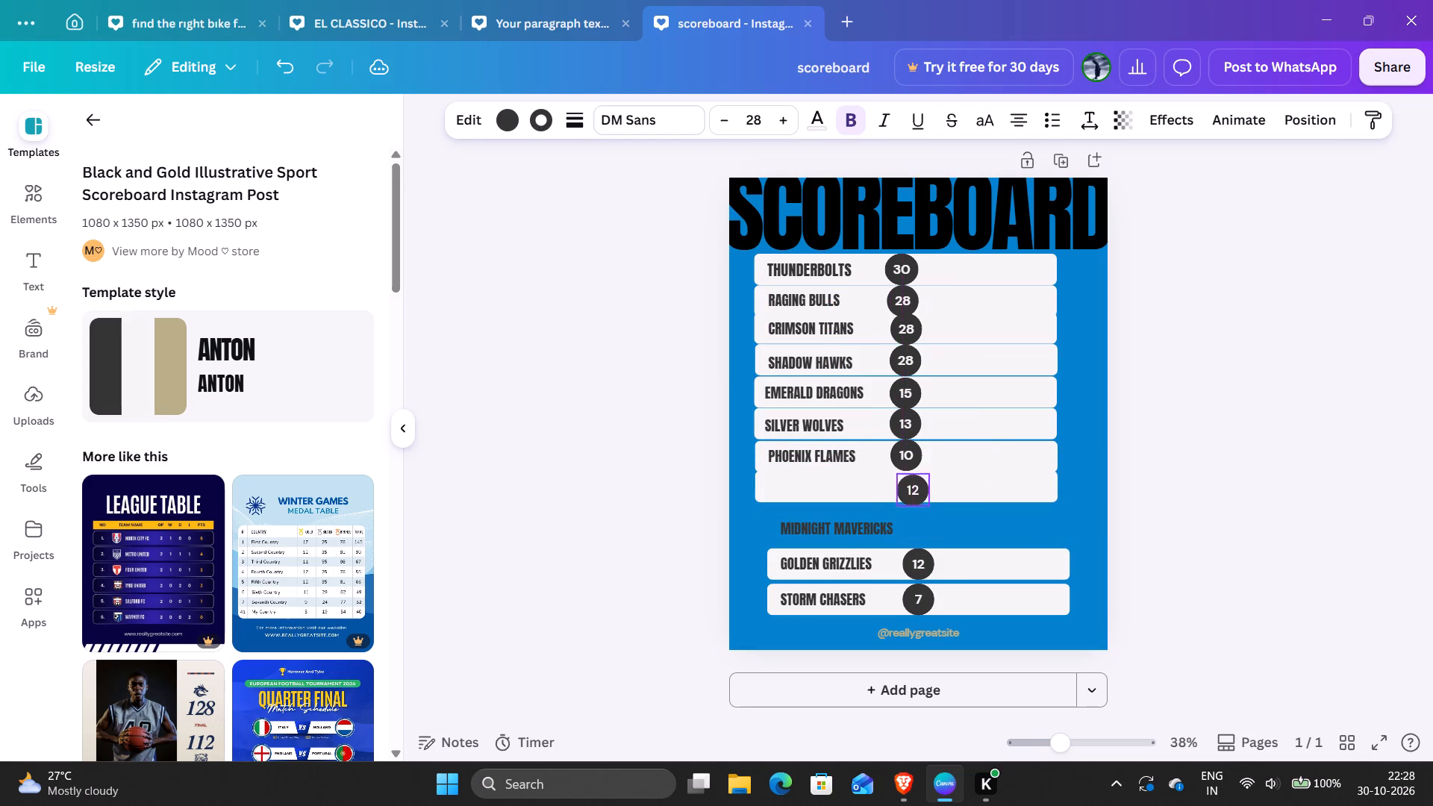
left_click_drag(917, 491, 918, 487)
left_click(871, 544)
left_click_drag(868, 533, 854, 507)
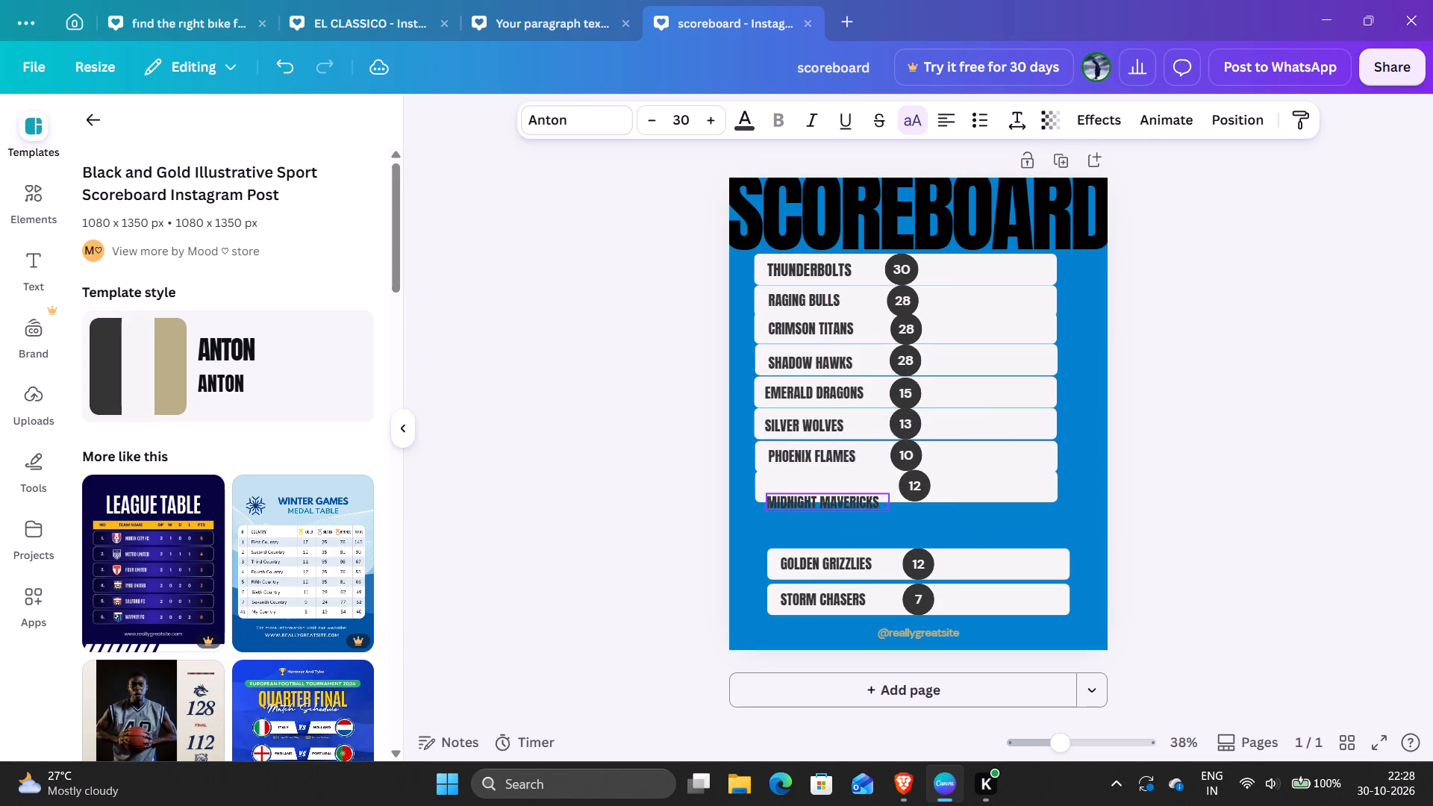
left_click_drag(854, 507, 851, 490)
left_click(908, 487)
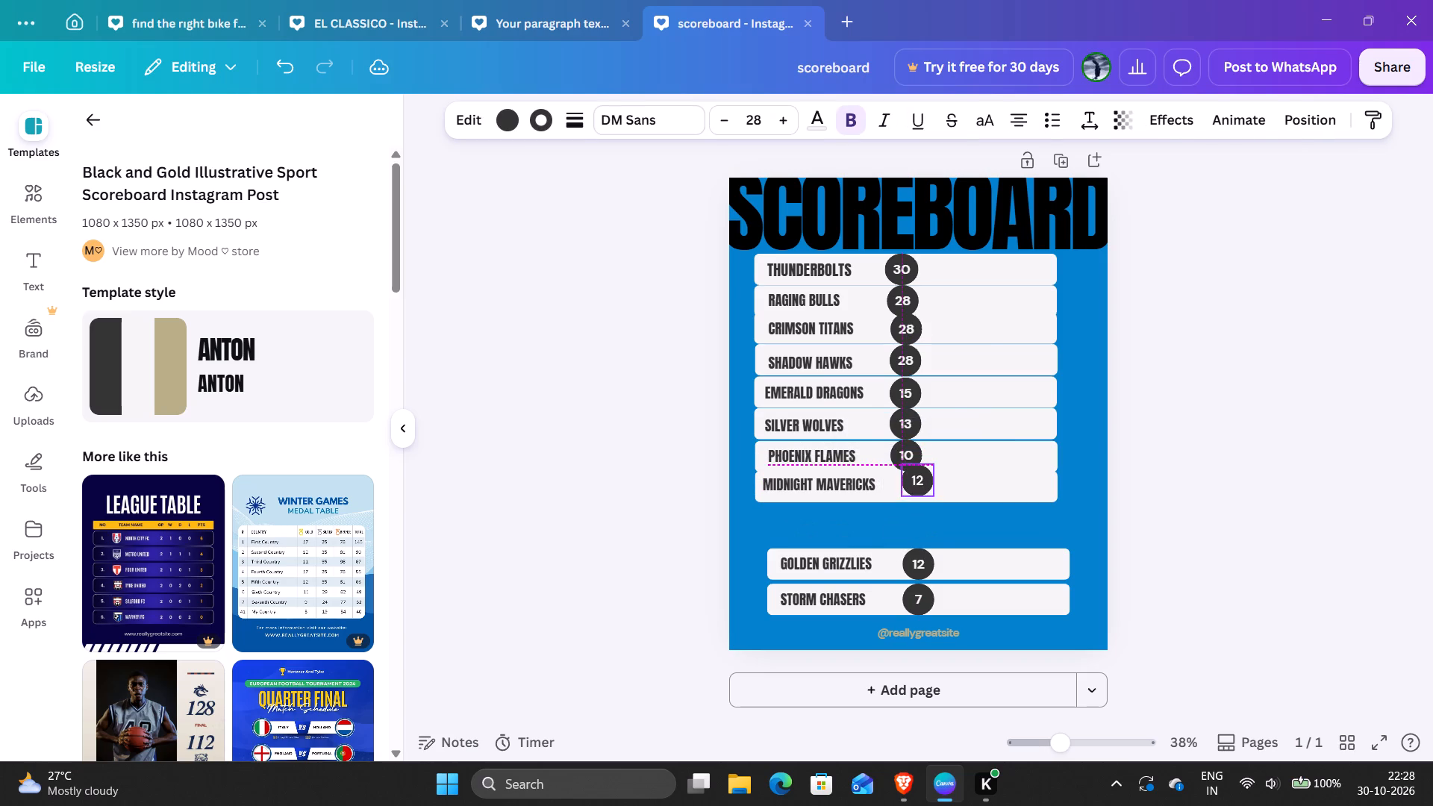
left_click(911, 486)
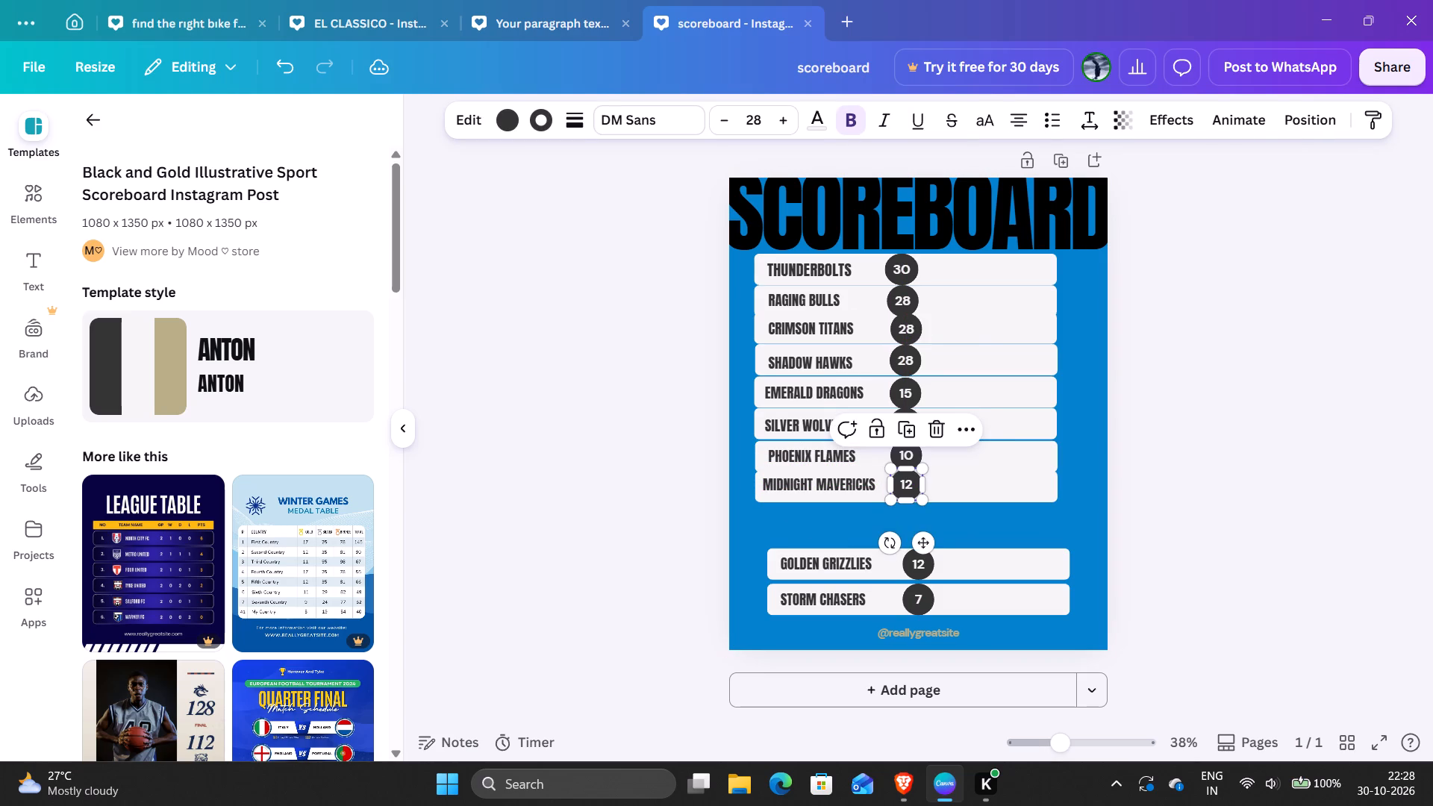
left_click(1185, 490)
Move the Golden Grizzlies bar and its total circle up and left, directly beneath the Midnight Mavericks row.
left_click_drag(1014, 572, 999, 533)
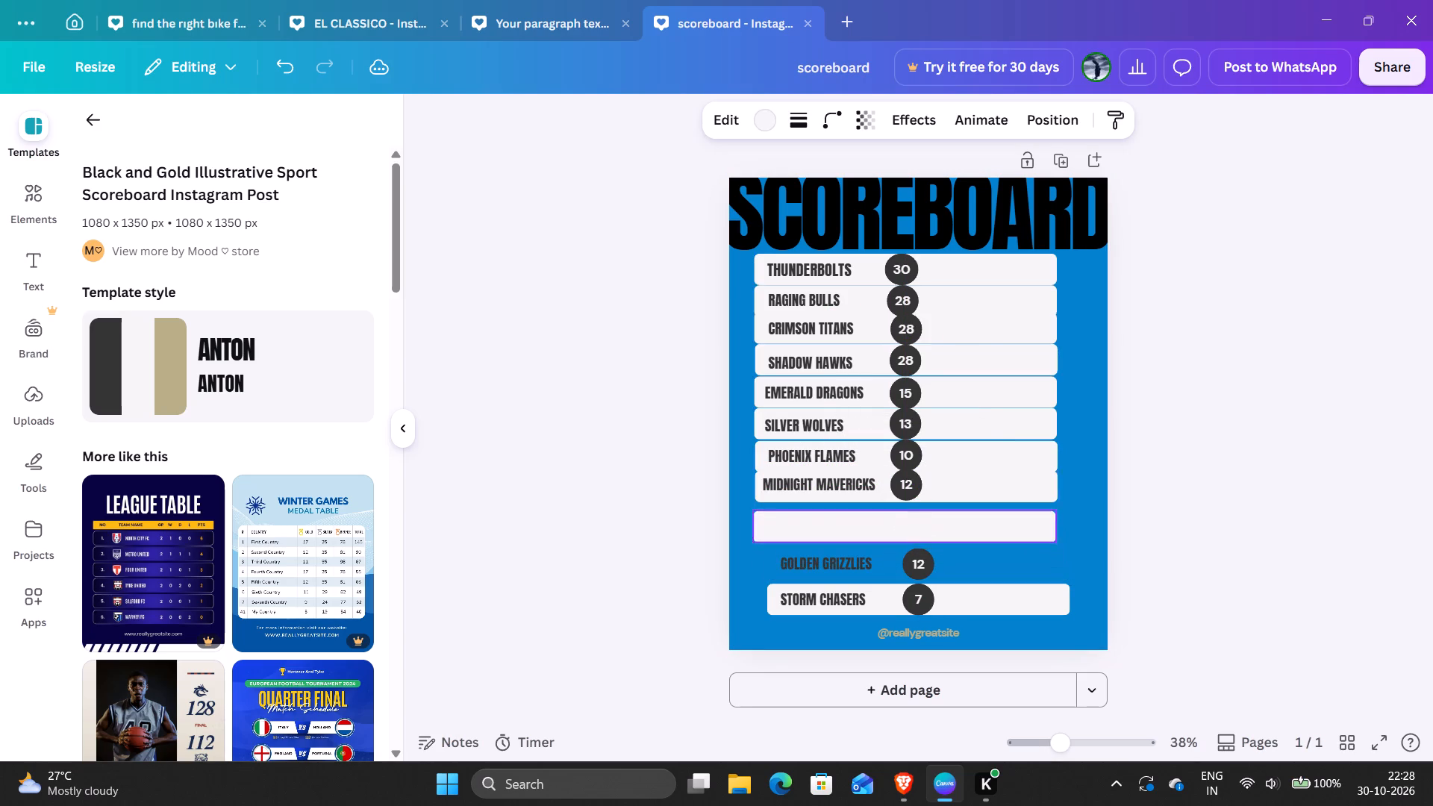
left_click_drag(999, 533, 1000, 525)
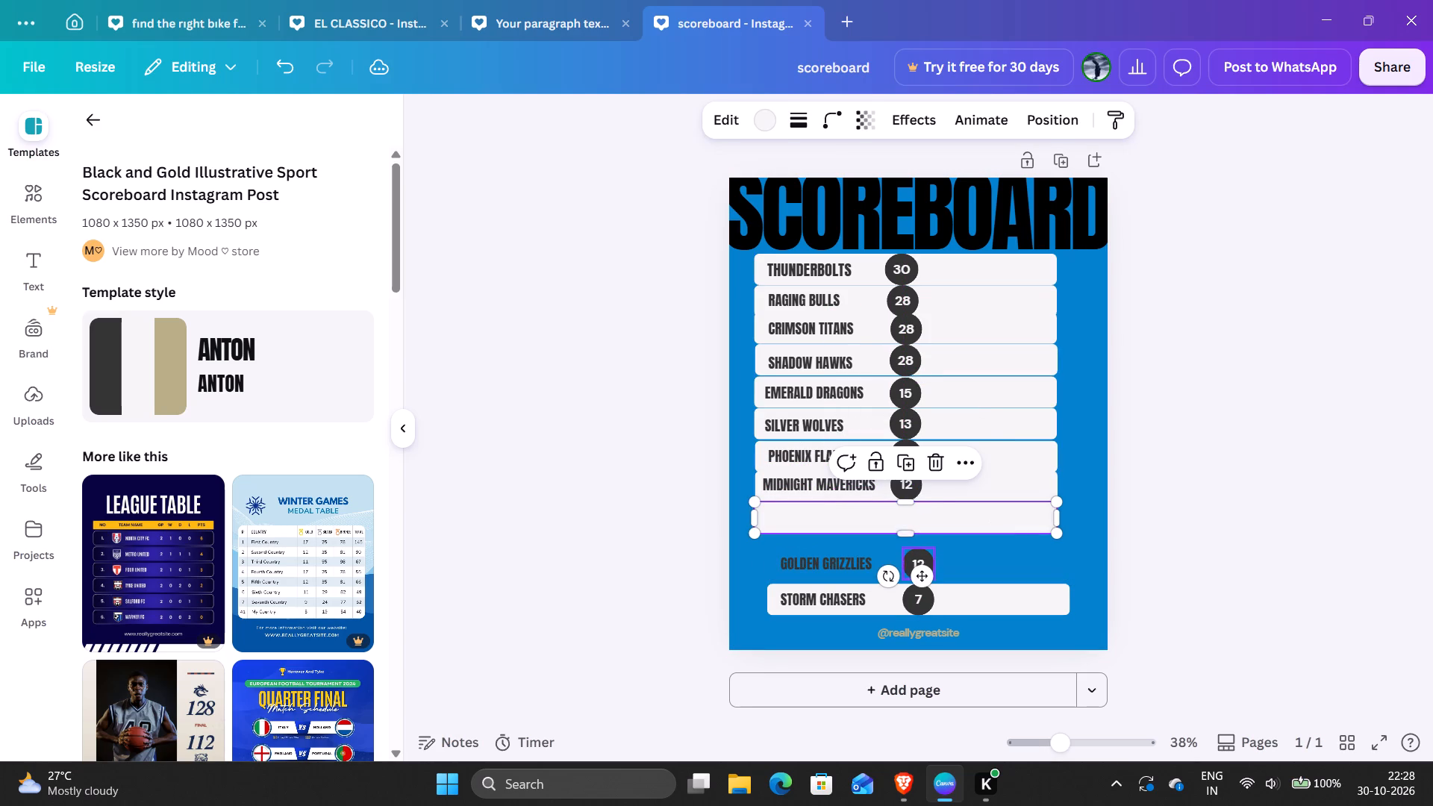
left_click_drag(924, 561, 913, 513)
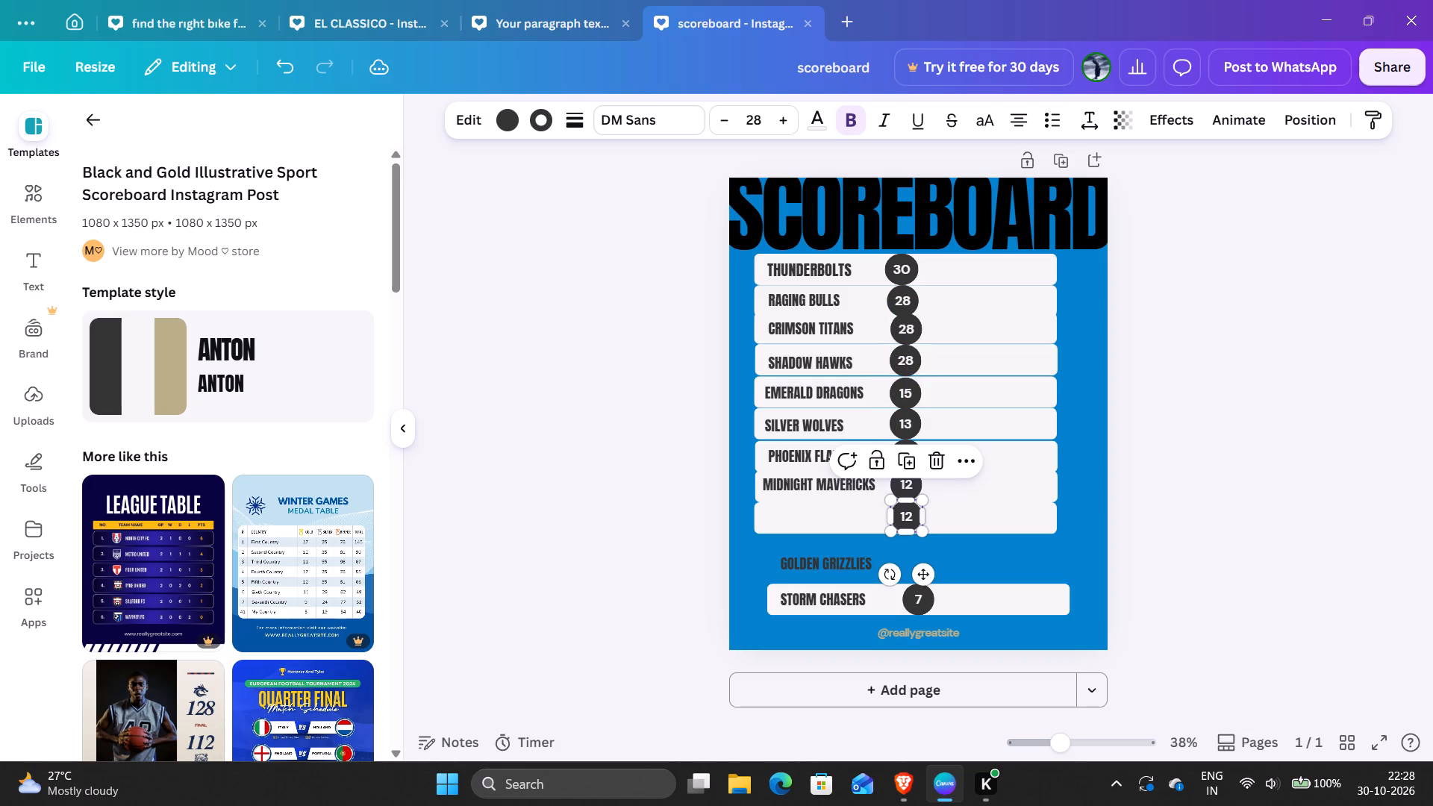
Place the GOLDEN GRIZZLIES name on its moved bar, and shift the Storm Chasers name and total circle up and left just below it.
left_click_drag(924, 600, 919, 554)
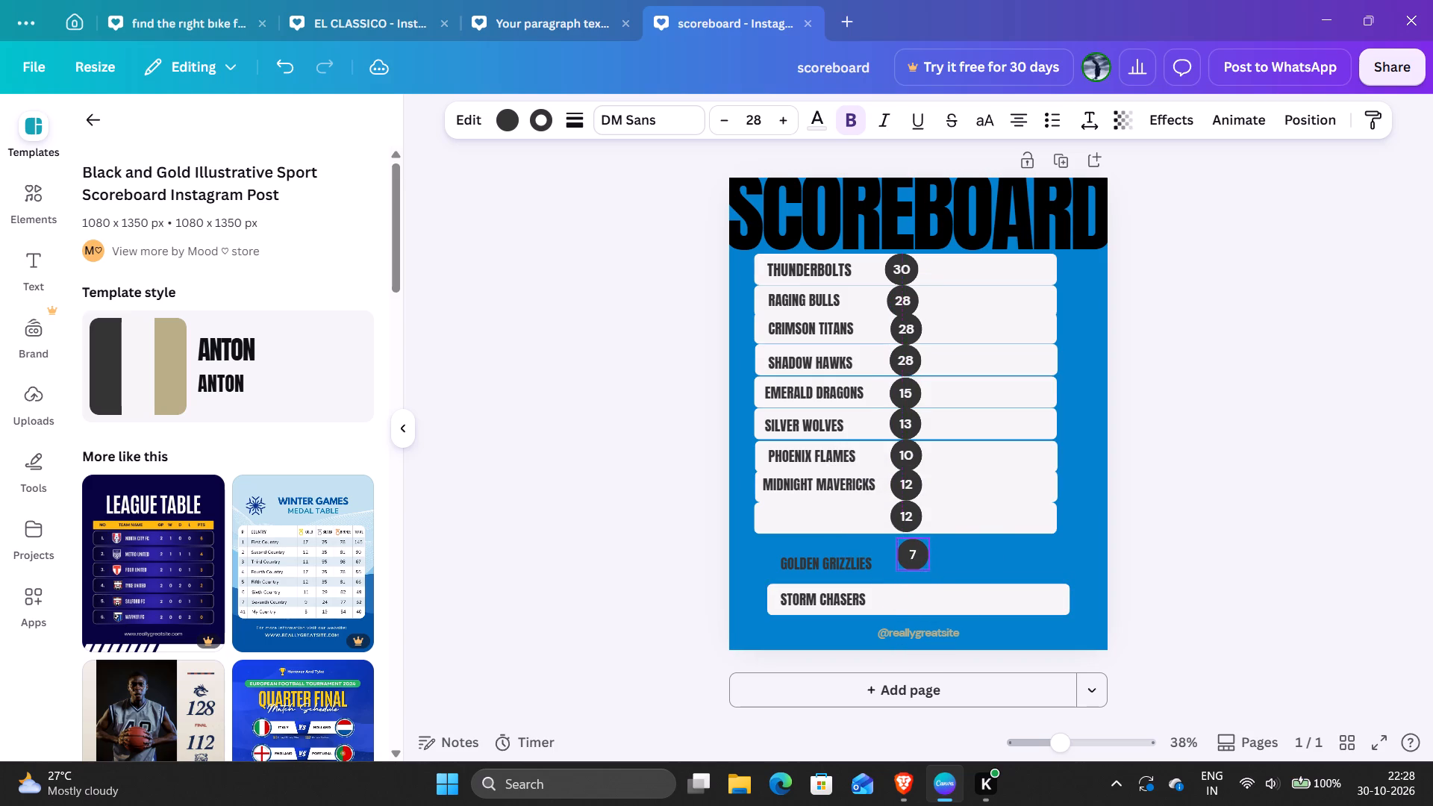
left_click_drag(919, 554, 916, 556)
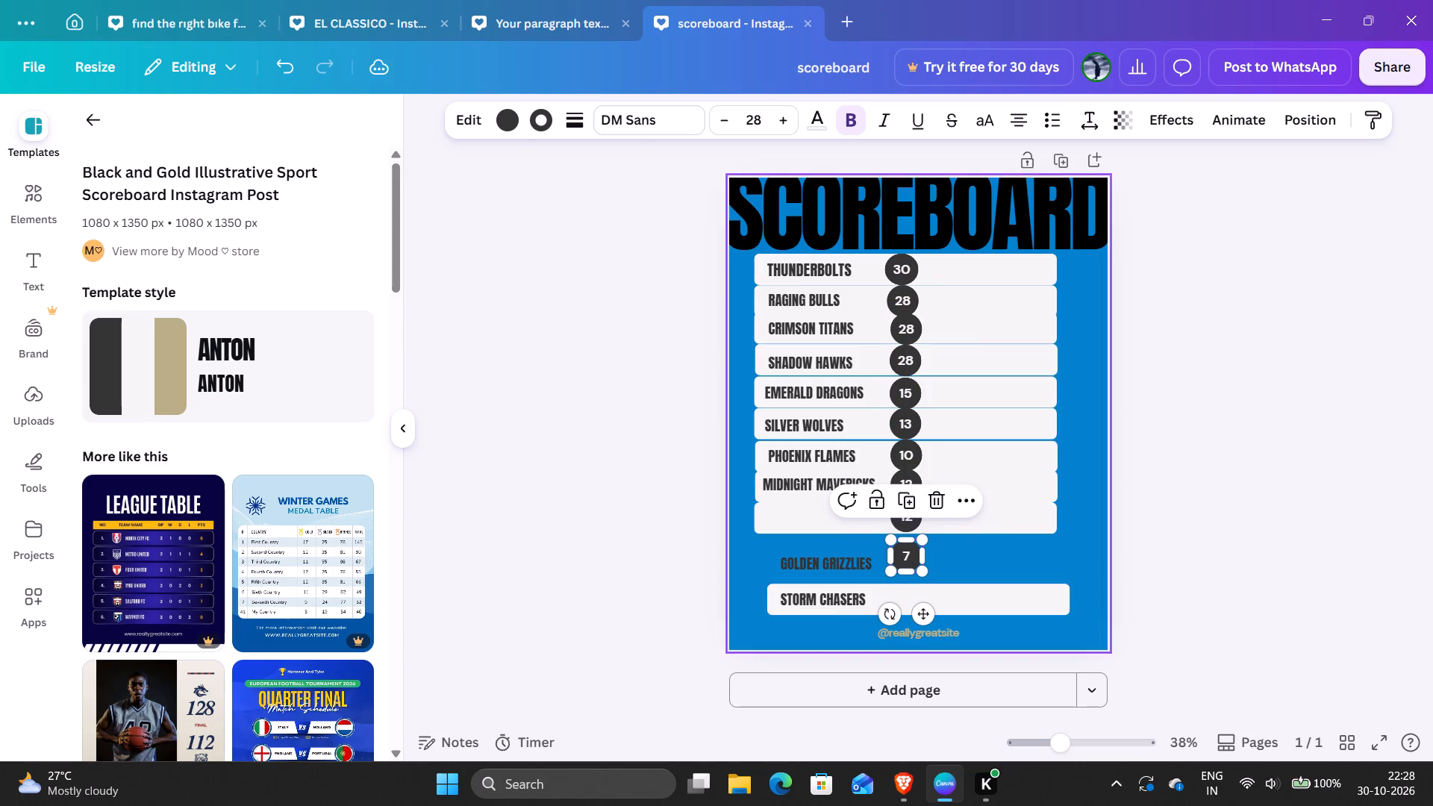
left_click_drag(846, 567, 835, 524)
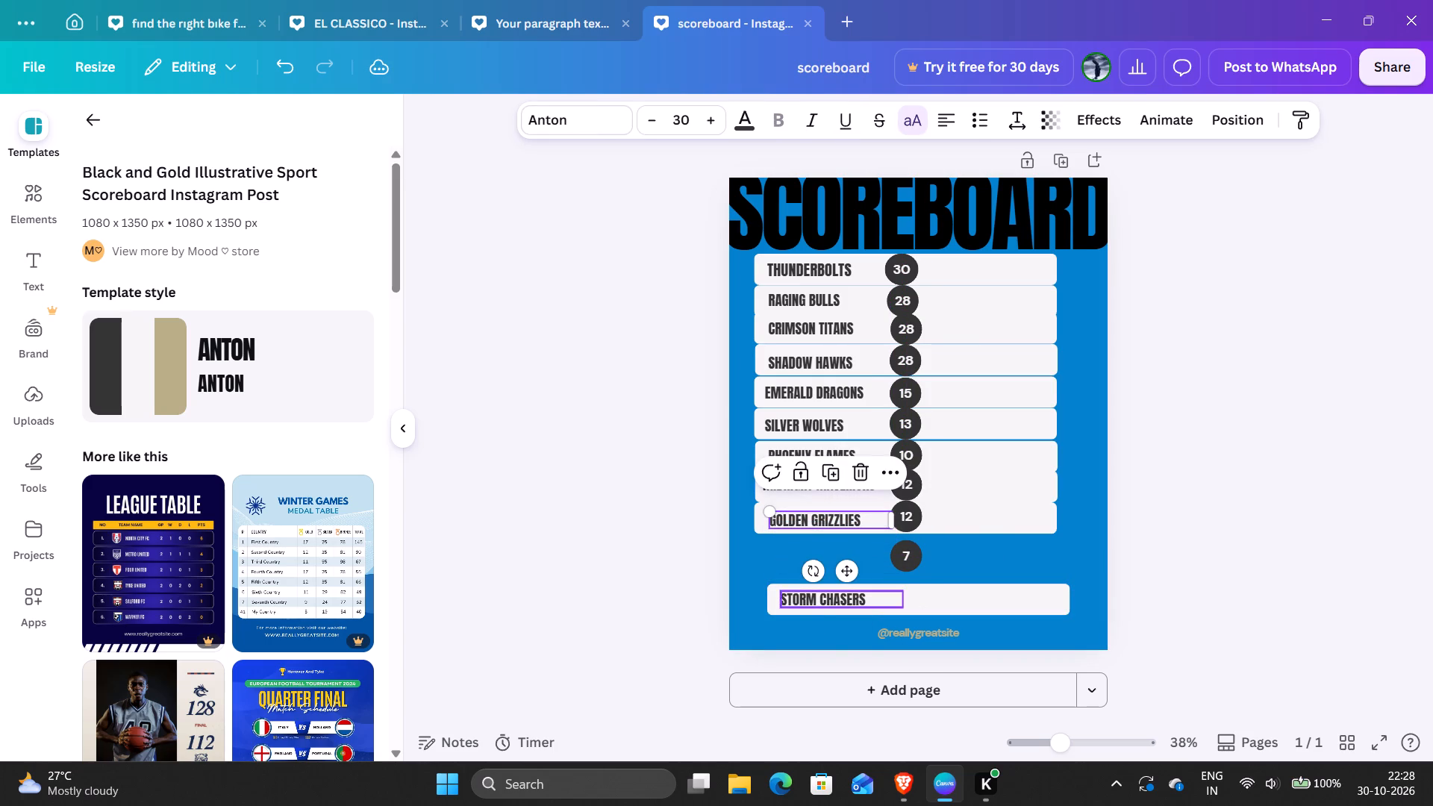
left_click_drag(835, 604, 834, 565)
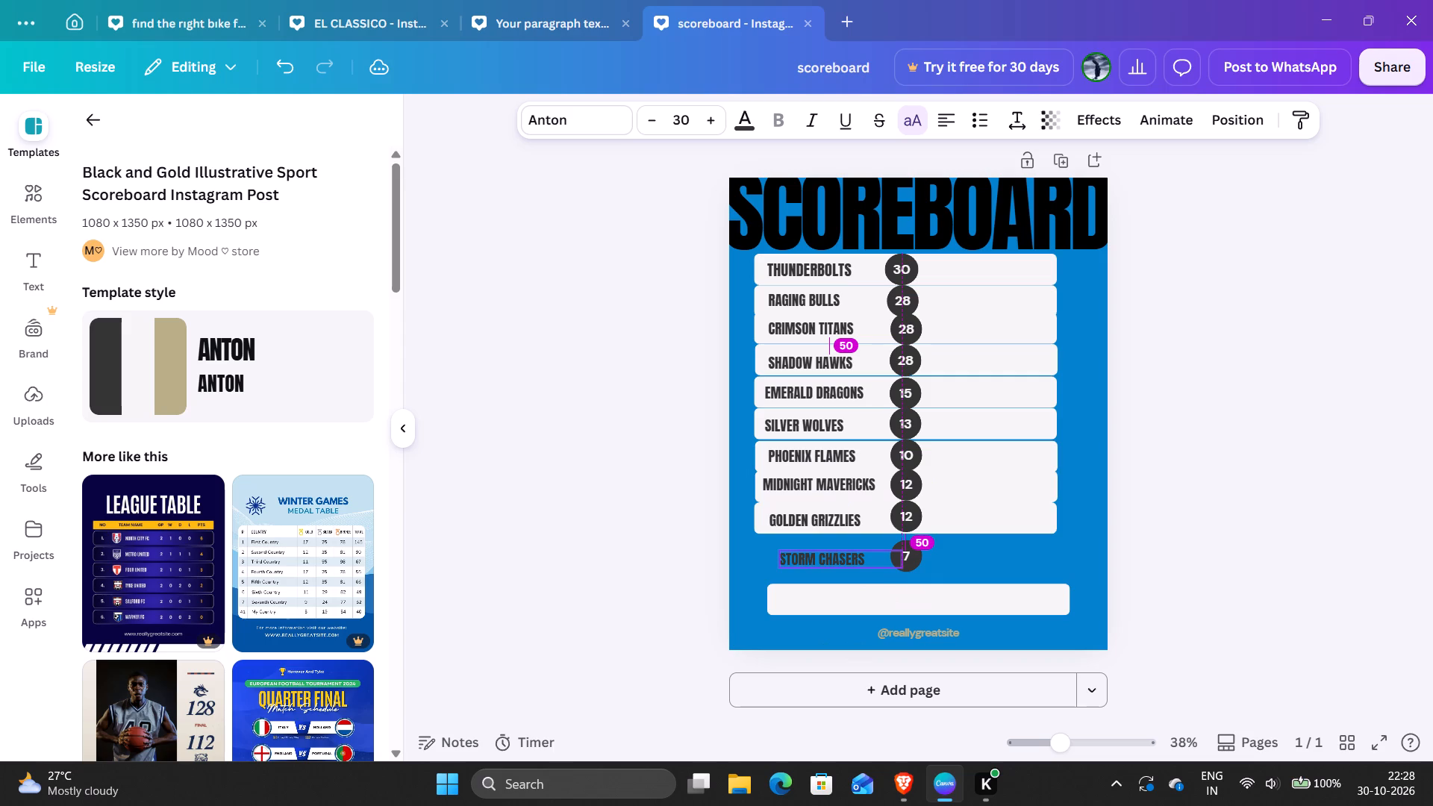
left_click_drag(834, 565, 821, 564)
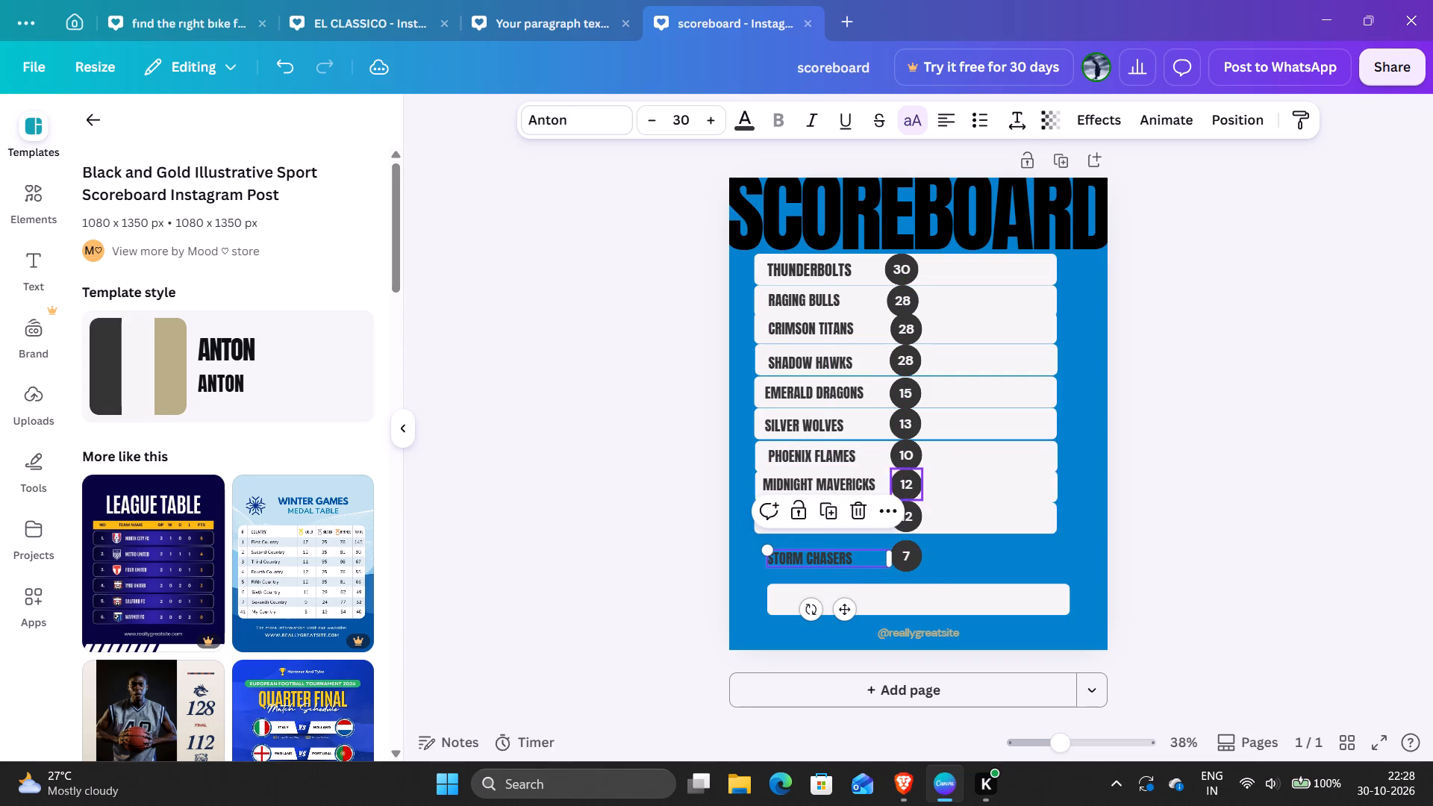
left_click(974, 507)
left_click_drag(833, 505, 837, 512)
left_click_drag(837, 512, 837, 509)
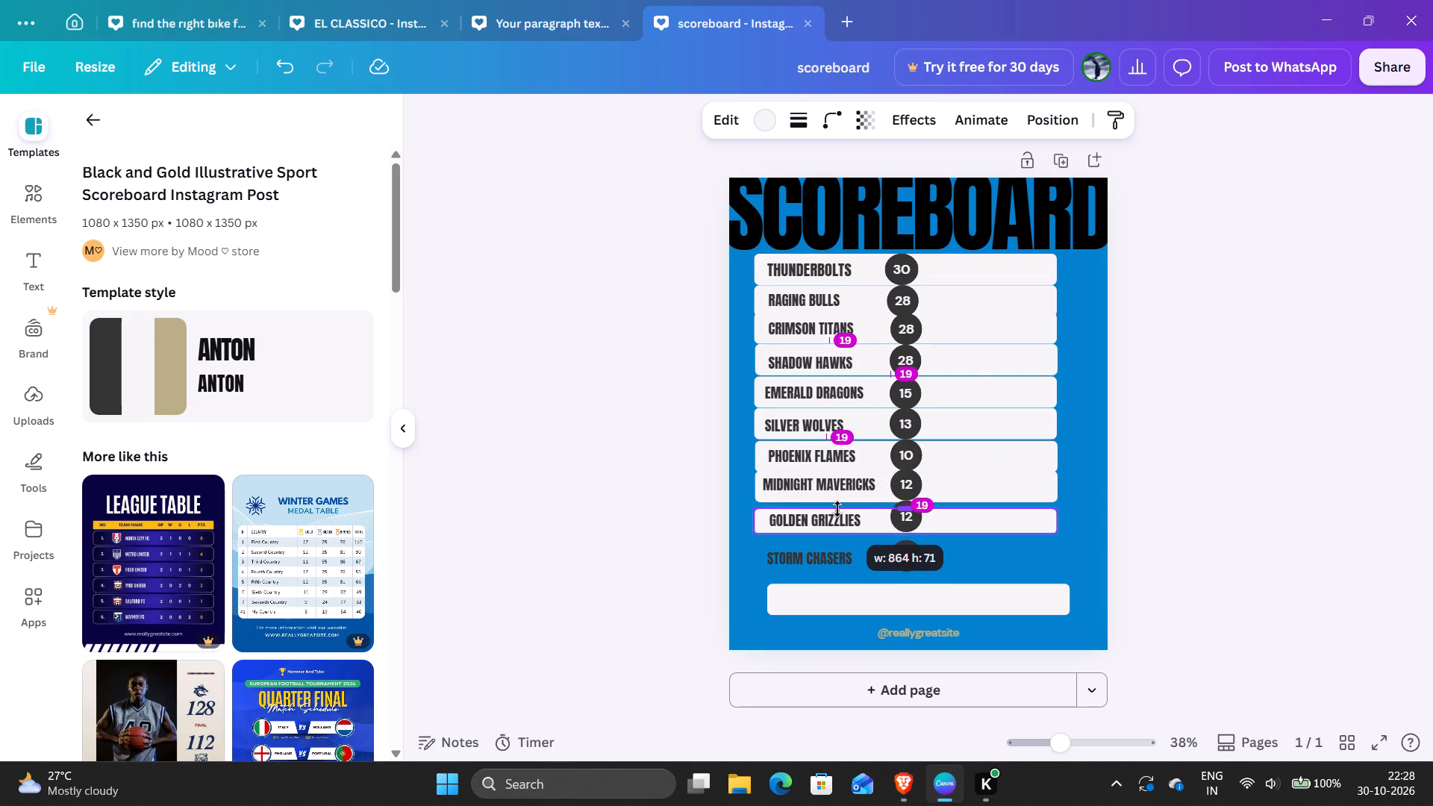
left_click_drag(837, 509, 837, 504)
Nudge the GOLDEN GRIZZLIES team name slightly upward within its bar.
left_click_drag(823, 523, 823, 514)
Move the Storm Chasers bar up and left directly beneath the Golden Grizzlies row, and adjust its total circle to sit on the bar.
left_click_drag(902, 599, 887, 567)
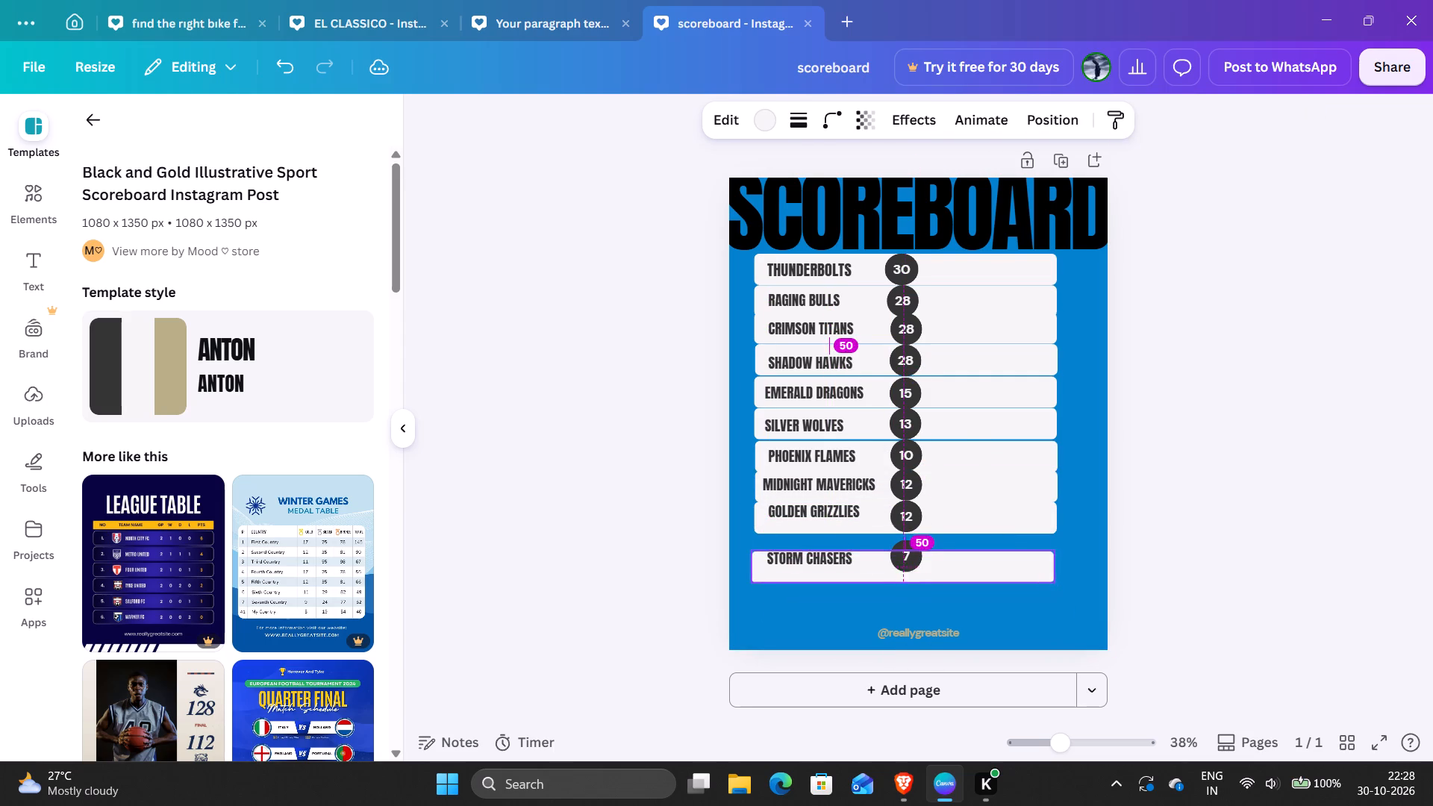
left_click_drag(887, 567, 883, 552)
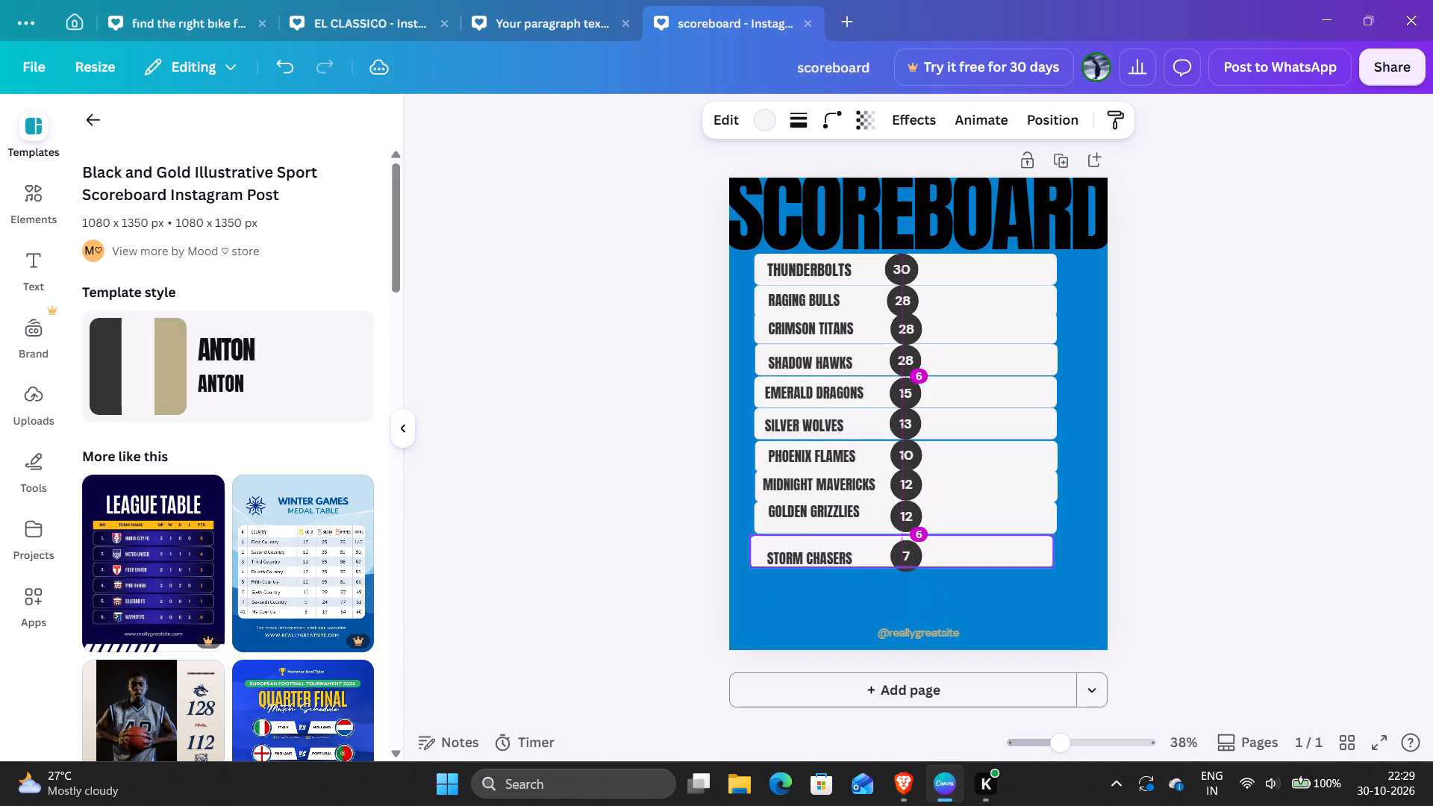
left_click_drag(883, 552, 891, 543)
left_click(899, 546)
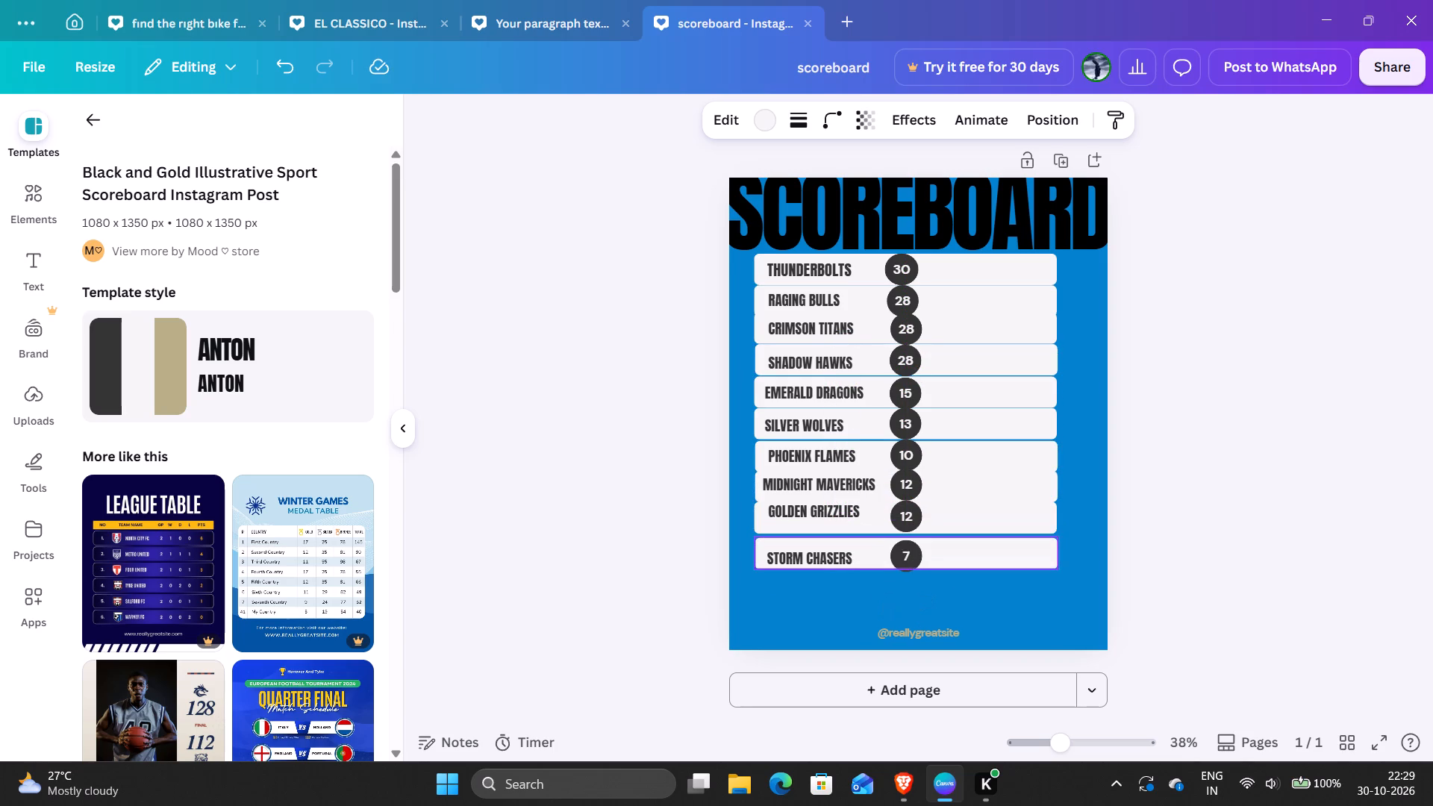
left_click(915, 554)
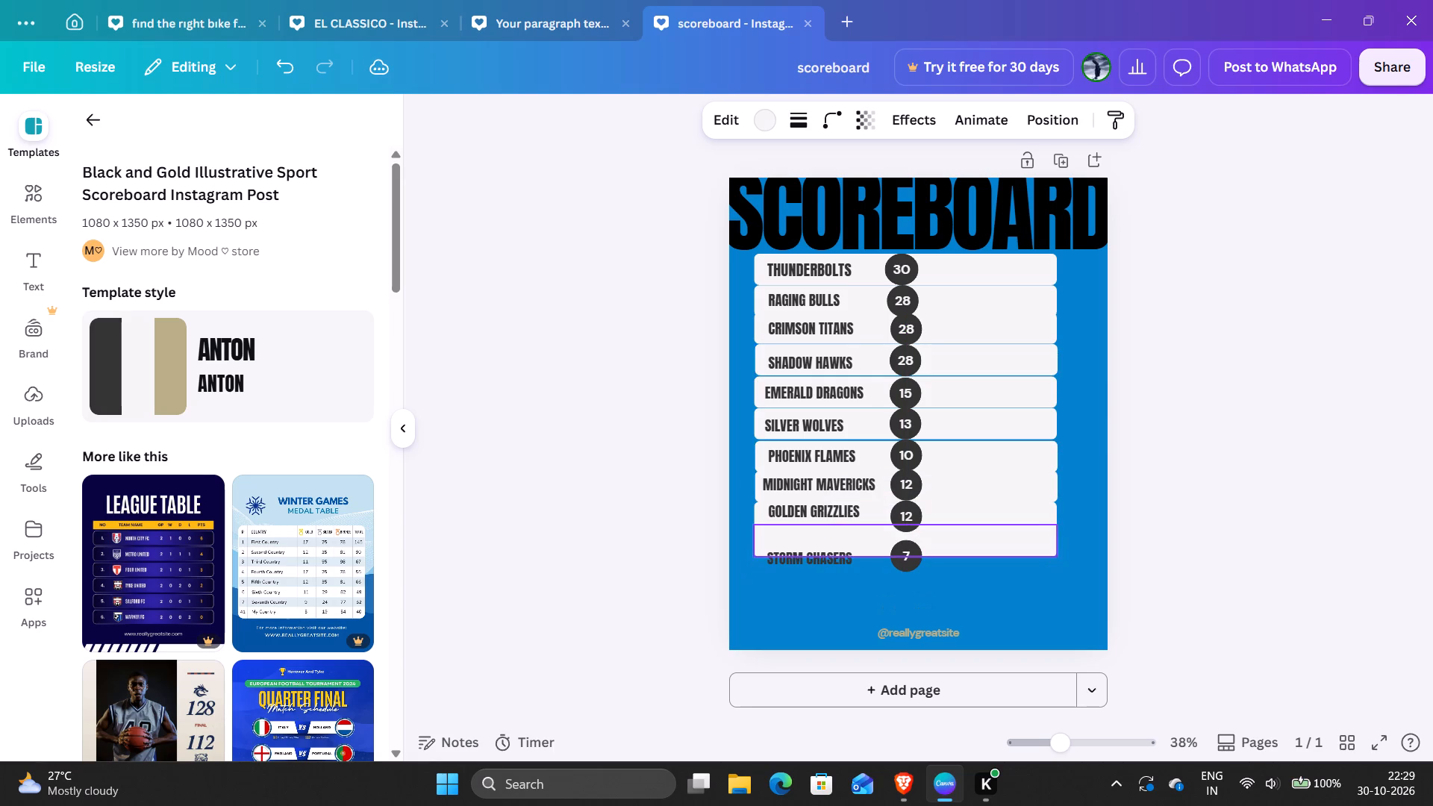
left_click(914, 553)
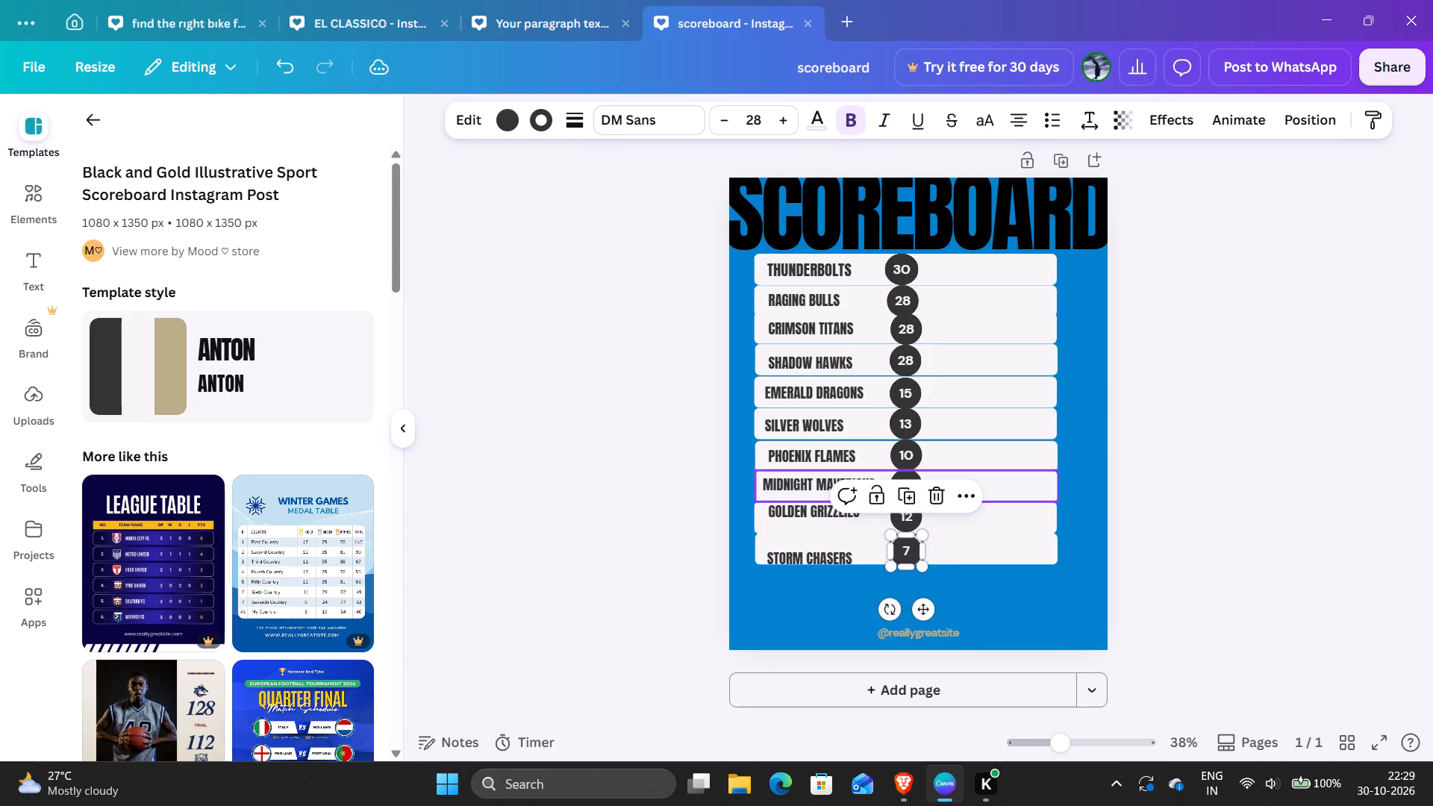
triple_click(902, 302)
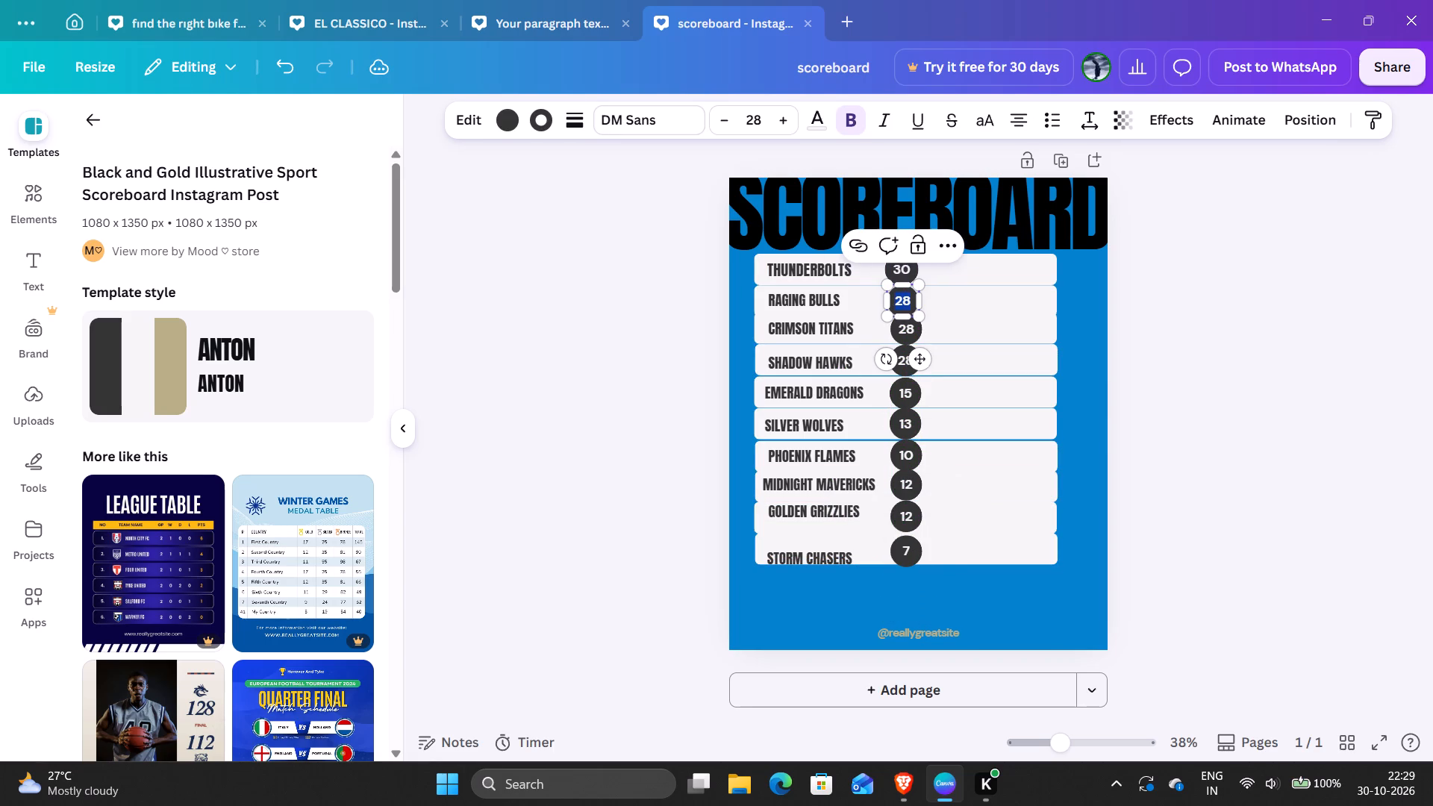
double_click(909, 547)
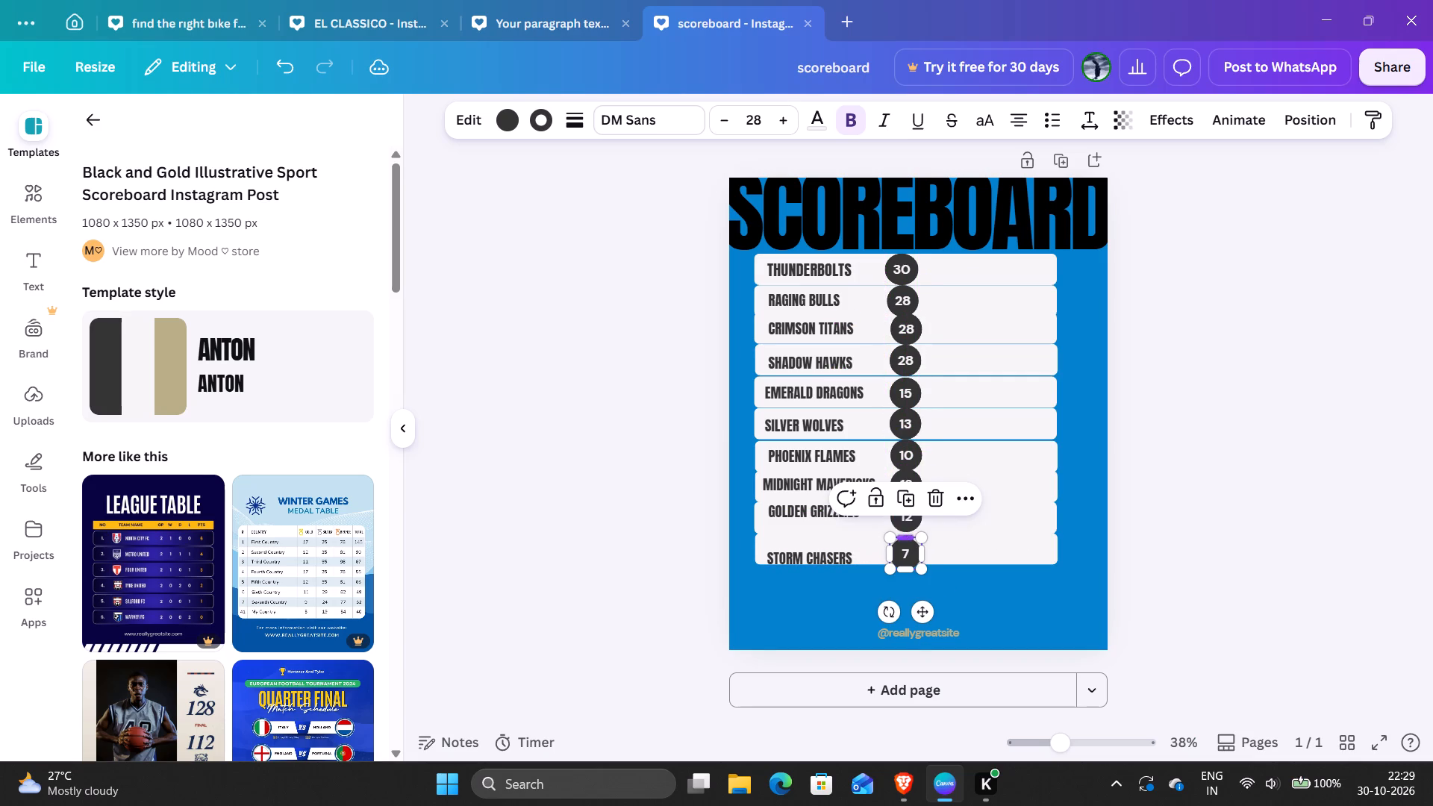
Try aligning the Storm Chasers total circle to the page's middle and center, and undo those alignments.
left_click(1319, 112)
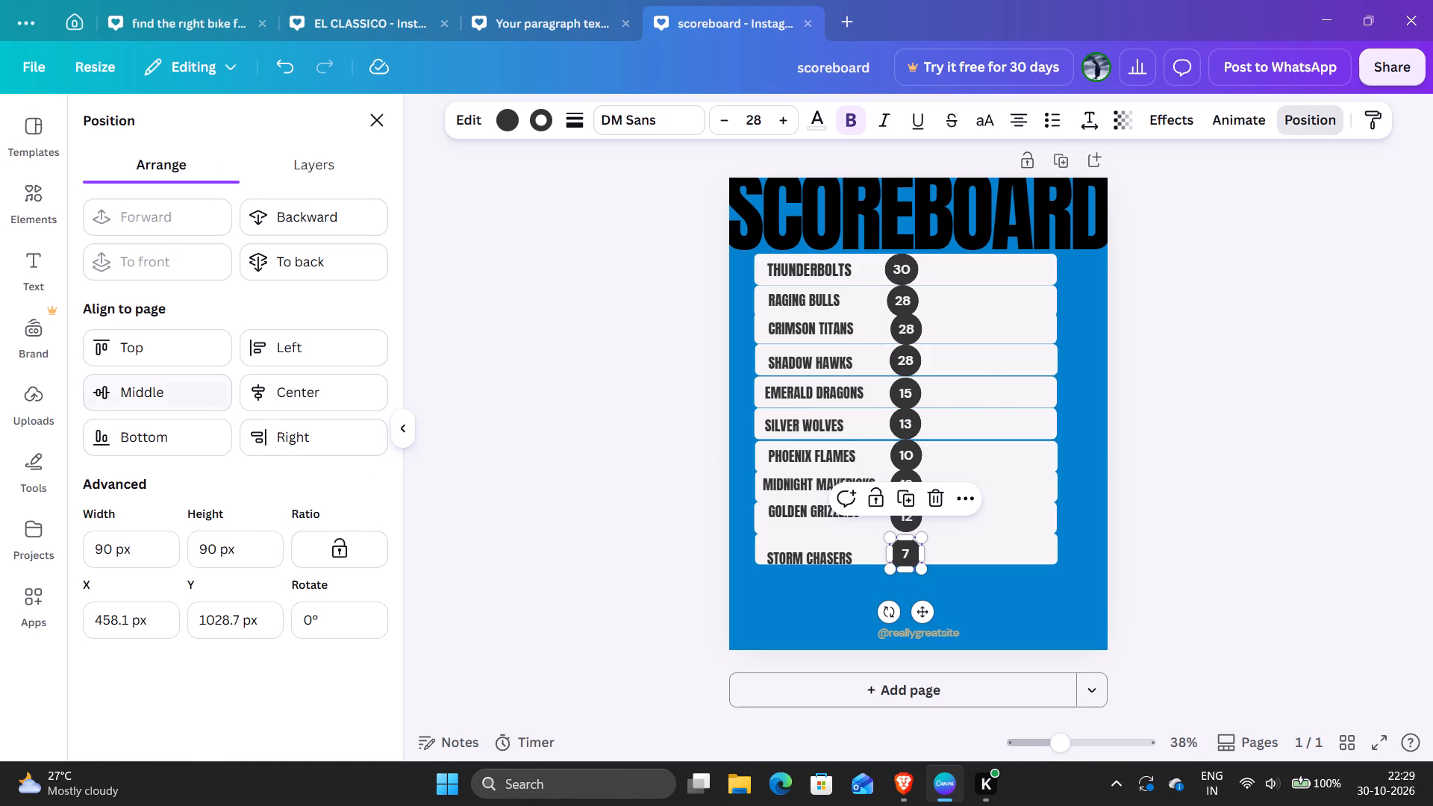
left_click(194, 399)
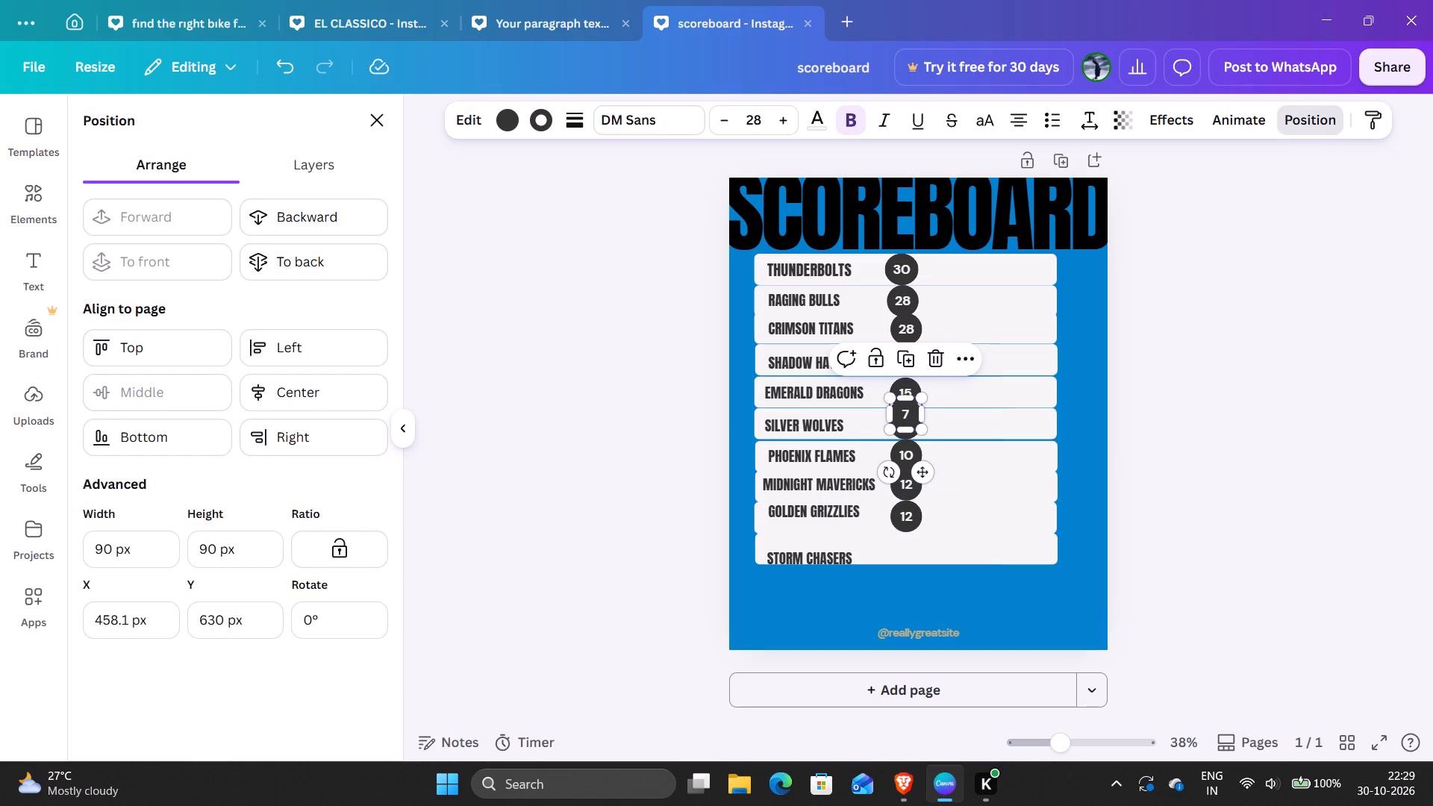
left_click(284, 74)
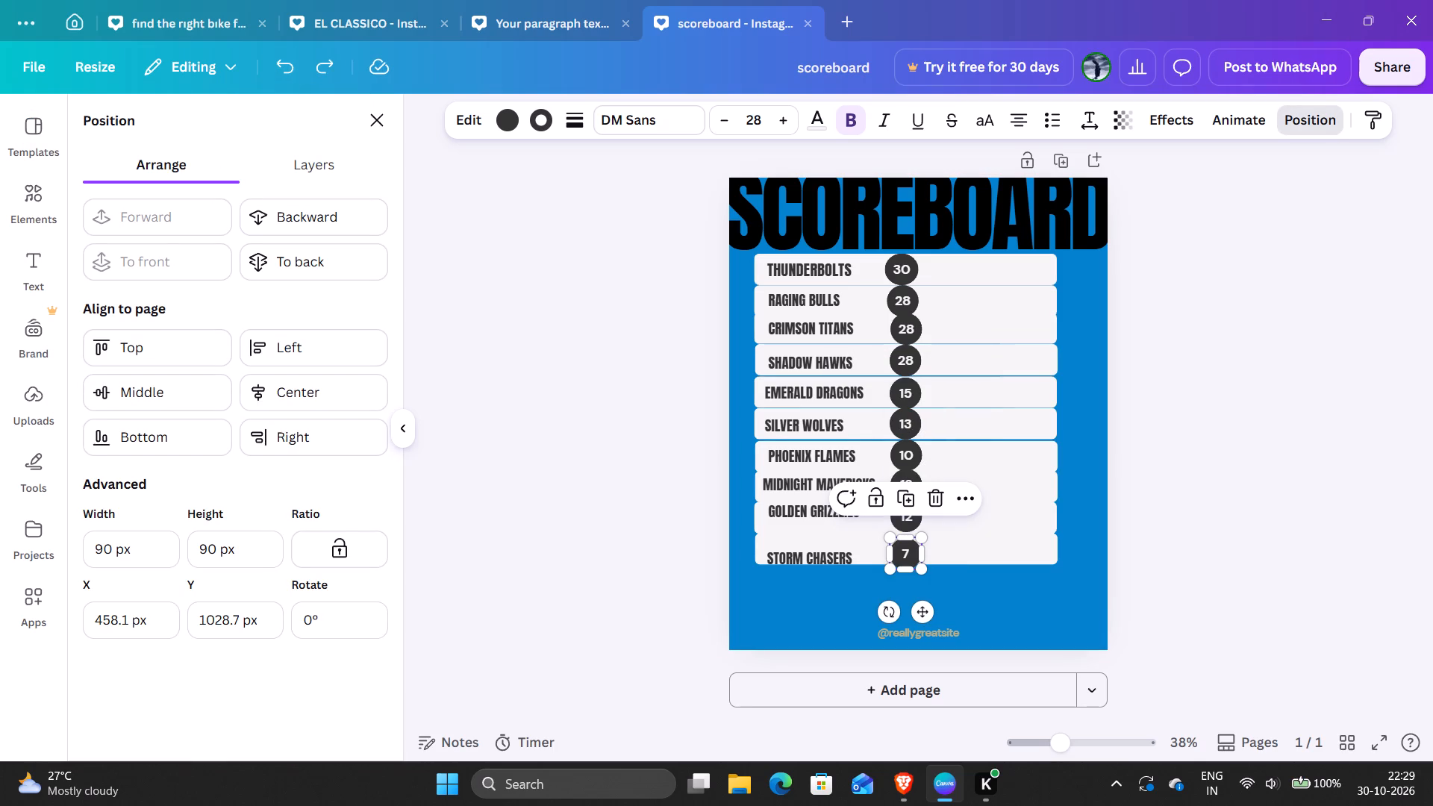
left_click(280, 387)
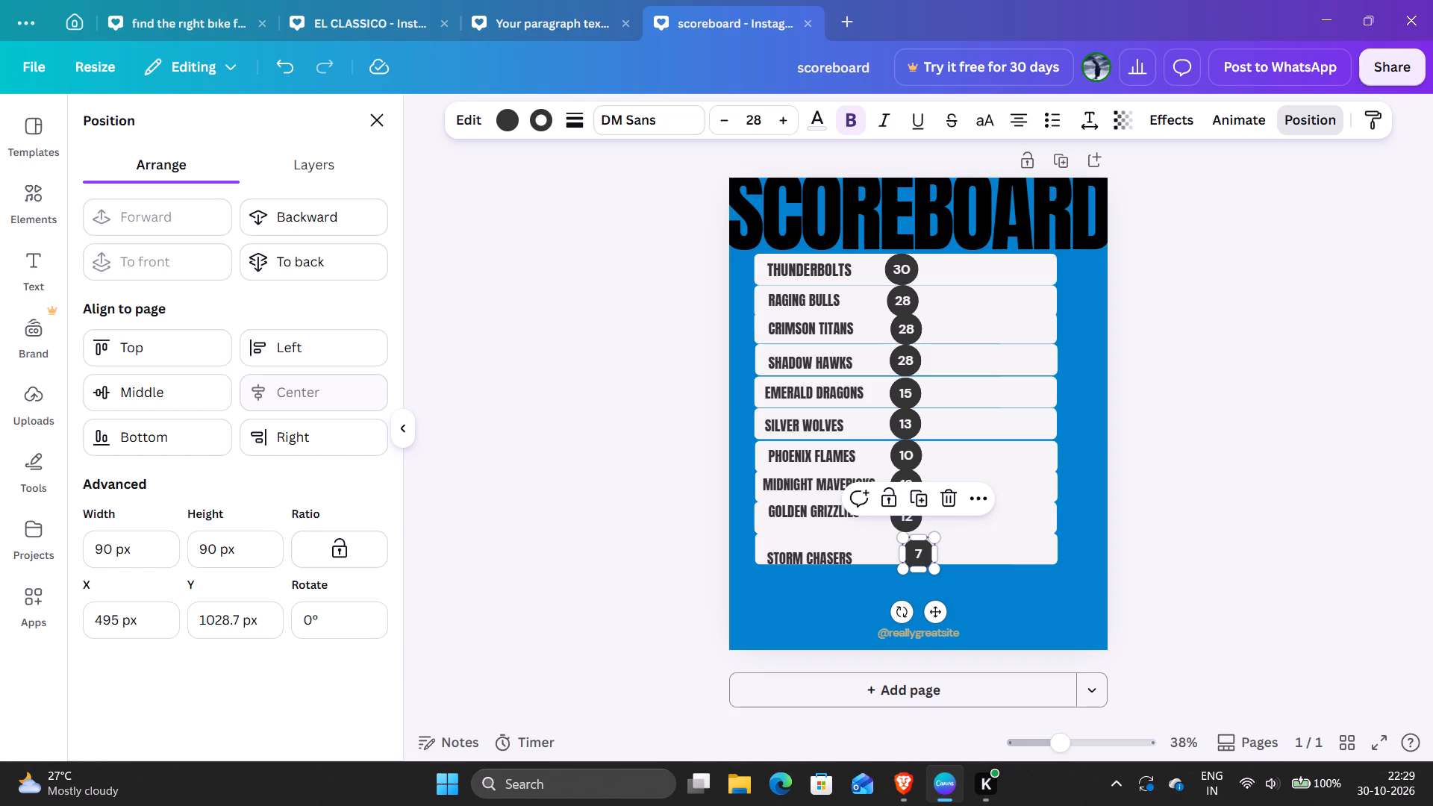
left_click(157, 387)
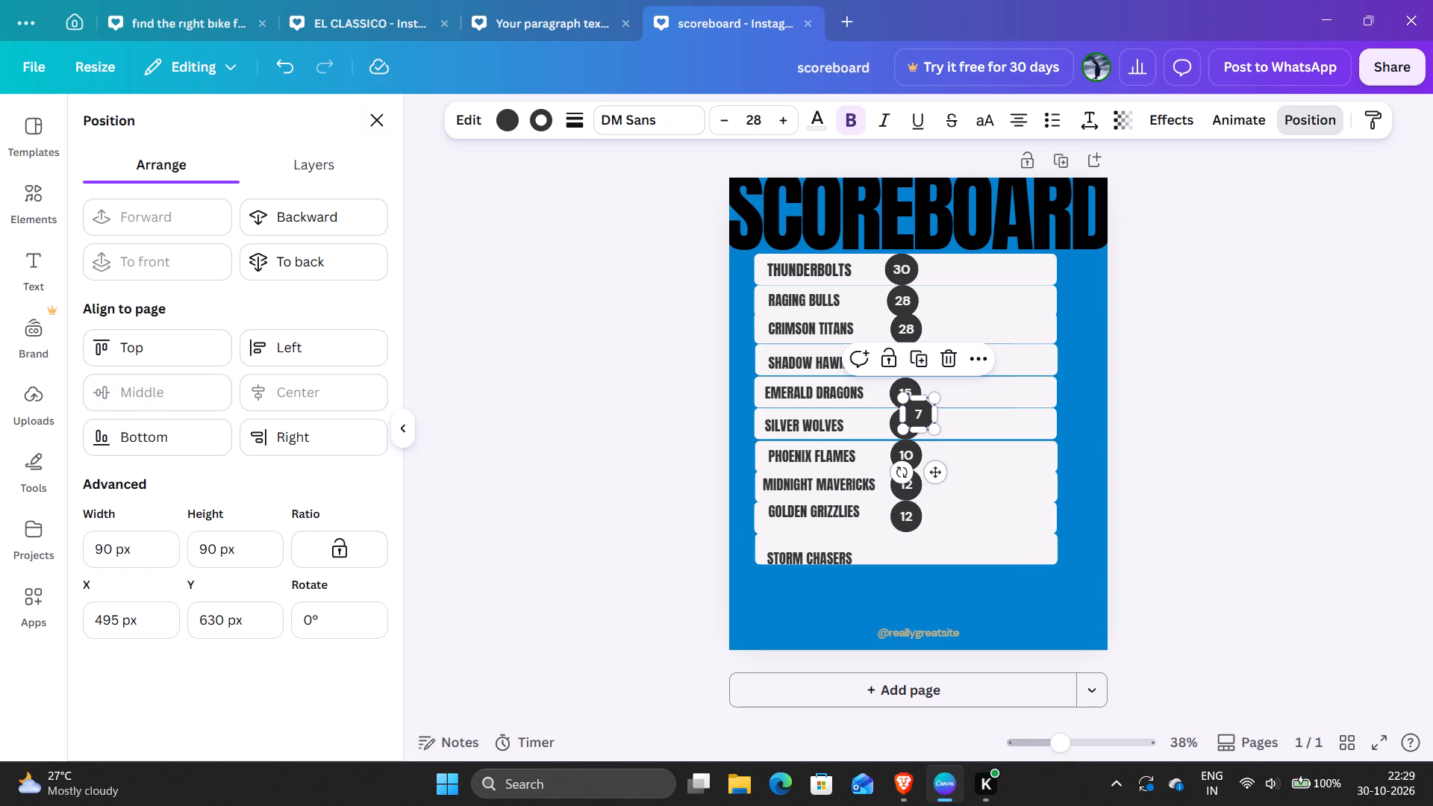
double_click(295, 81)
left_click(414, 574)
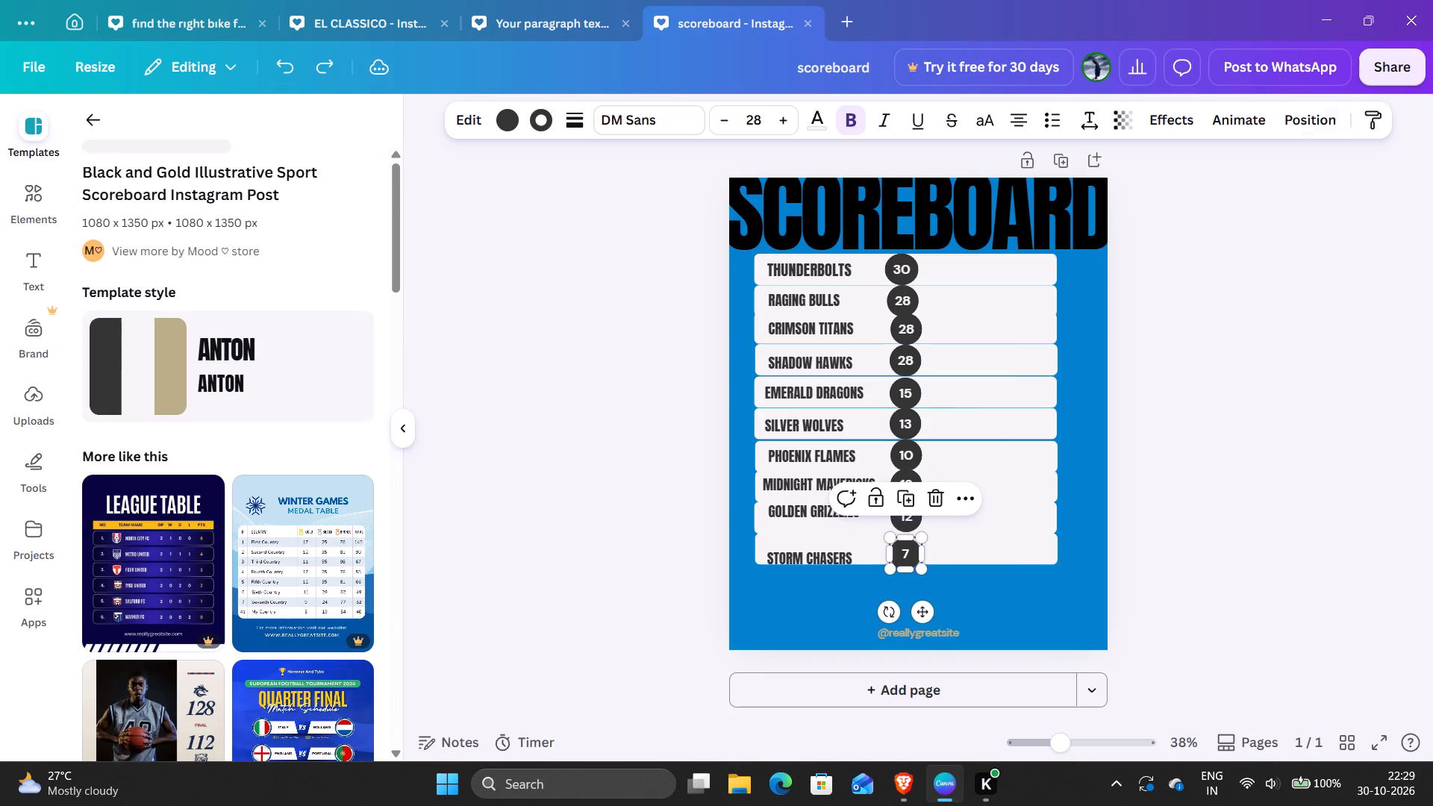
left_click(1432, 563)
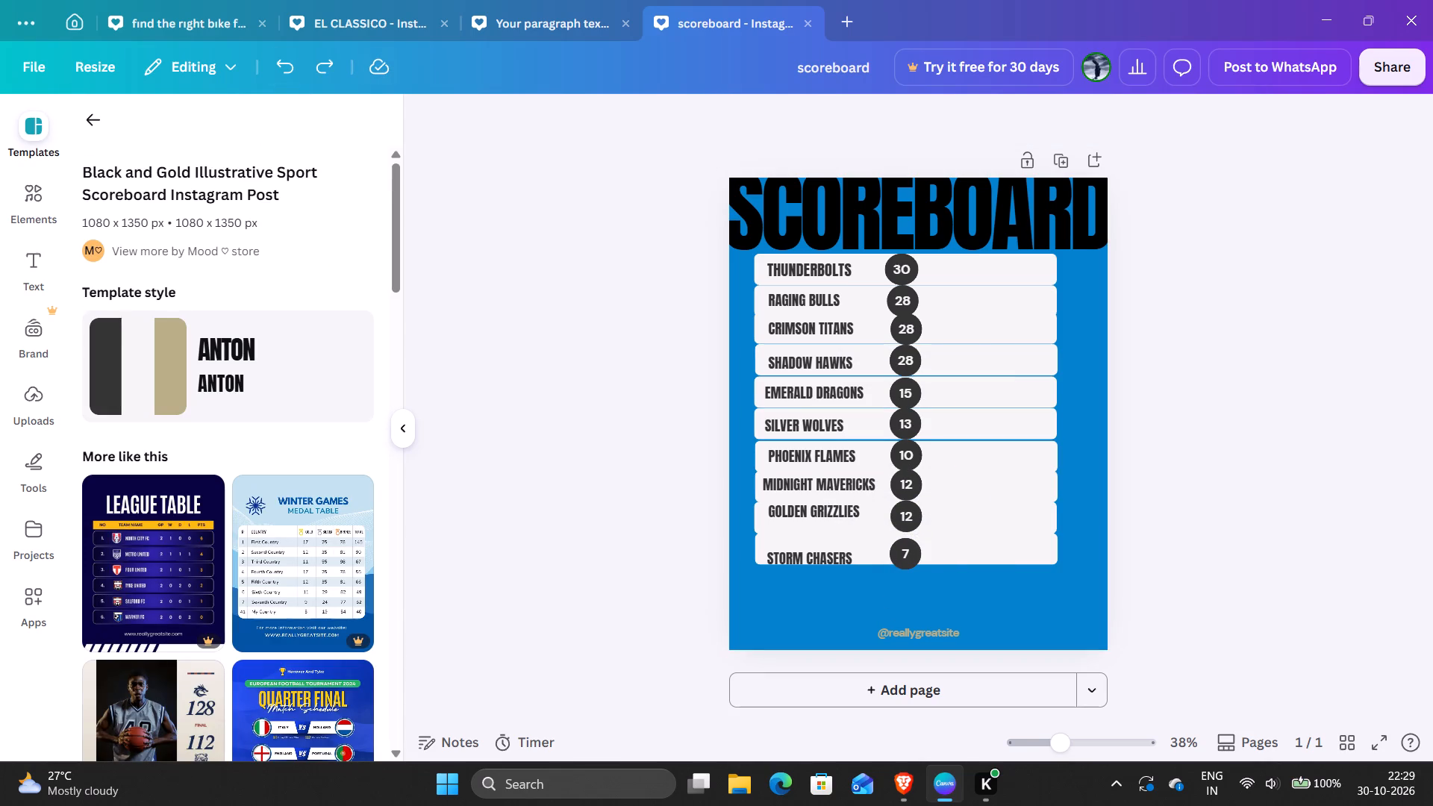
Nudge the Storm Chasers total circle slightly upward, lined up with the column of totals above it.
left_click(322, 58)
left_click_drag(924, 549, 919, 546)
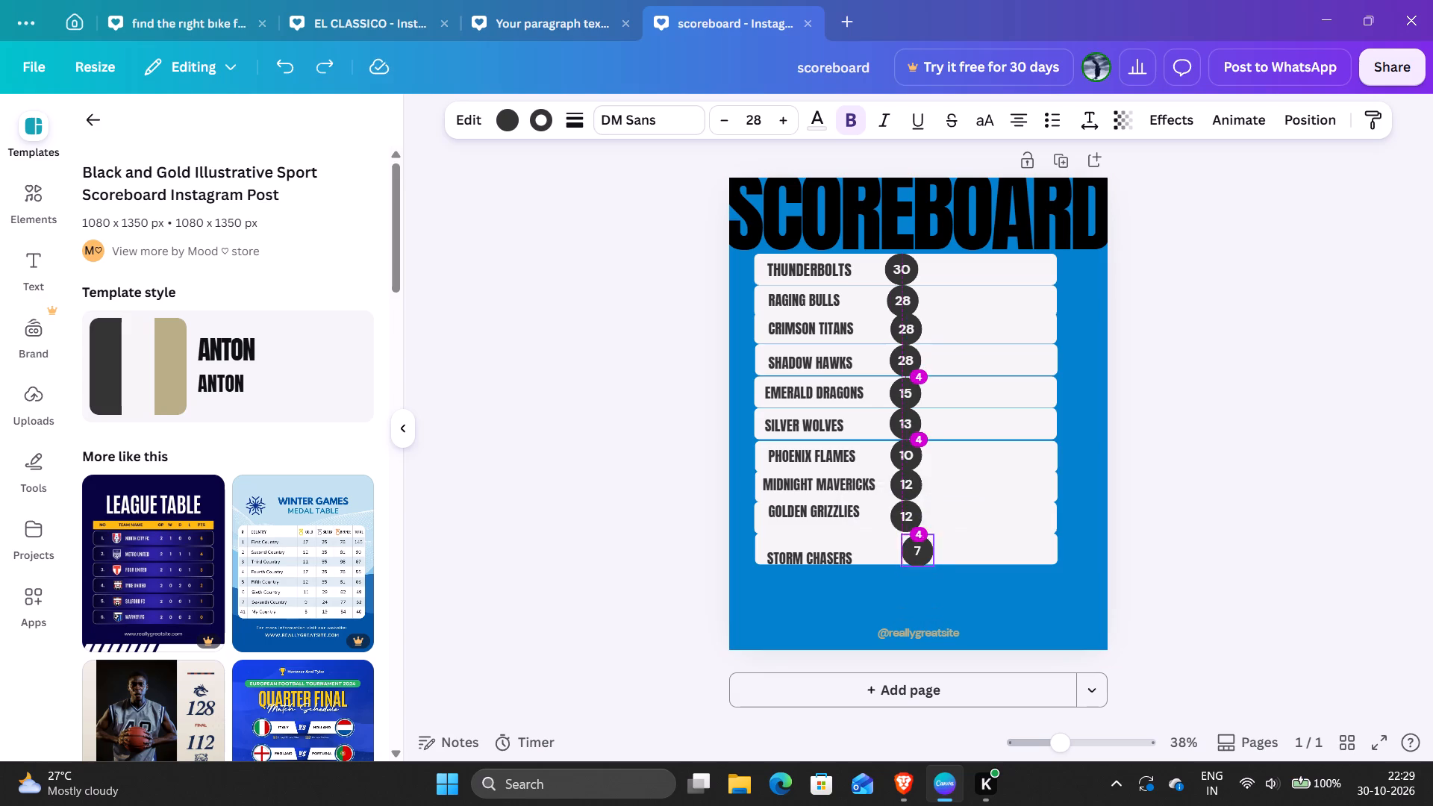
left_click_drag(919, 546, 913, 546)
left_click(1275, 472)
Move the STORM CHASERS team name up so it sits vertically centred within its bar.
left_click_drag(840, 558, 839, 557)
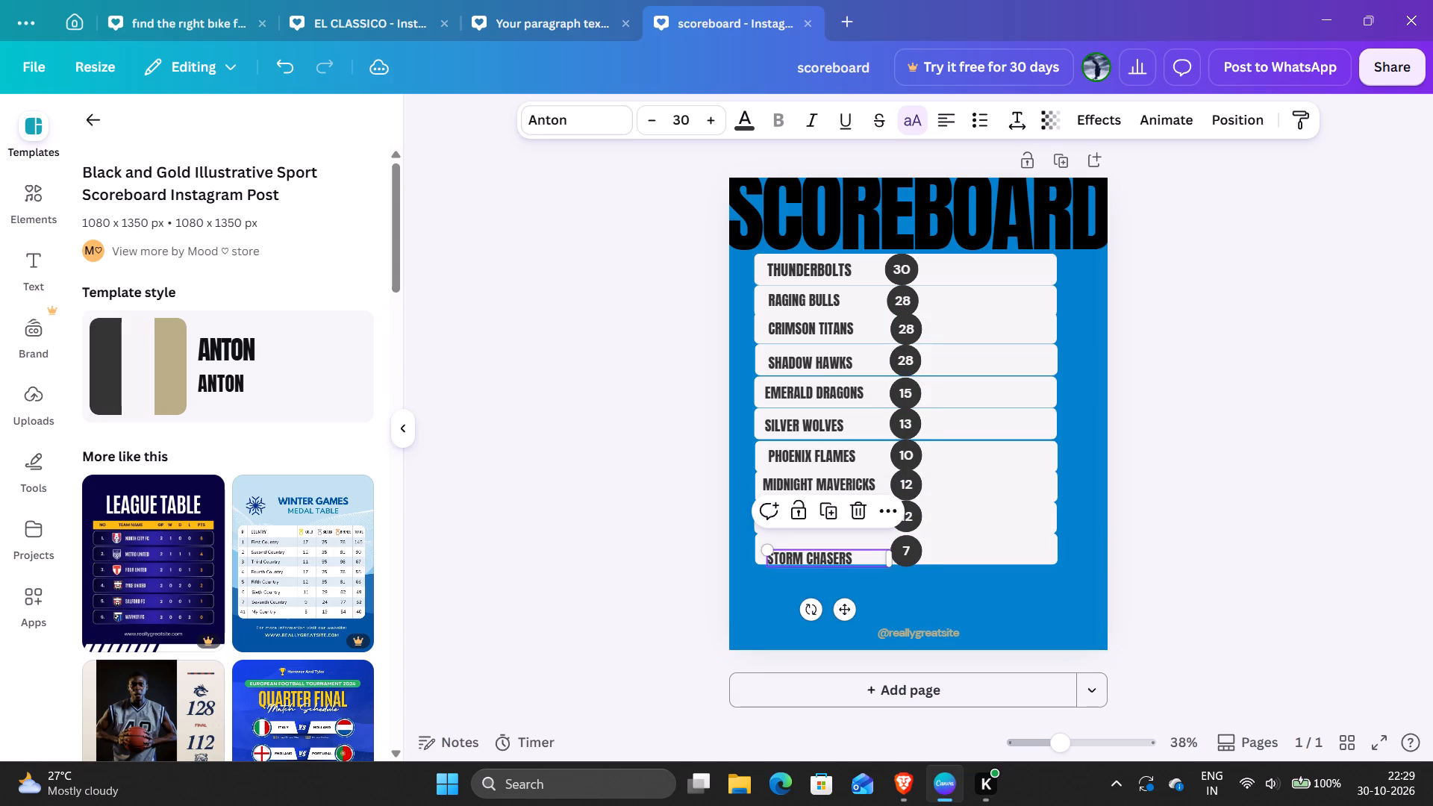
left_click_drag(839, 557, 841, 557)
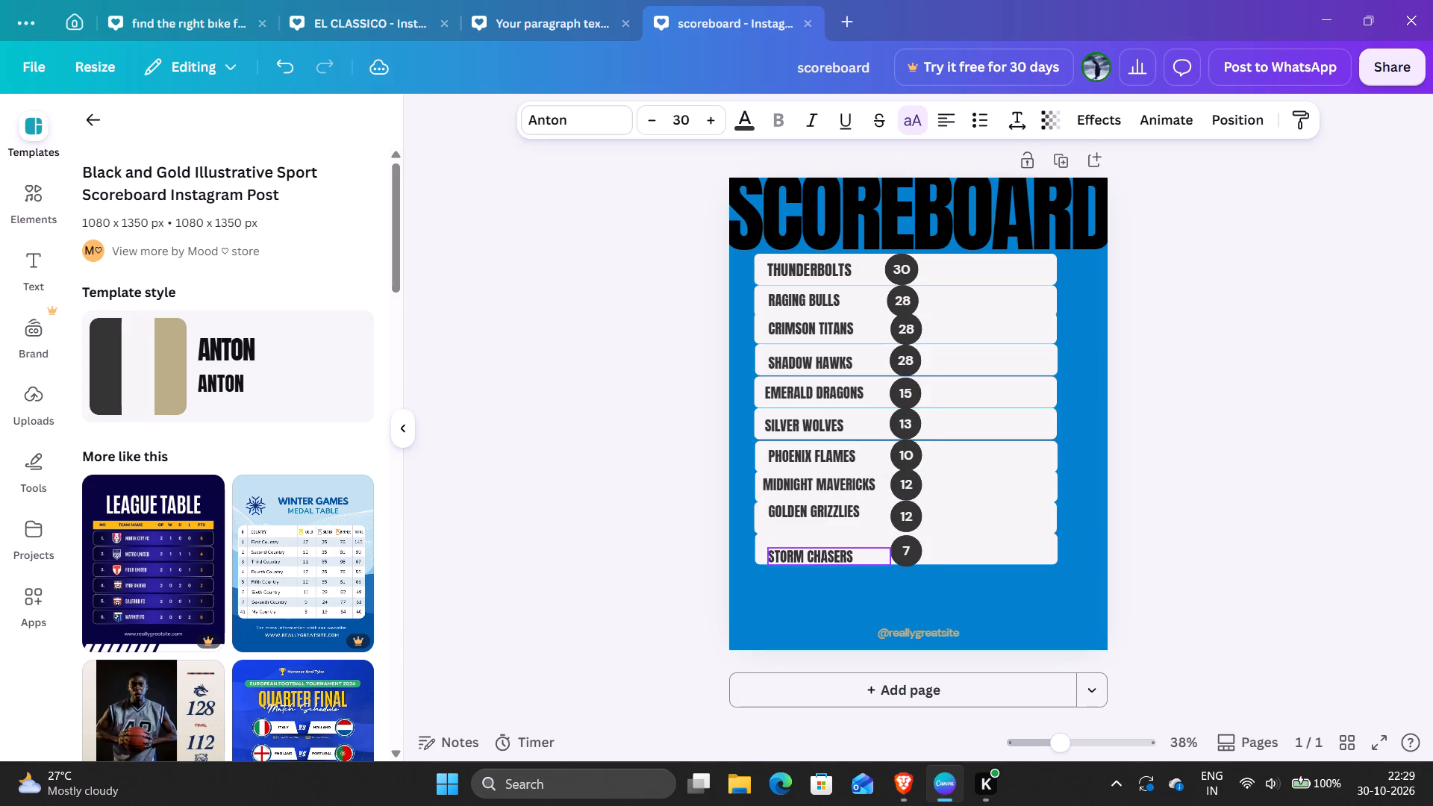
left_click_drag(841, 557, 837, 546)
left_click(1205, 463)
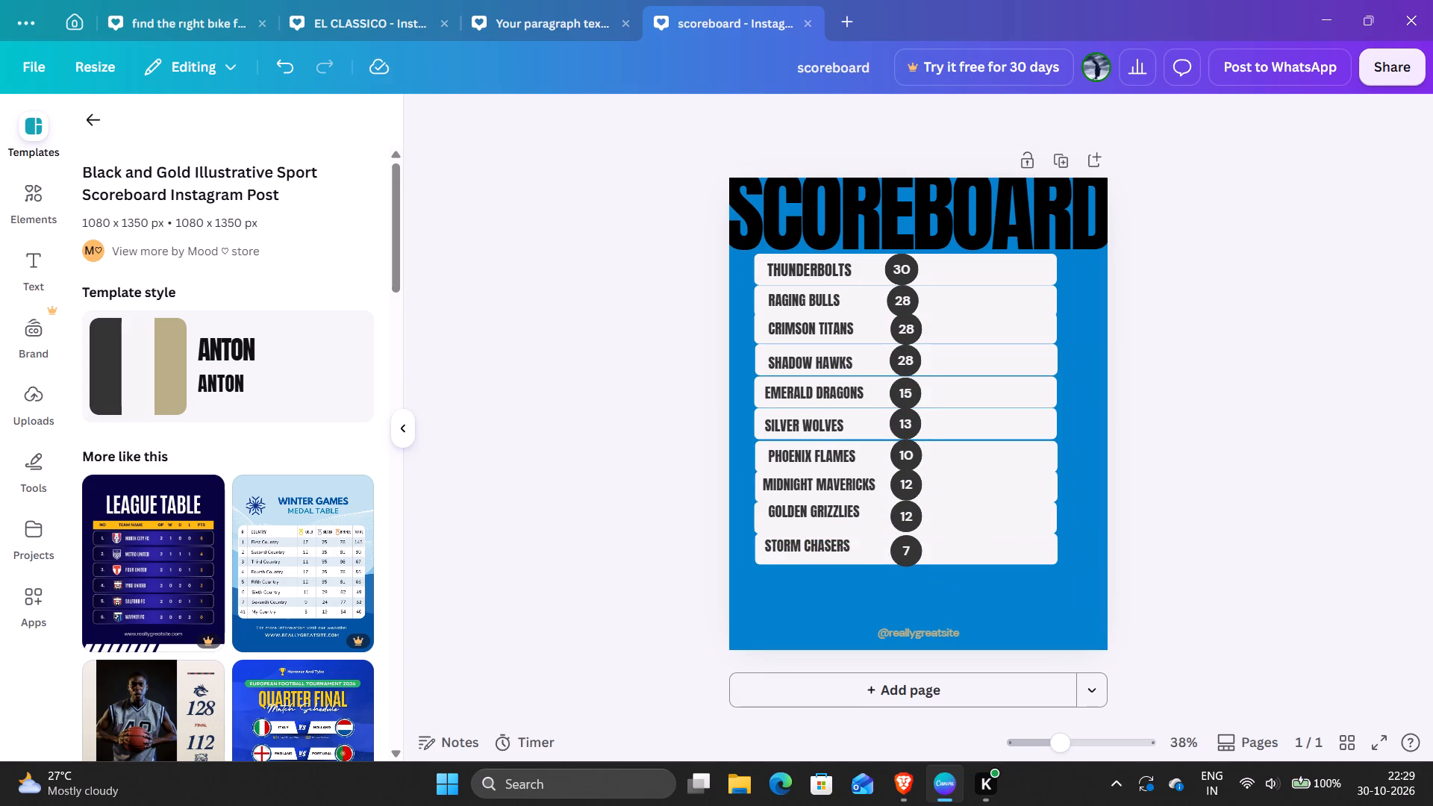
Set the total in the THUNDERBOLTS row's circle to 165.
left_click(837, 215)
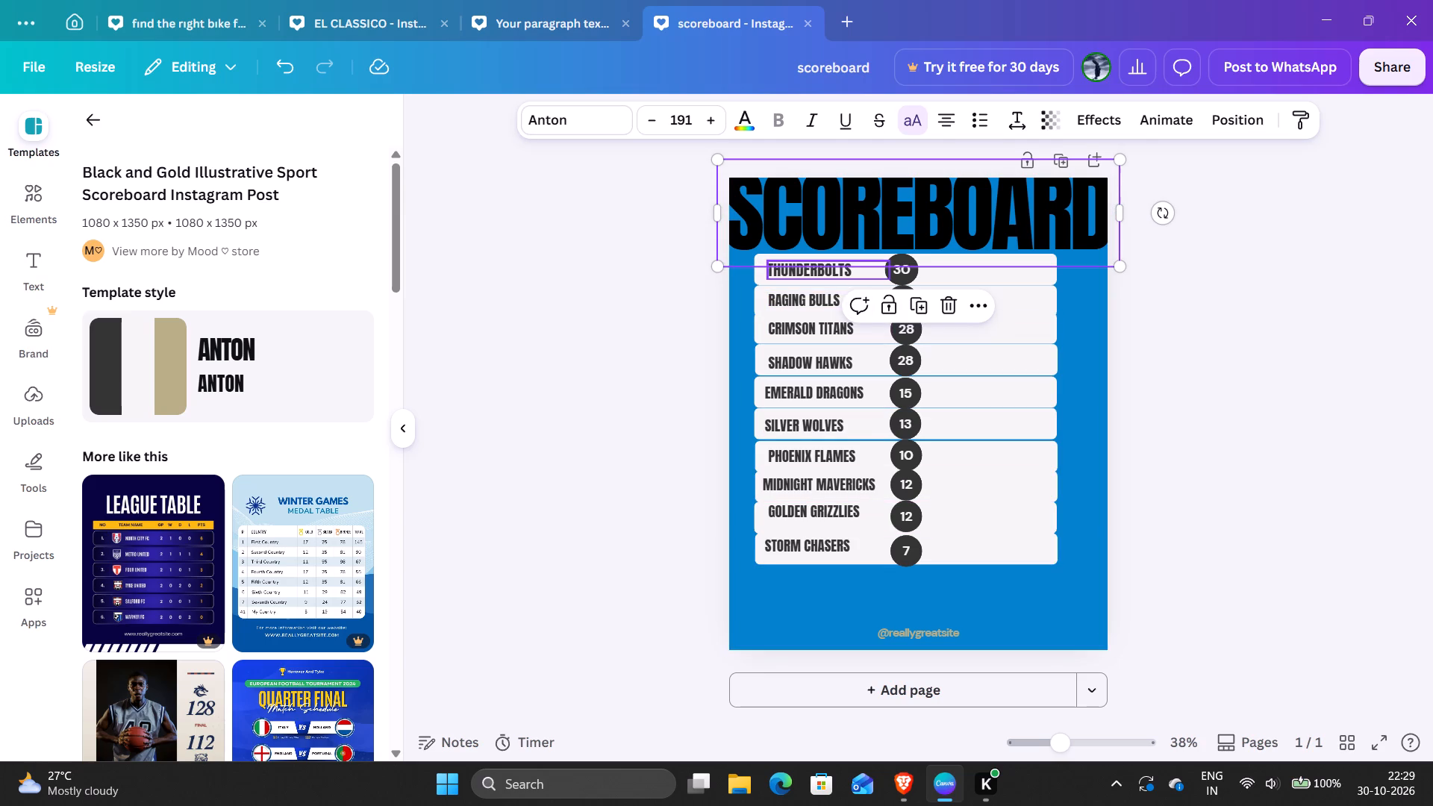
left_click(903, 265)
double_click(903, 265)
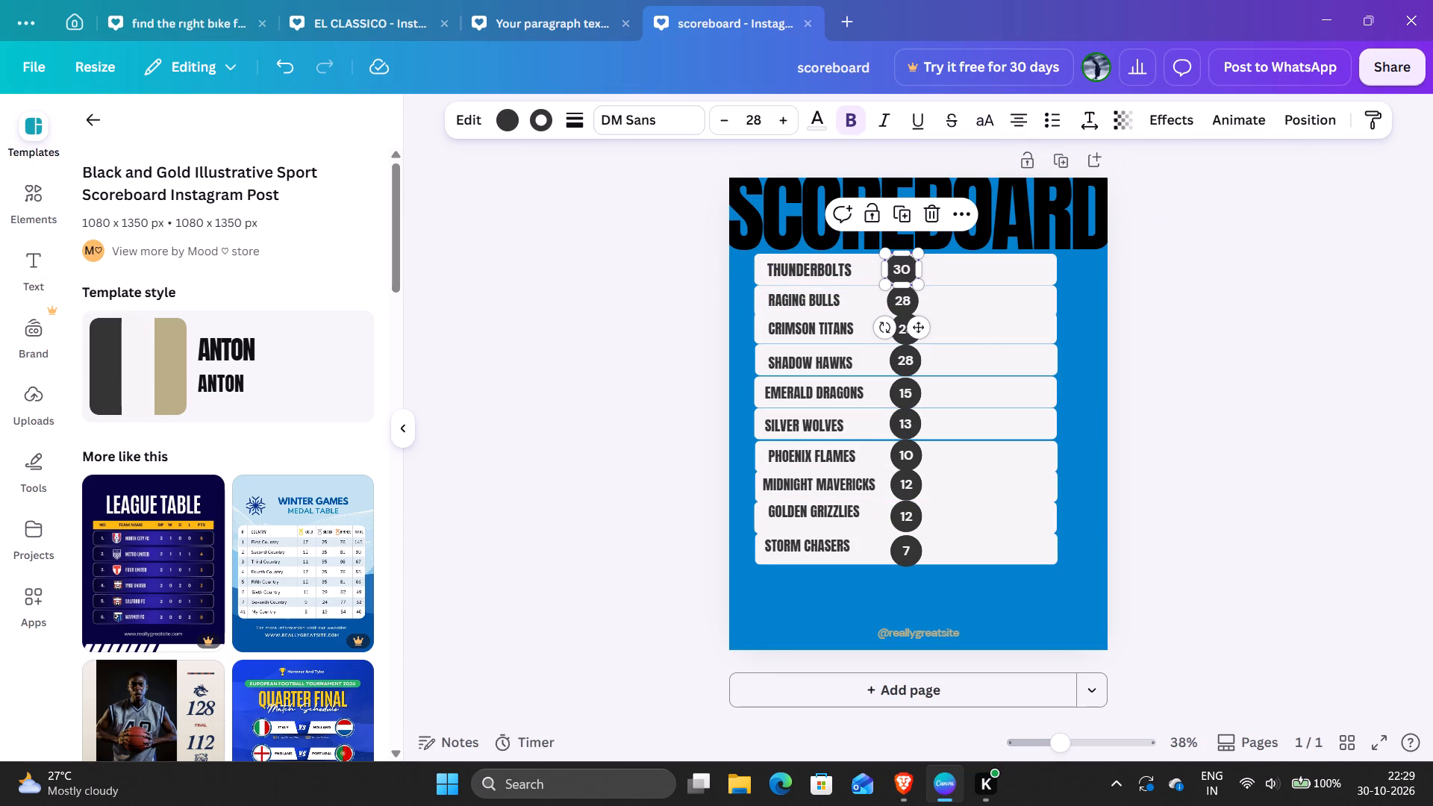
key("BackSpace")
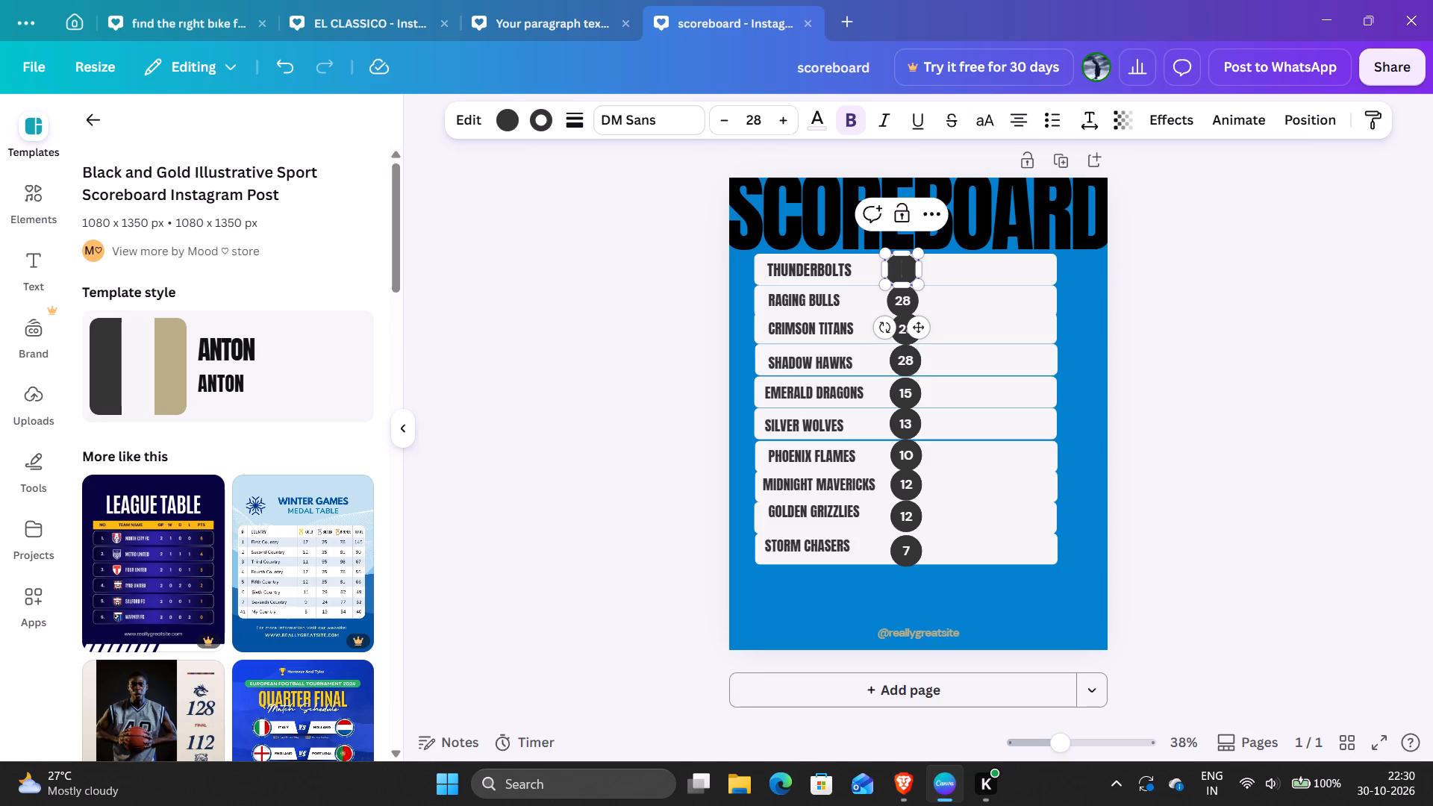
key("1")
type("65")
scroll(903, 265, "up", 1)
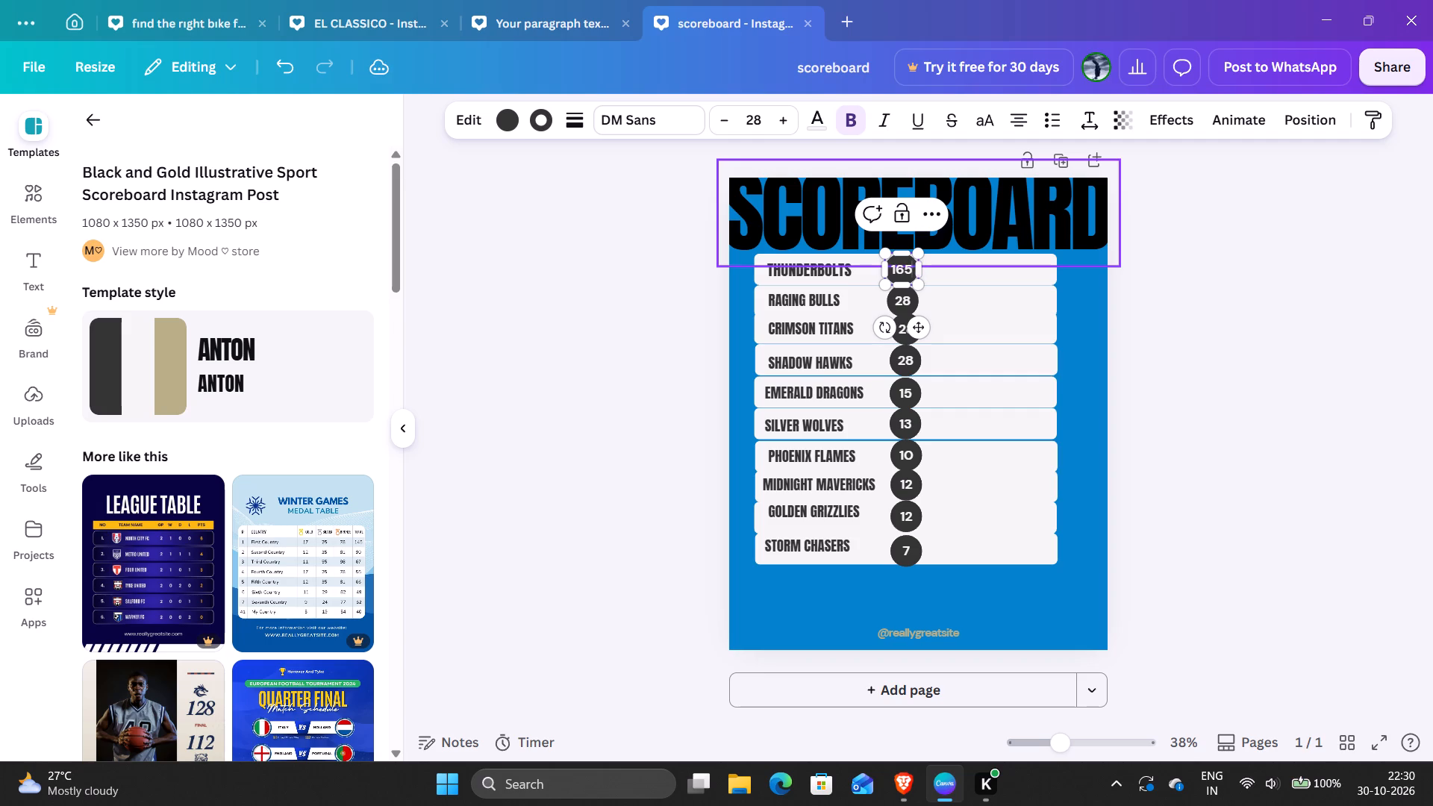
left_click(980, 268)
left_click(999, 278)
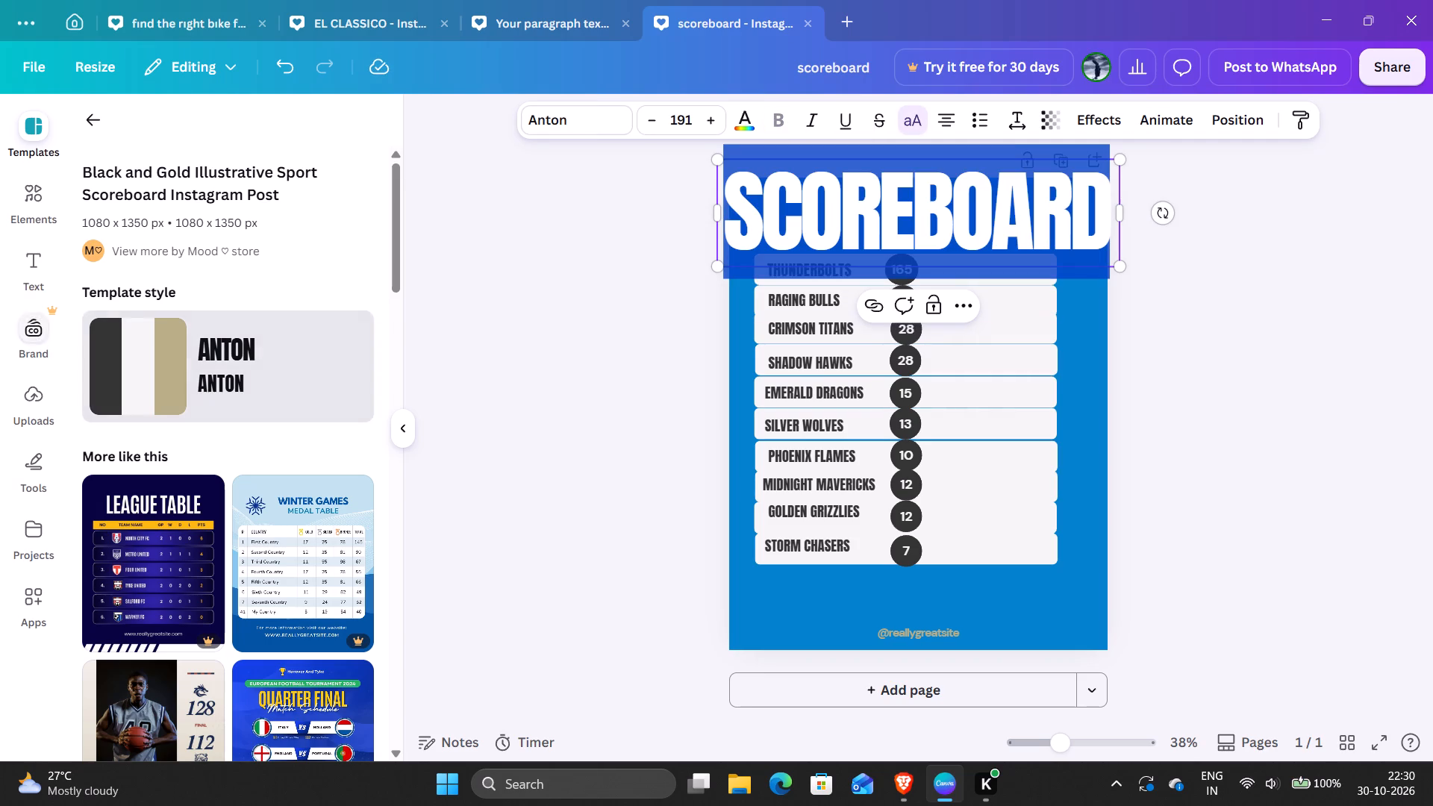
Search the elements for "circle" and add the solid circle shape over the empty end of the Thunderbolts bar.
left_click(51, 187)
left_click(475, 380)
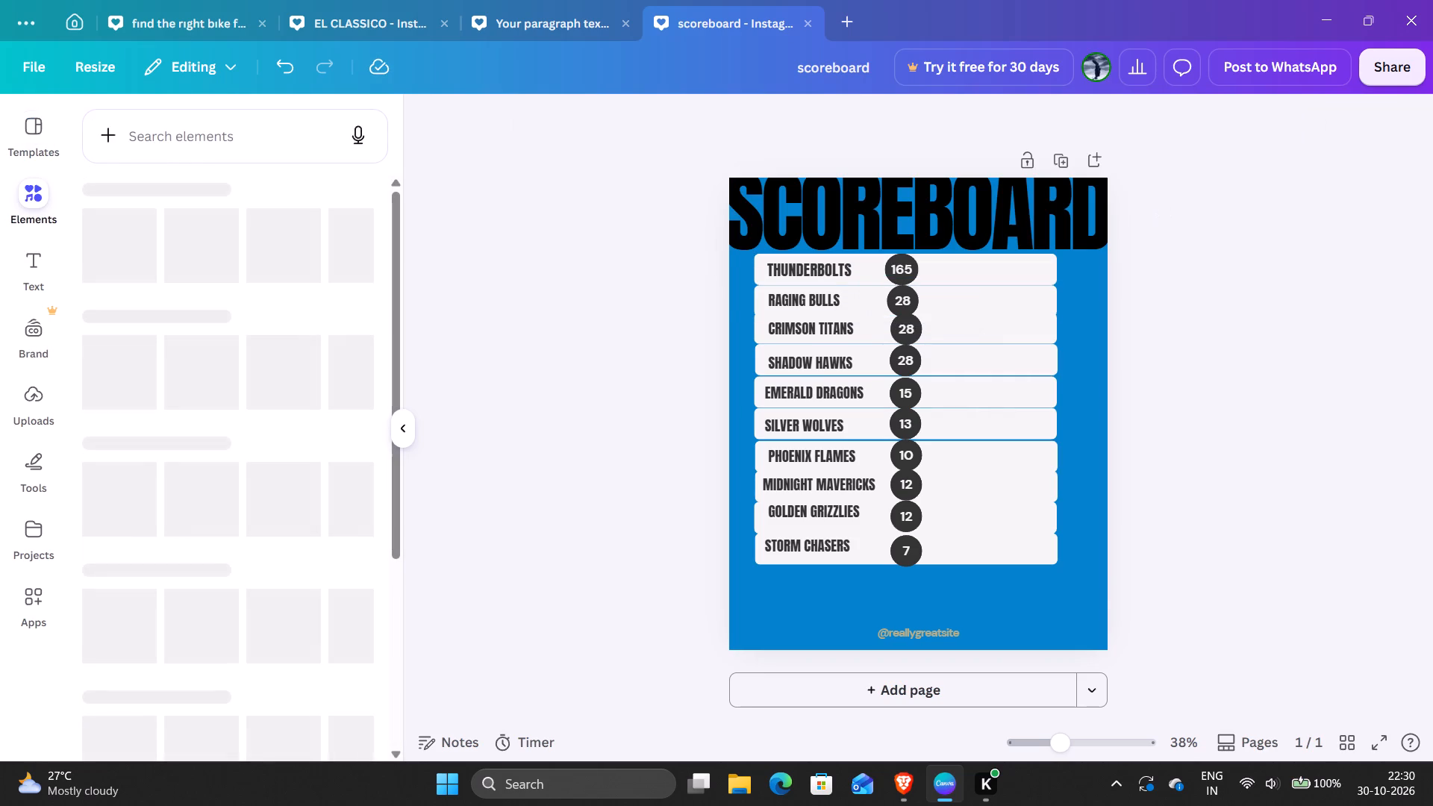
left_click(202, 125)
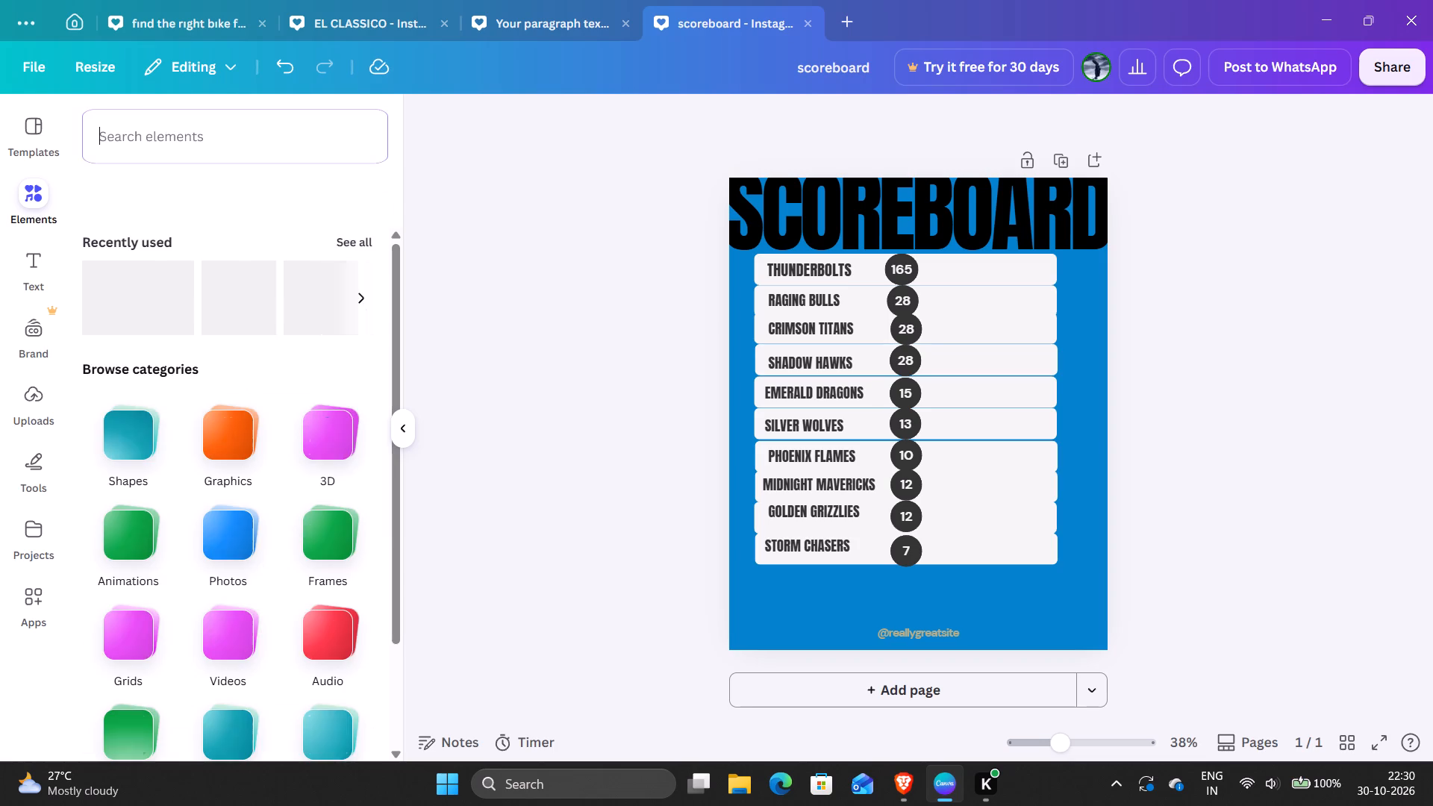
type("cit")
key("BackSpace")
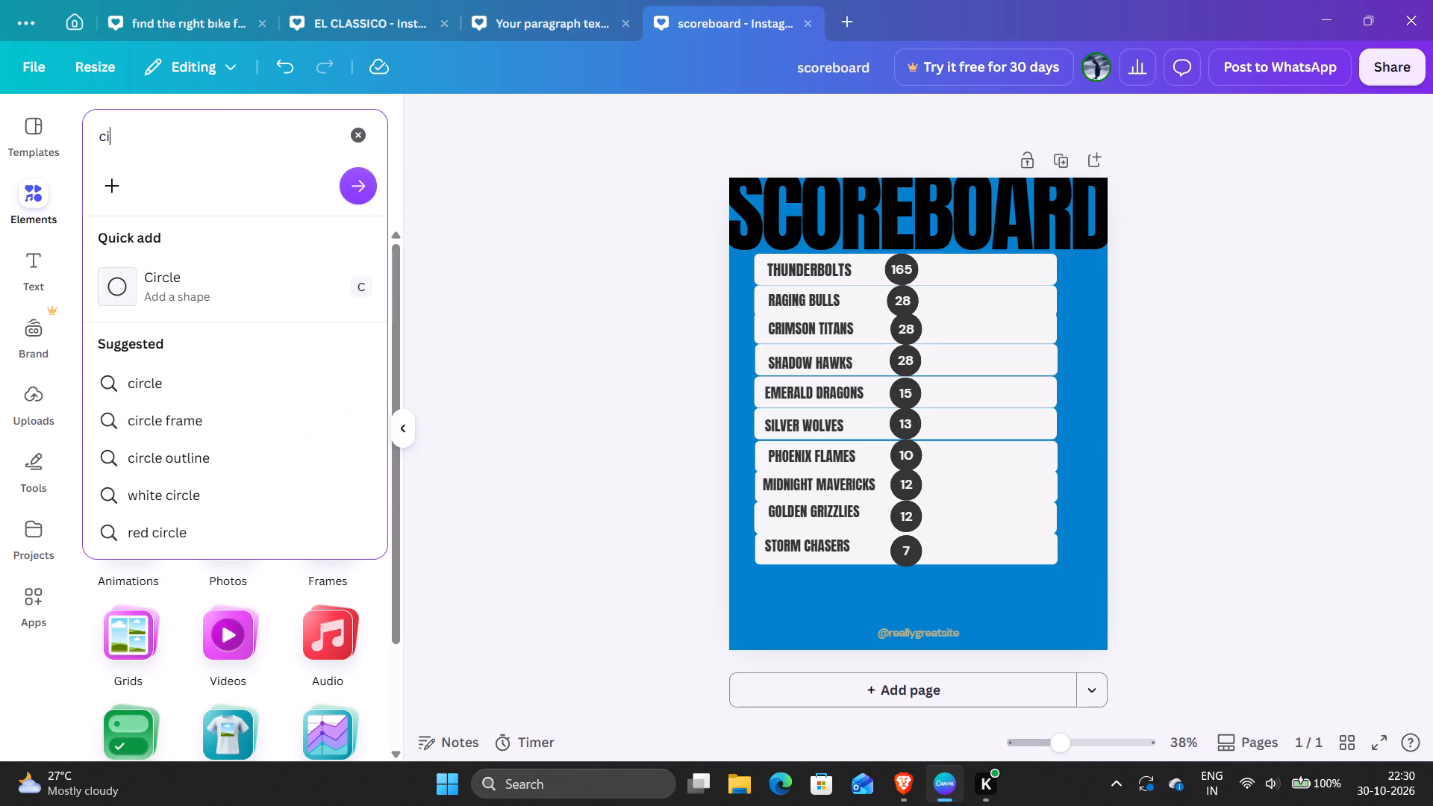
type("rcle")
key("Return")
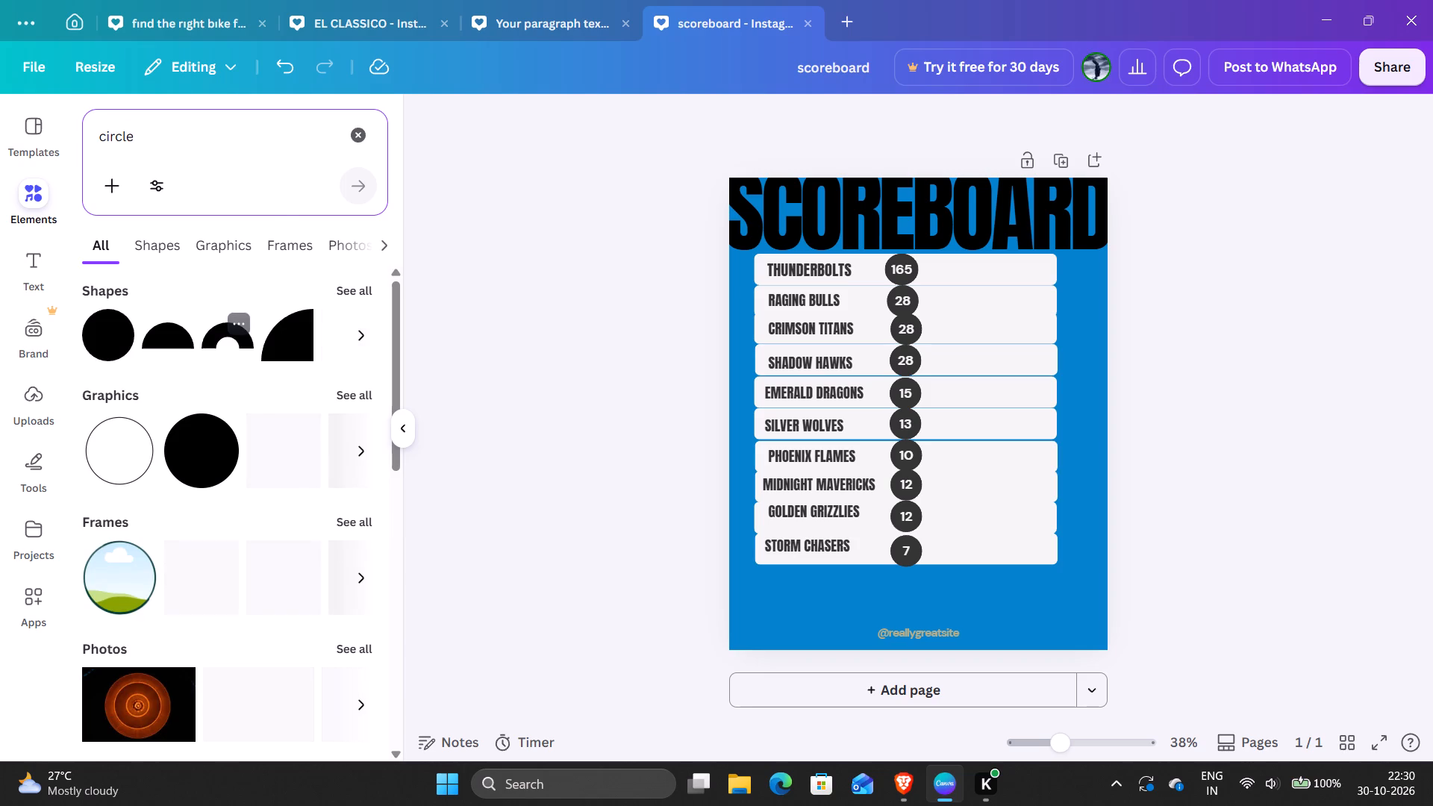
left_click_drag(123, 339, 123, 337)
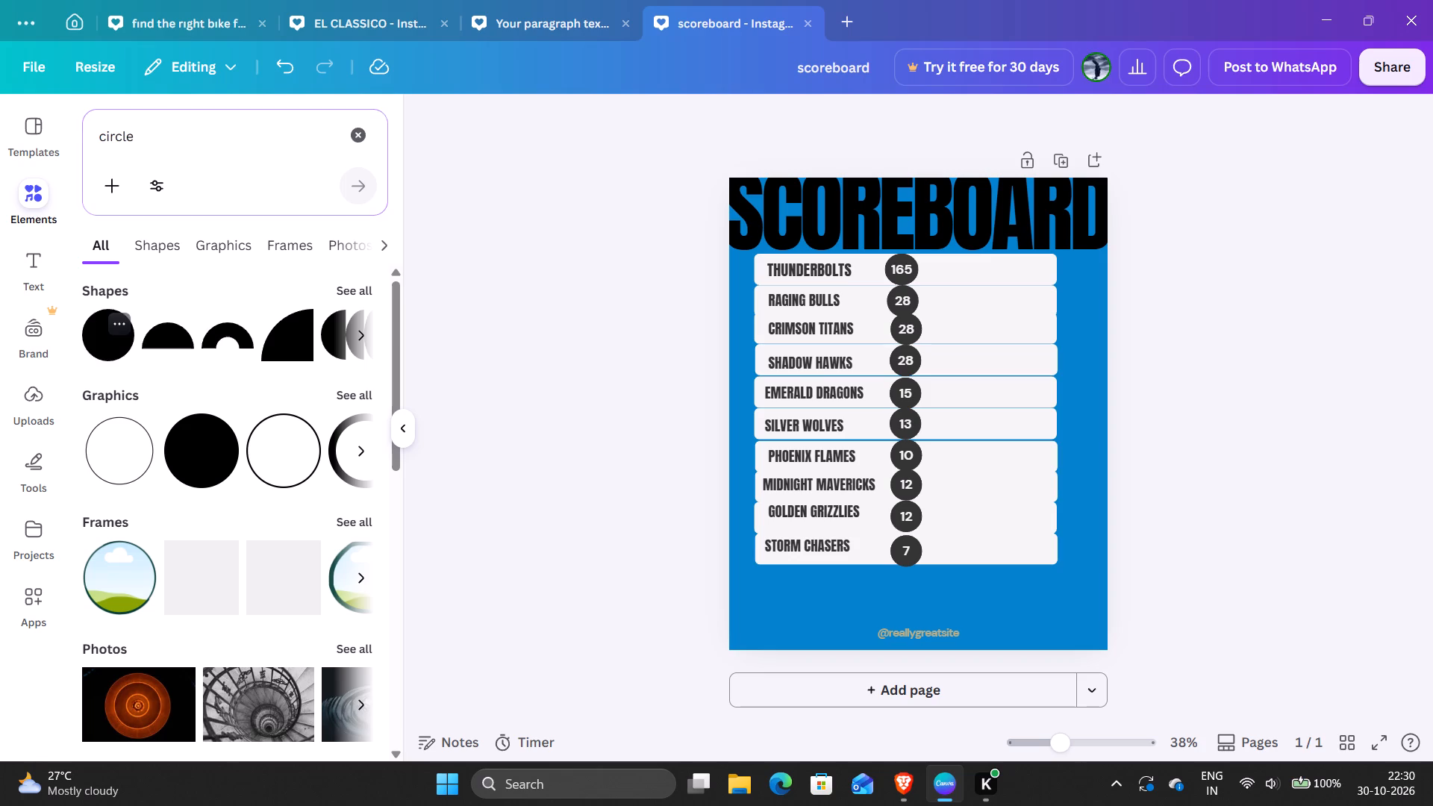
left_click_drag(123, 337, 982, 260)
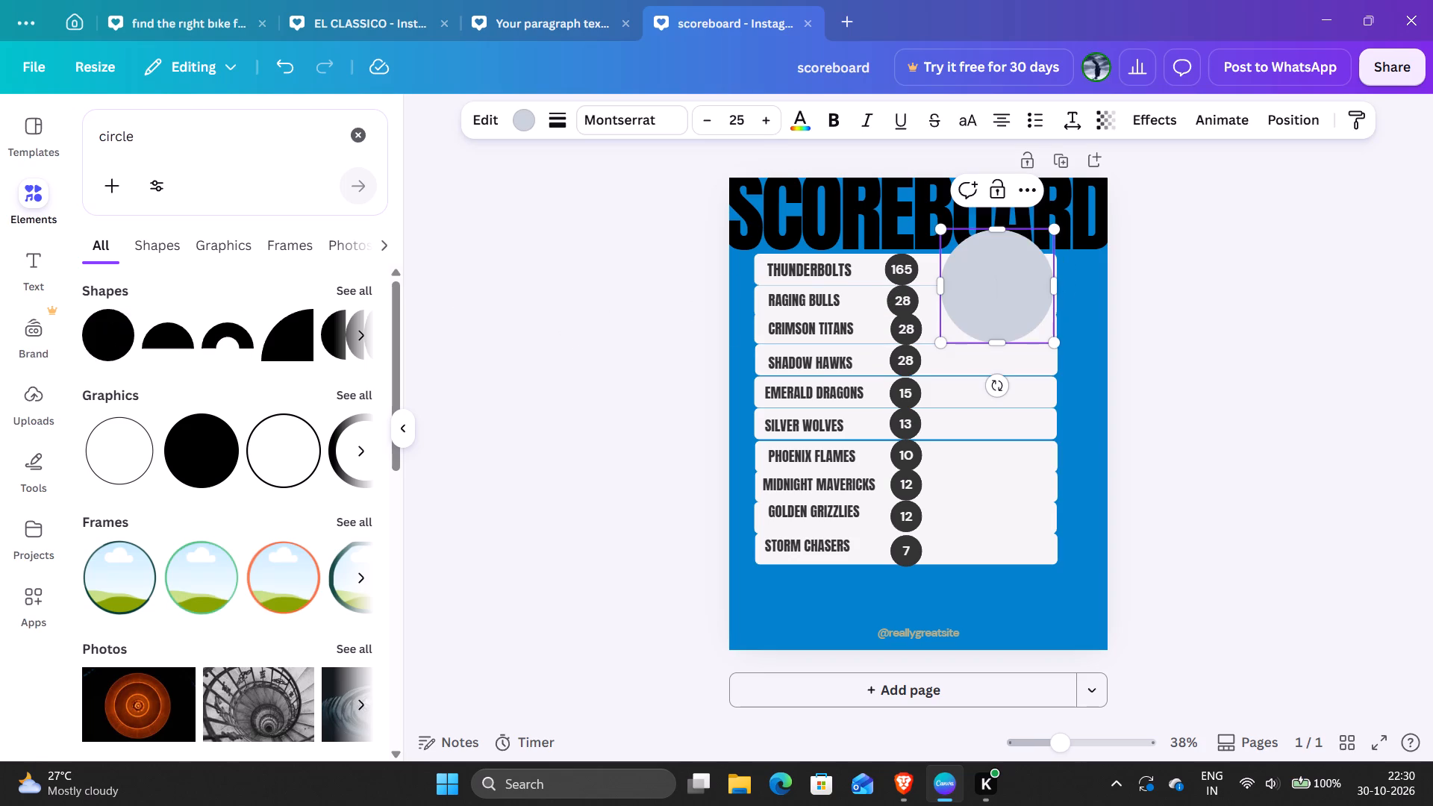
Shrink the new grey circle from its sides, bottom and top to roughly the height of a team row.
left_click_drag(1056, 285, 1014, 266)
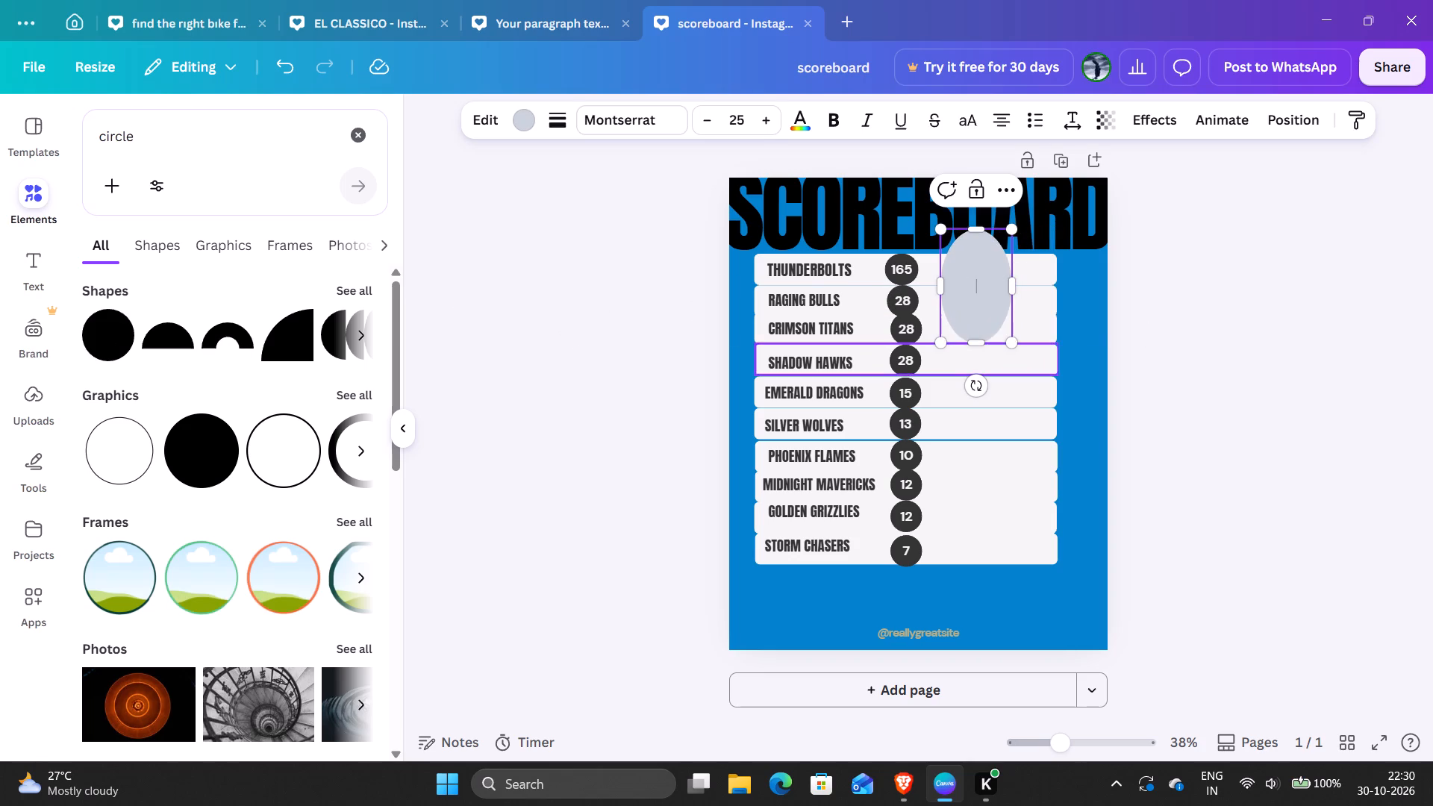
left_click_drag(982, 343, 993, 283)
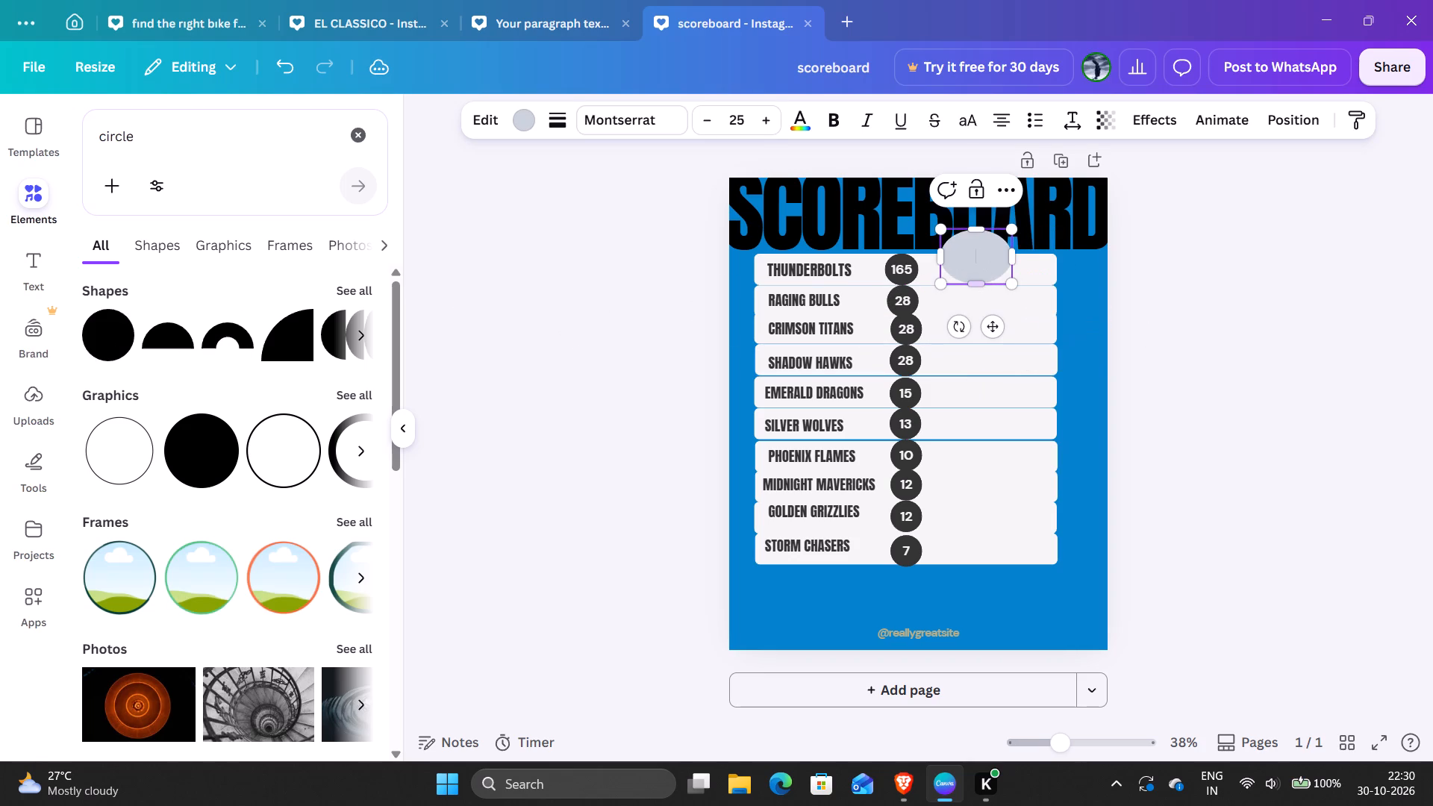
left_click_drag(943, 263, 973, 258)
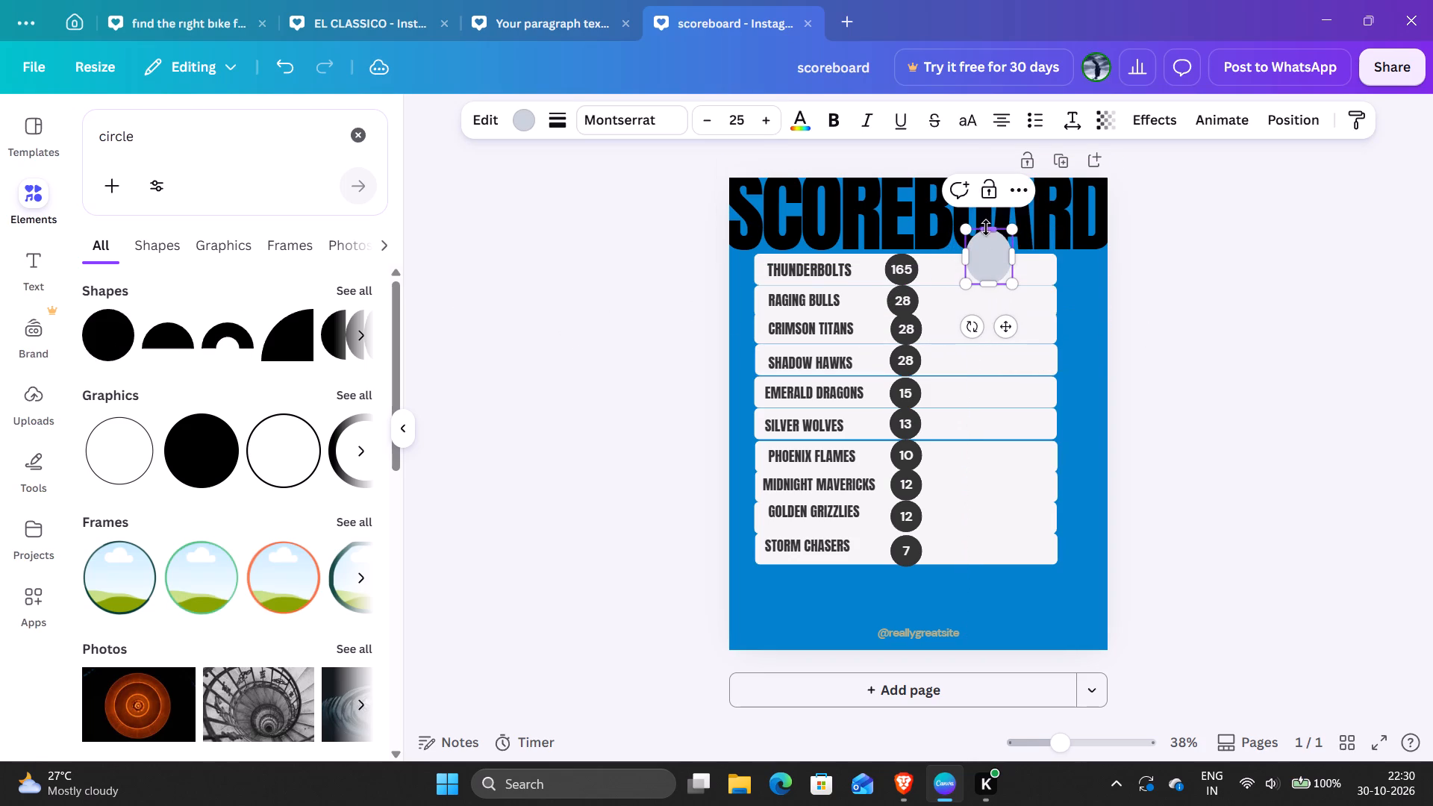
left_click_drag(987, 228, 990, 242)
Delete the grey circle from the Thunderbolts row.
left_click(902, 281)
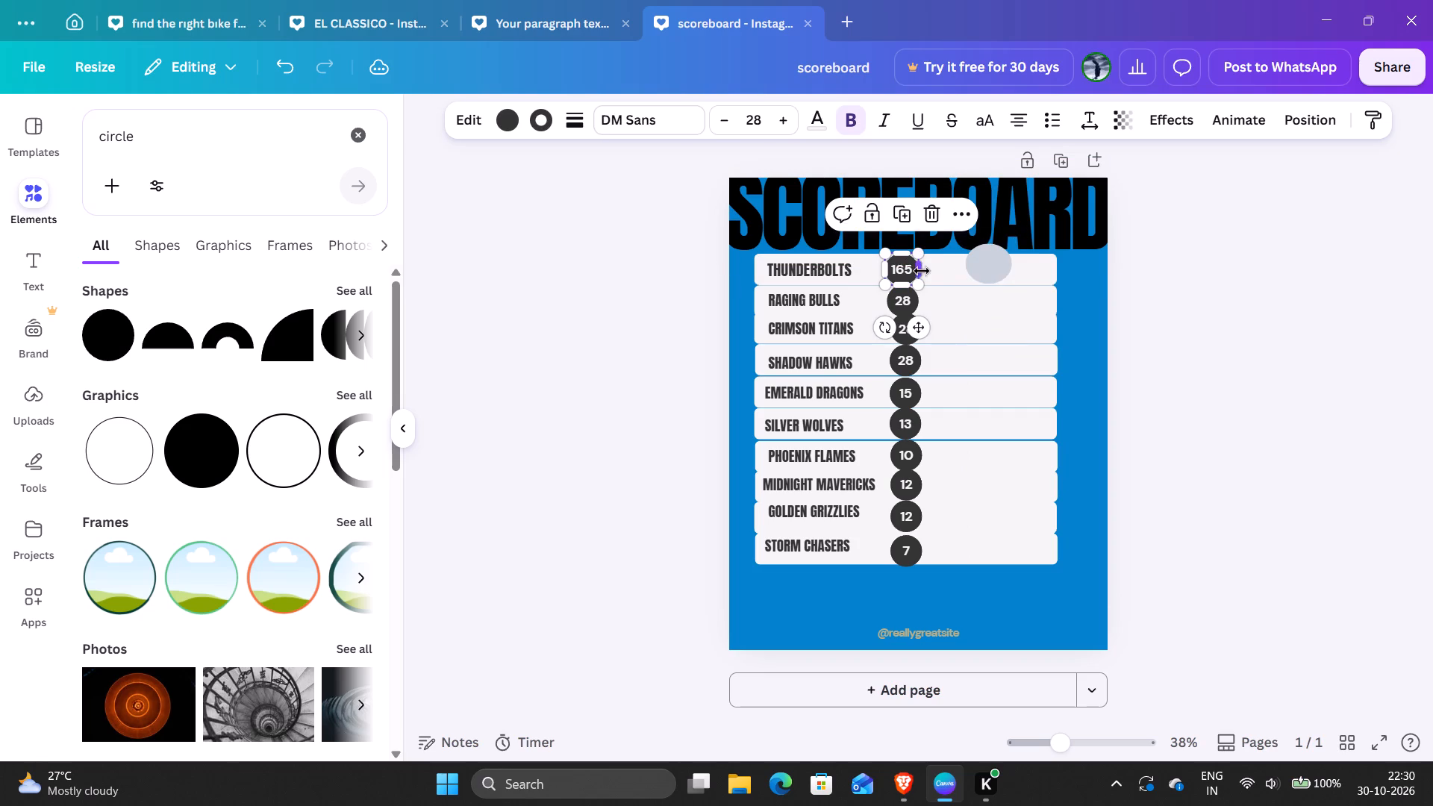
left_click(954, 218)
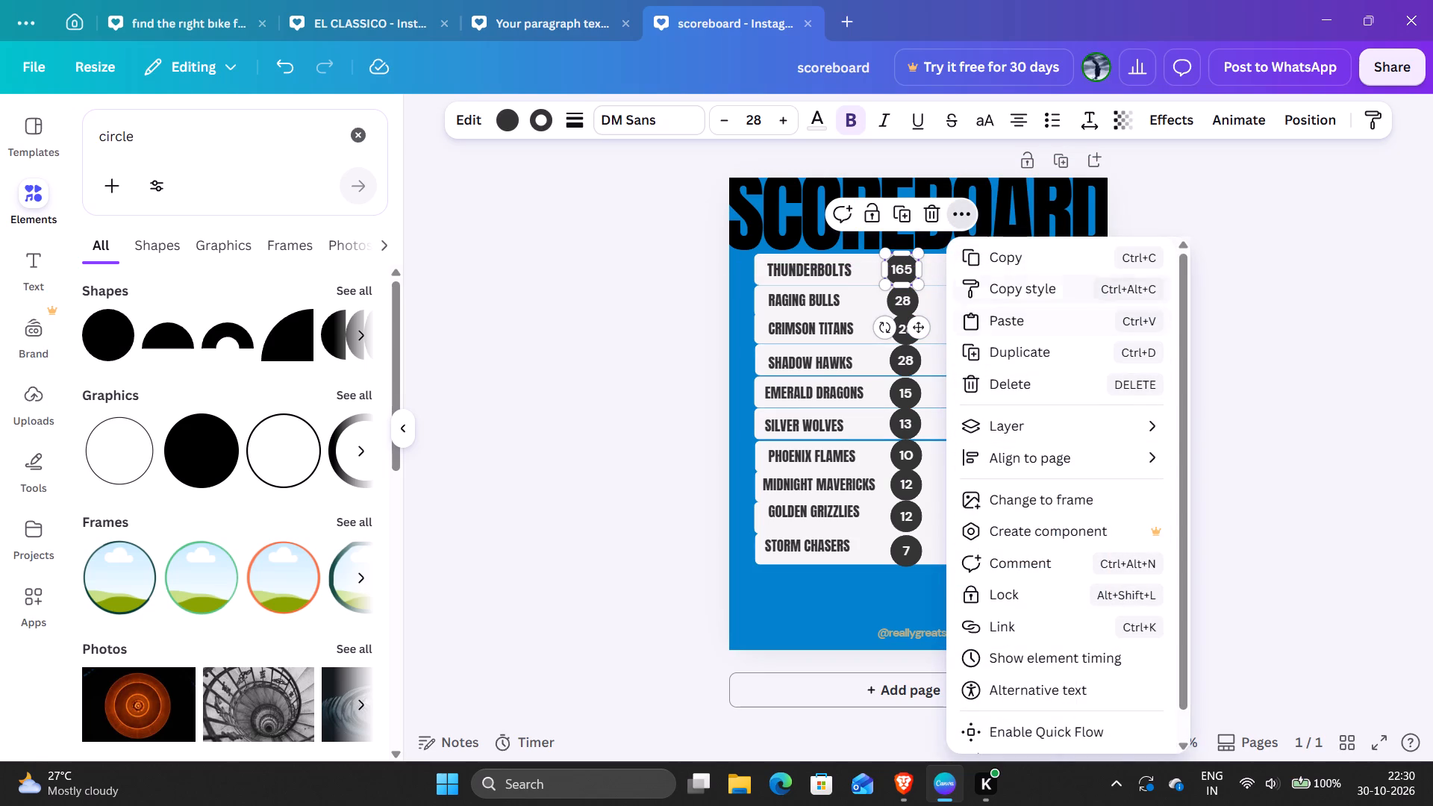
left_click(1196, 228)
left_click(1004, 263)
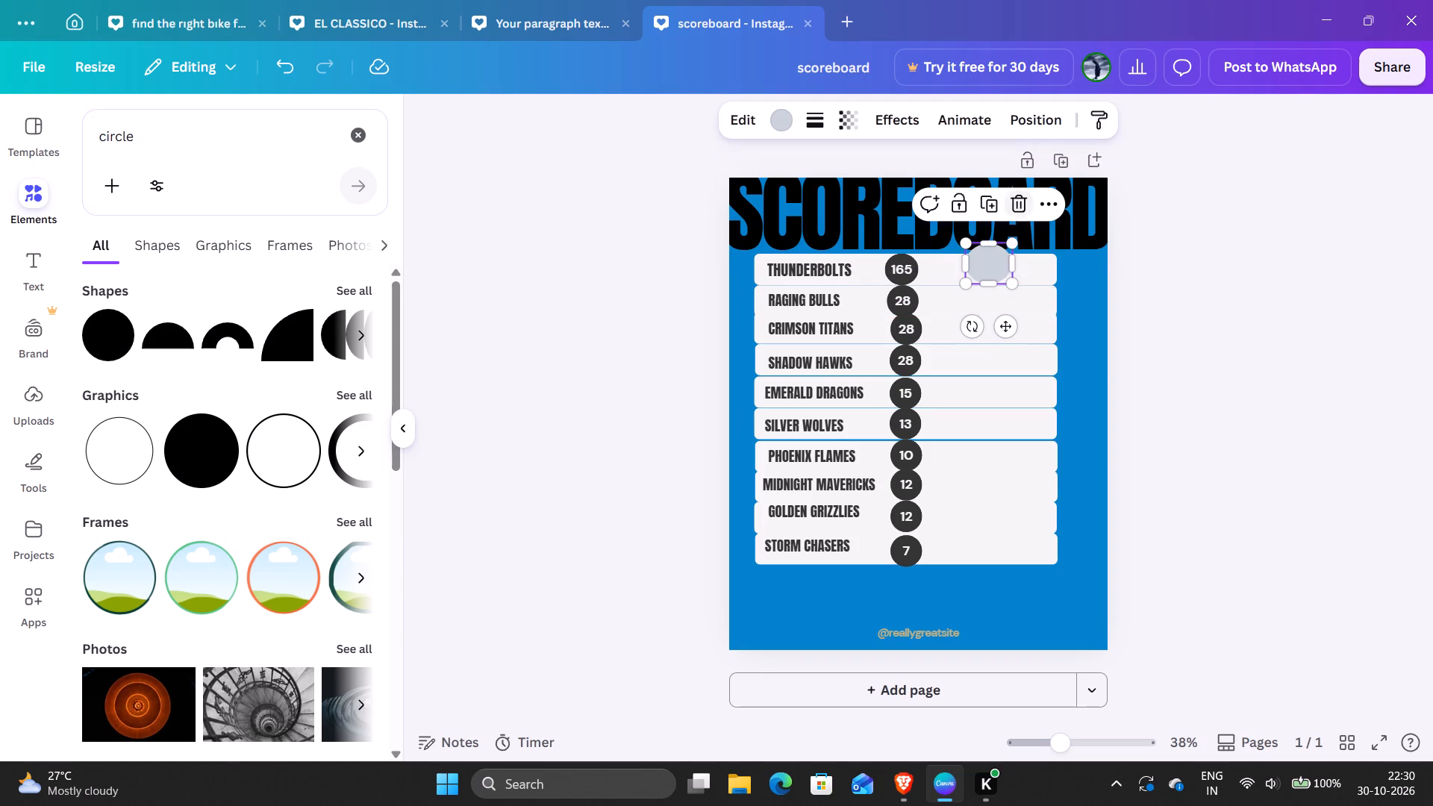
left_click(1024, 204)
Copy the Thunderbolts total circle.
left_click(902, 271)
right_click(902, 271)
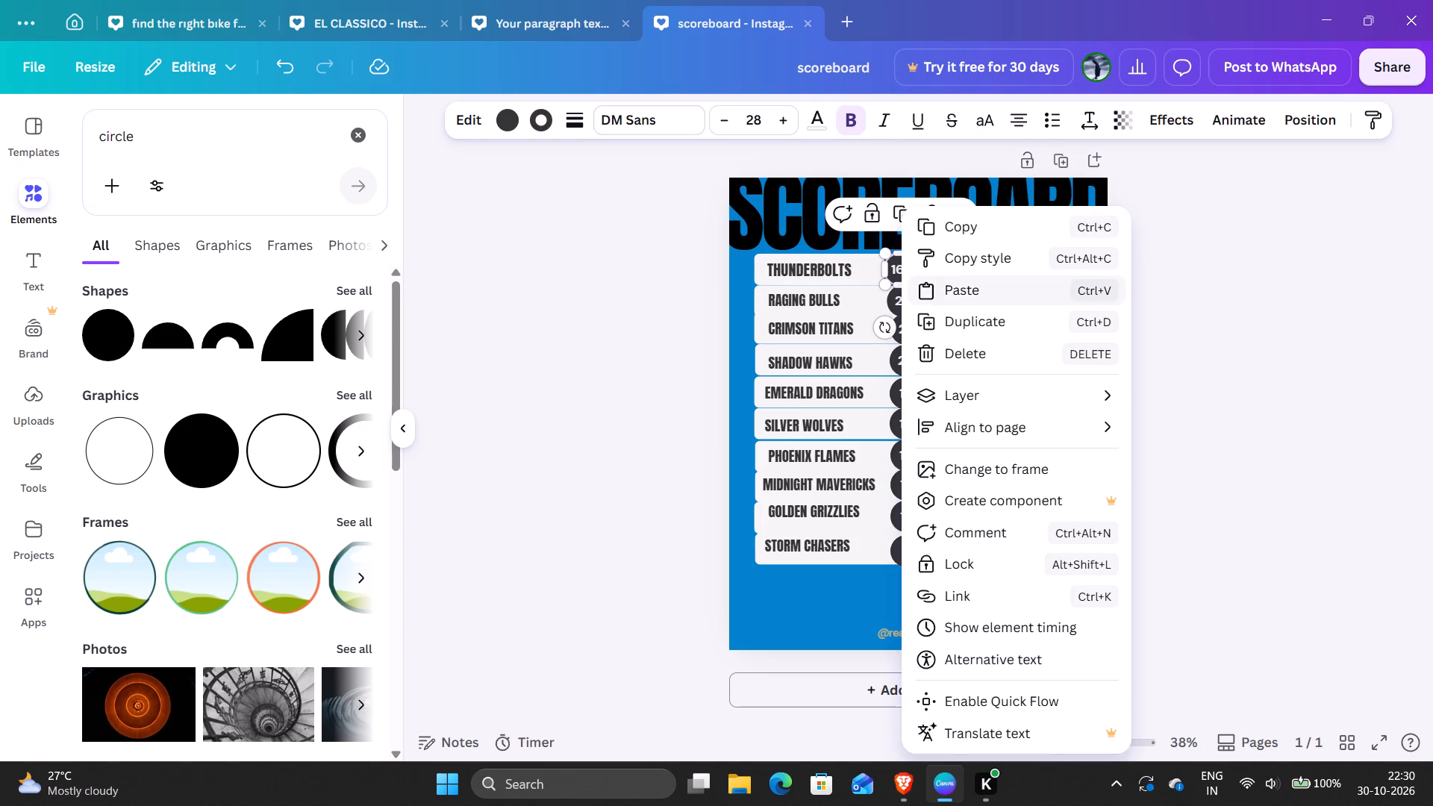
left_click(967, 218)
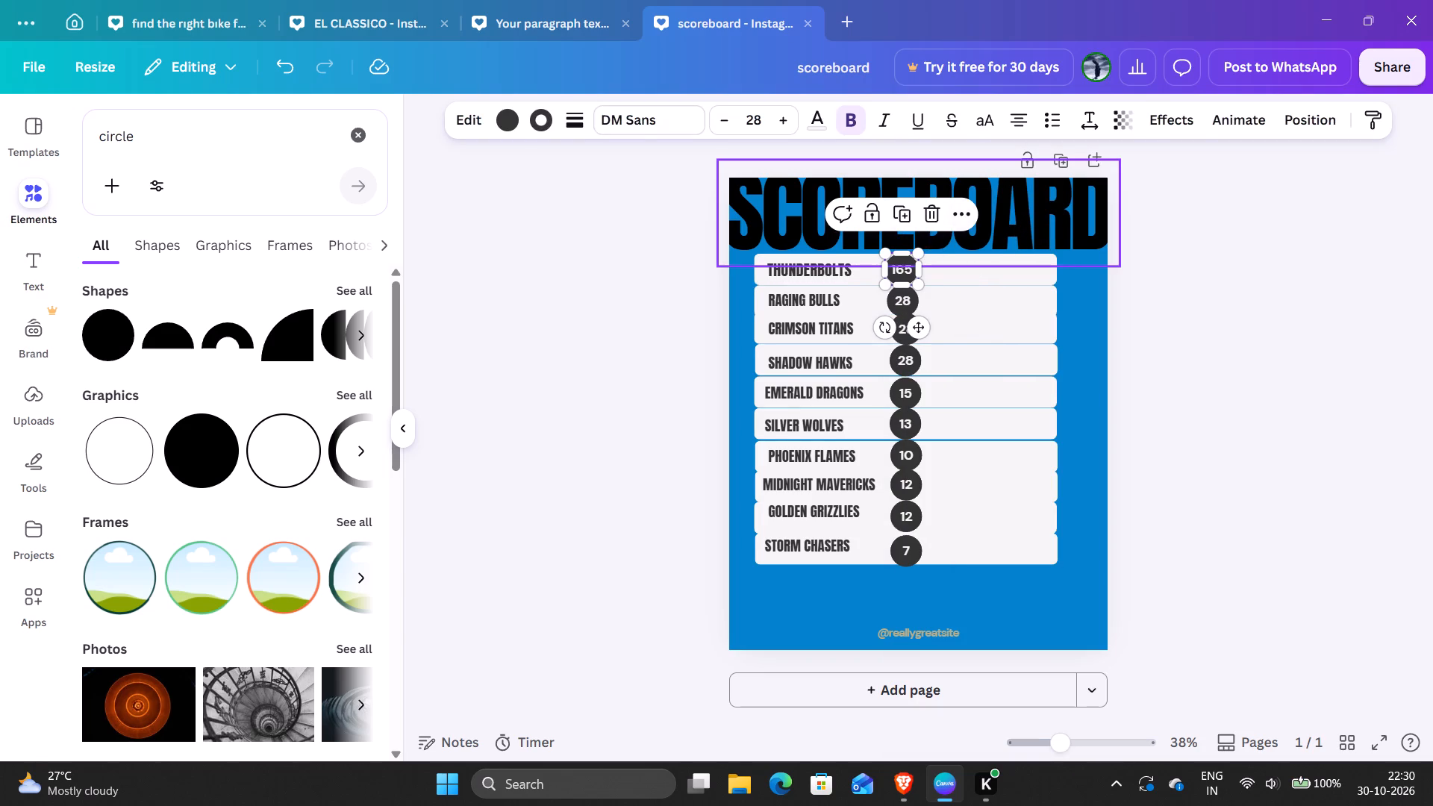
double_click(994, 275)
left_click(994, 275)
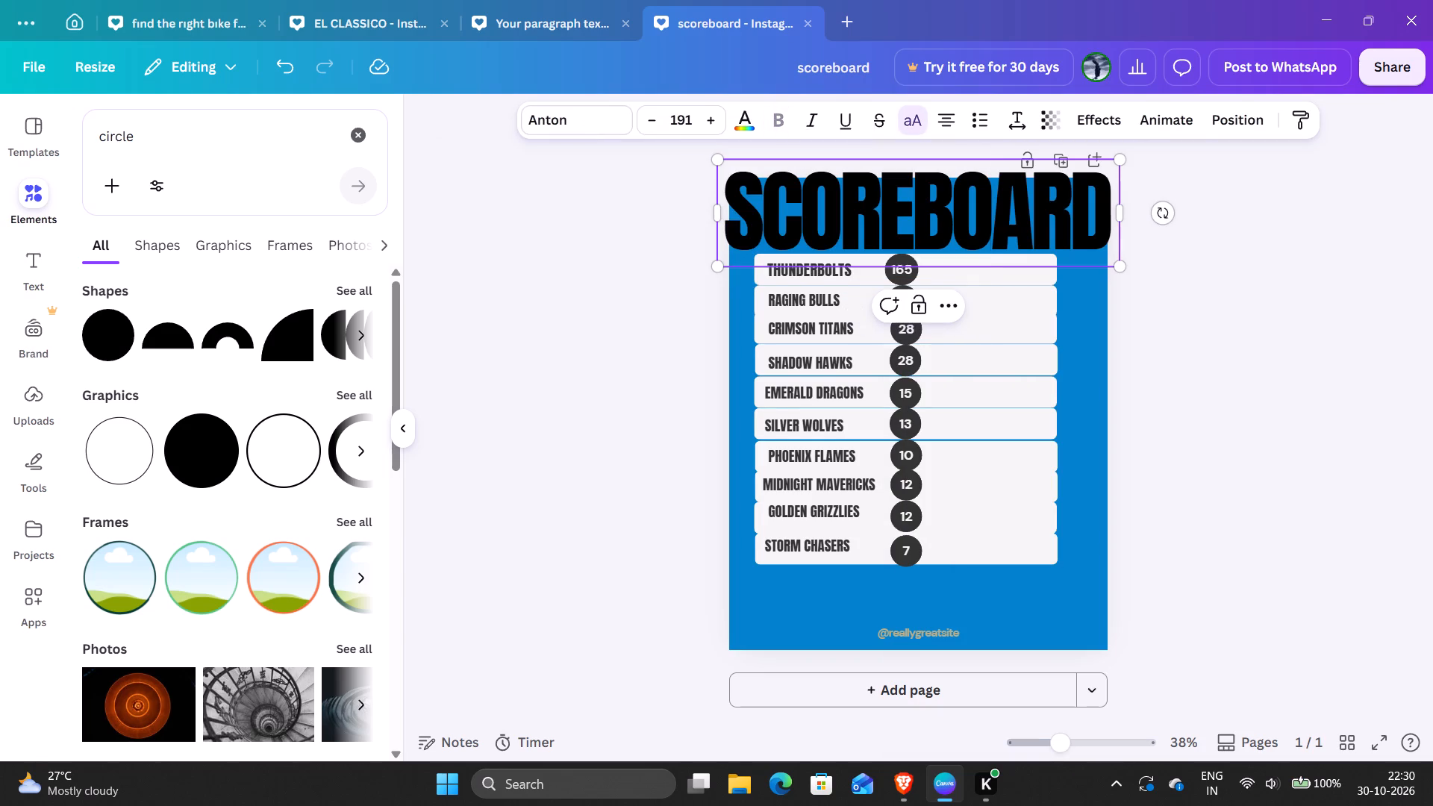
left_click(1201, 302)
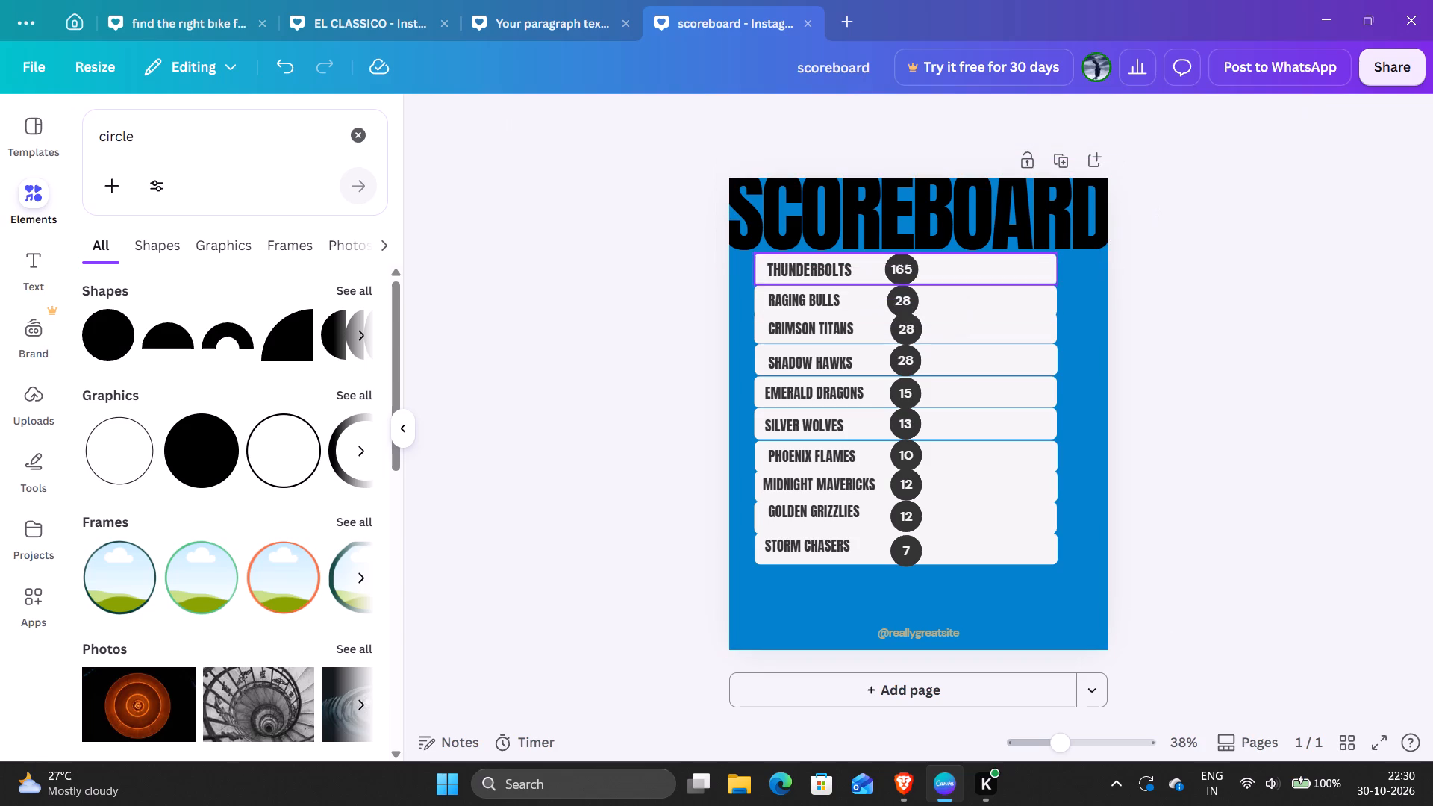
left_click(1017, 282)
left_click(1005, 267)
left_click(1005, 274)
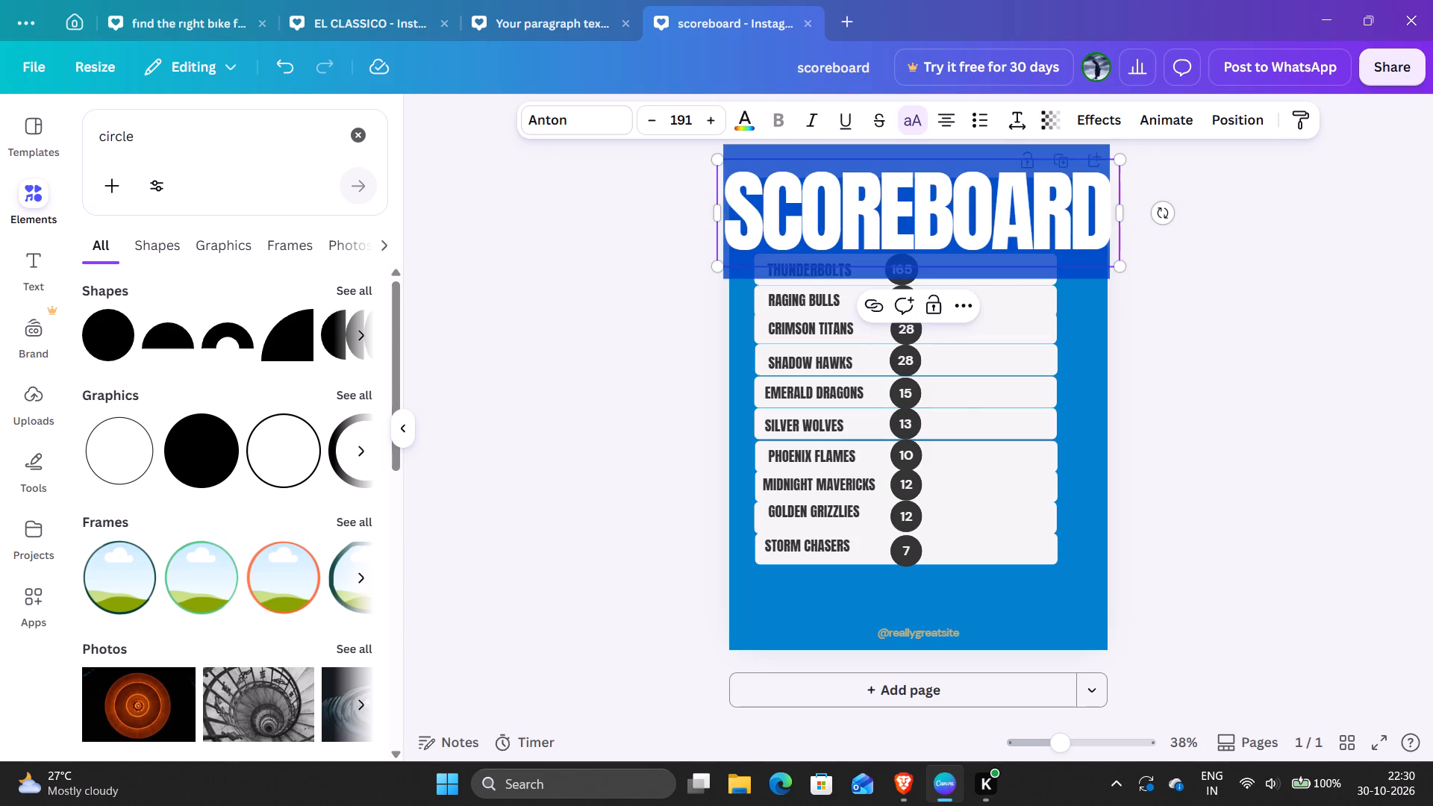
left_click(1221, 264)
Lock the SCOREBOARD title.
double_click(967, 227)
left_click(946, 307)
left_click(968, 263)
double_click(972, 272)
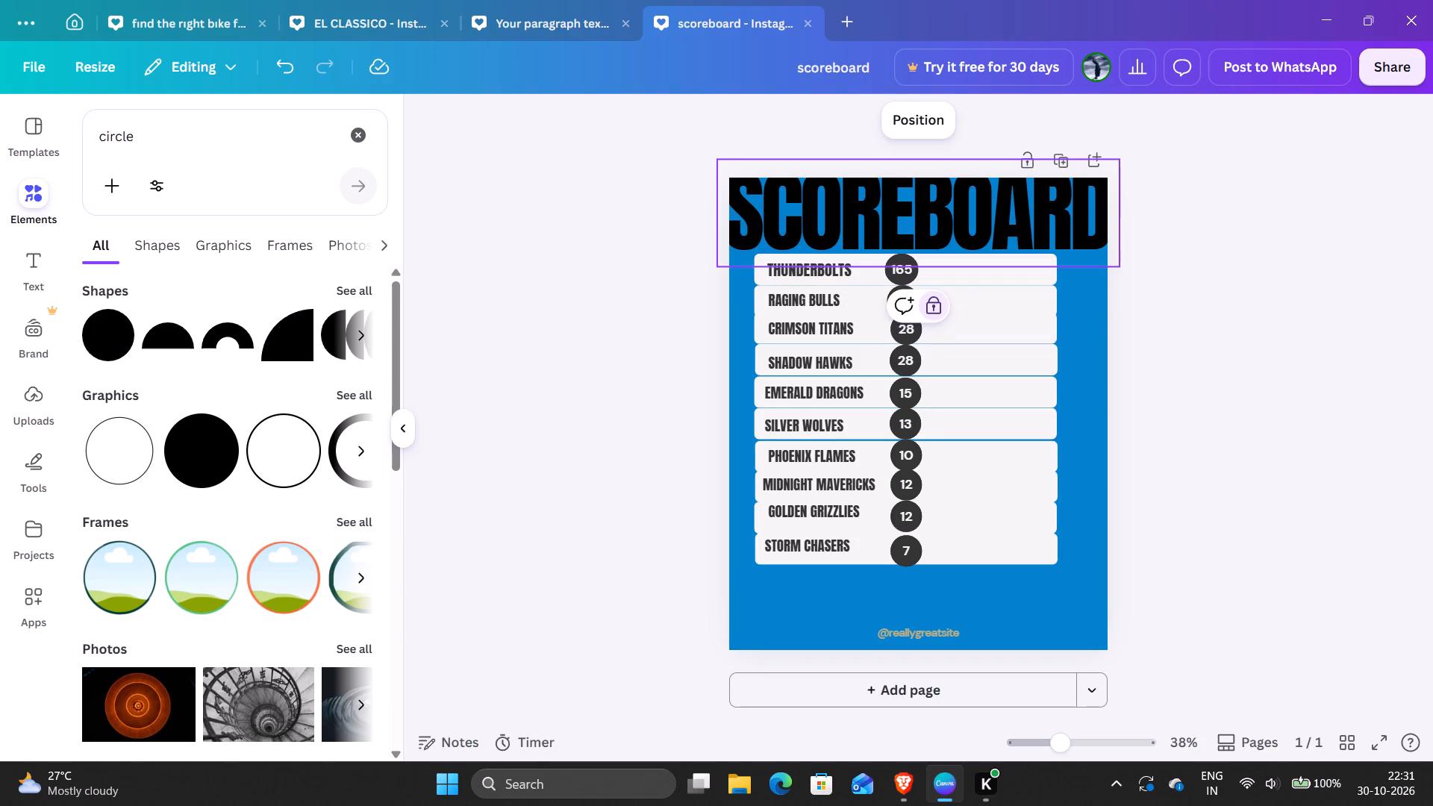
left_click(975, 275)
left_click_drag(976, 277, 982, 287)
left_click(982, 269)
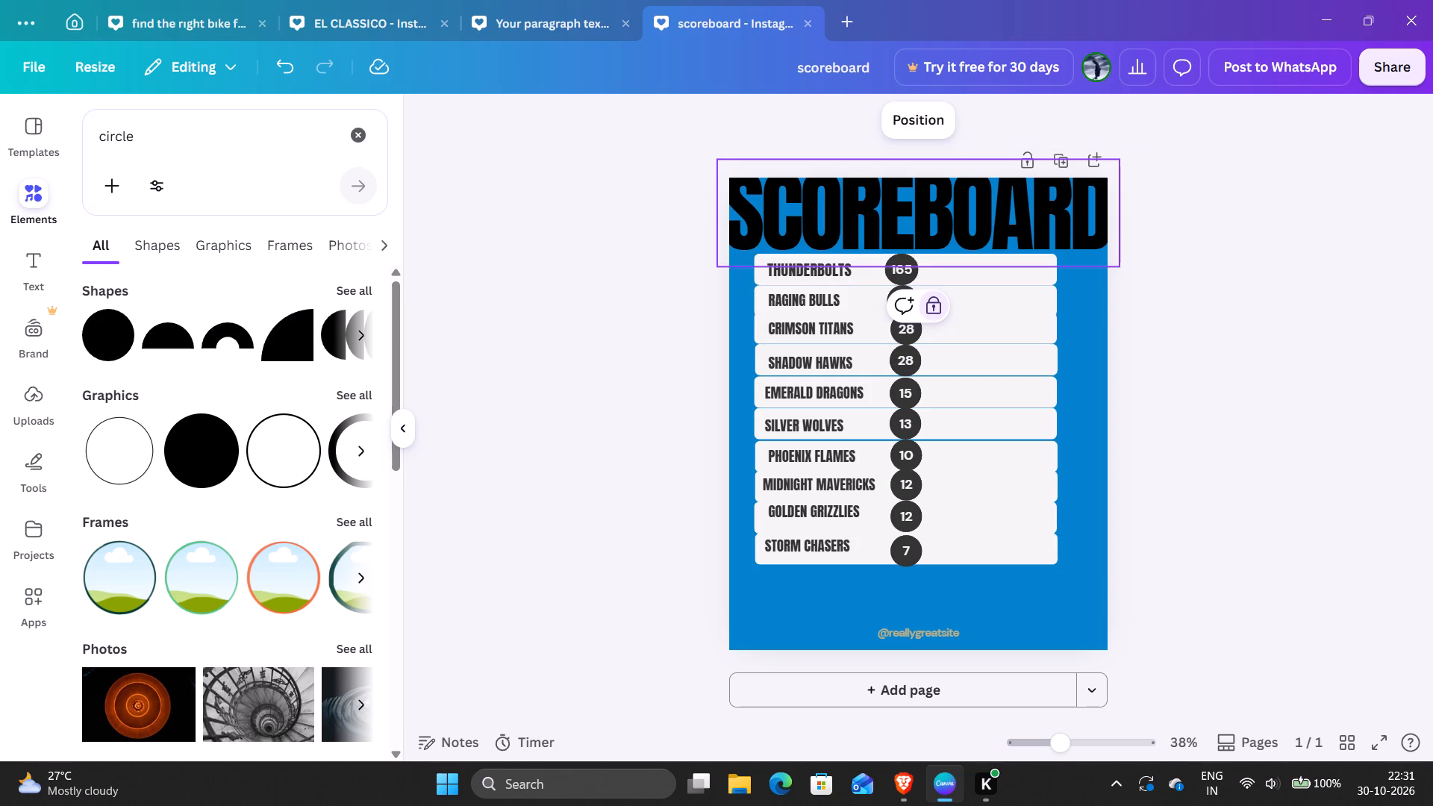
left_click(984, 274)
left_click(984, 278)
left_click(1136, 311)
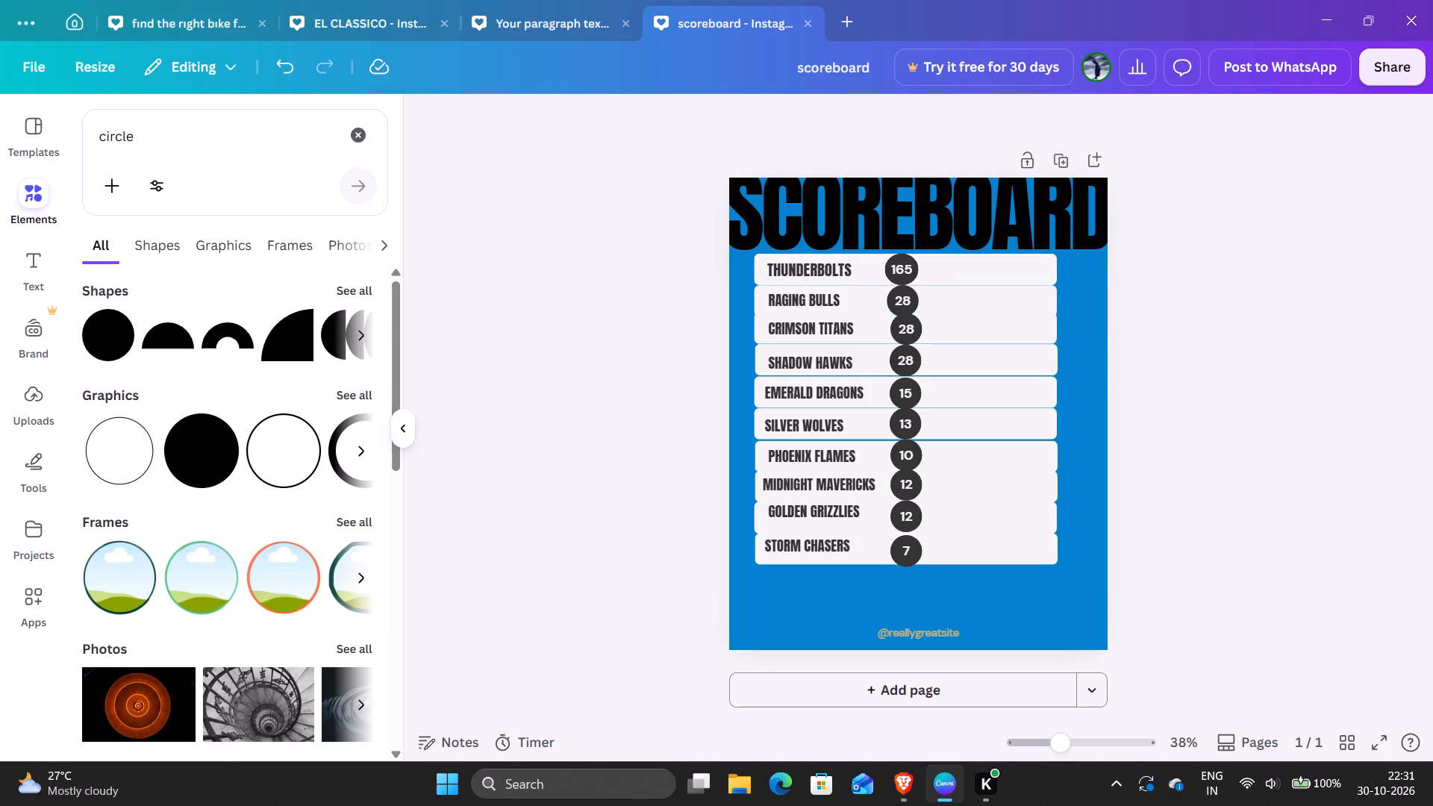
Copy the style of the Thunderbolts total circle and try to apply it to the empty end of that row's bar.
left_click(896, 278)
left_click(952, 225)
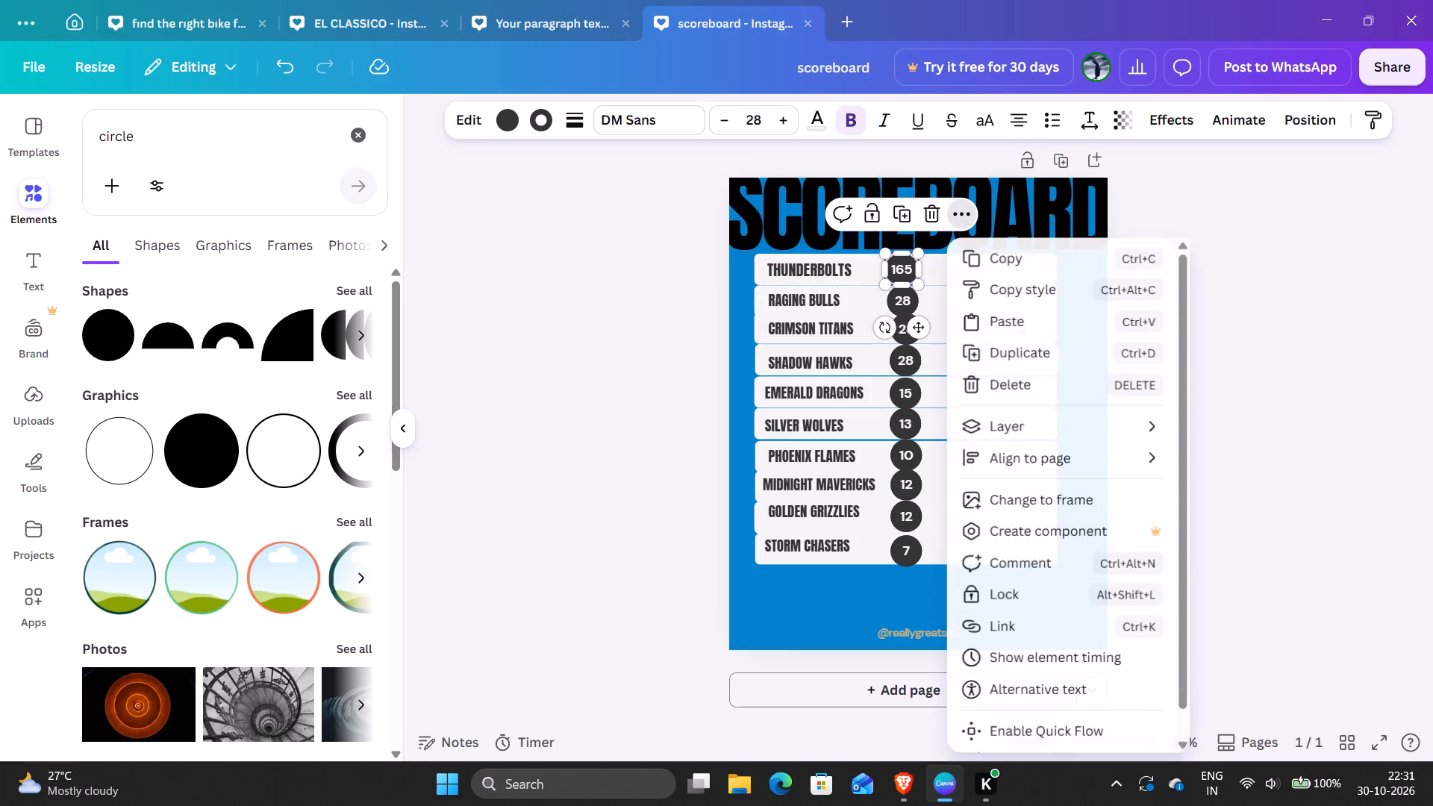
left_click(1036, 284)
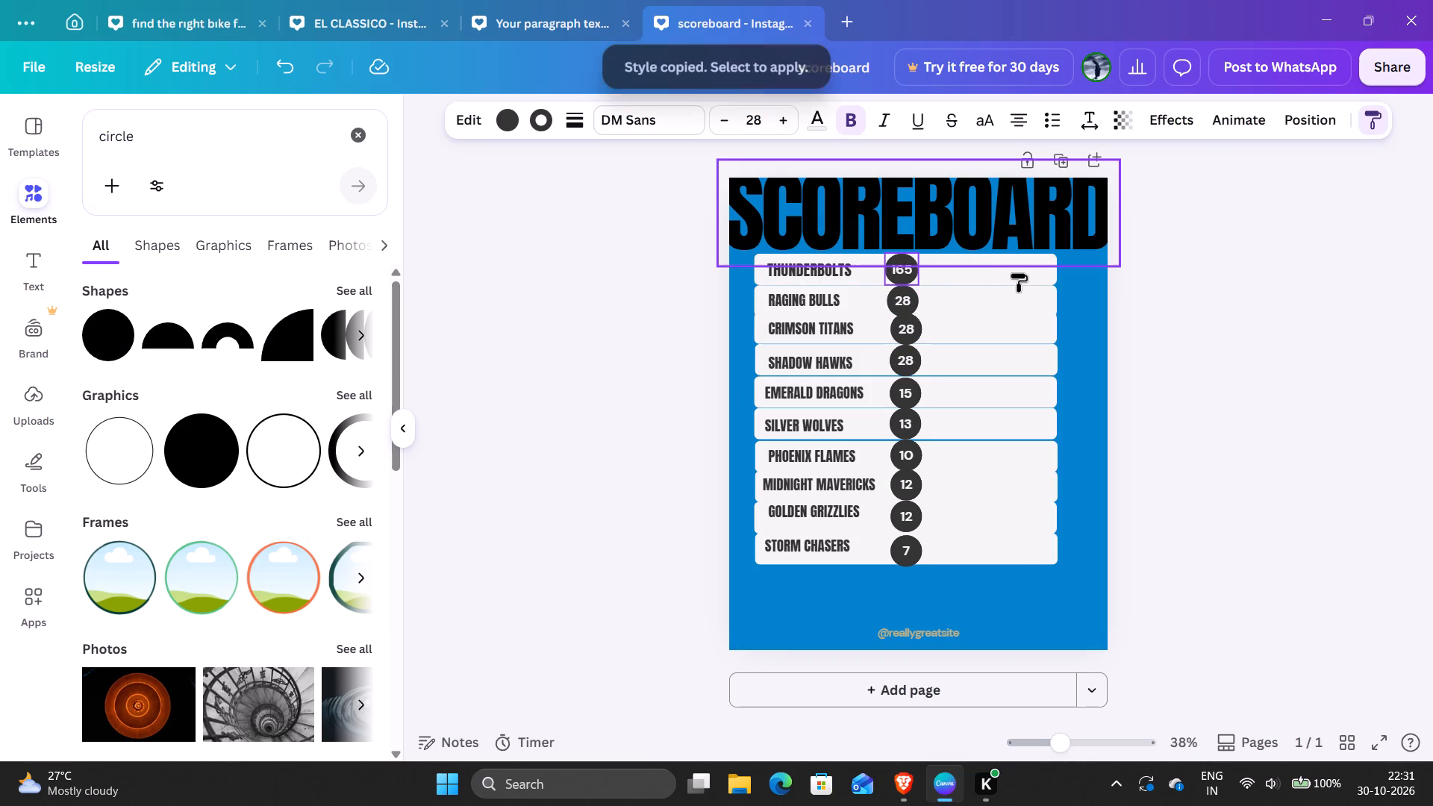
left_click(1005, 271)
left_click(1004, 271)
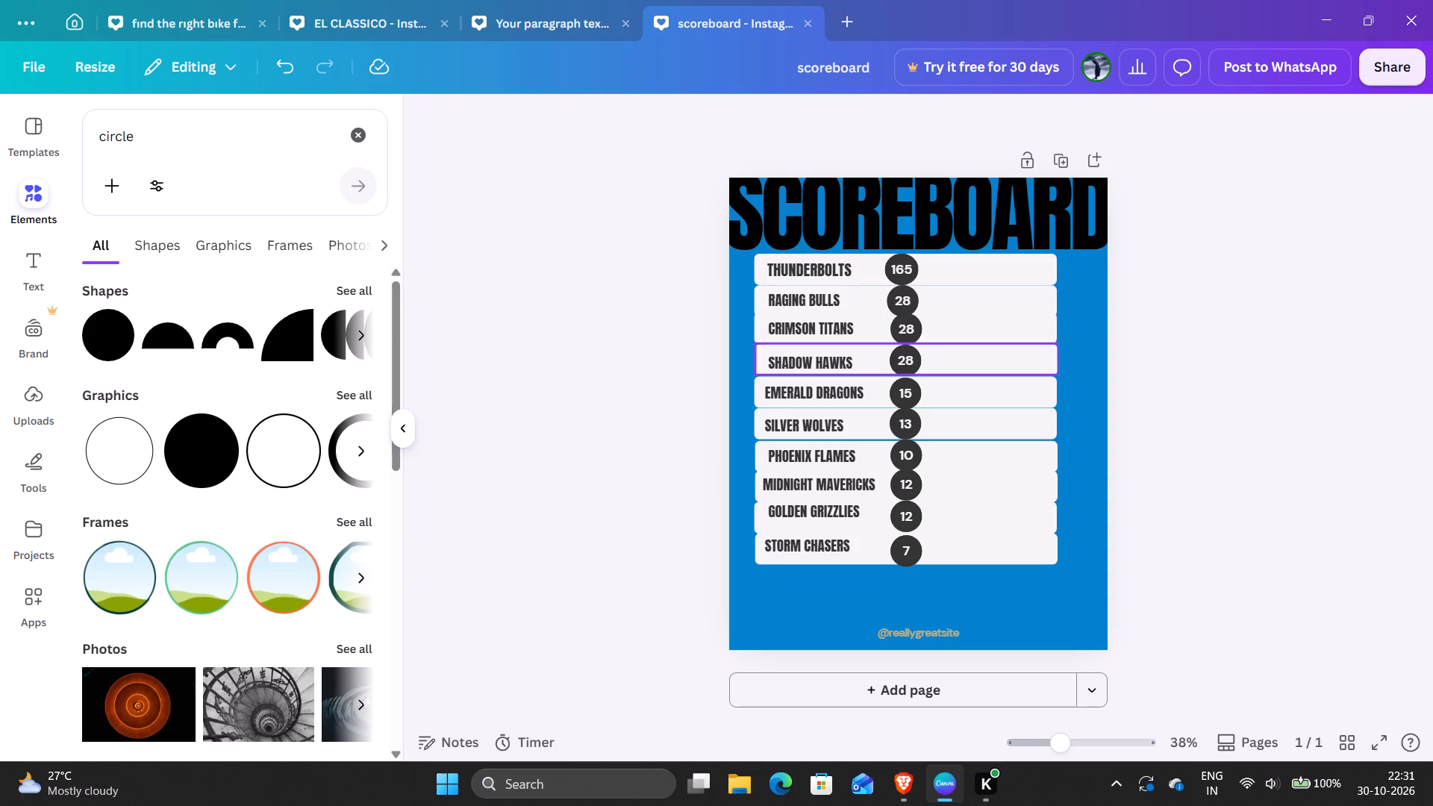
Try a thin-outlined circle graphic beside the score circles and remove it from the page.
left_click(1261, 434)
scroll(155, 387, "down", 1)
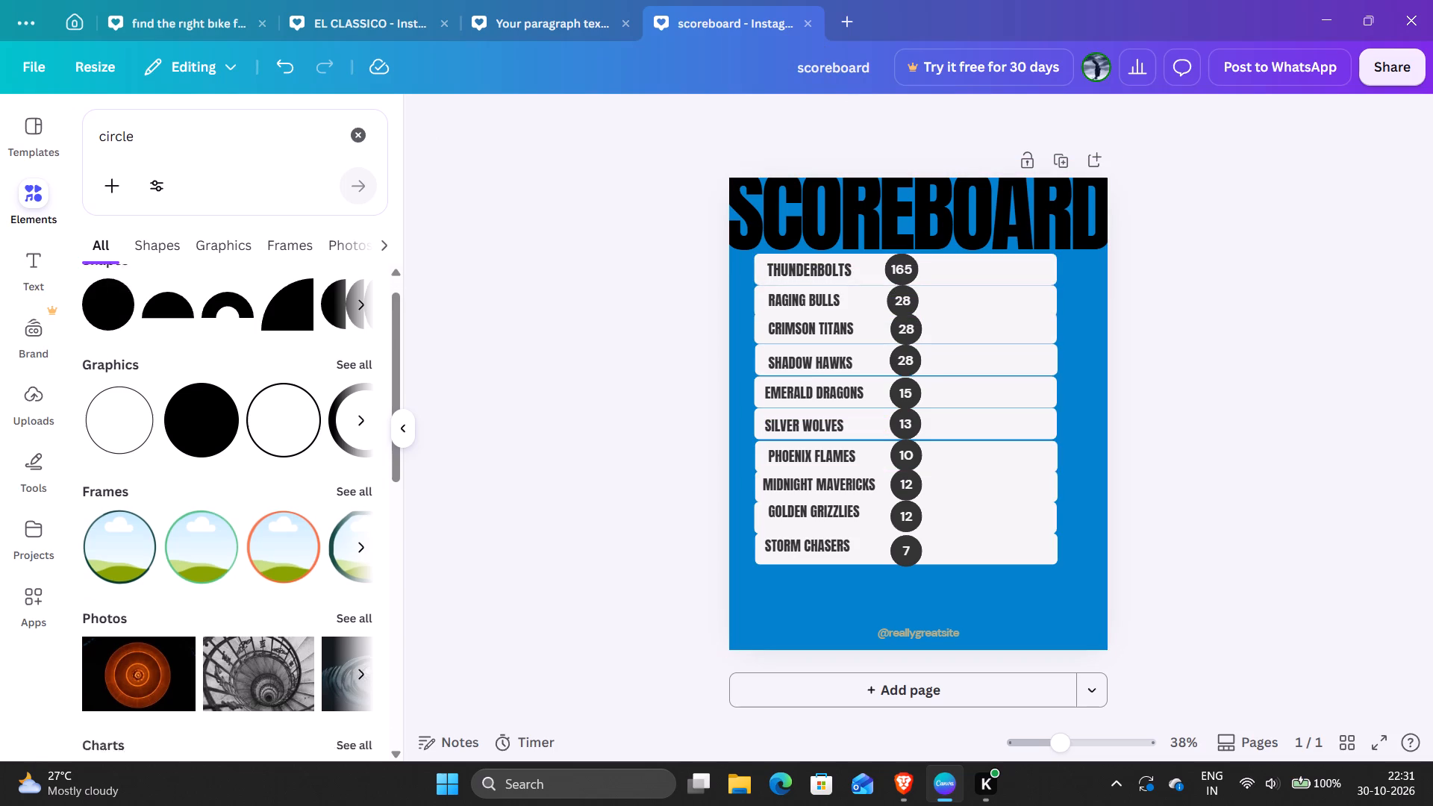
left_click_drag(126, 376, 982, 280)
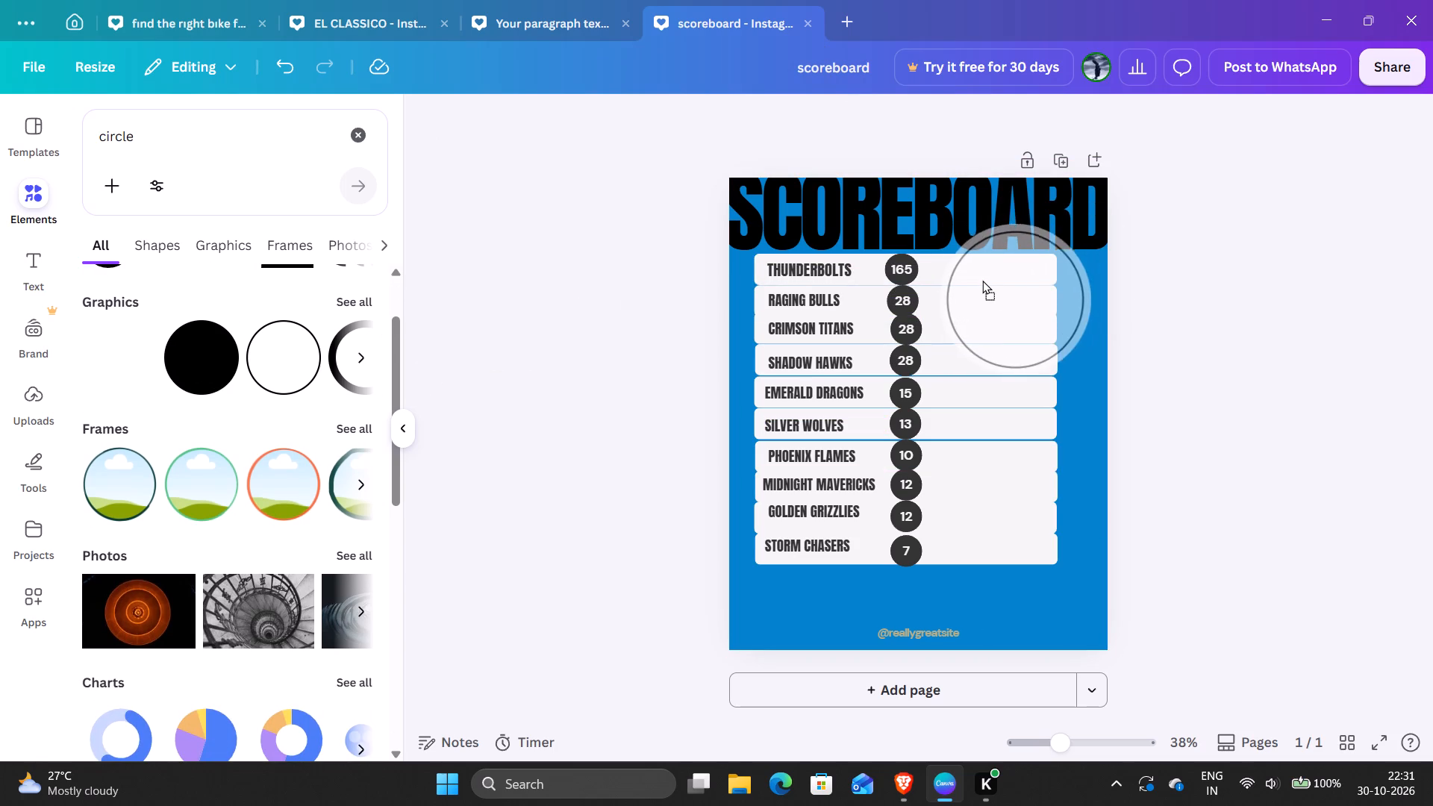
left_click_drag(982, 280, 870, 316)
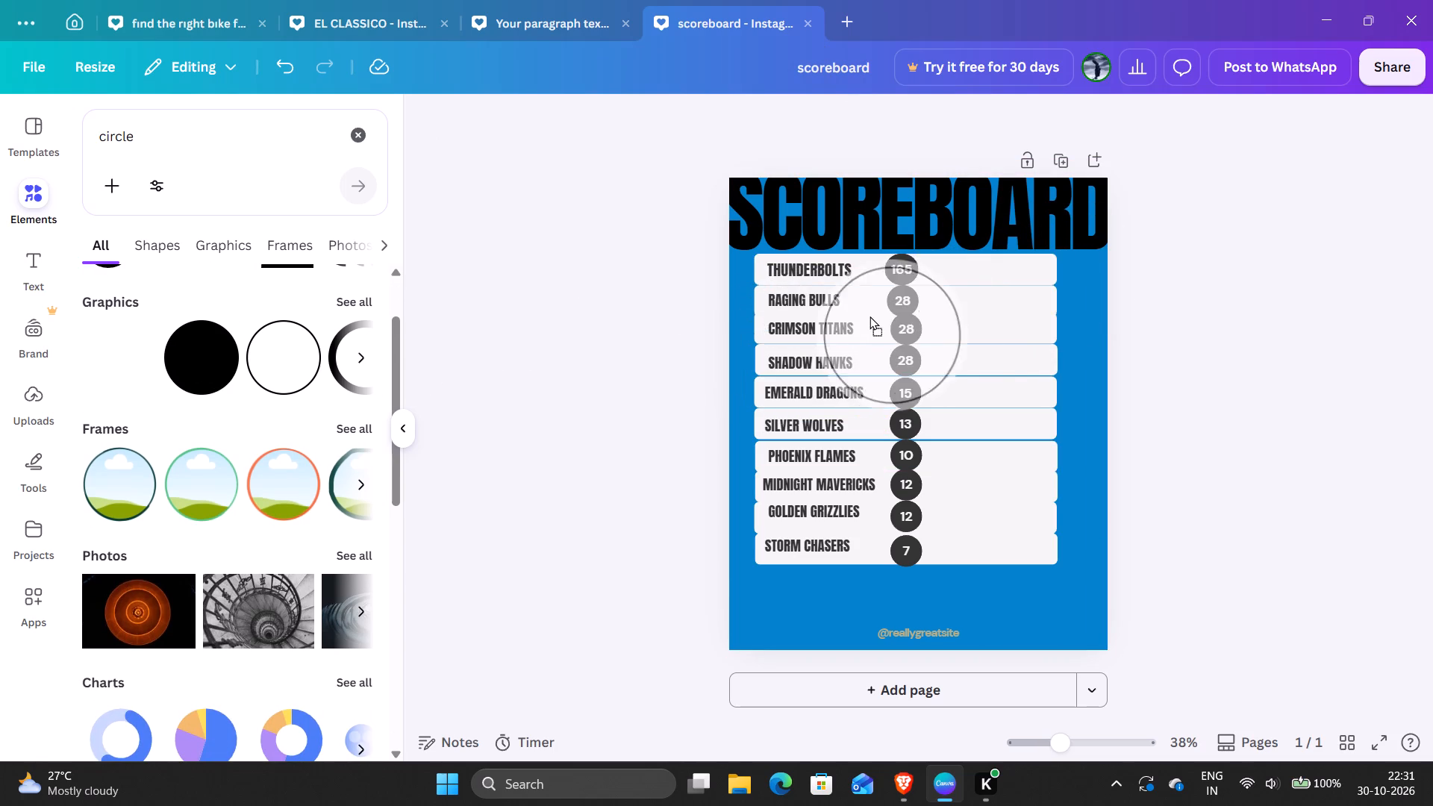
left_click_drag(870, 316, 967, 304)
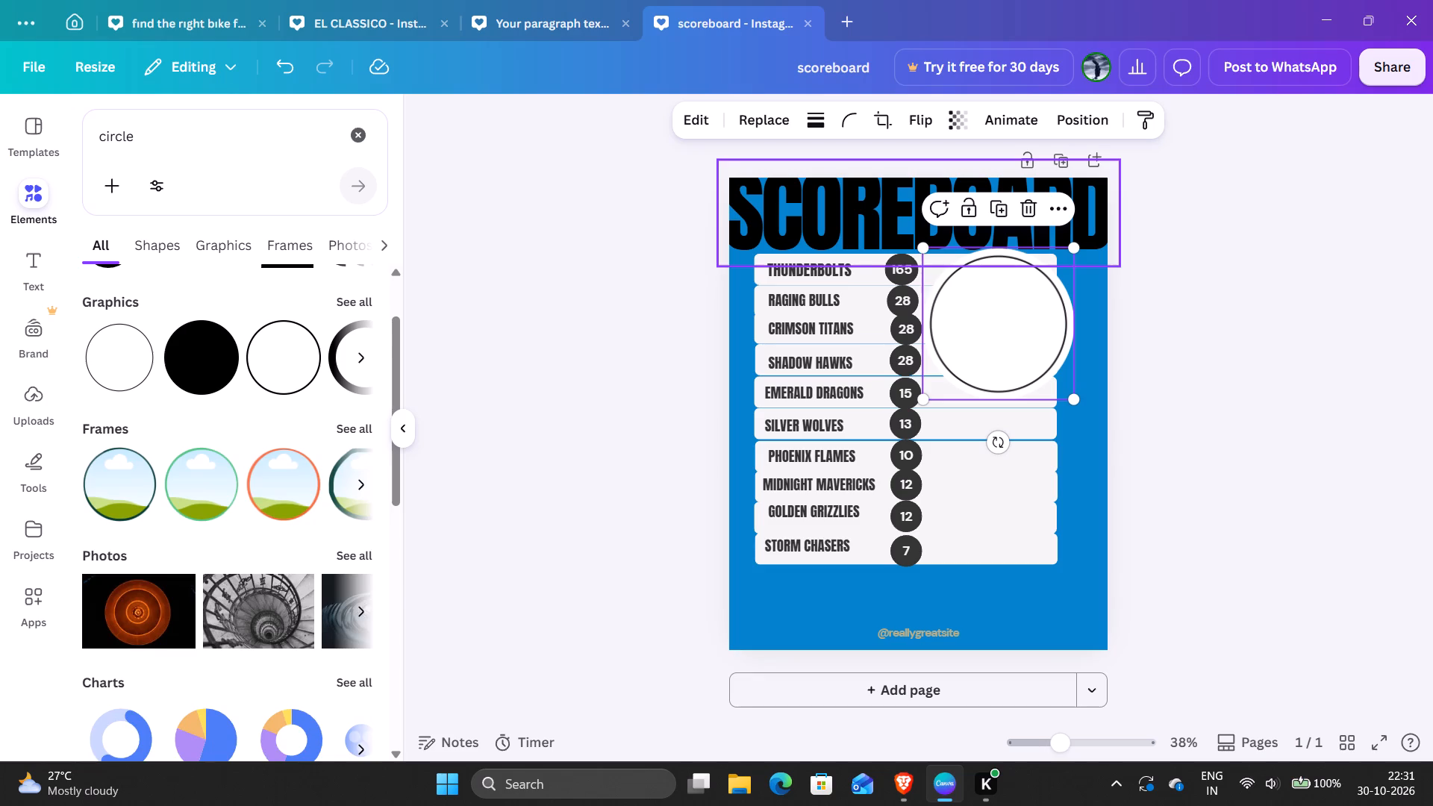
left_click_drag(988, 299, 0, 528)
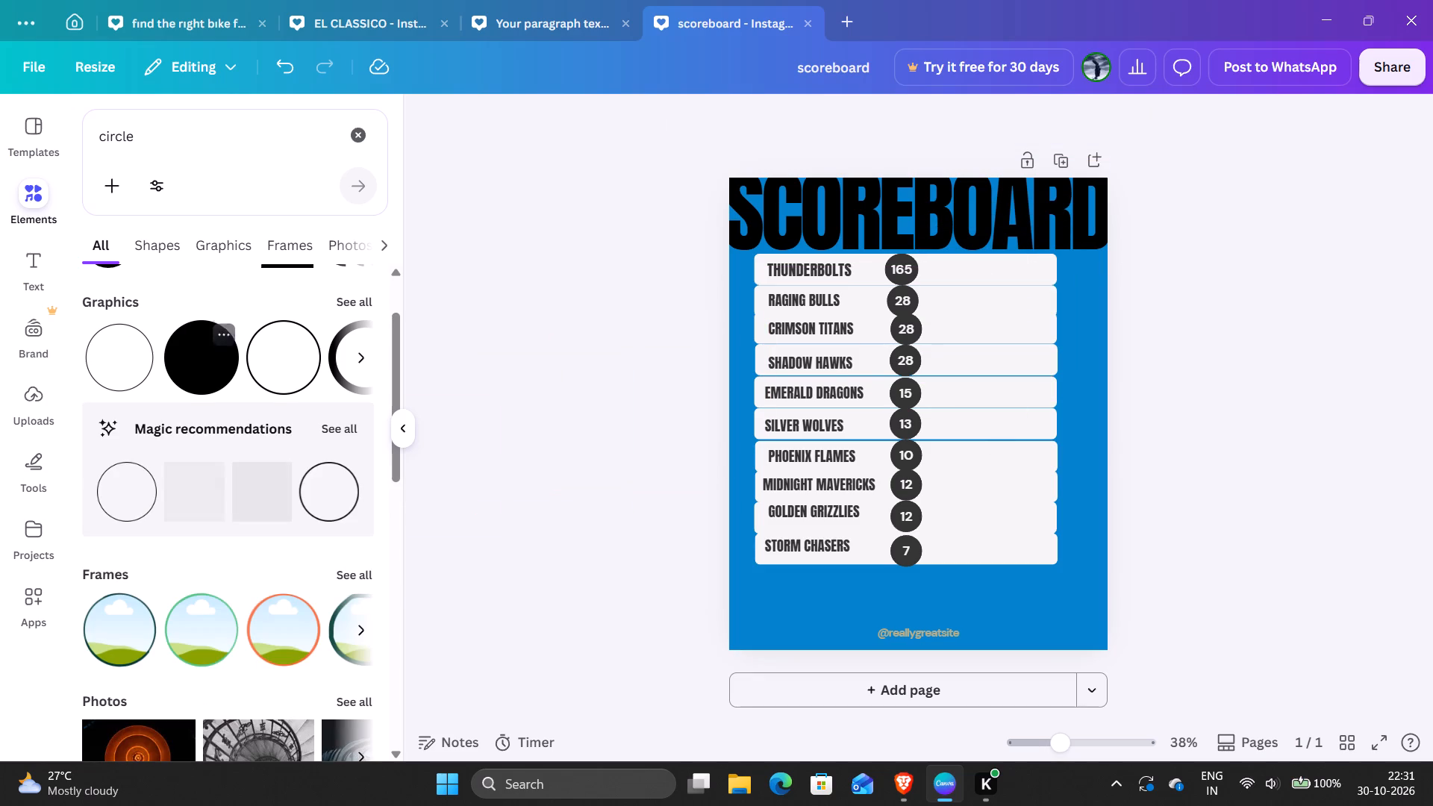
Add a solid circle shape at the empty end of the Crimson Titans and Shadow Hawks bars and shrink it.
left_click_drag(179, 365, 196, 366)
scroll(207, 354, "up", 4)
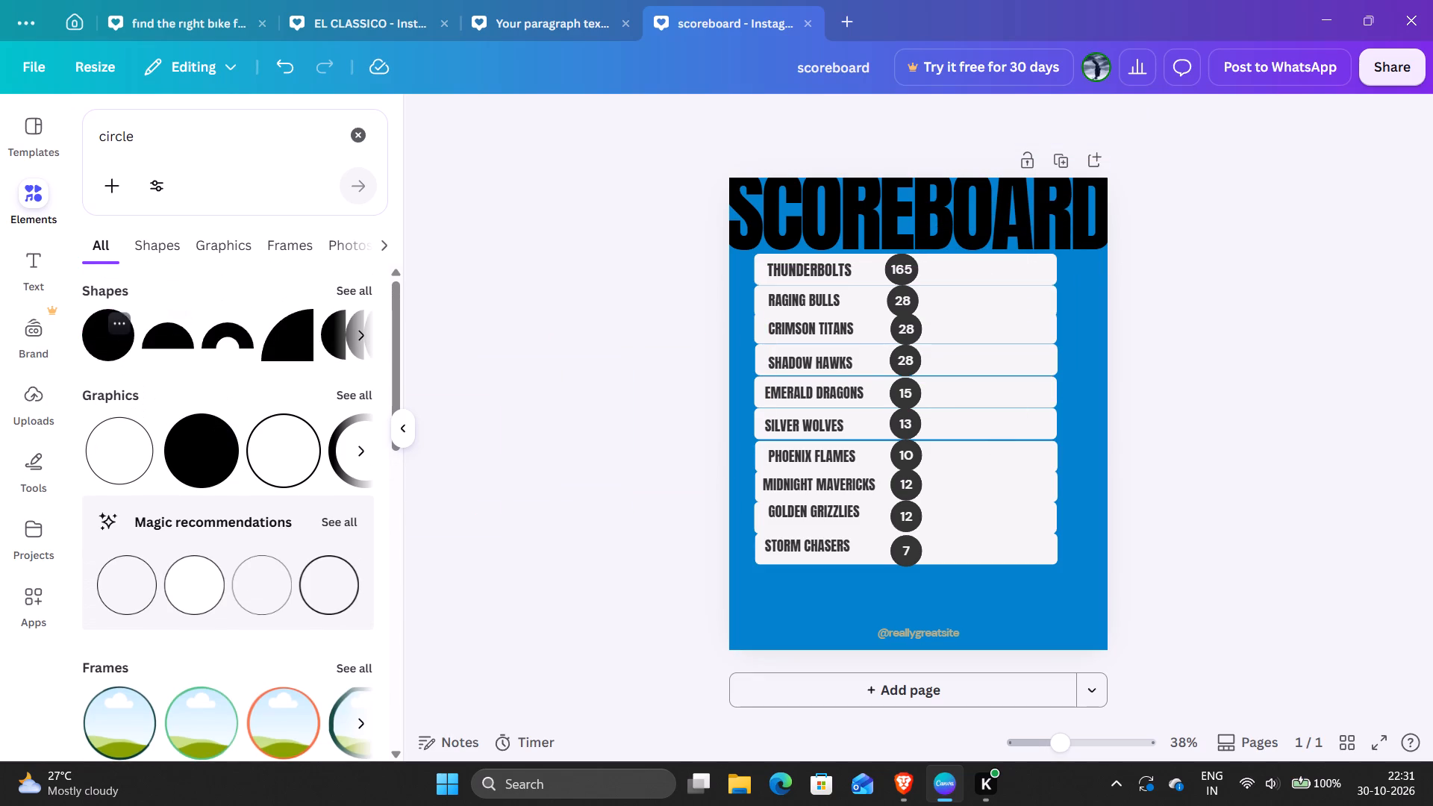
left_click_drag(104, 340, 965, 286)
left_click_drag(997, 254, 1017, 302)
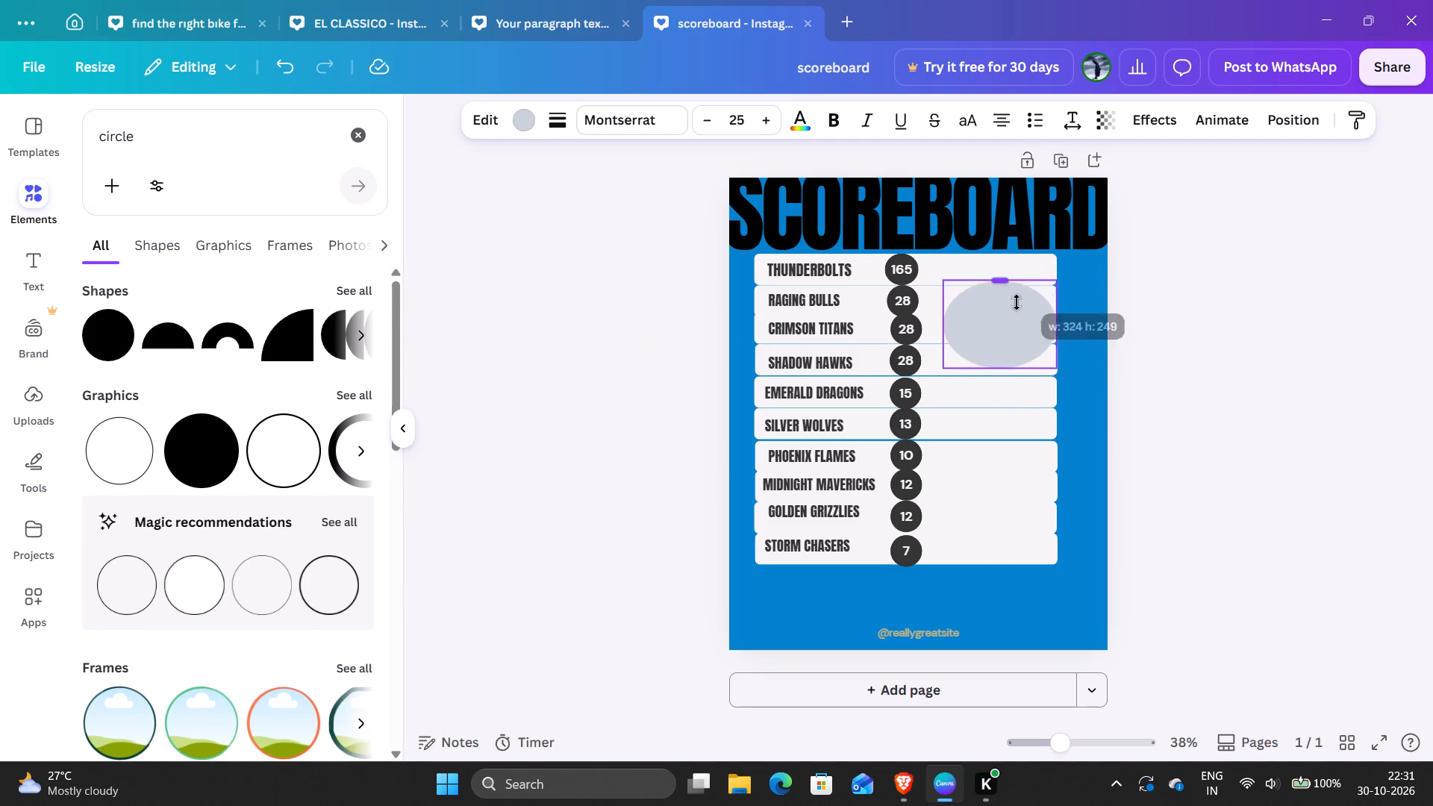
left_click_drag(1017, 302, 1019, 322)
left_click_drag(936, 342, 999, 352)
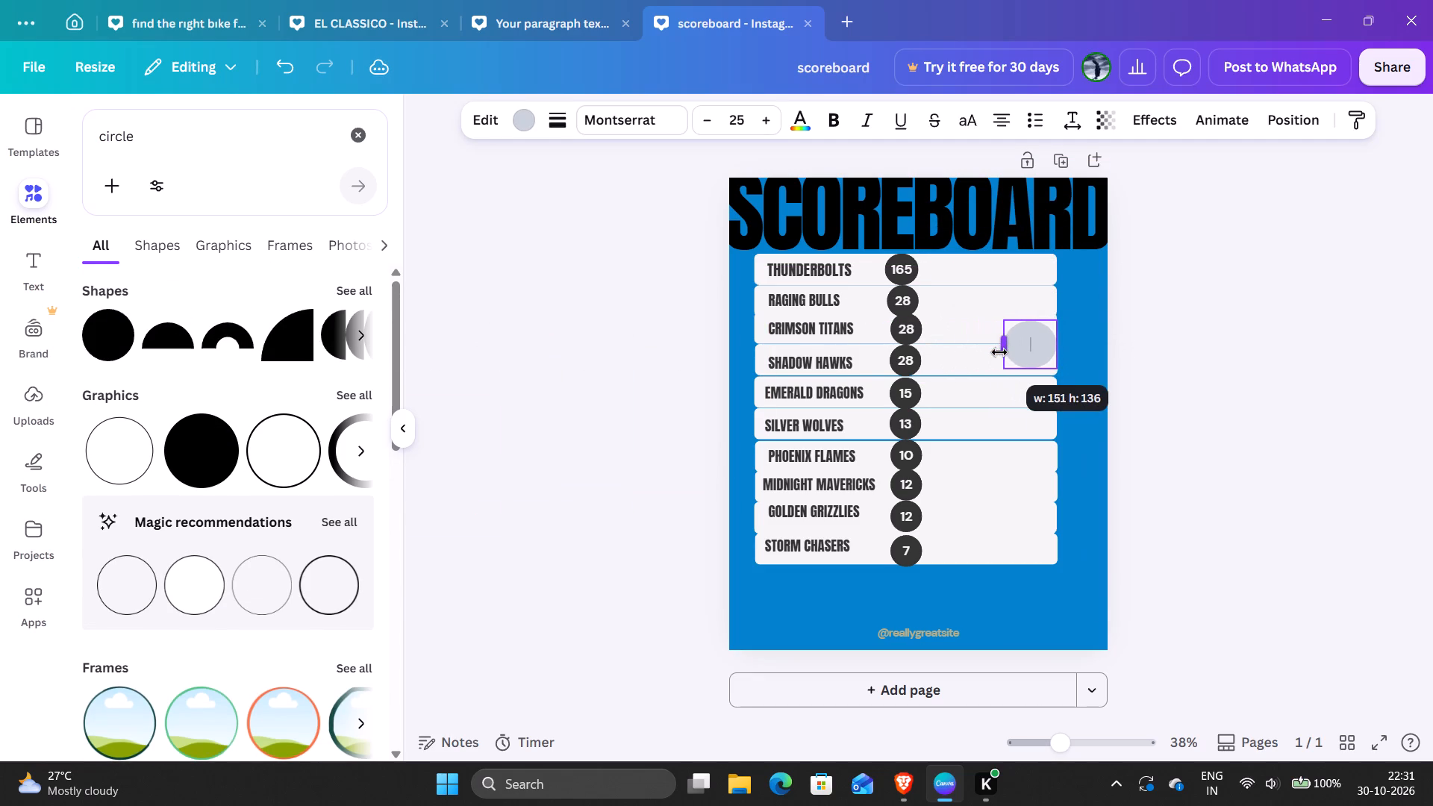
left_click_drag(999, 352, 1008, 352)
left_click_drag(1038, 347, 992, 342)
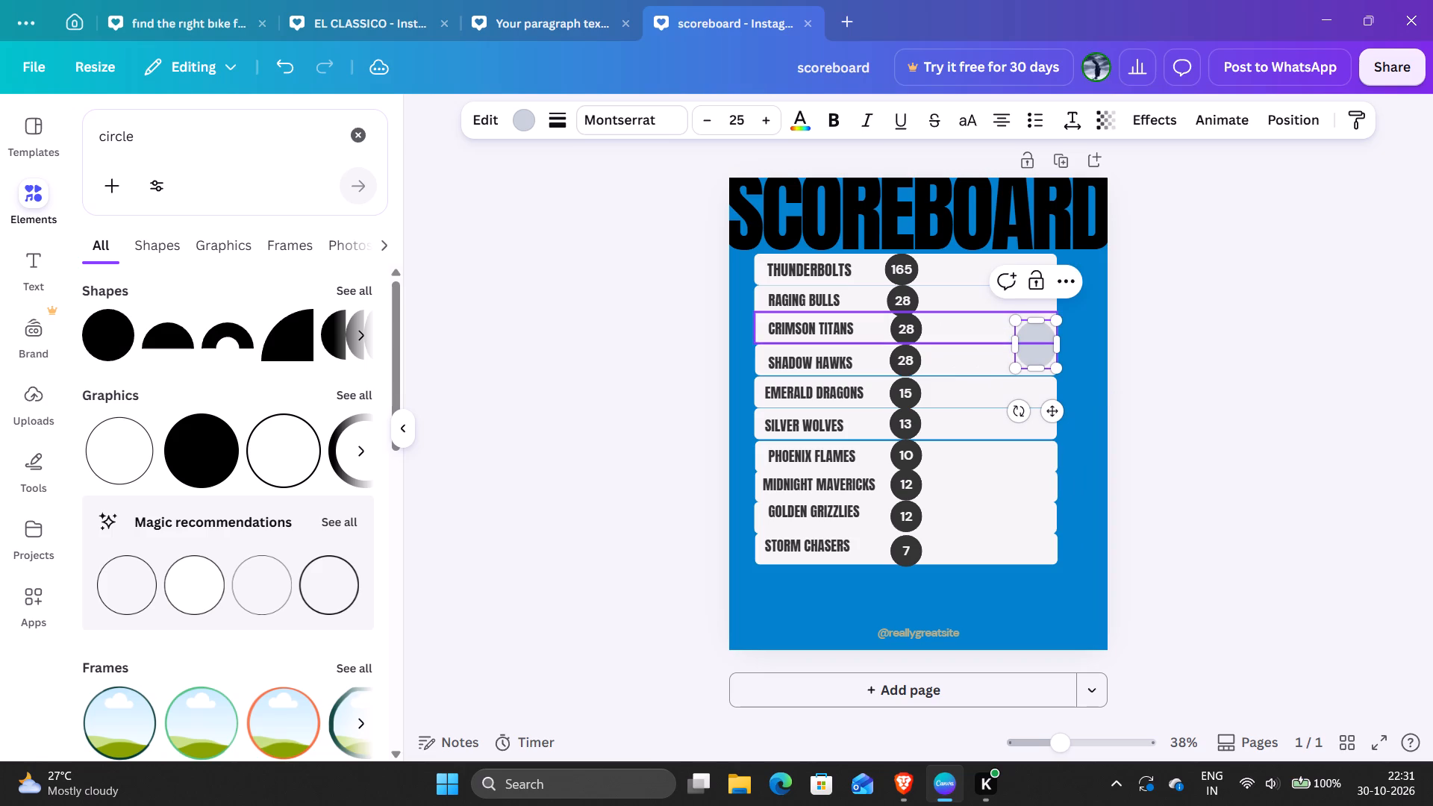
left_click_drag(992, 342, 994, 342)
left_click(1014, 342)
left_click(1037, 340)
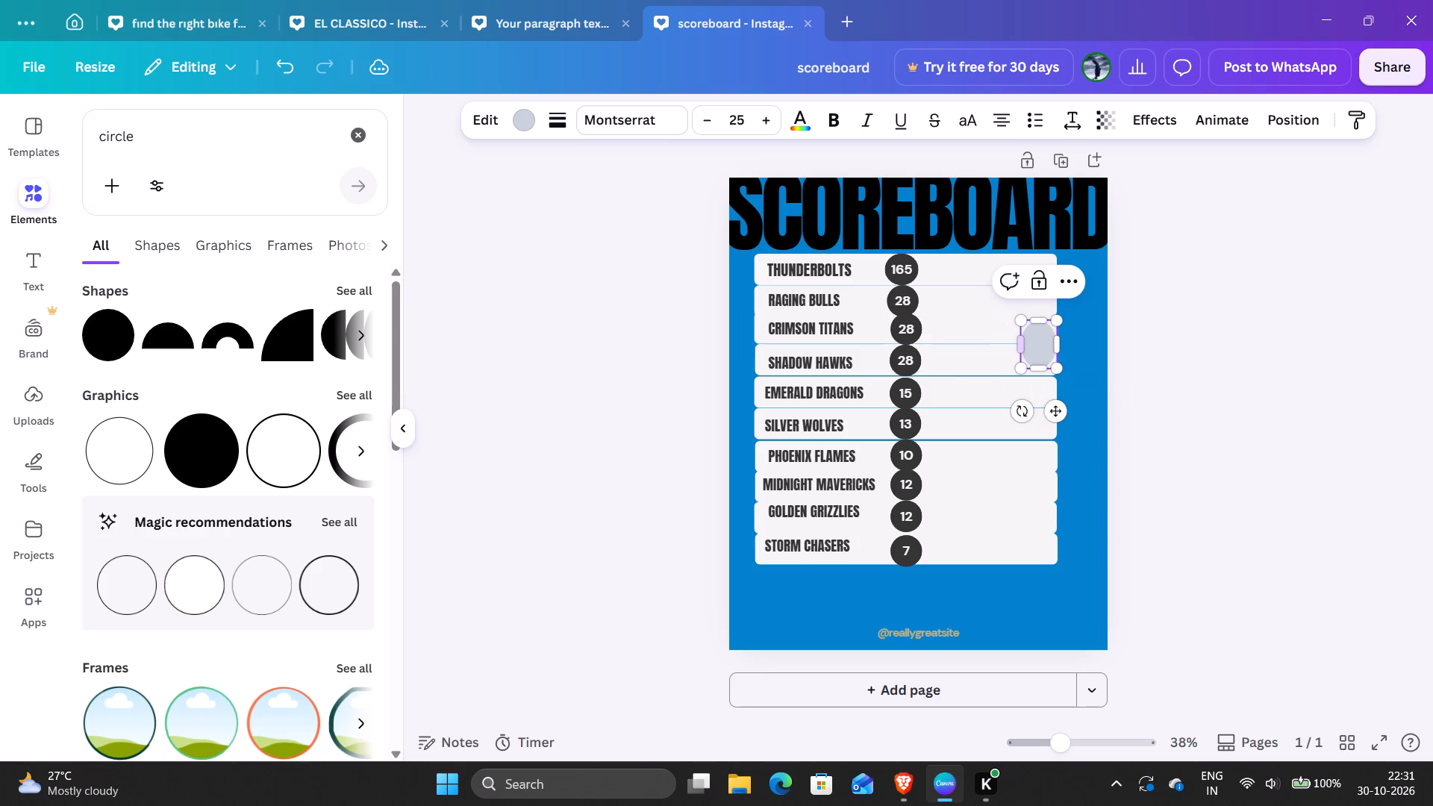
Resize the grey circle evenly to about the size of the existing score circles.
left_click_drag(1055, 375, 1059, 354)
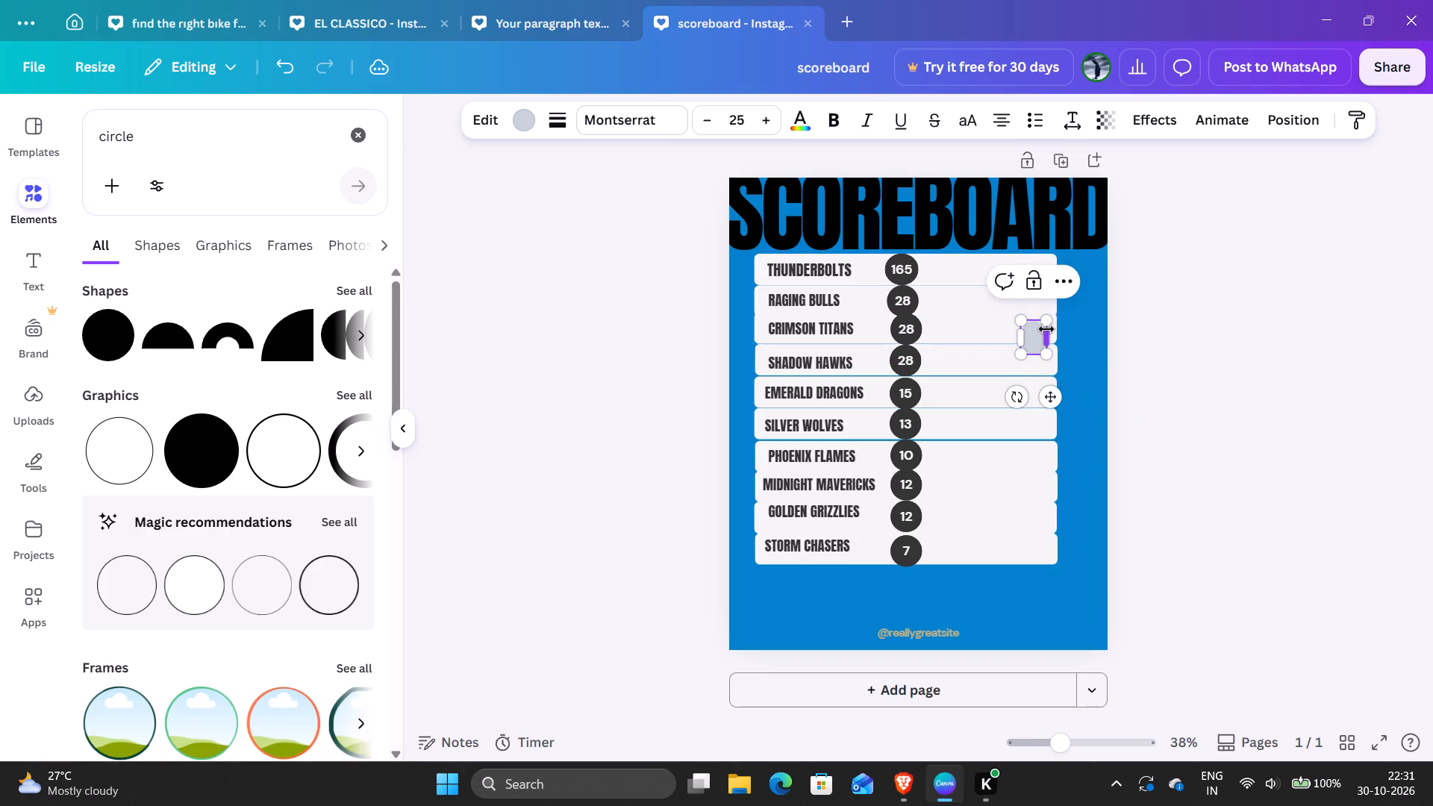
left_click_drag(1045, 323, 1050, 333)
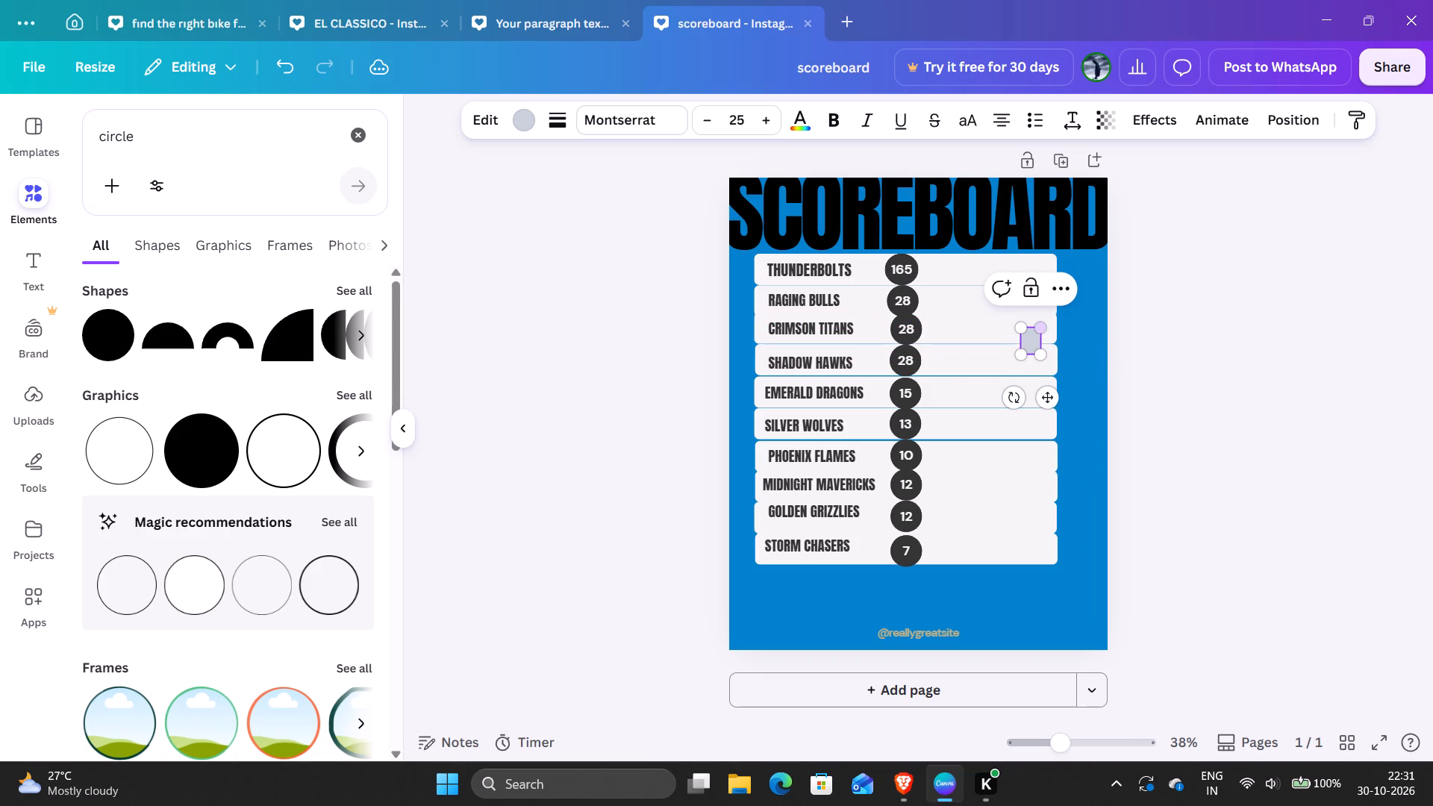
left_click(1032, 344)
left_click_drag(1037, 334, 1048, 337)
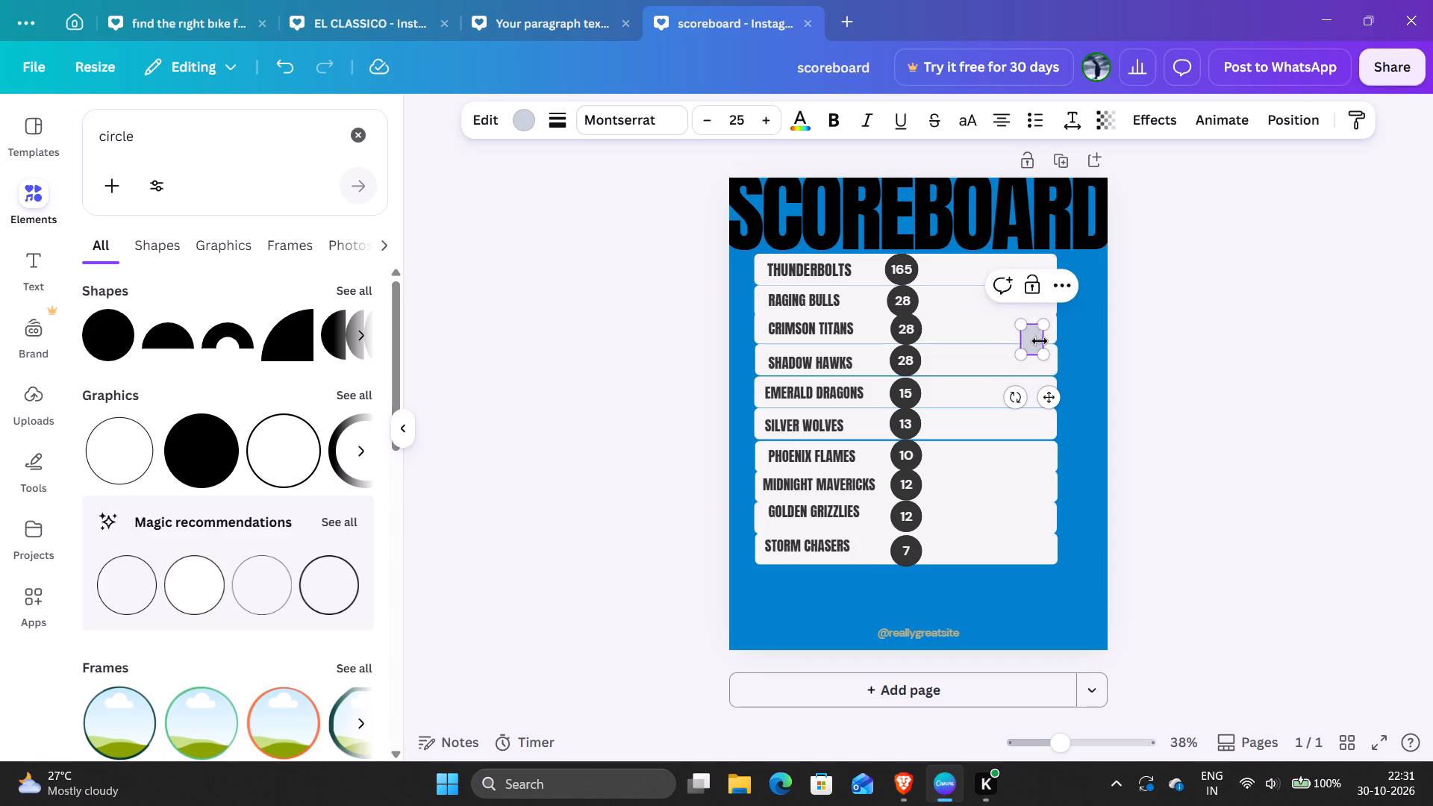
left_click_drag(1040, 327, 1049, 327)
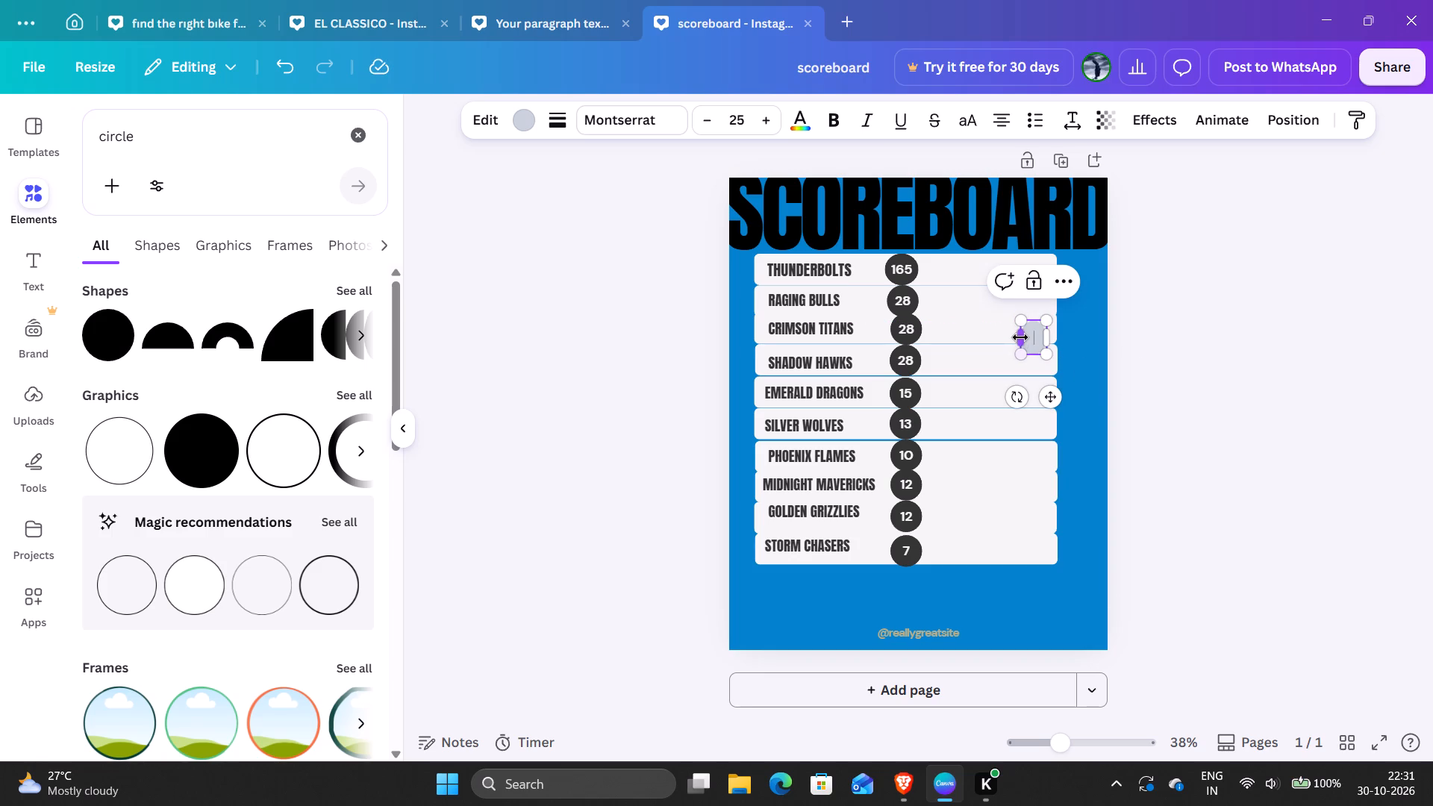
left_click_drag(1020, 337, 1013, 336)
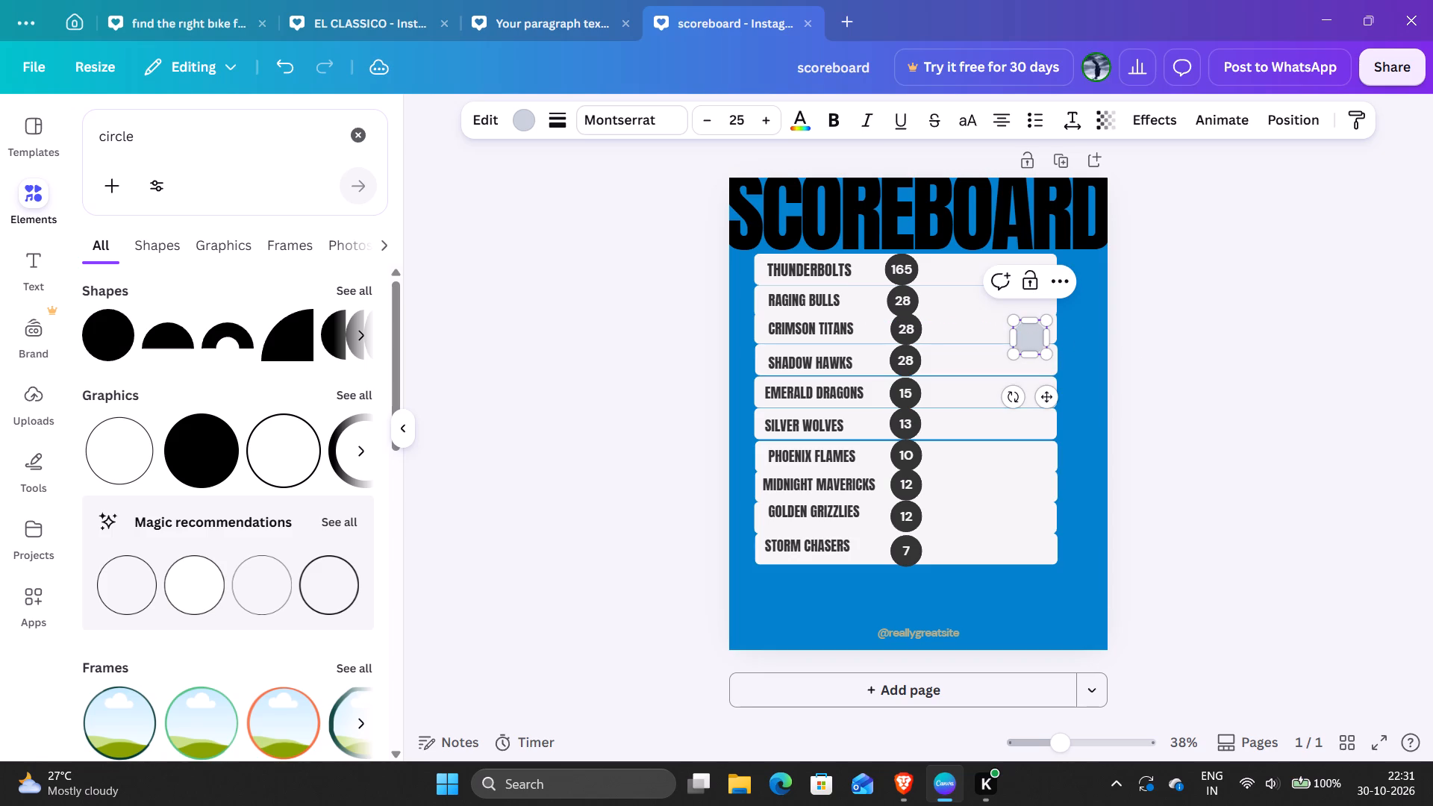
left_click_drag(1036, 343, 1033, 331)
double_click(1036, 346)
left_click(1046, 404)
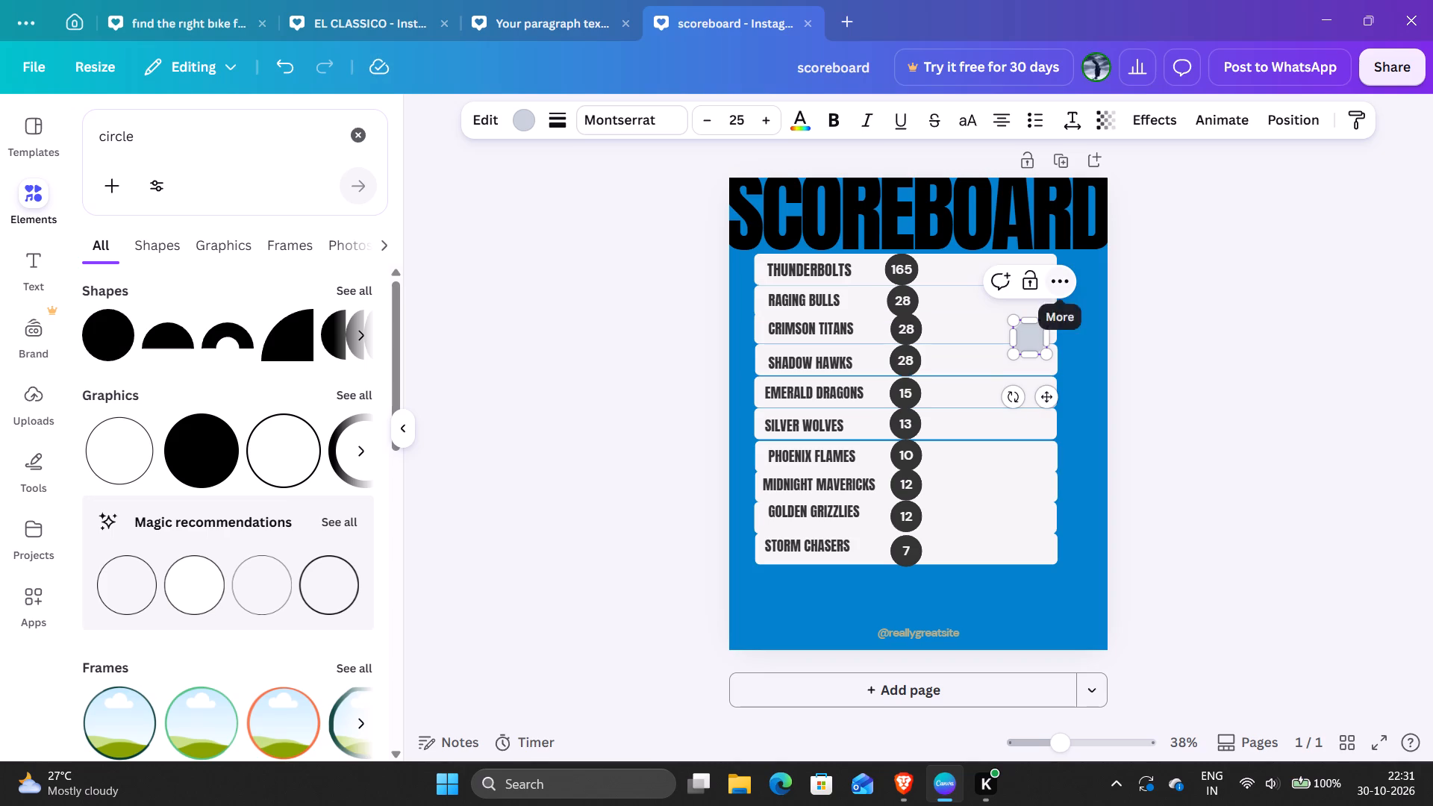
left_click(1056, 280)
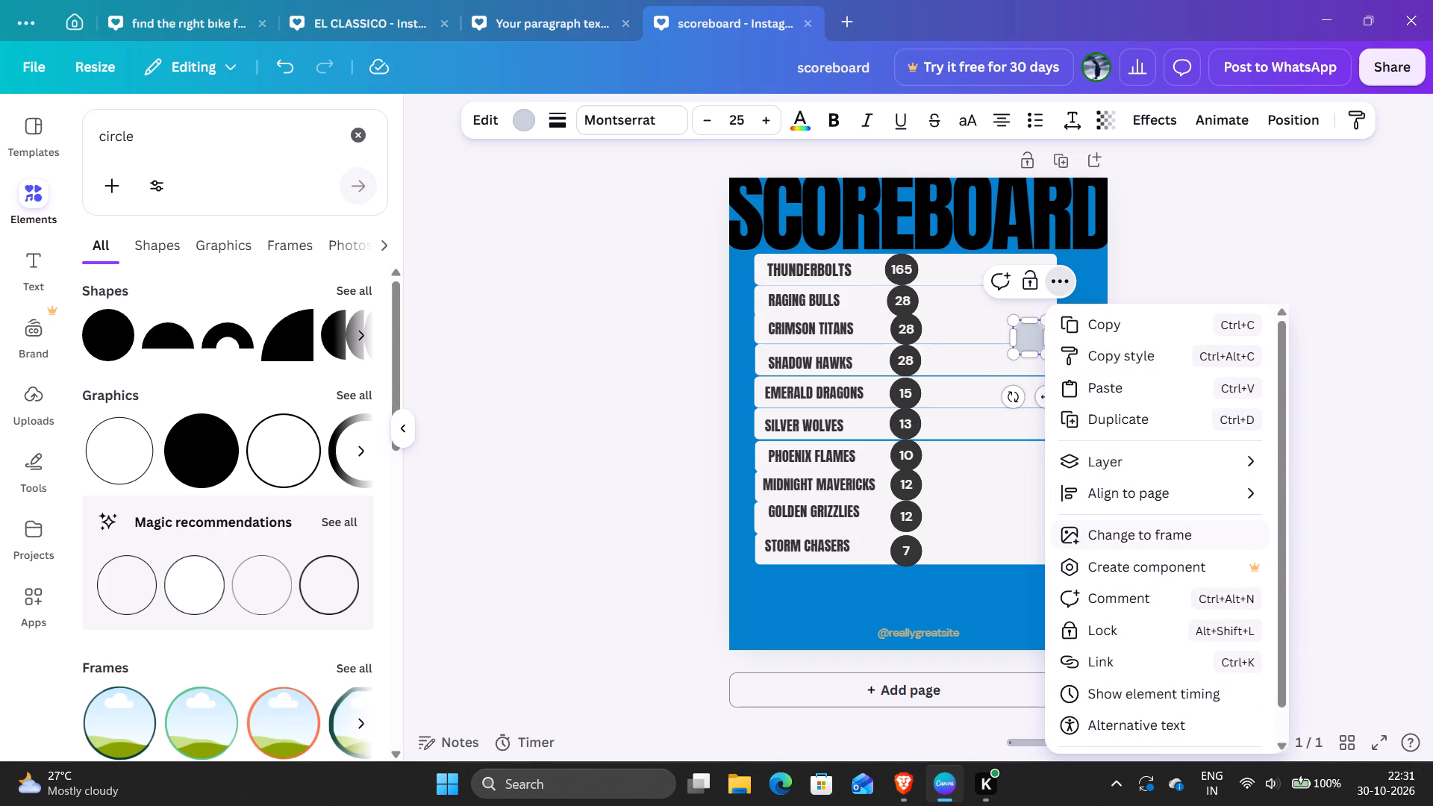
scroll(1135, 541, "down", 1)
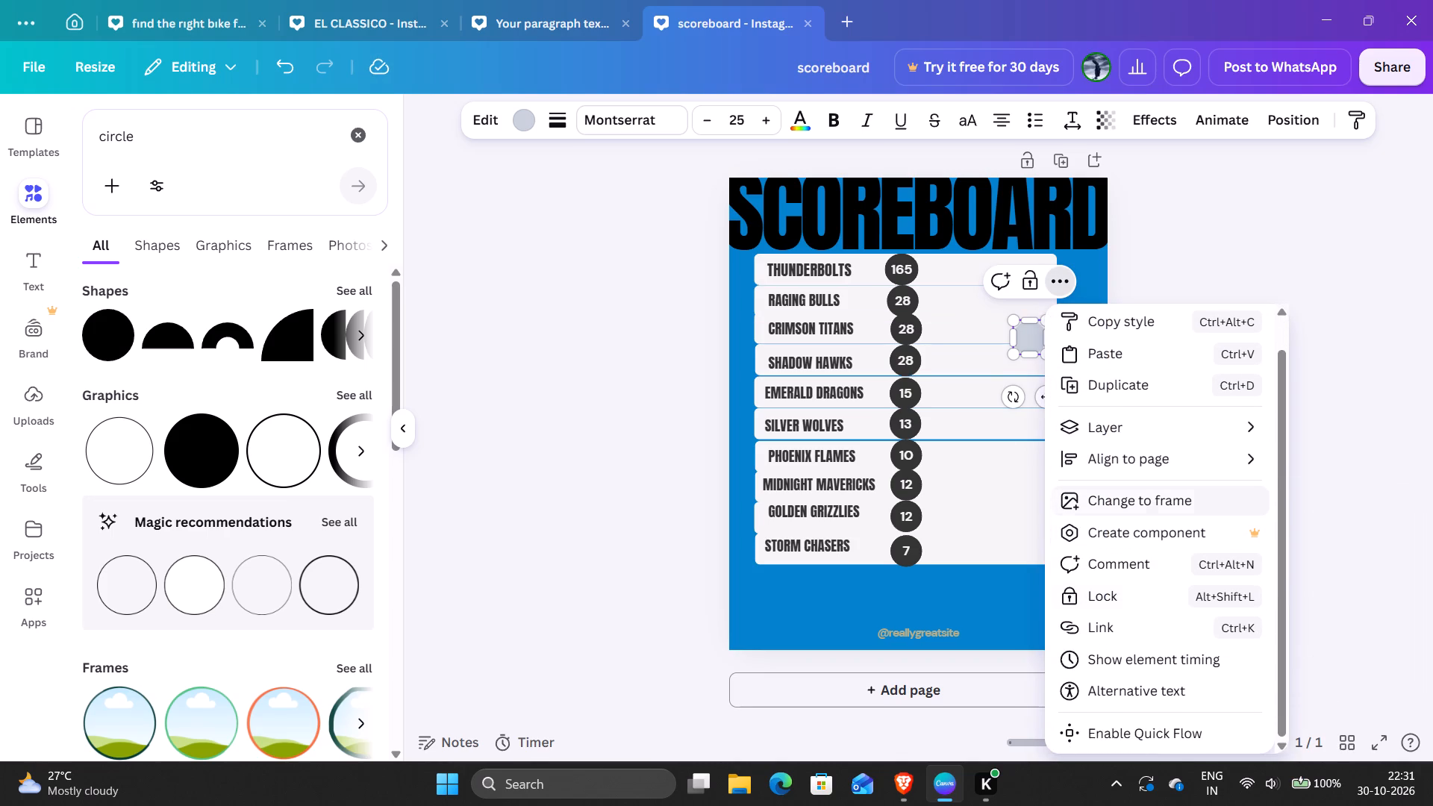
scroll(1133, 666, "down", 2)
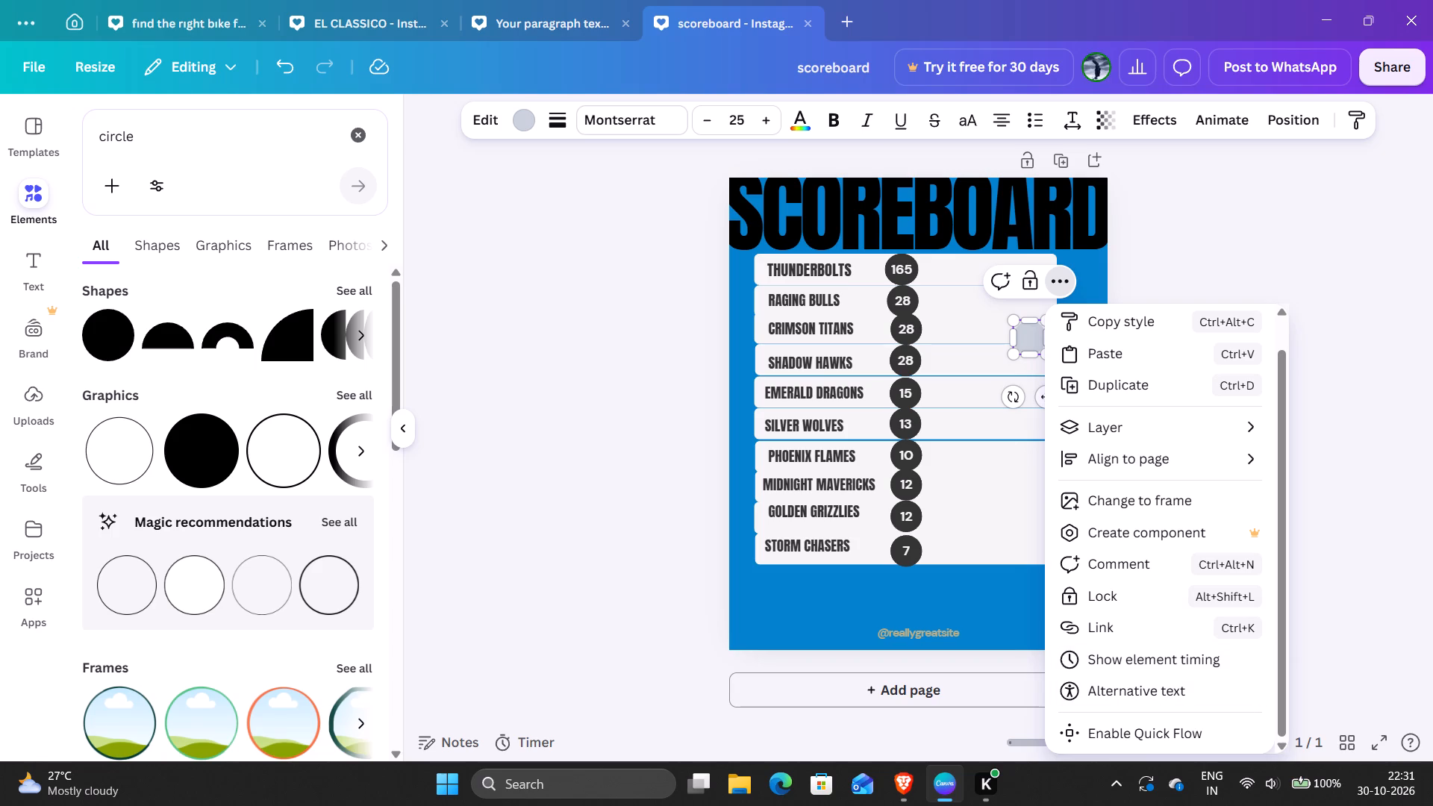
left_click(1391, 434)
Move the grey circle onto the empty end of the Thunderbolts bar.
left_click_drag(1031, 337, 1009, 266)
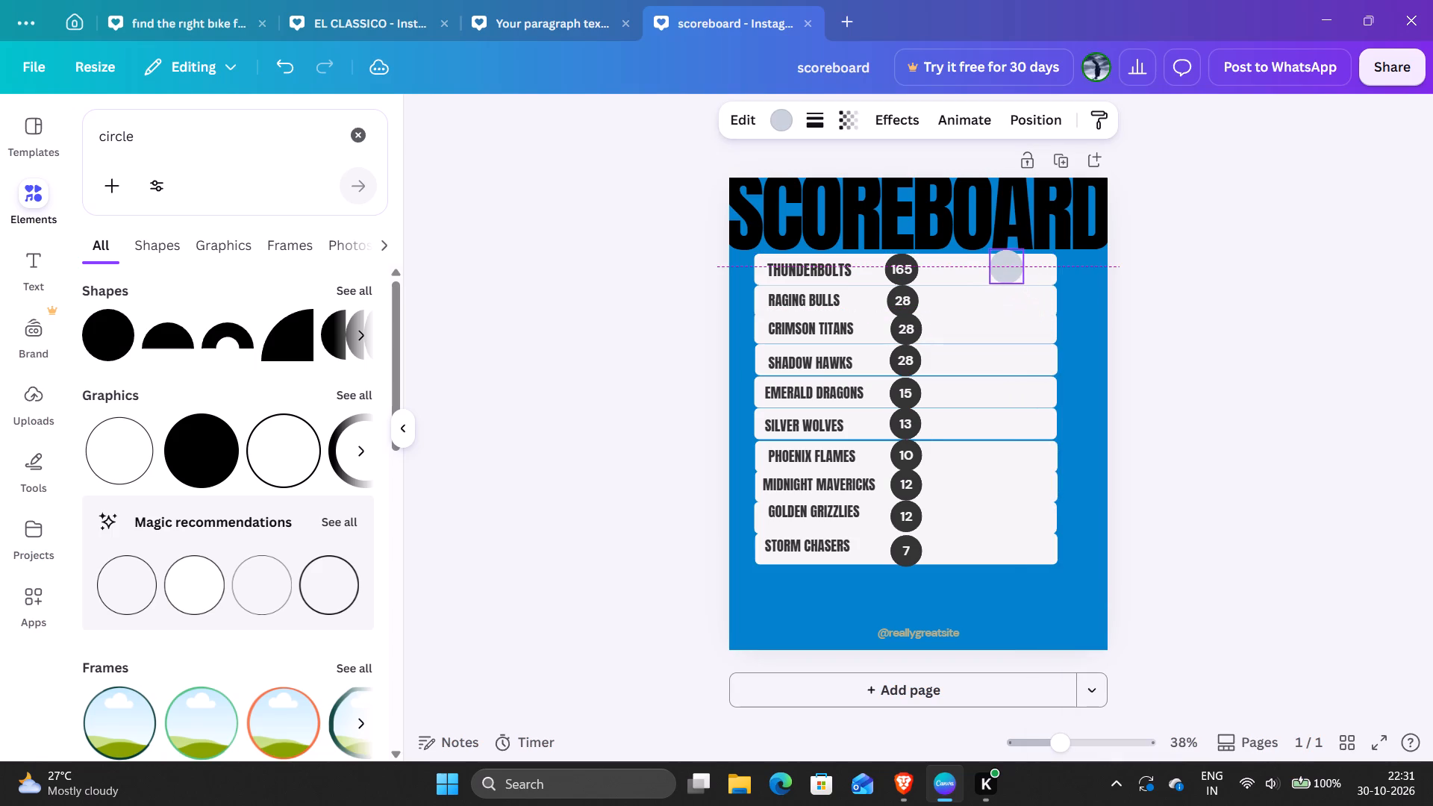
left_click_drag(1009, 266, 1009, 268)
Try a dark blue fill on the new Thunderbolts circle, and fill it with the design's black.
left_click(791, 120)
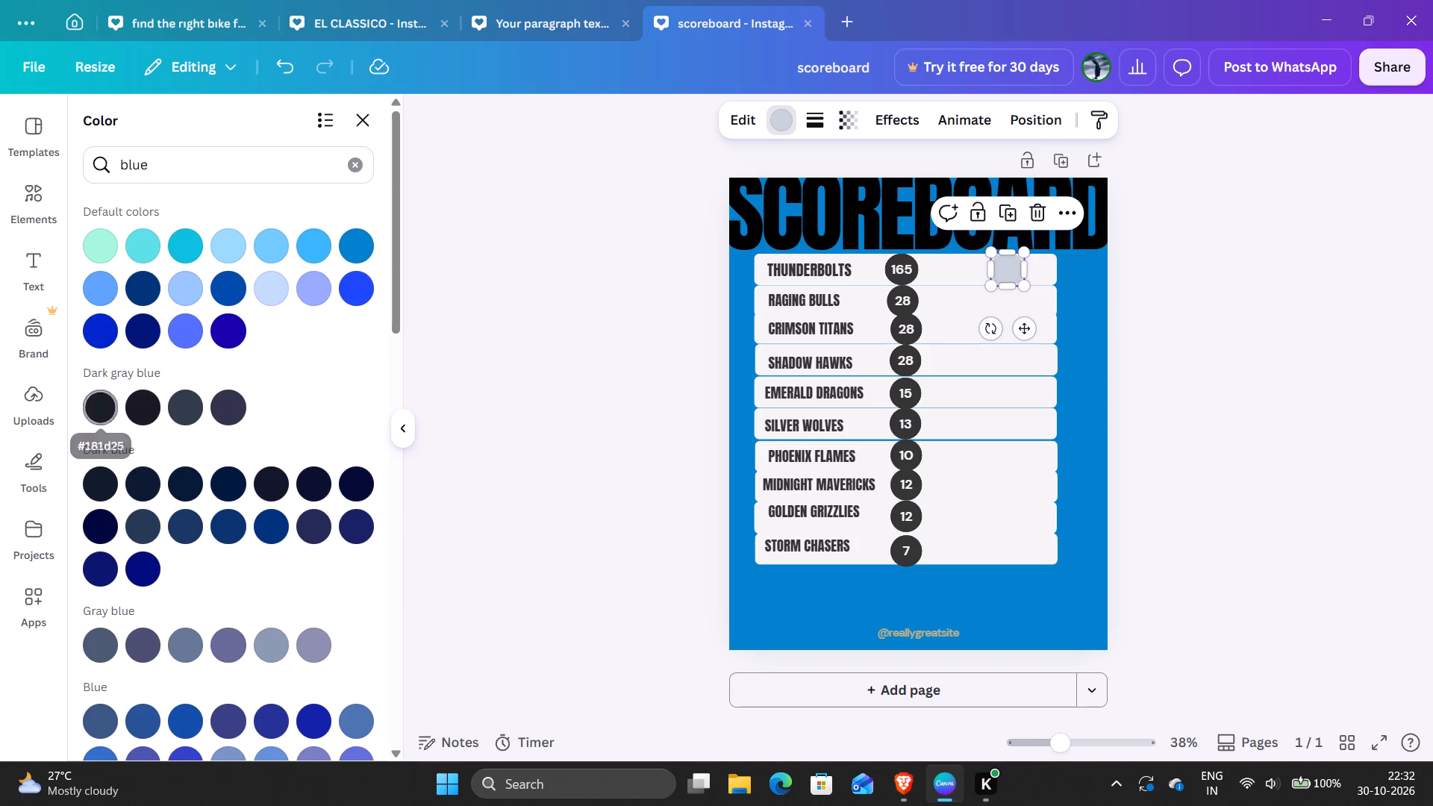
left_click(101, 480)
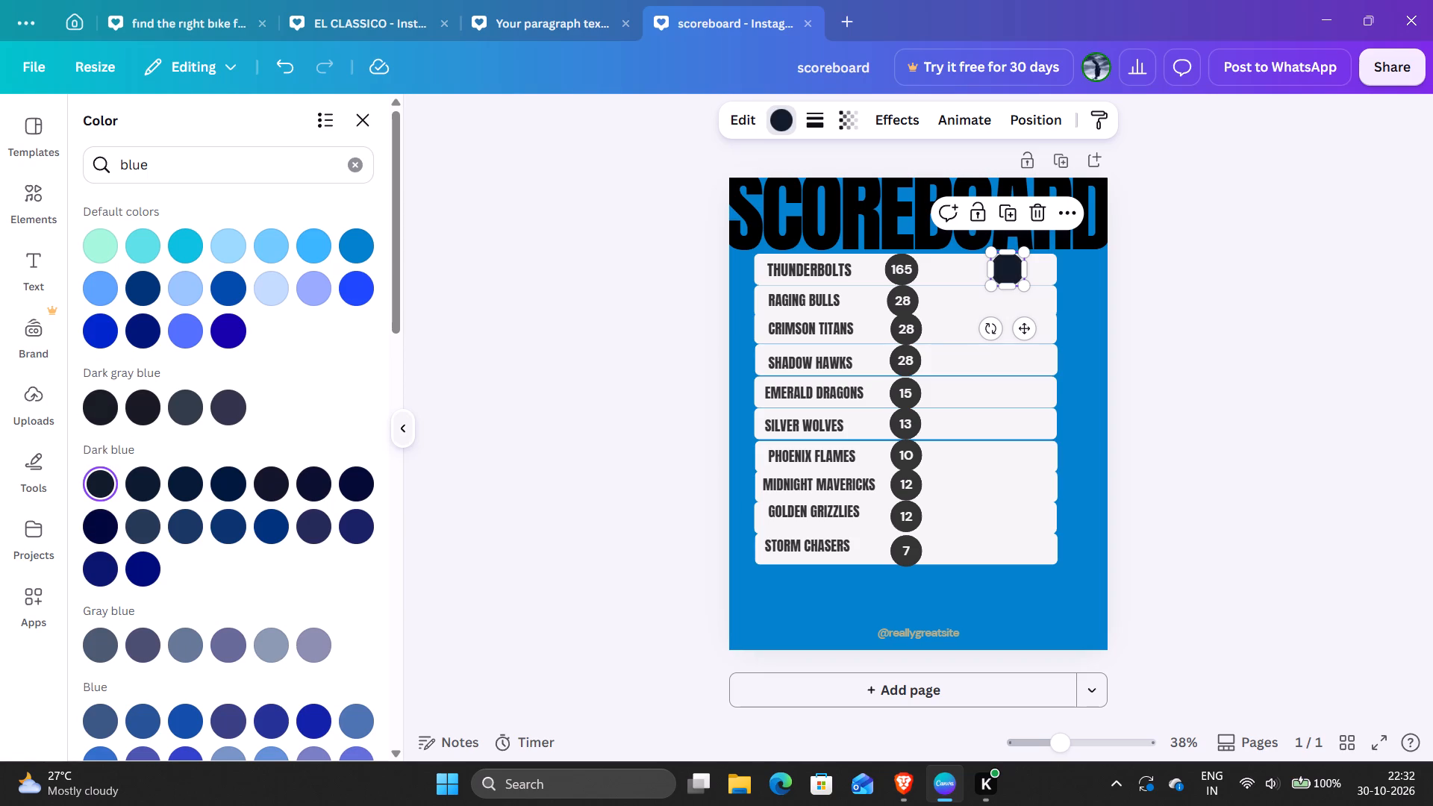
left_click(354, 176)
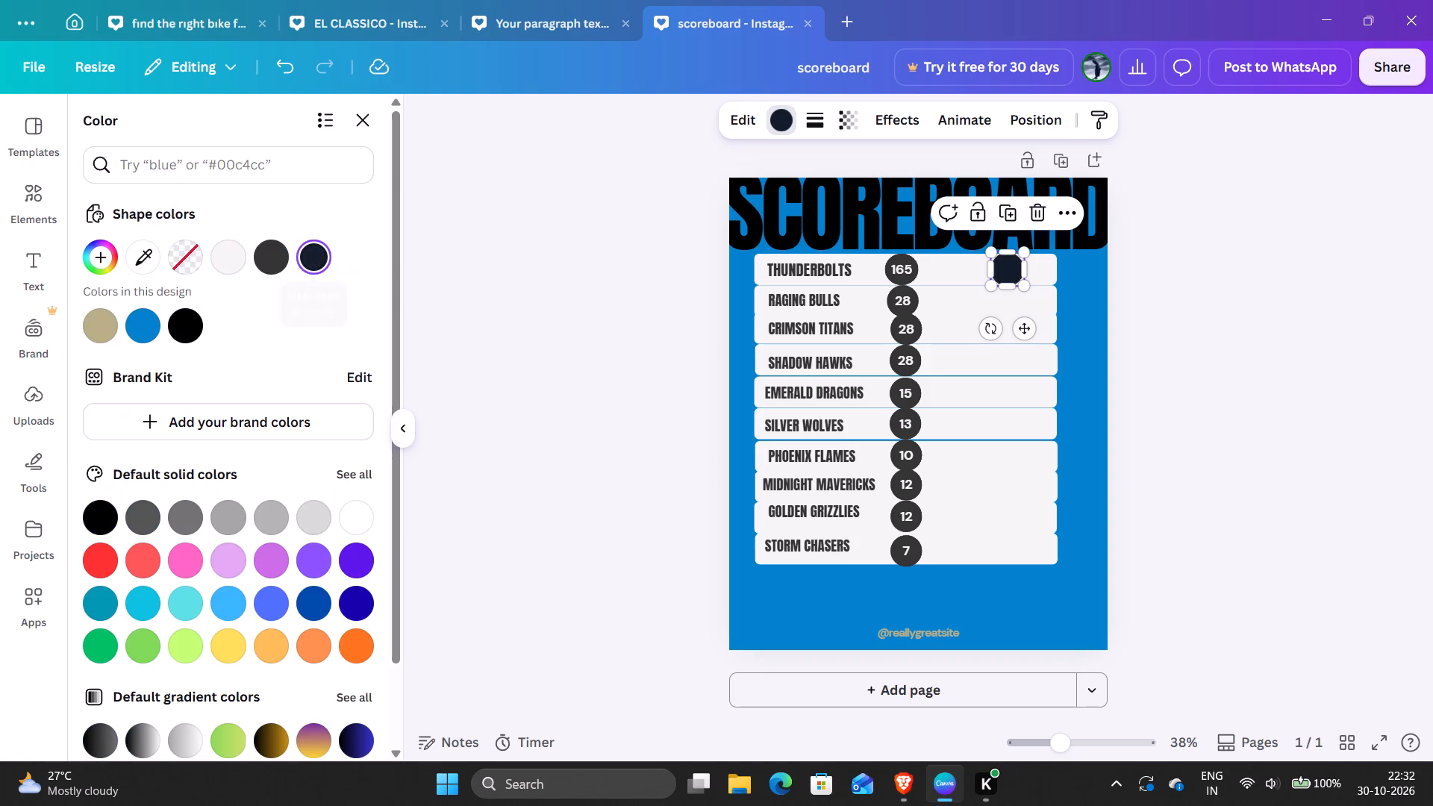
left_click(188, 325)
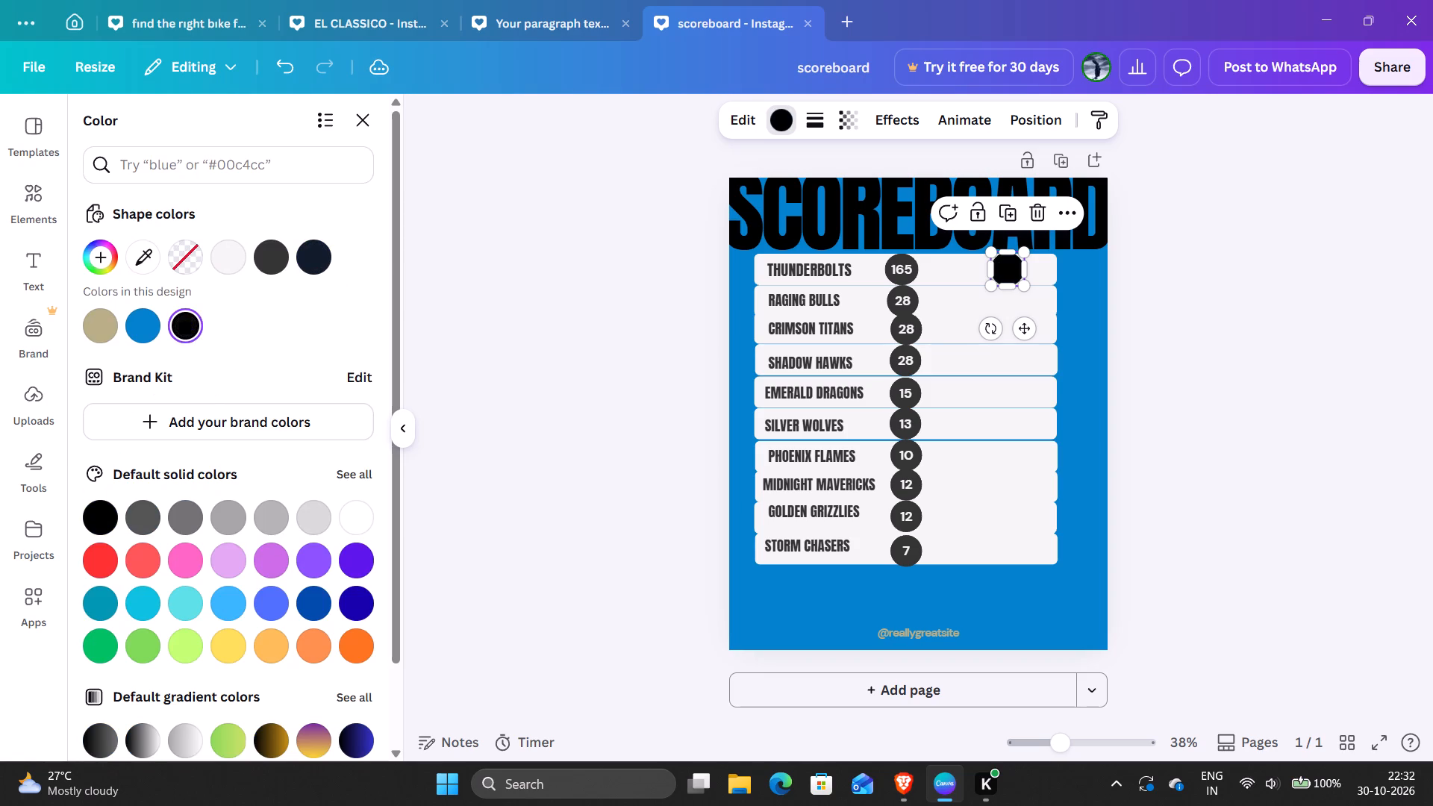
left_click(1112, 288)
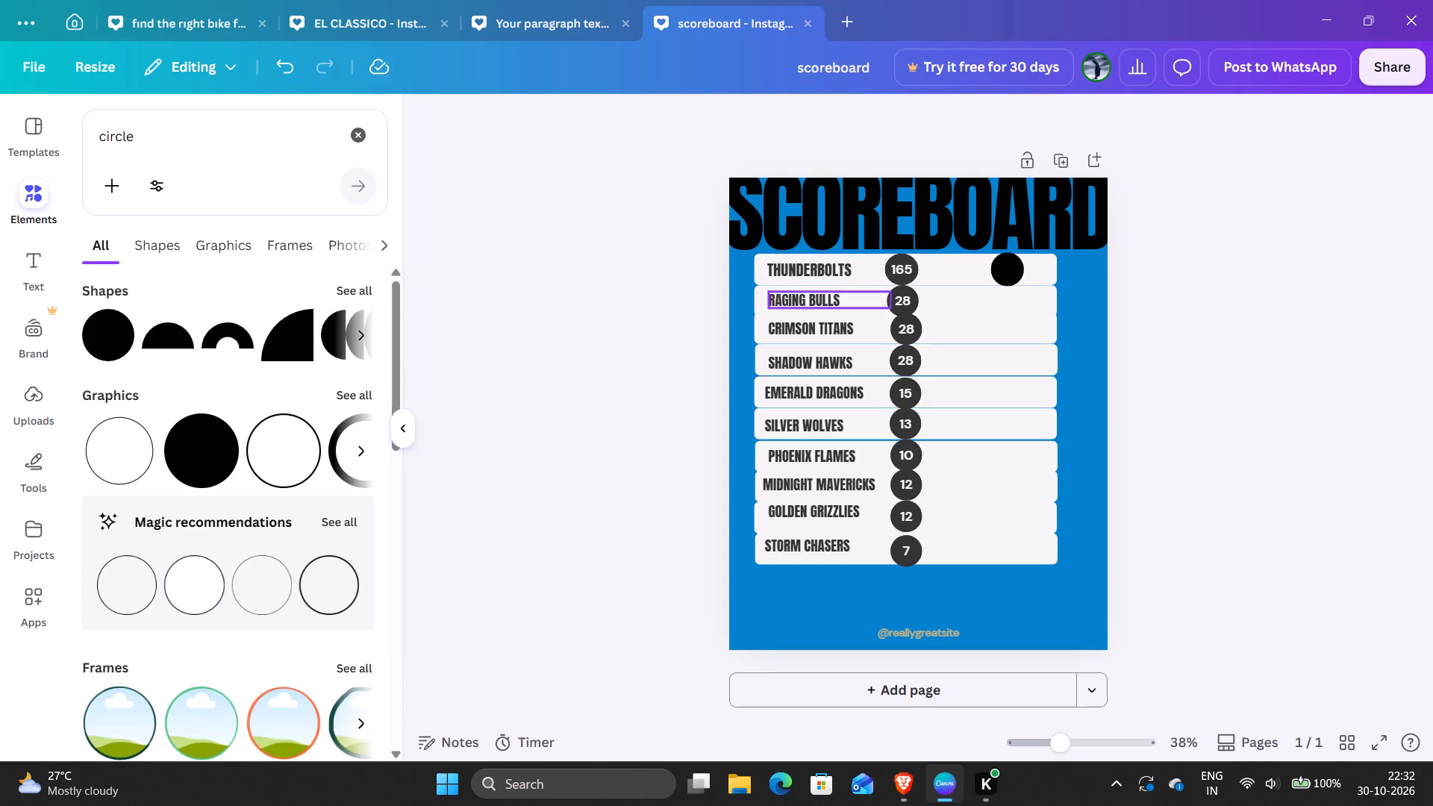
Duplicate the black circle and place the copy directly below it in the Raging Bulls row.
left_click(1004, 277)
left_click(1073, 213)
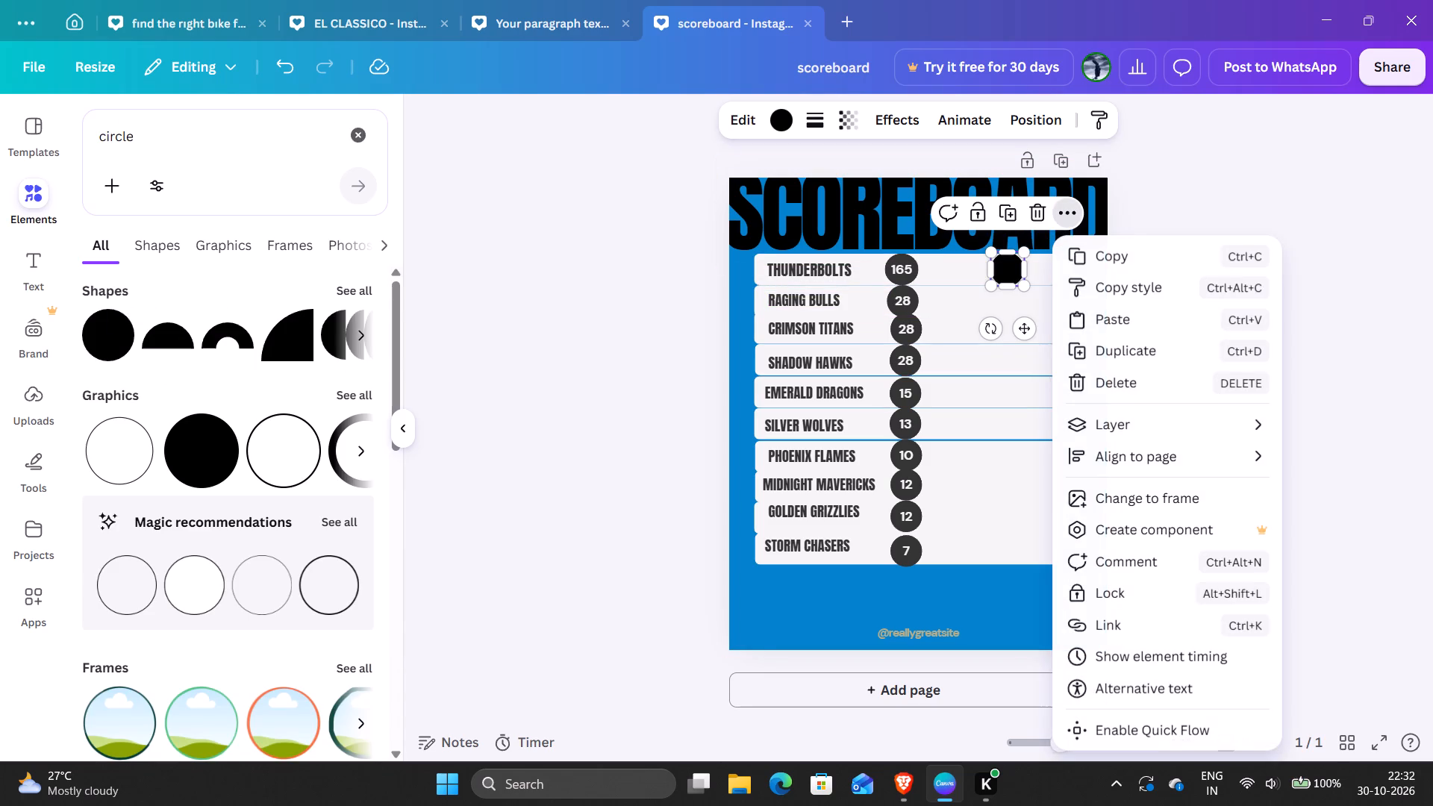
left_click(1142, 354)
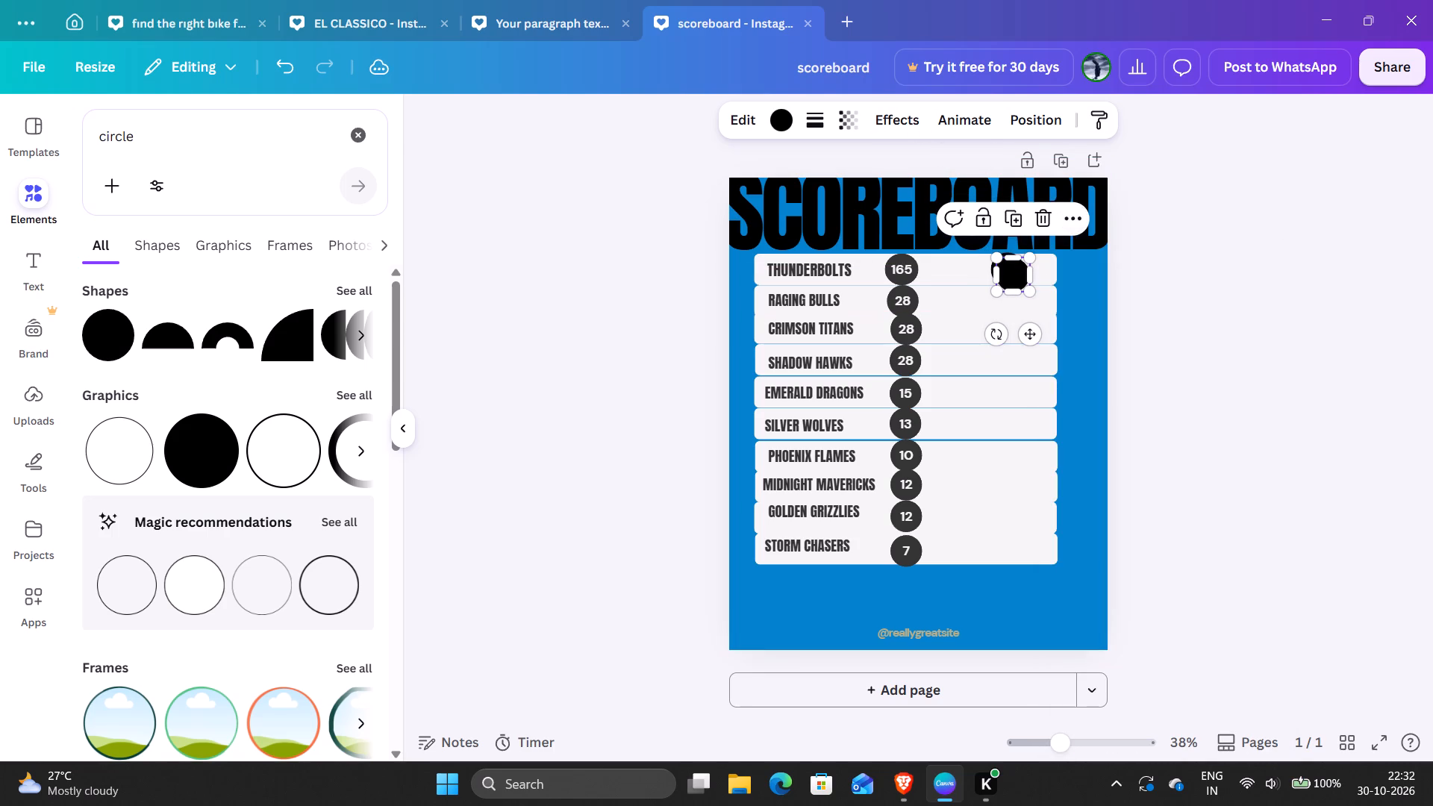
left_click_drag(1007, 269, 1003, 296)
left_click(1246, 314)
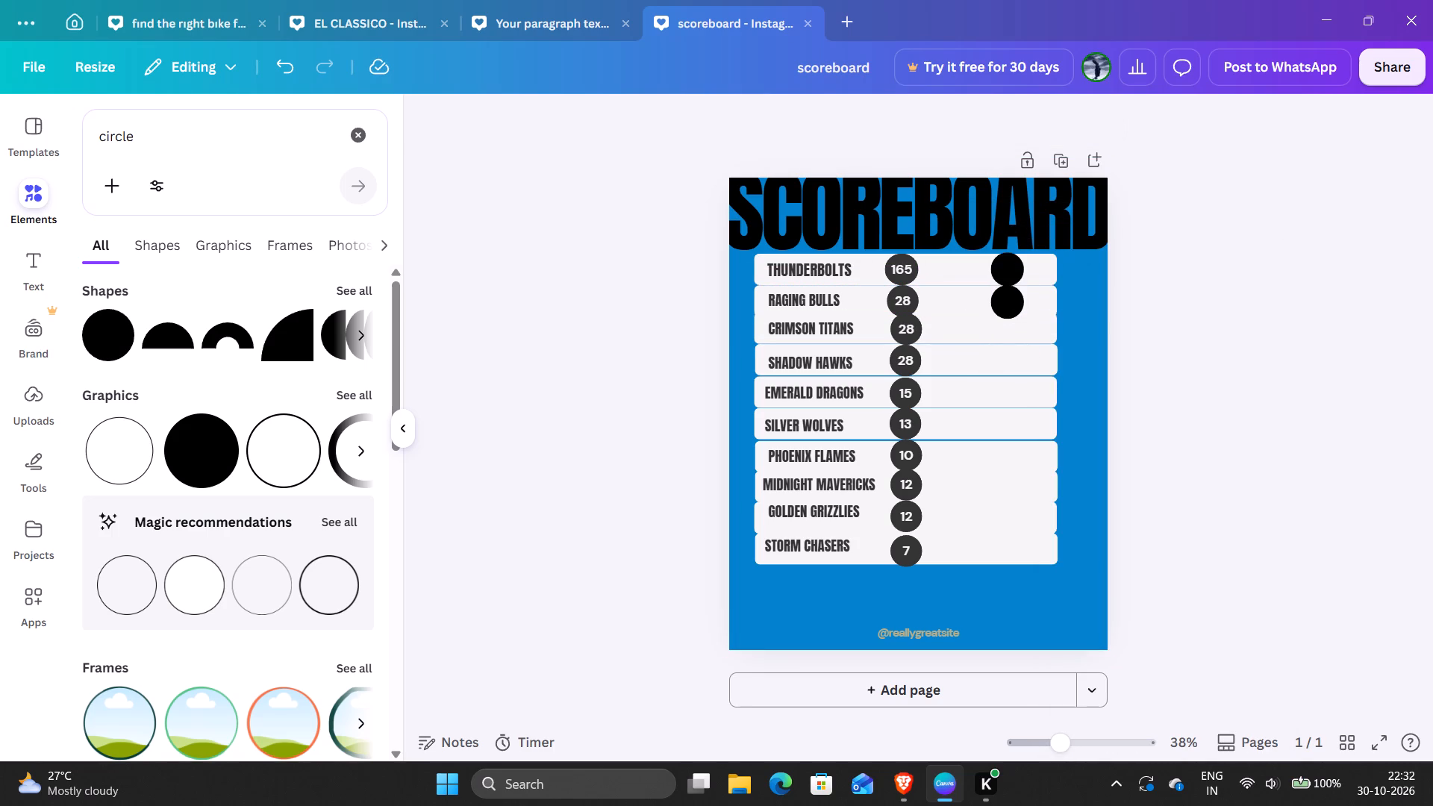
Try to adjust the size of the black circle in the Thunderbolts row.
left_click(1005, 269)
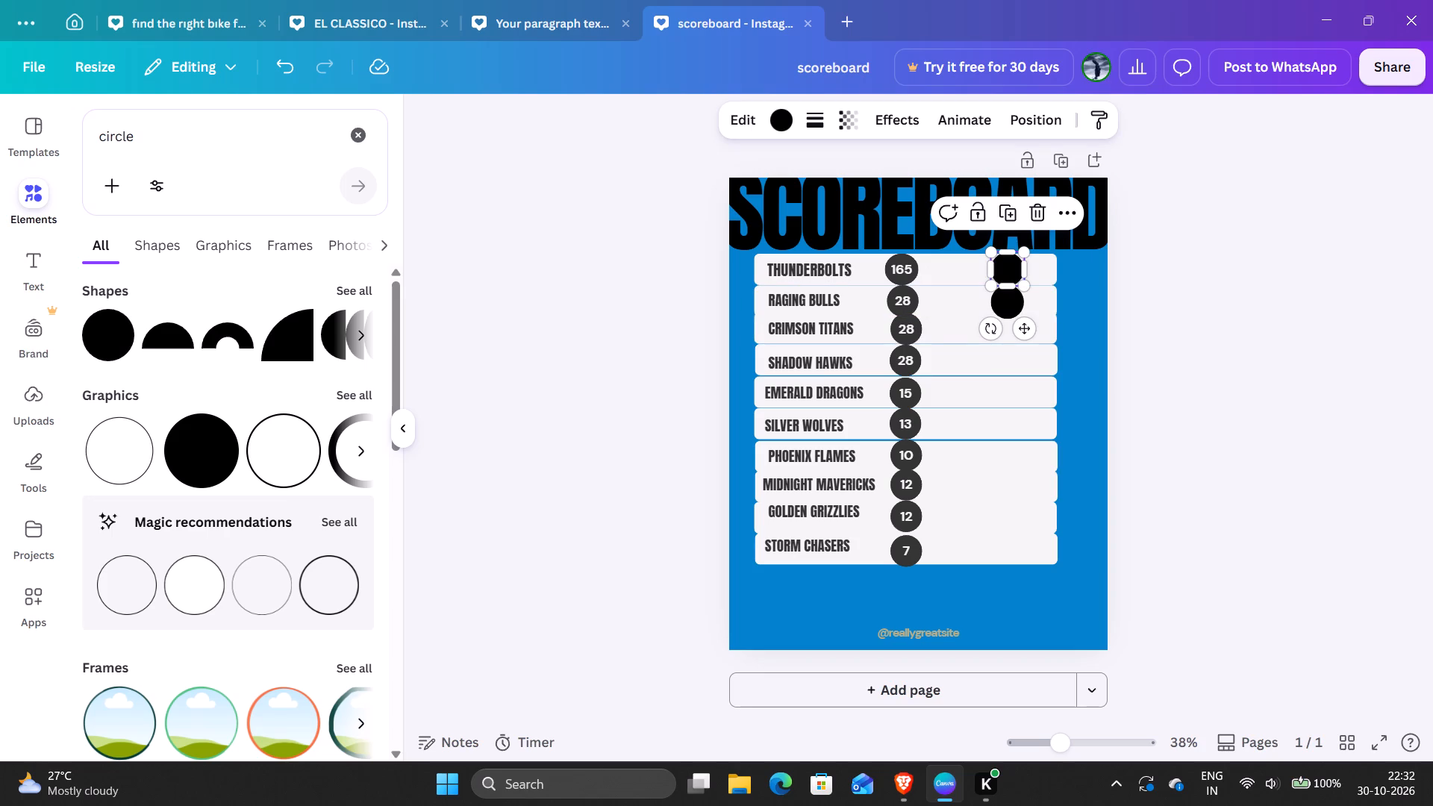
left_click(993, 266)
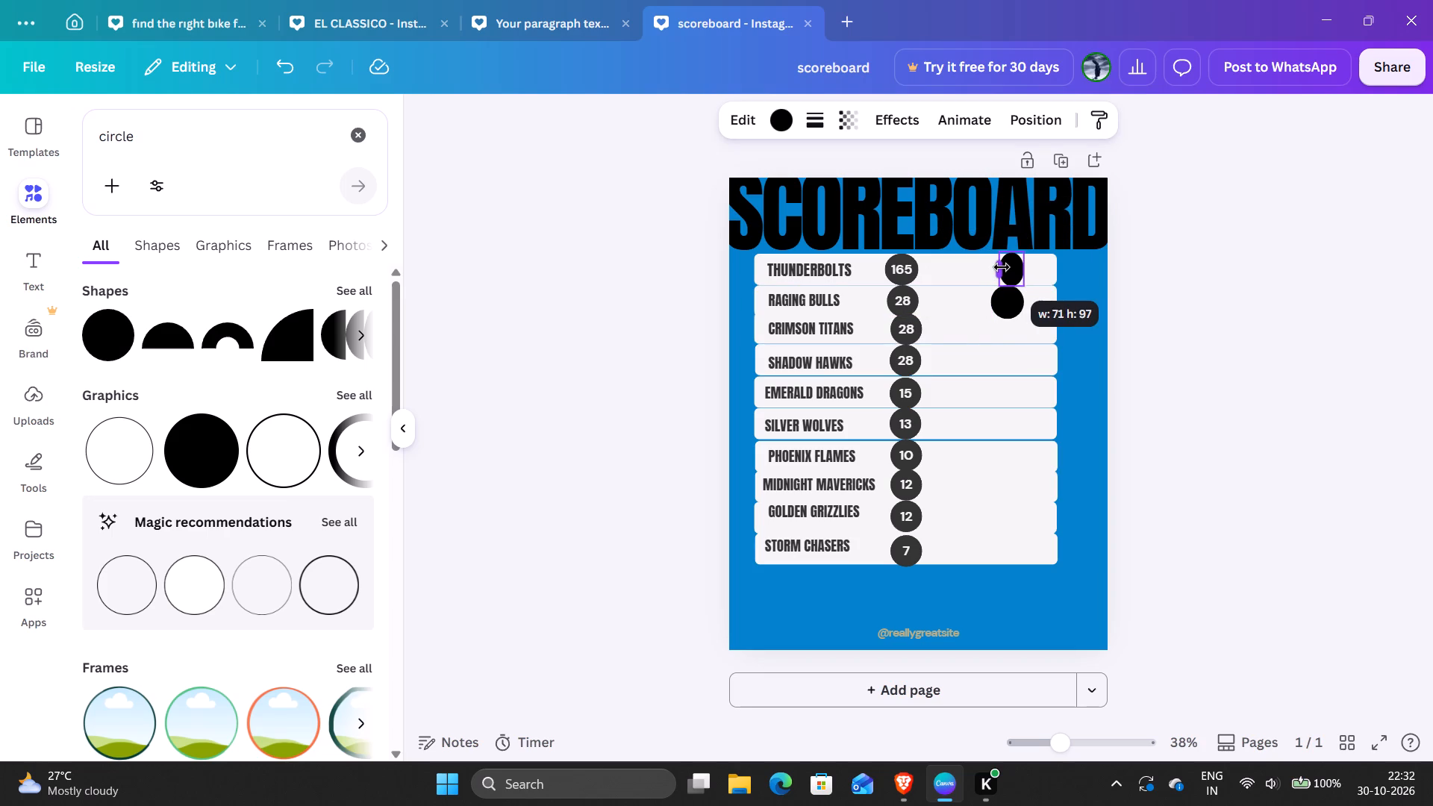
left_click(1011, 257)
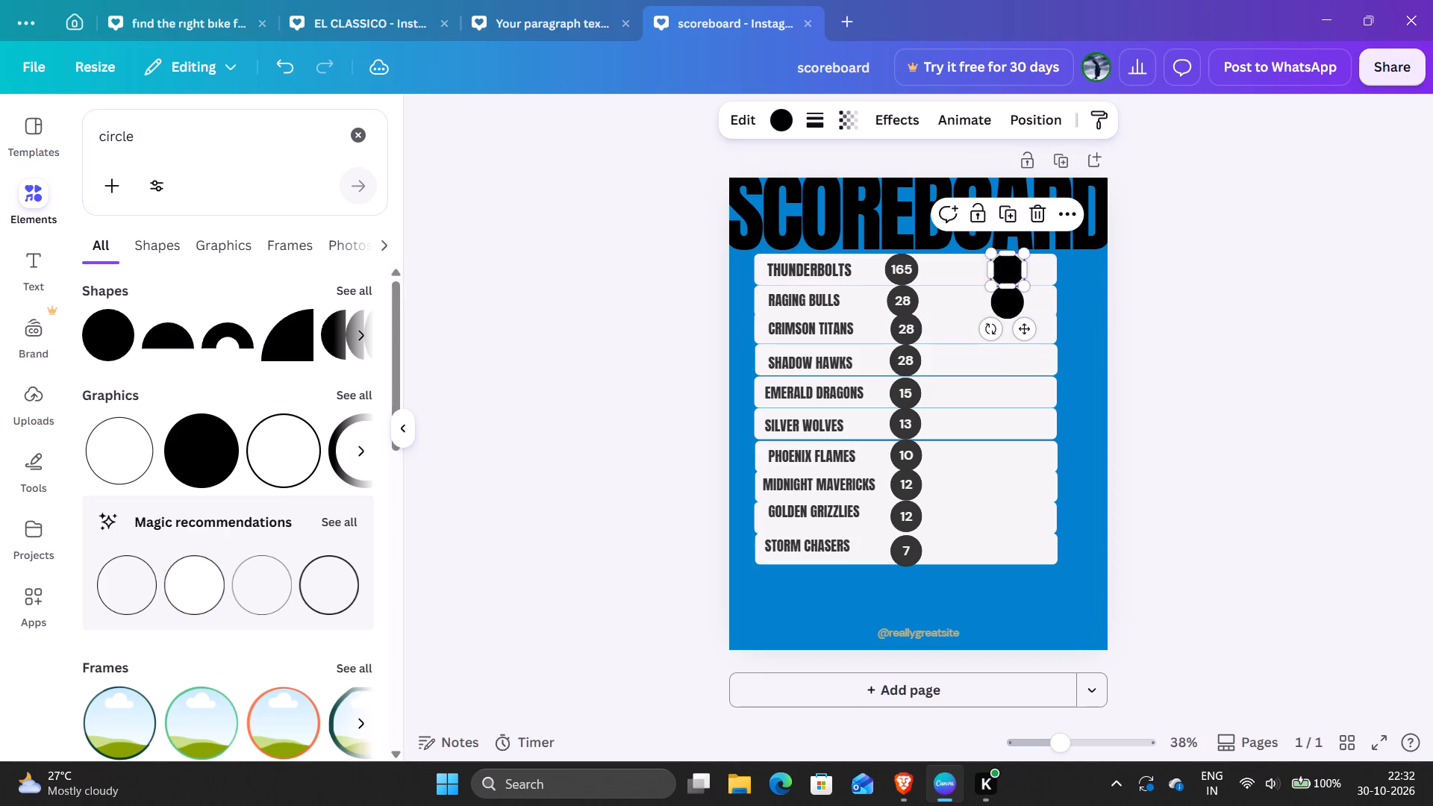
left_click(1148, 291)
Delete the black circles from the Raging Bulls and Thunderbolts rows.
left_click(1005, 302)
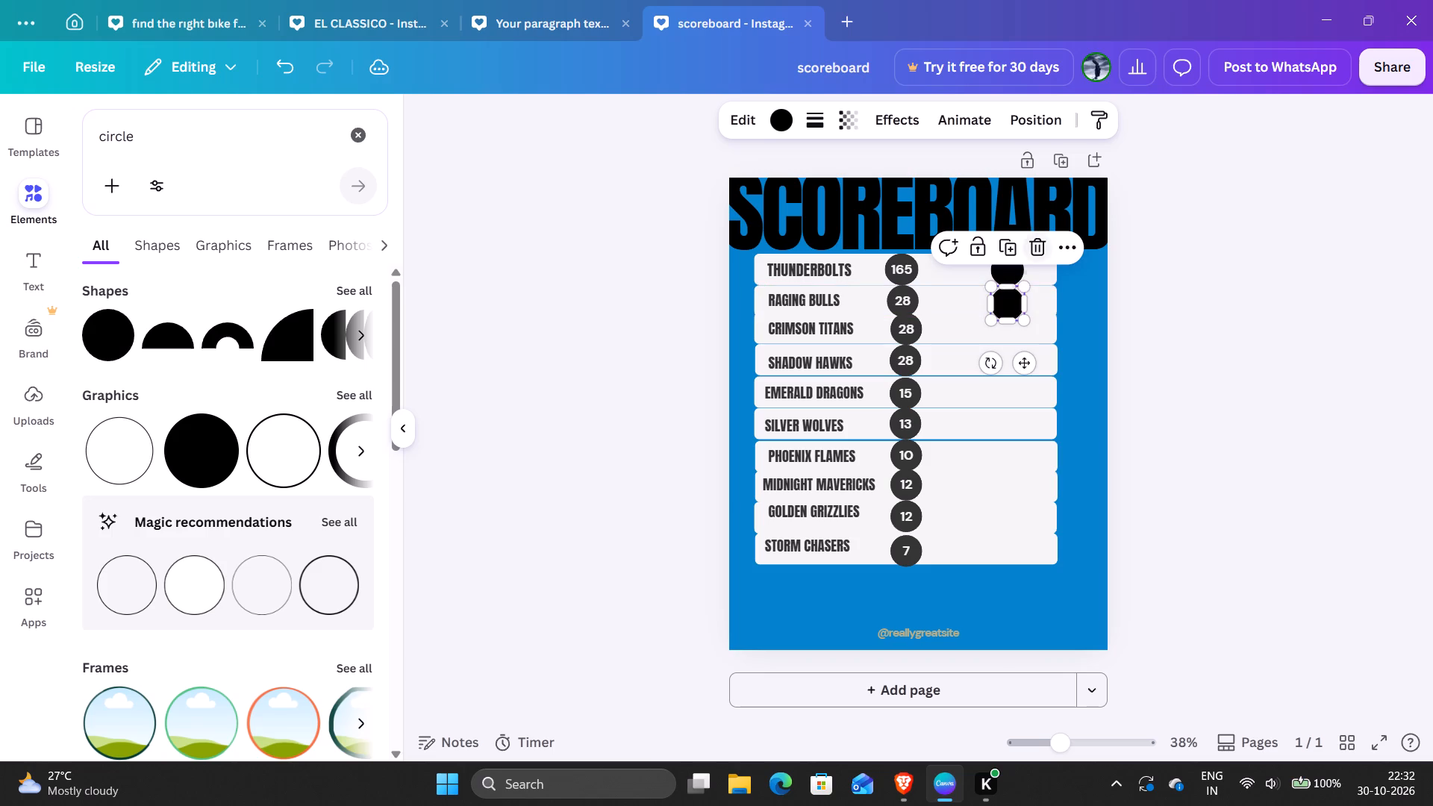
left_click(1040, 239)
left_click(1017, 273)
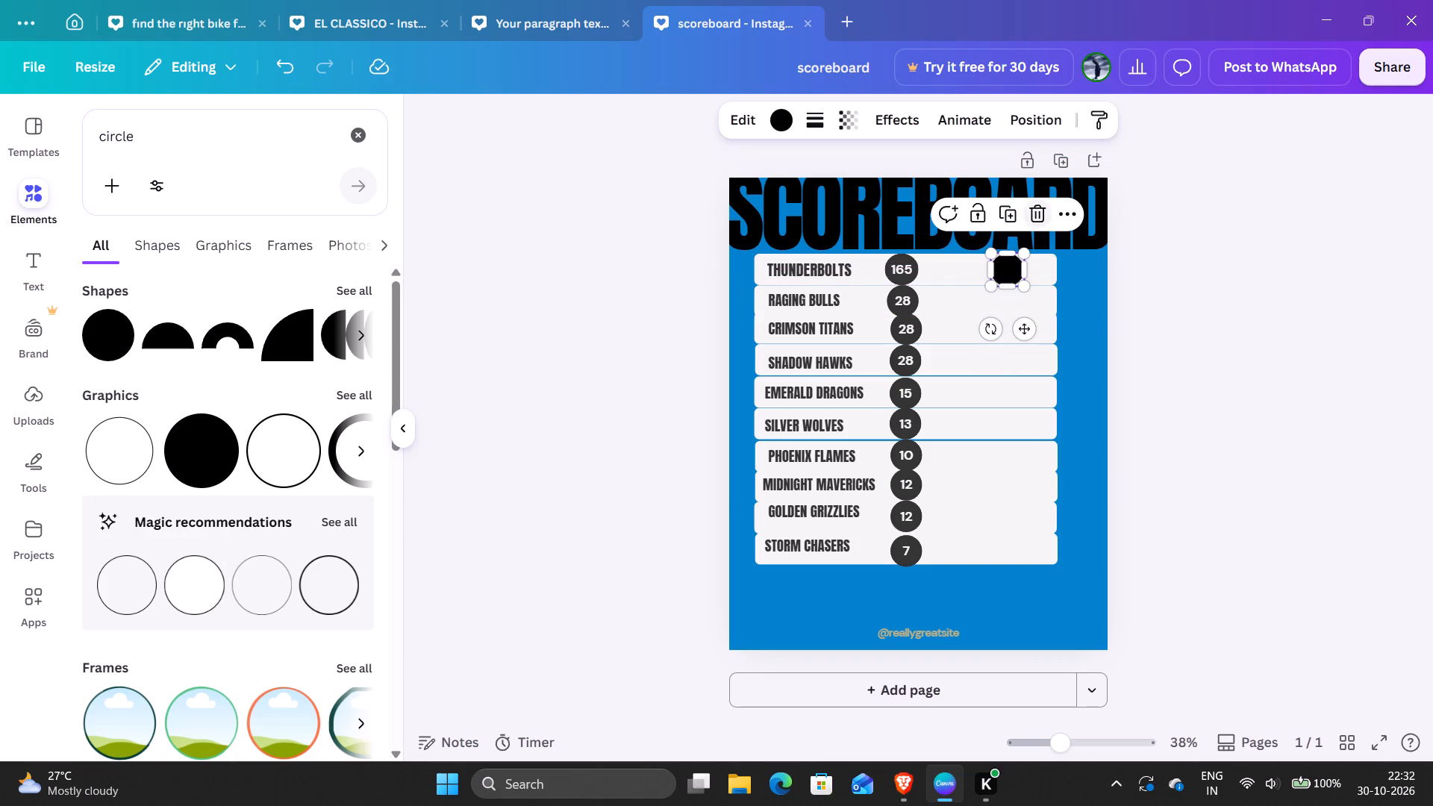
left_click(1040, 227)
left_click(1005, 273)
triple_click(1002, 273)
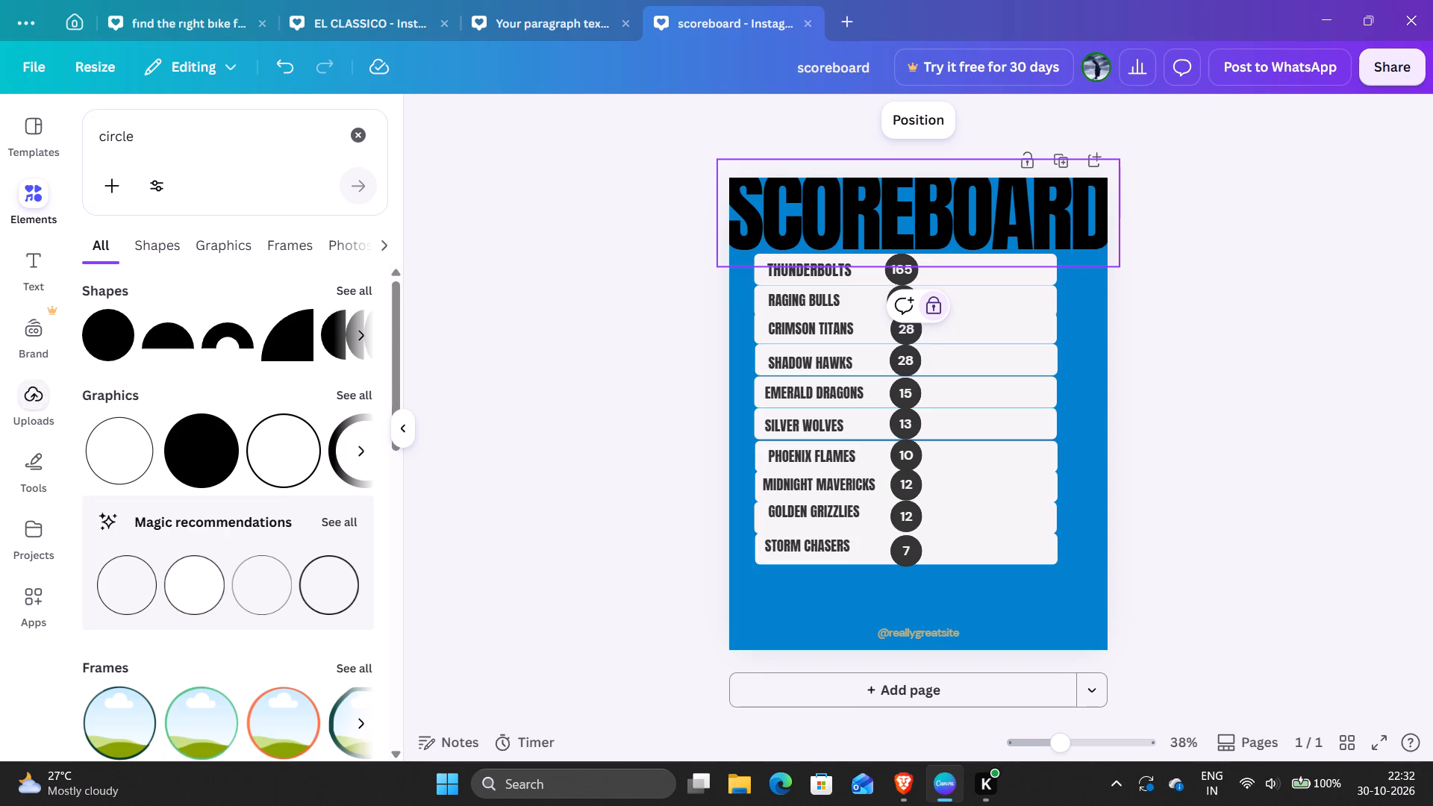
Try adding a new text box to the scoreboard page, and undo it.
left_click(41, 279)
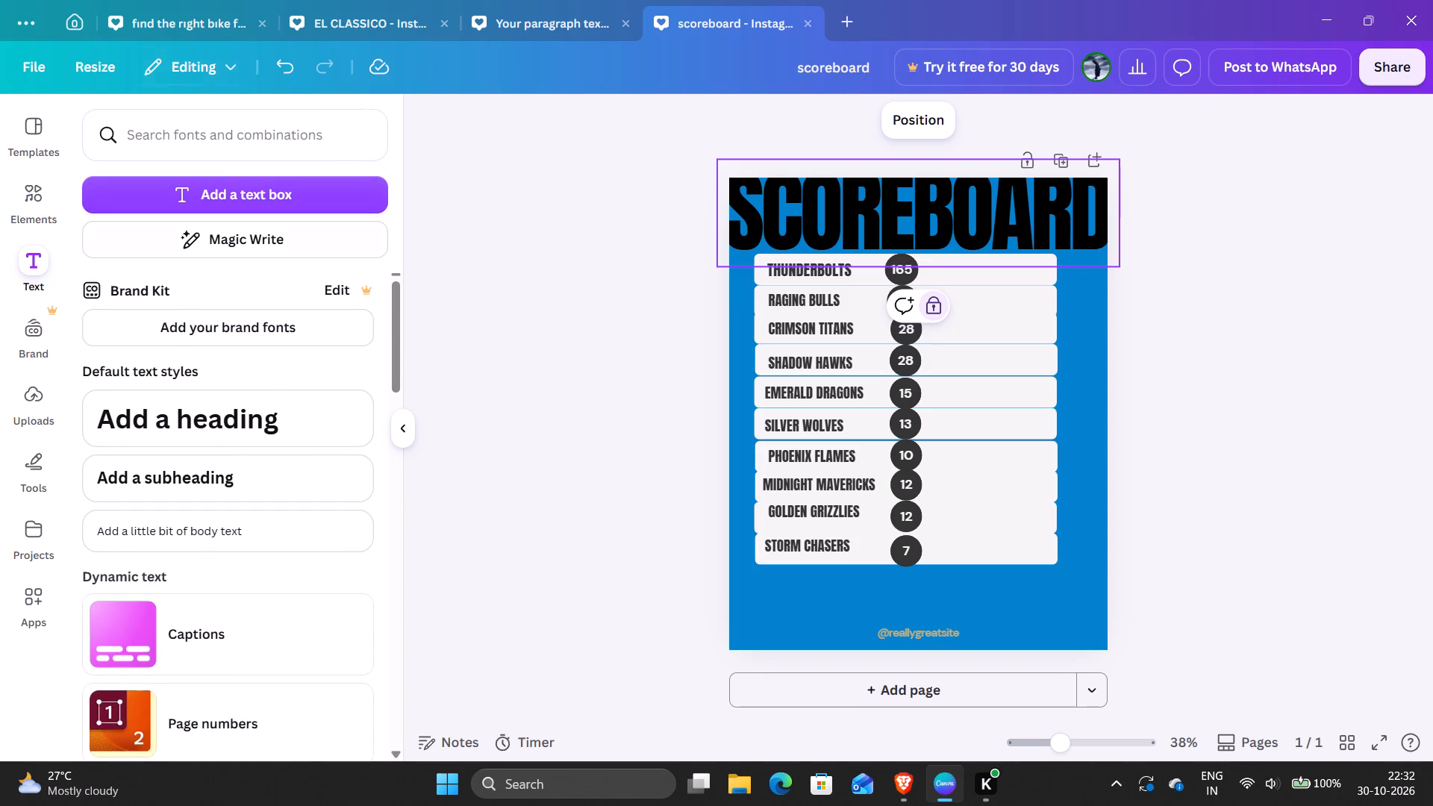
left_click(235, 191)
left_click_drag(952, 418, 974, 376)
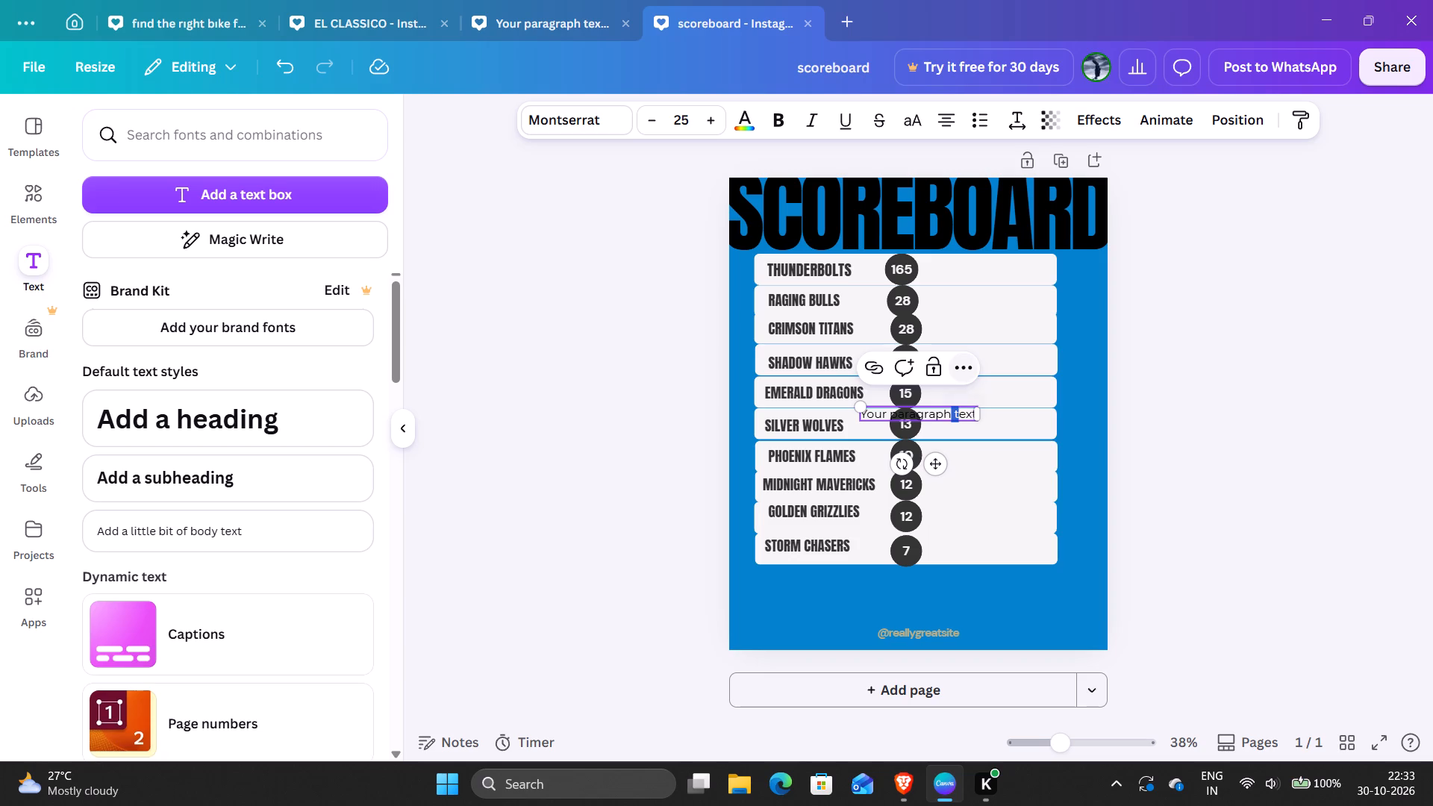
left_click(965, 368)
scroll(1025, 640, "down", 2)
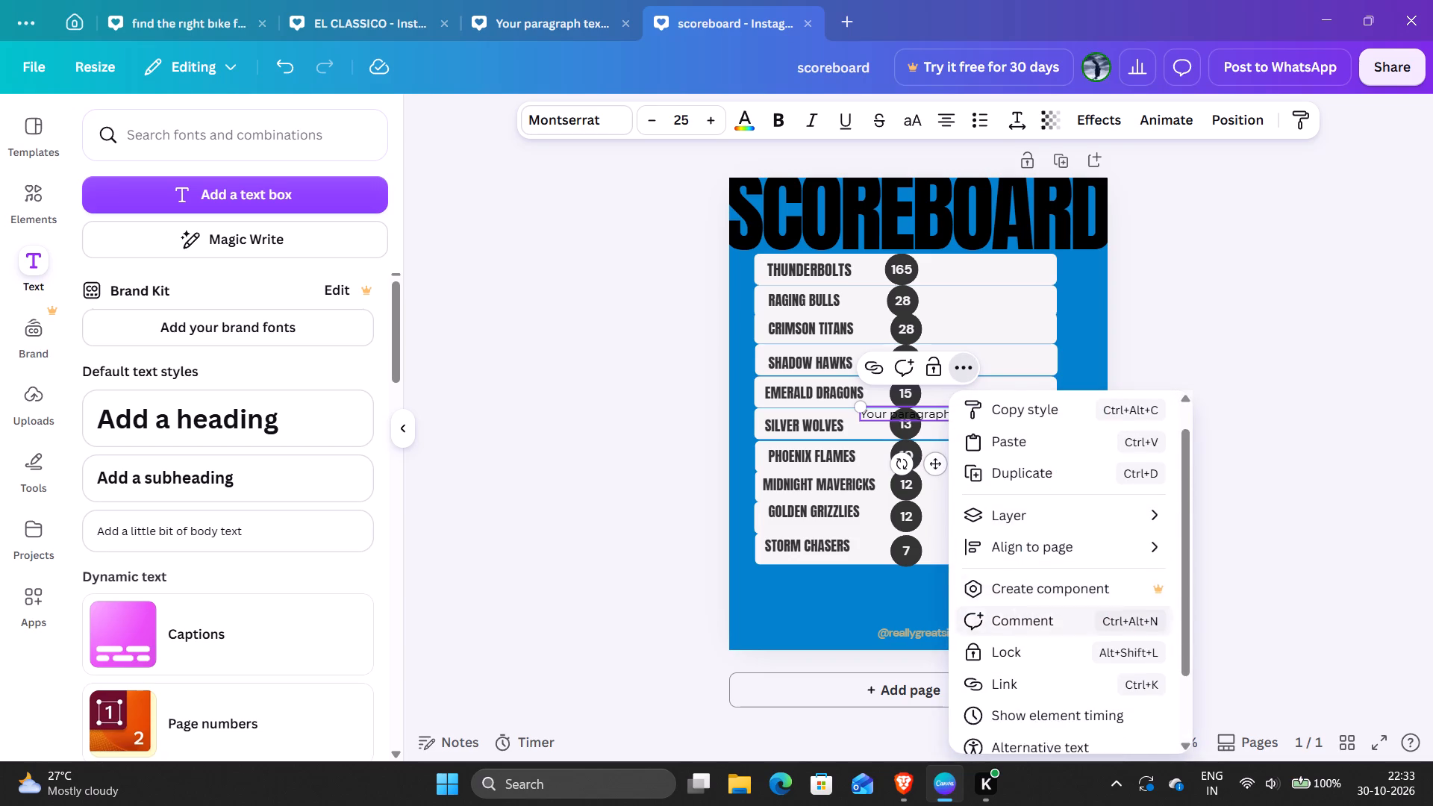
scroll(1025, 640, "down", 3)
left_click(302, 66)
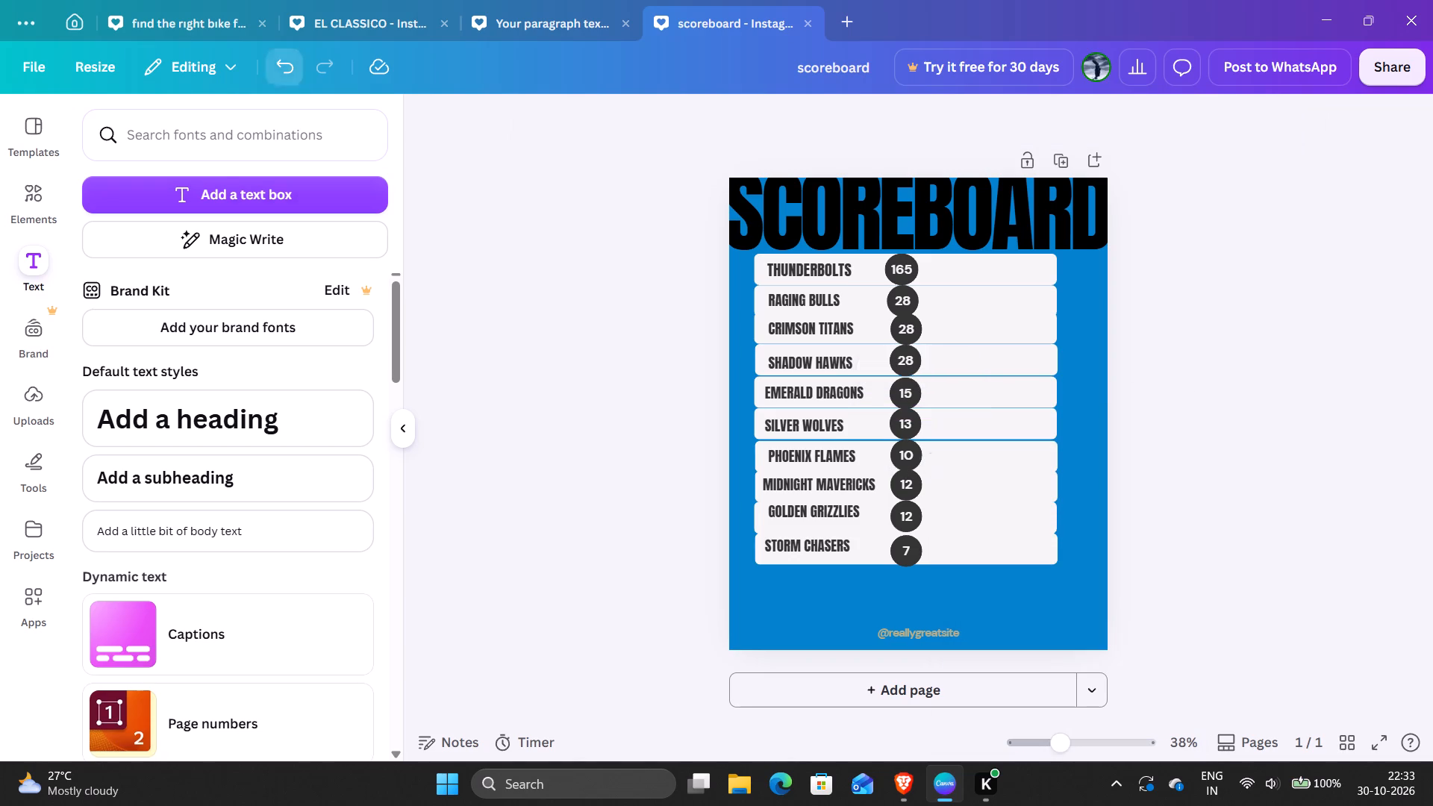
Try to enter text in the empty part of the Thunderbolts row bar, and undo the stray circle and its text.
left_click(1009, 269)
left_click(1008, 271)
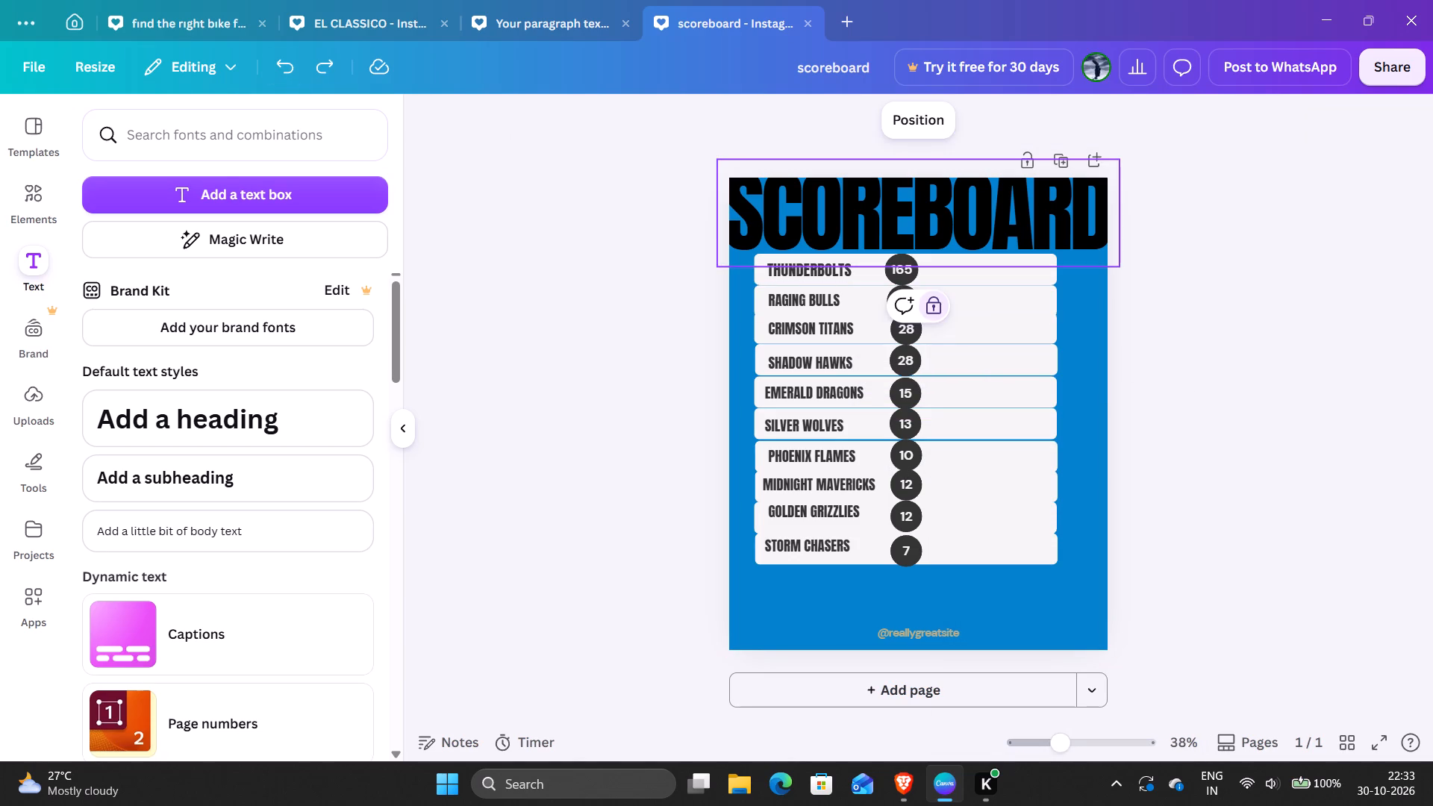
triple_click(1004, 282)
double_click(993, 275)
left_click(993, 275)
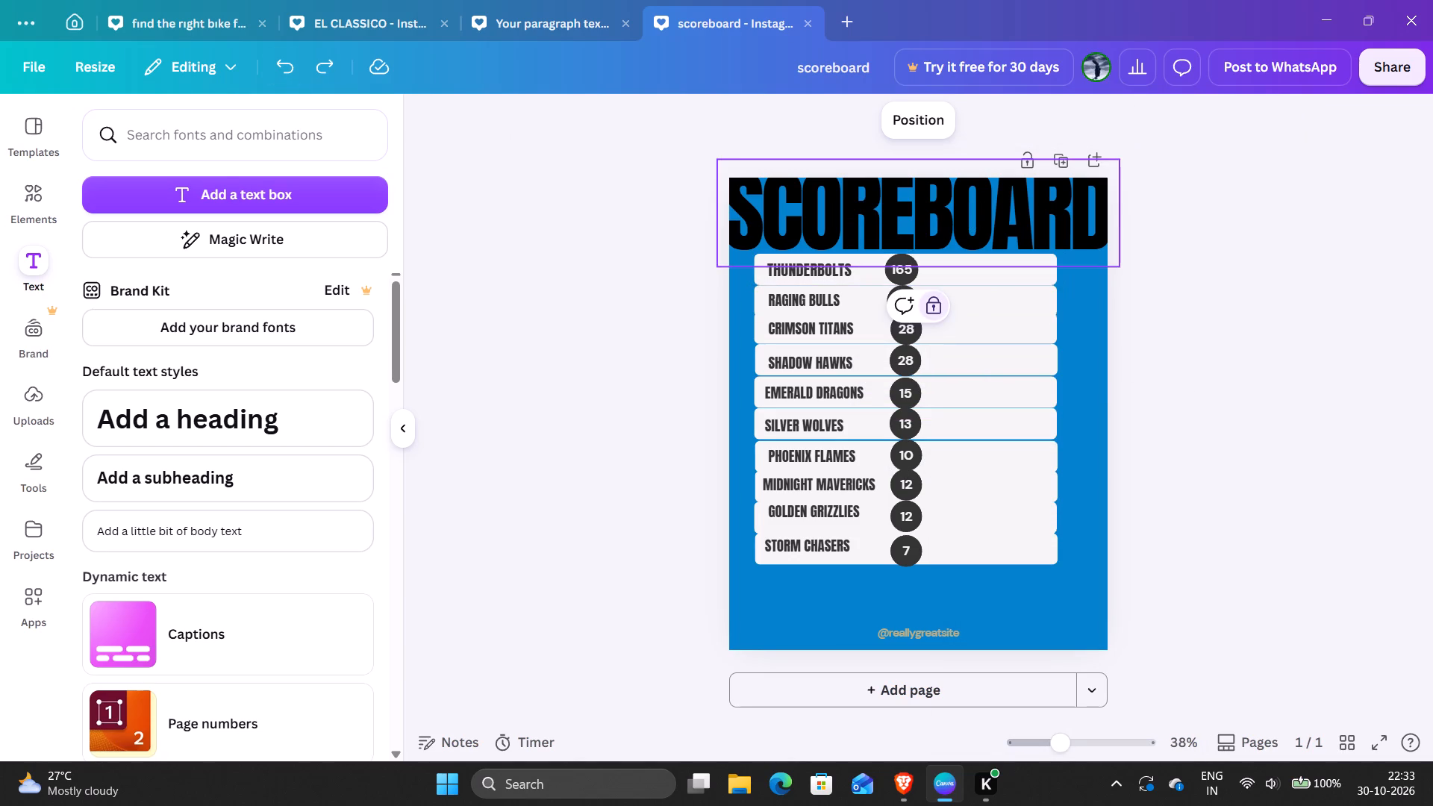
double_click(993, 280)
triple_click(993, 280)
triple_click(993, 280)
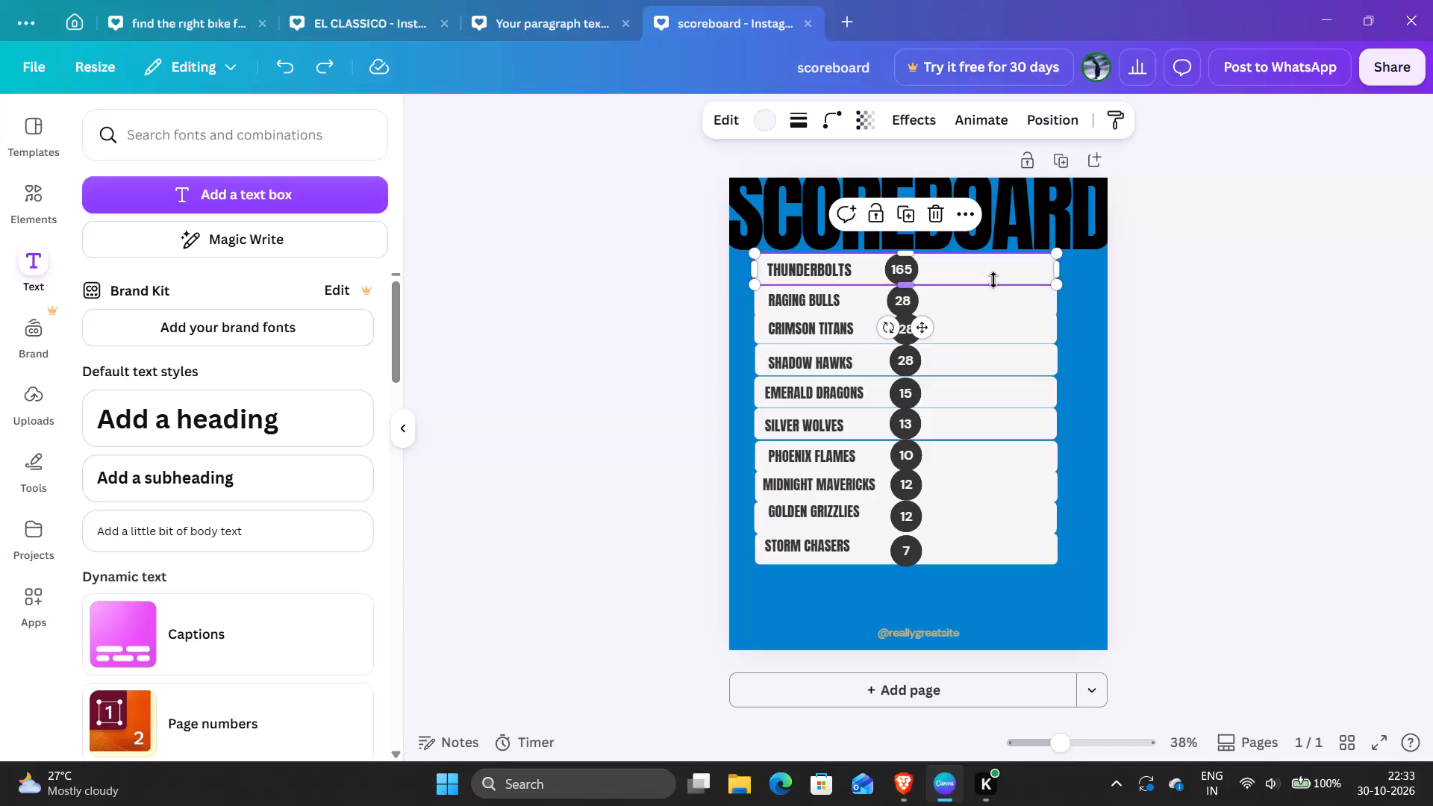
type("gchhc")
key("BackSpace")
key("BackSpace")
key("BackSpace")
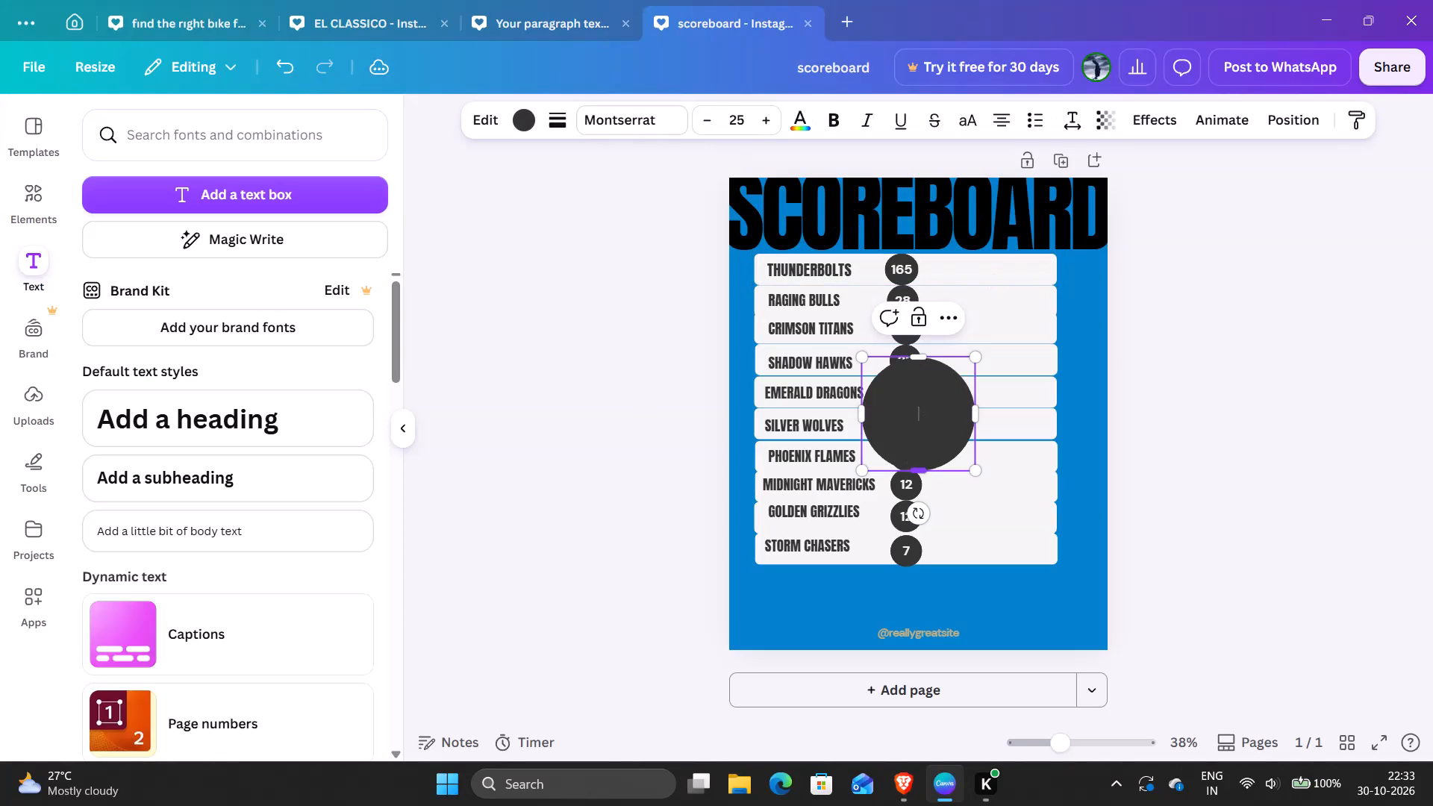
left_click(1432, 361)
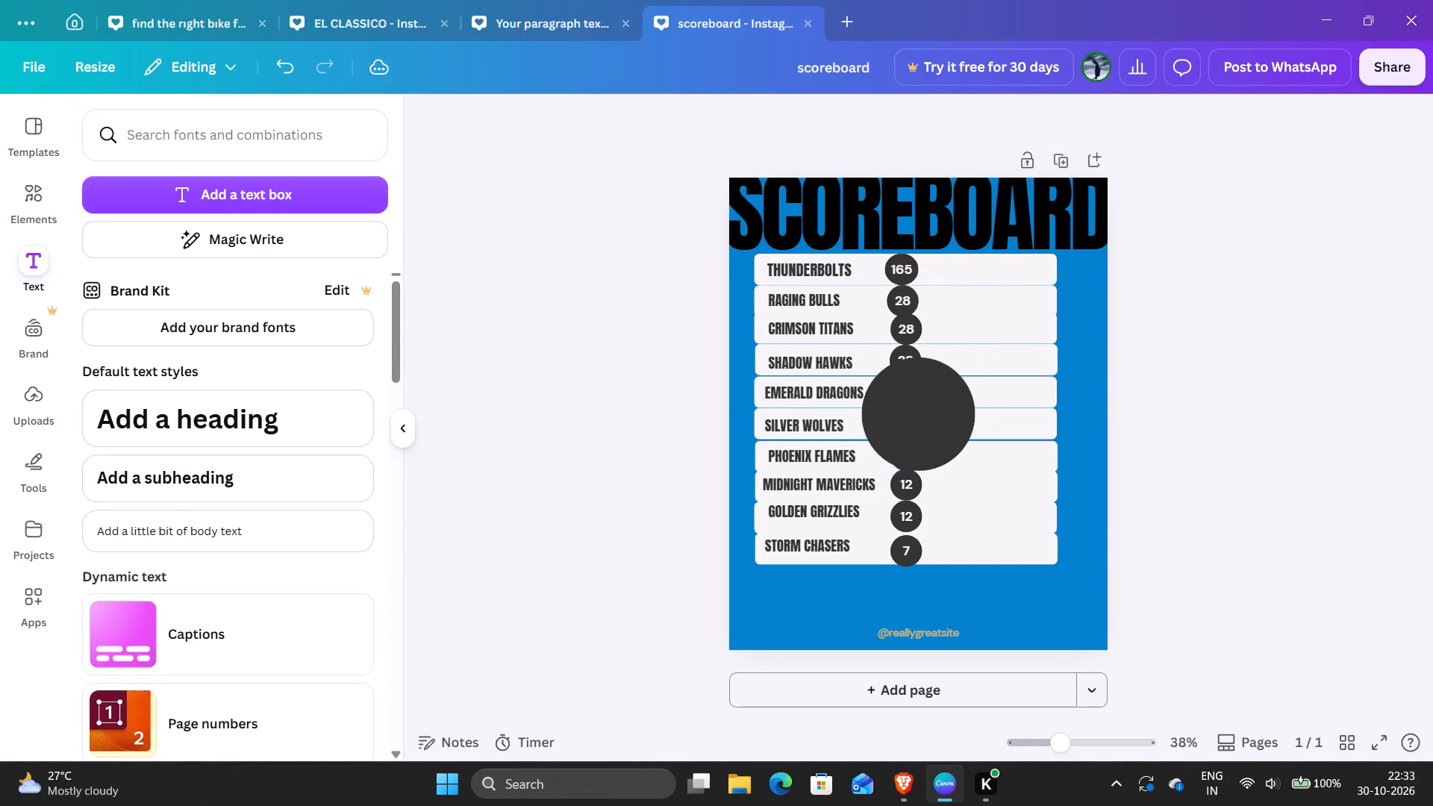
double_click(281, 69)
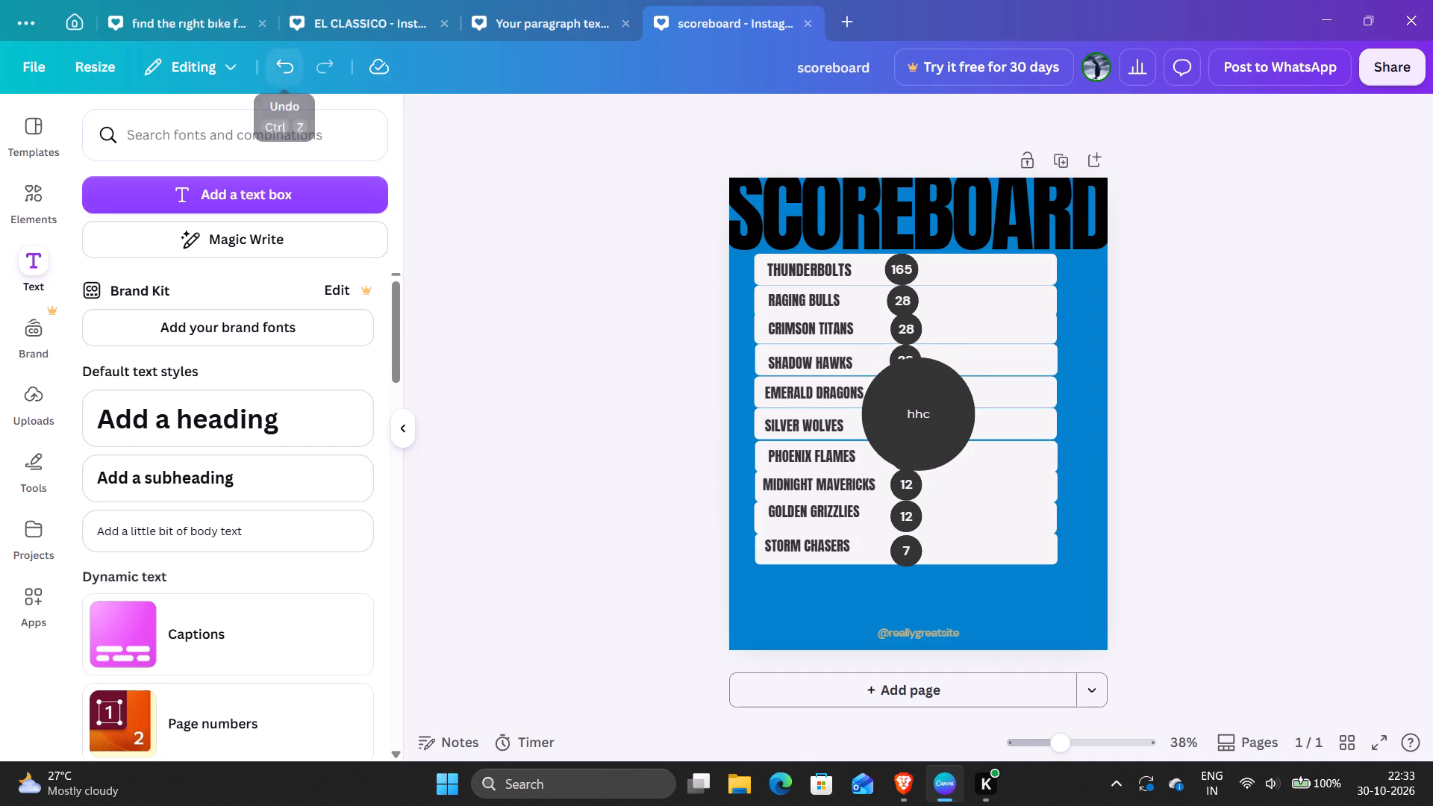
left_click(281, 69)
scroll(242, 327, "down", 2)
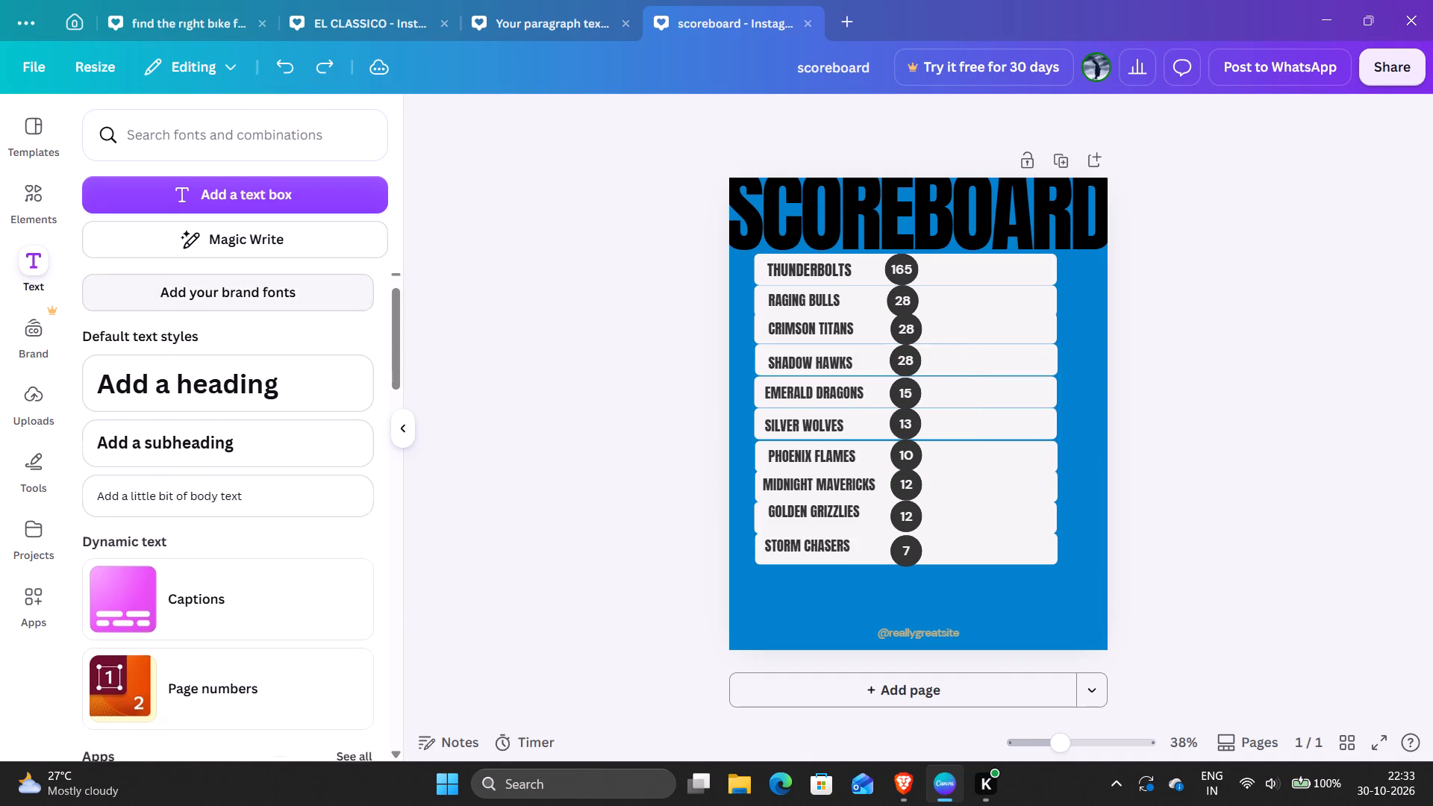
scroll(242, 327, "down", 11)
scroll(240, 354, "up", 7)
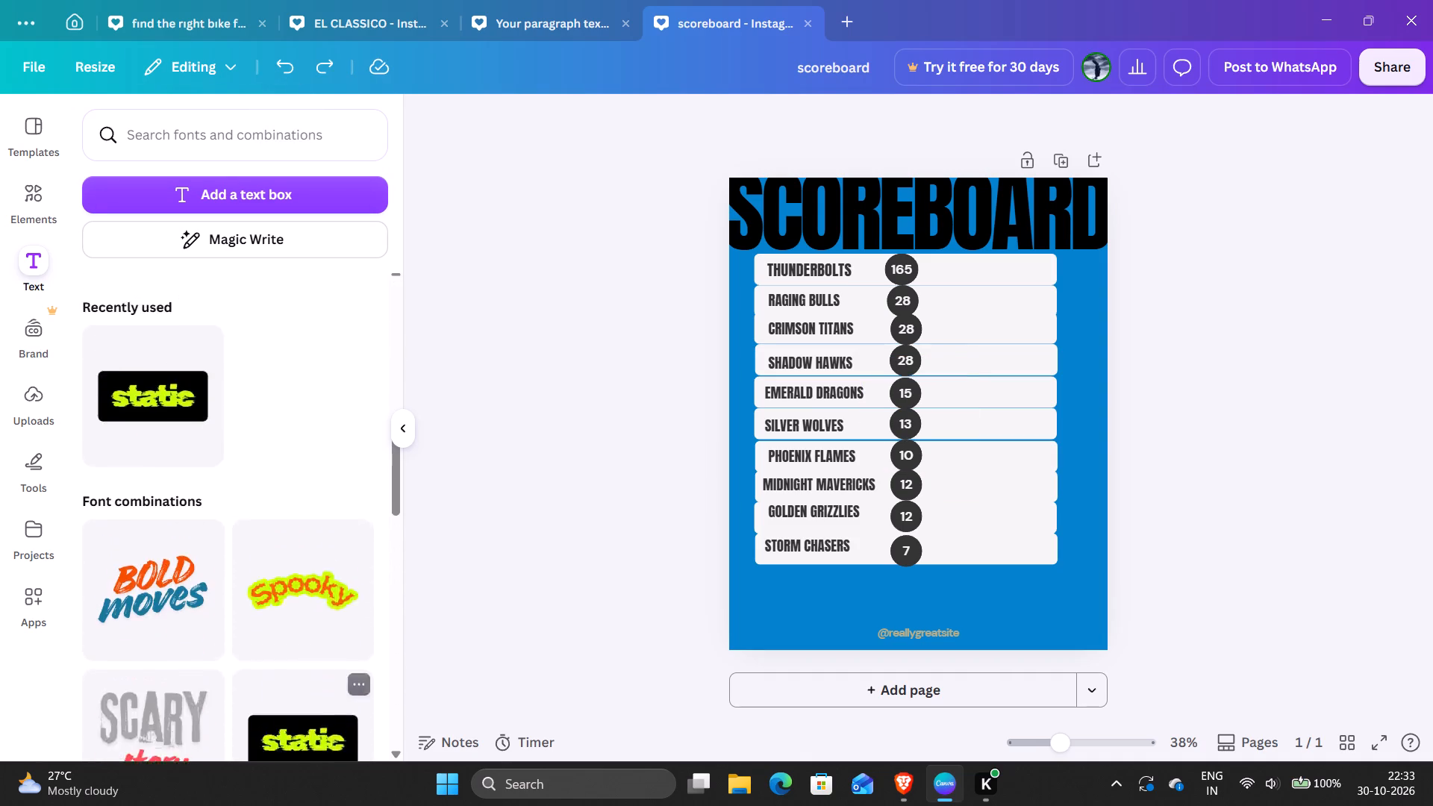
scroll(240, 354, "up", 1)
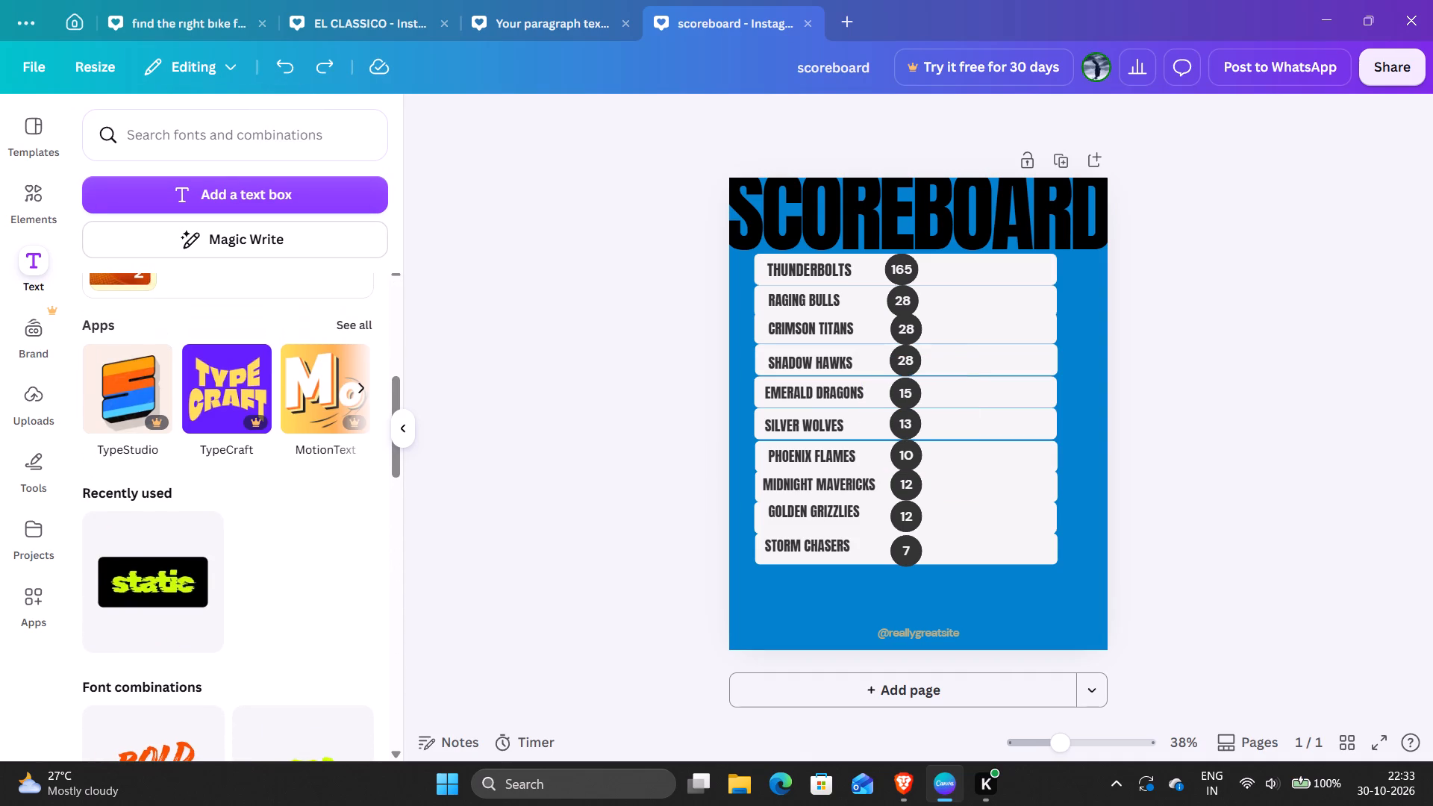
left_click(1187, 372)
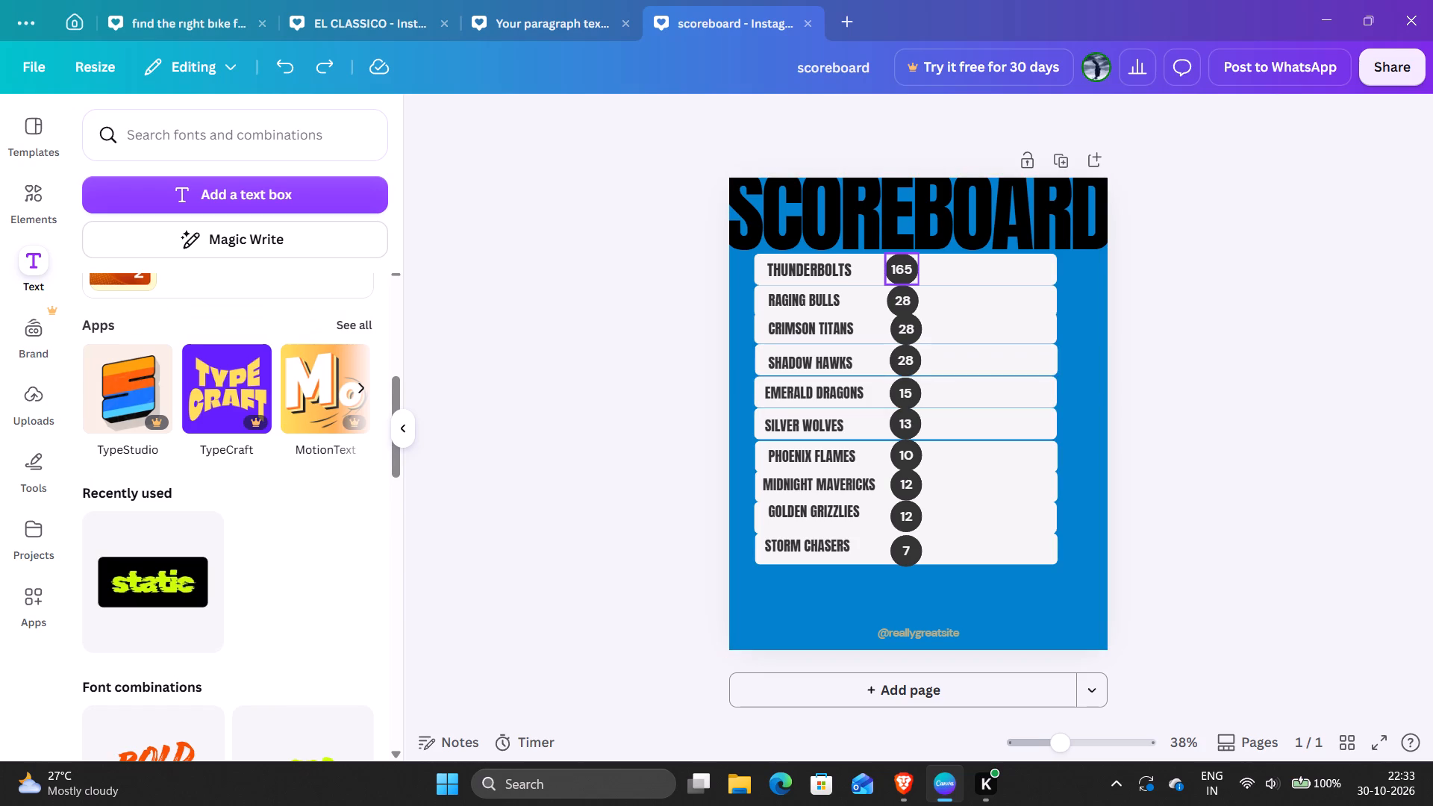
Set the Raging Bulls score to 101 and the Crimson Titans score to 65.
double_click(905, 299)
left_click(905, 299)
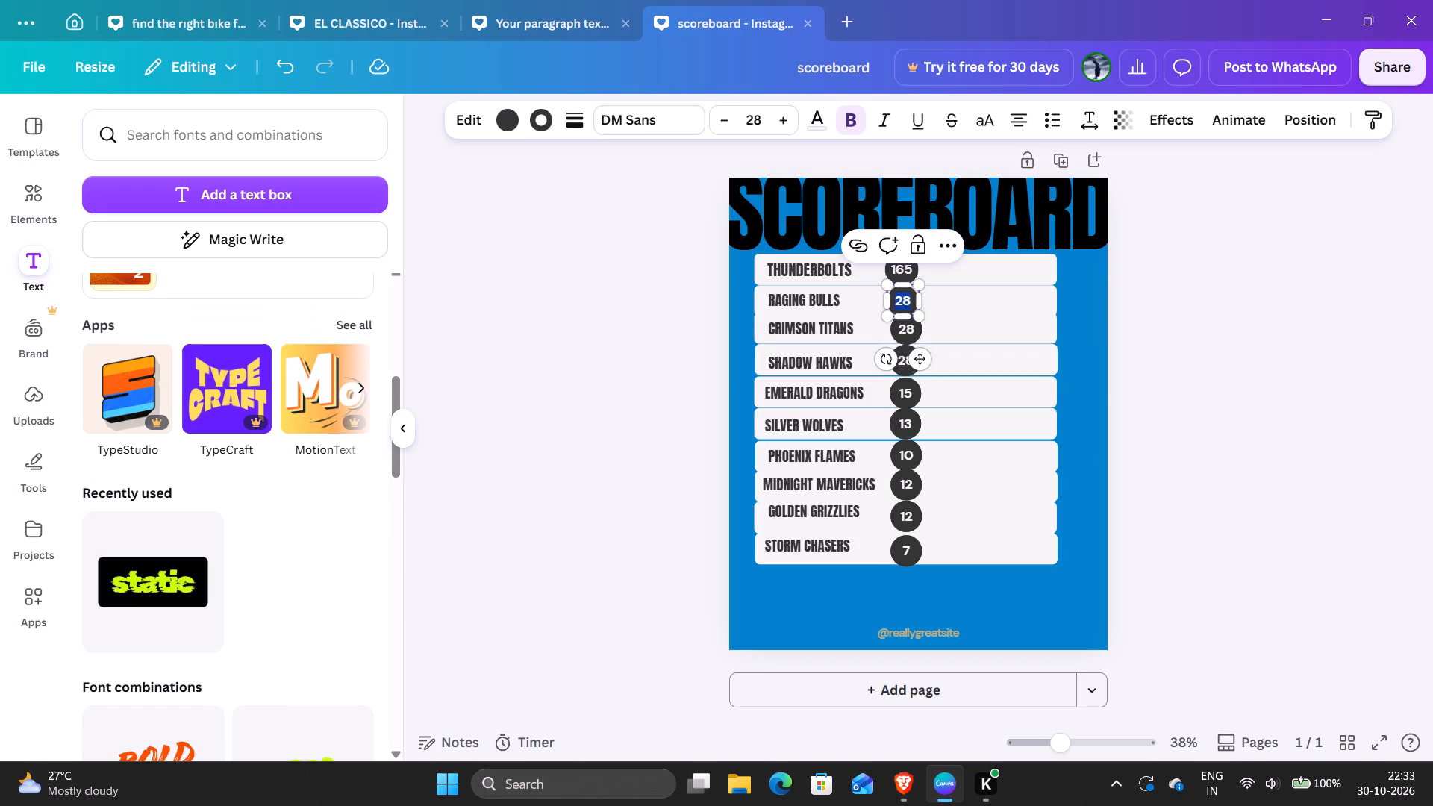
type("101")
key("Down")
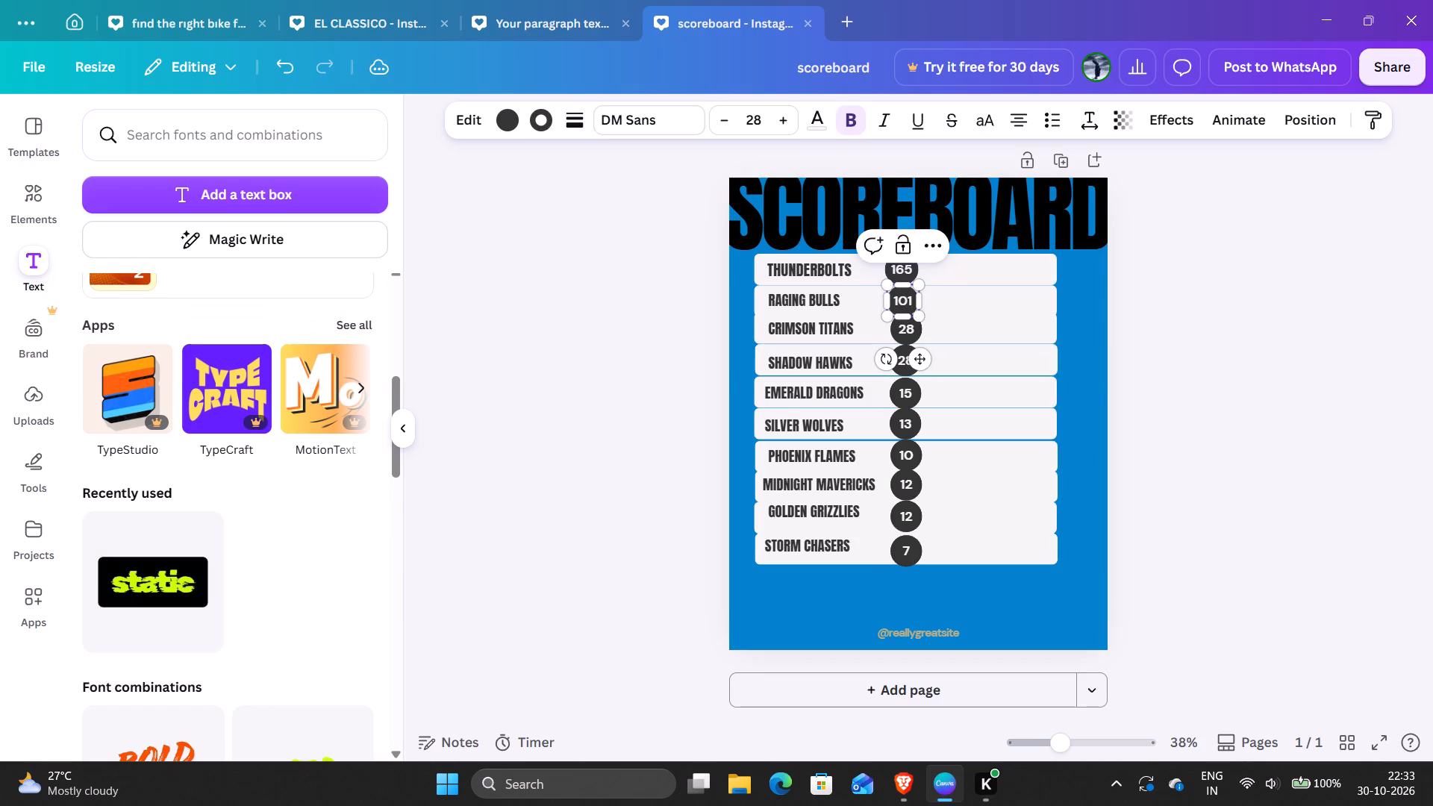
double_click(914, 331)
left_click(914, 331)
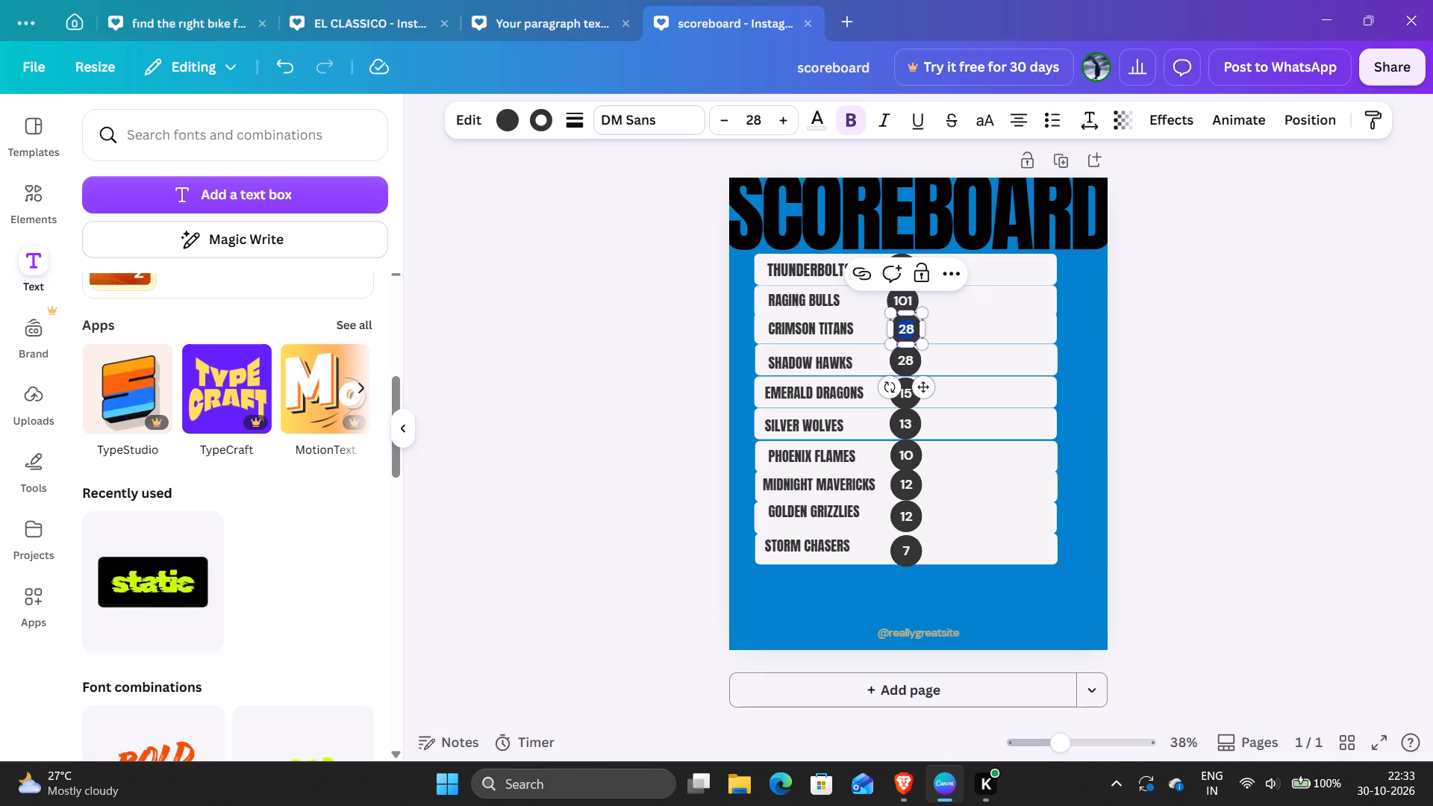
type("65")
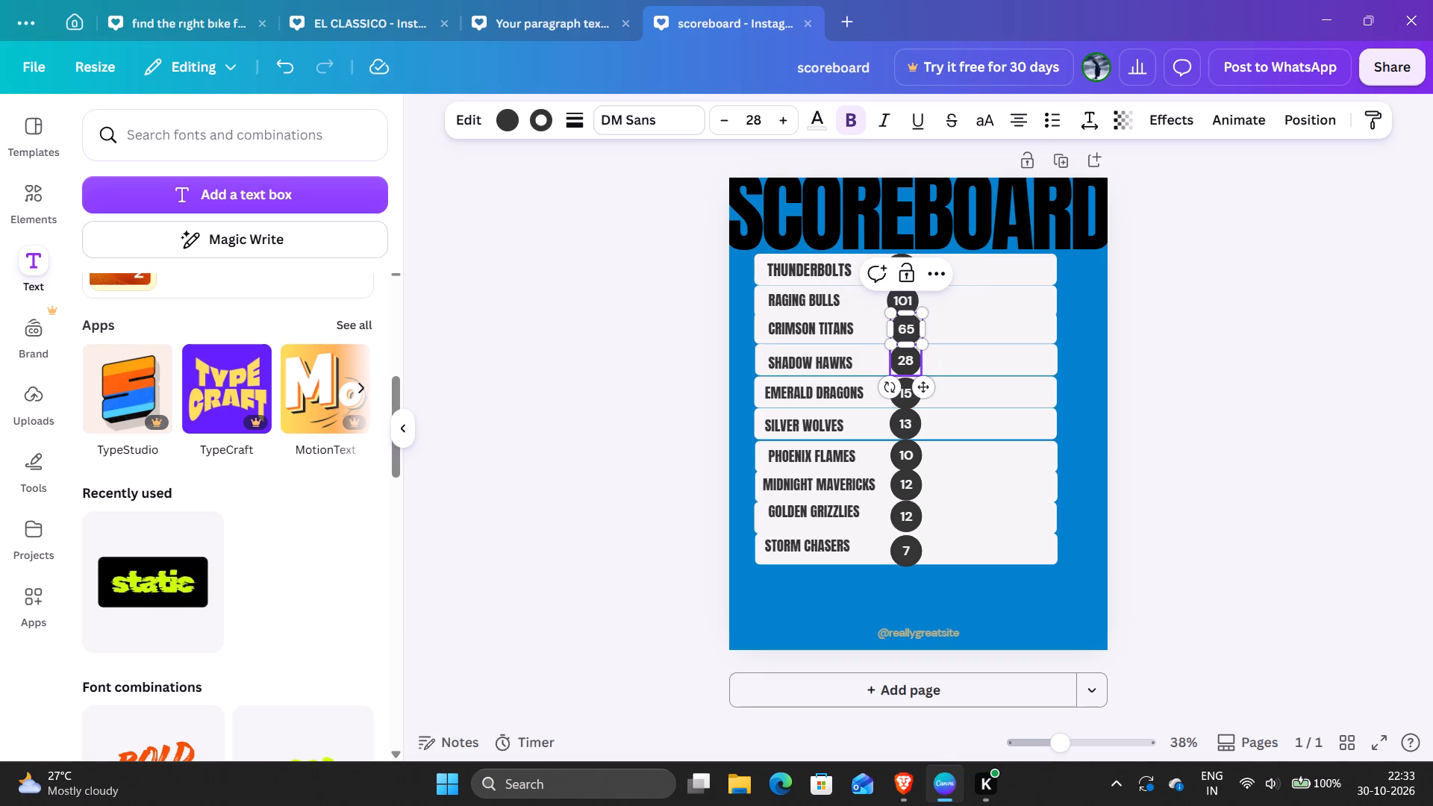
Set the Shadow Hawks score to 54 and the Emerald Dragons score to 28.
double_click(903, 361)
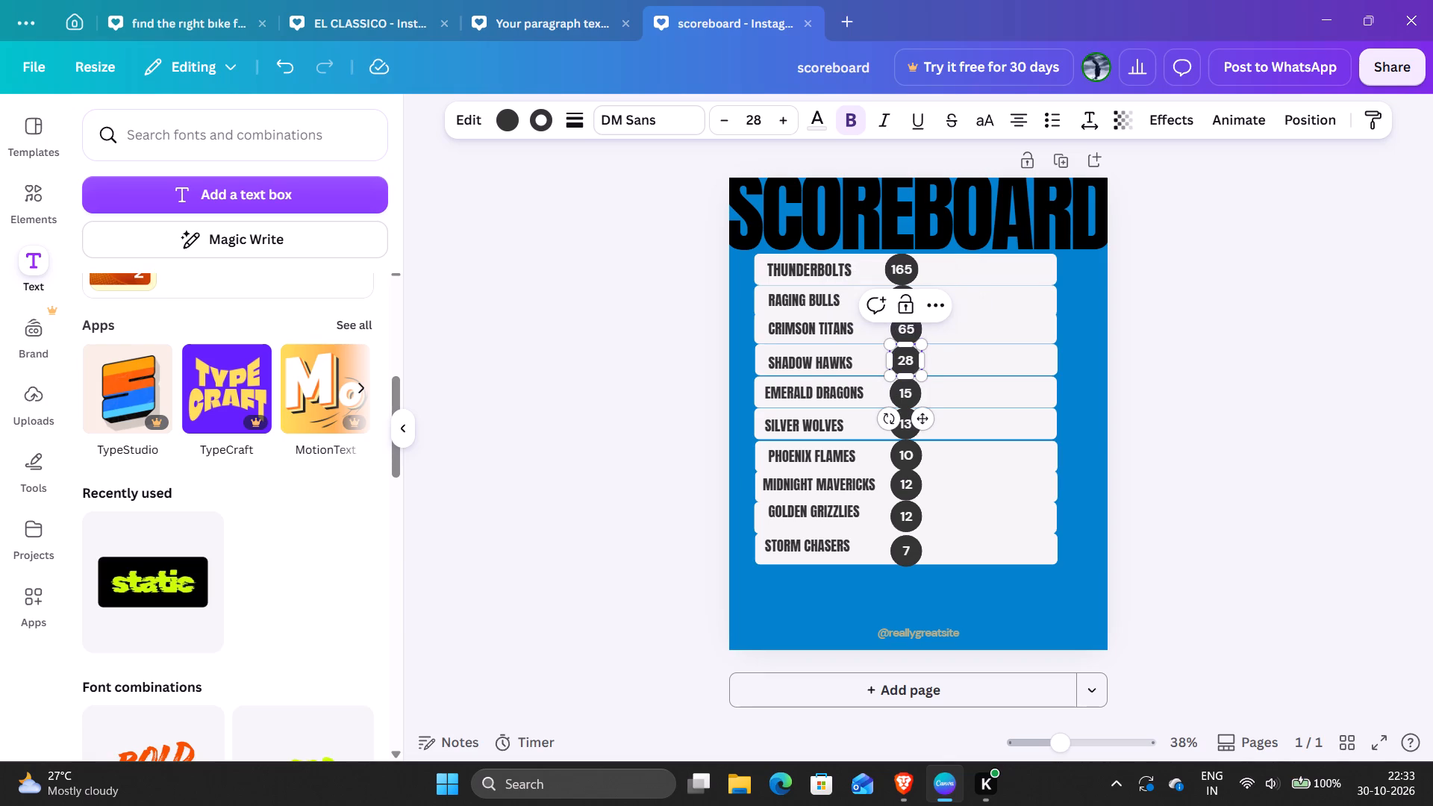
double_click(903, 361)
type("54")
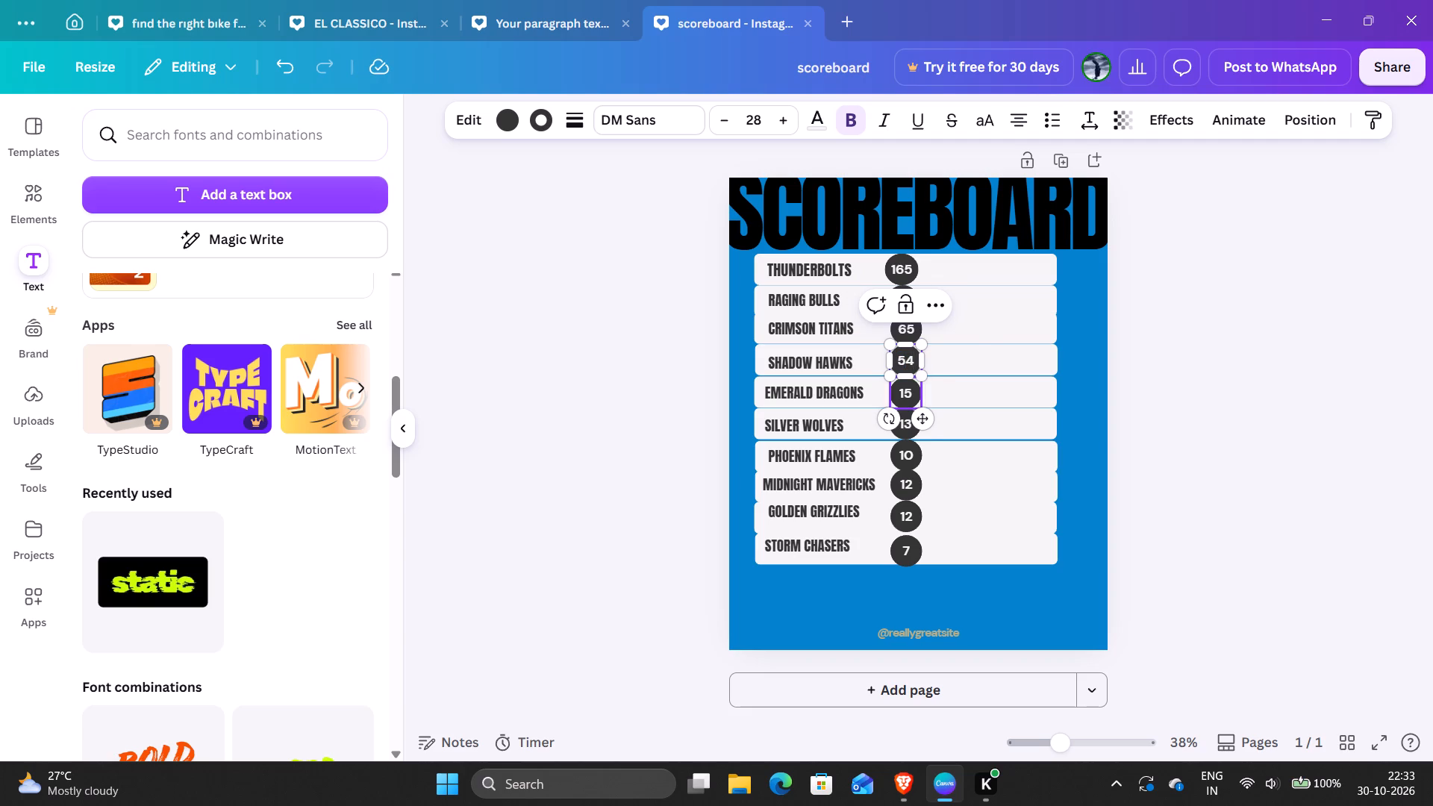
double_click(908, 387)
triple_click(908, 387)
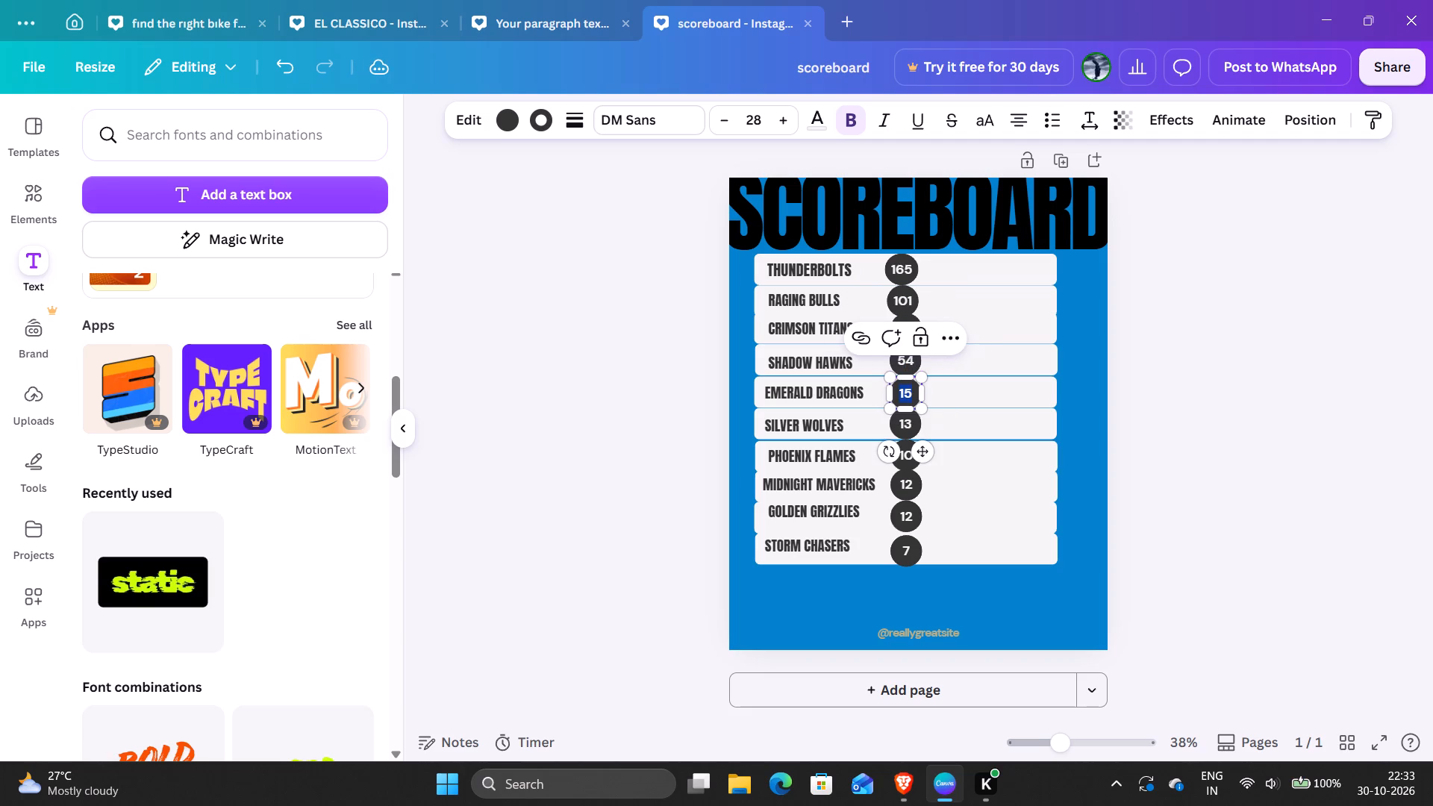
type("28")
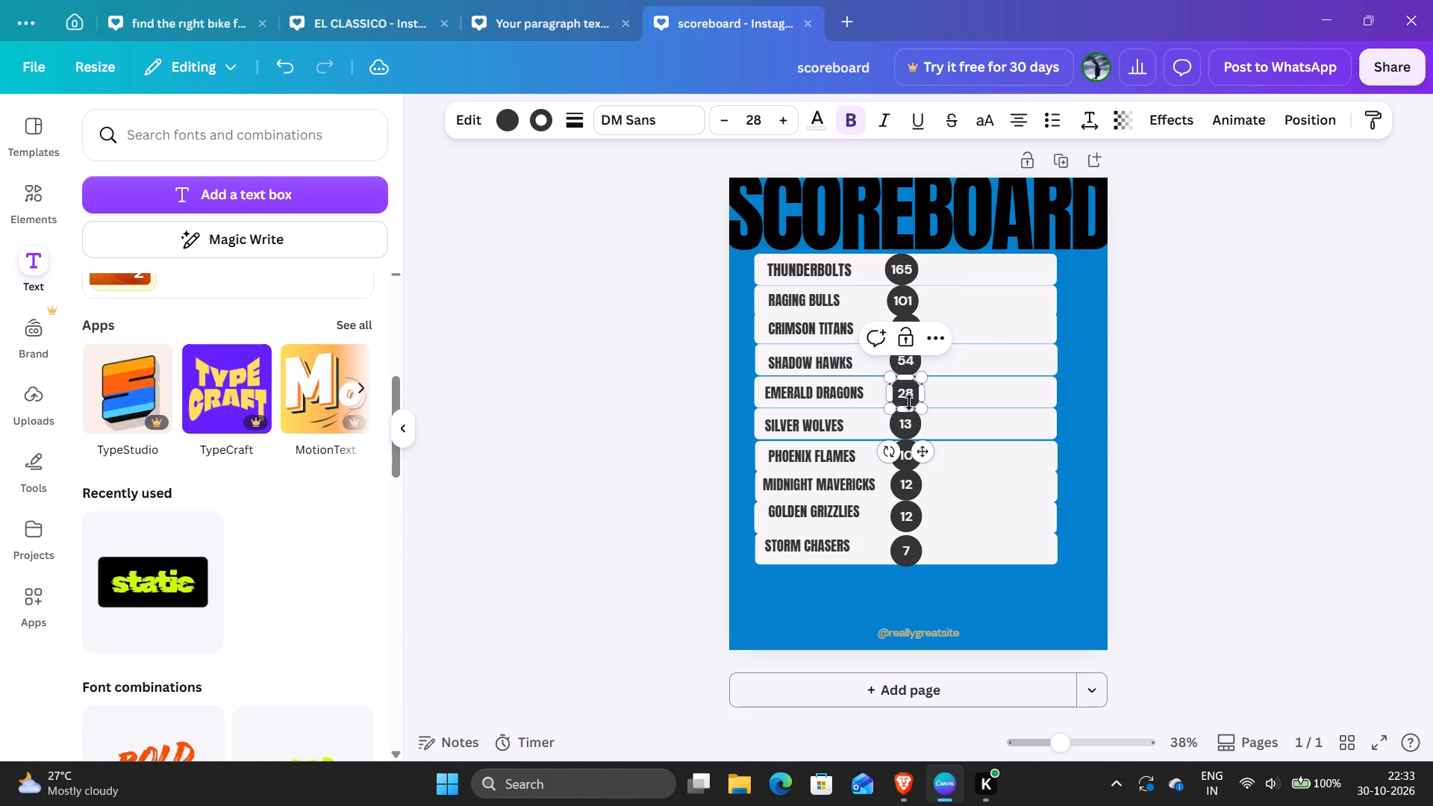
left_click(1108, 354)
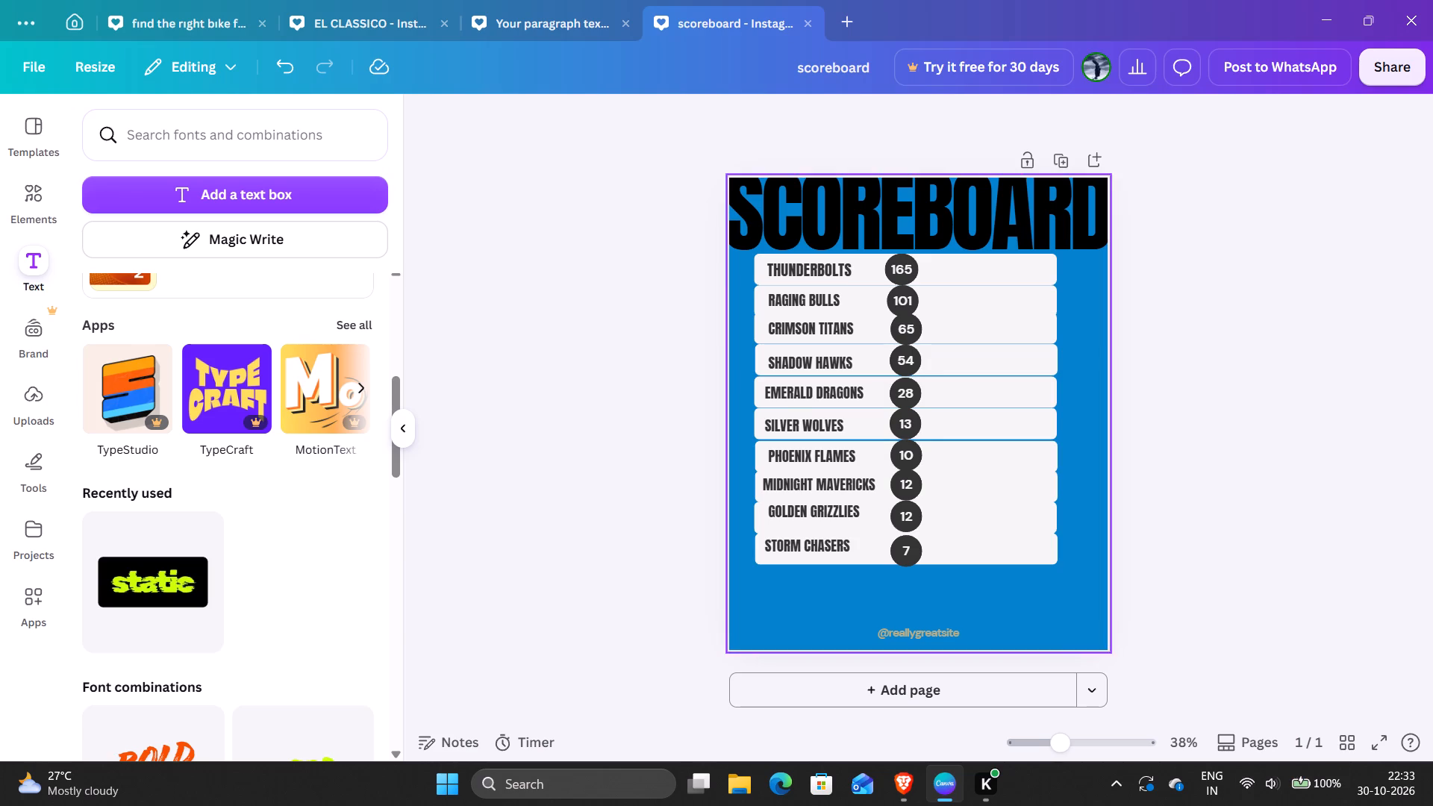
left_click(1264, 252)
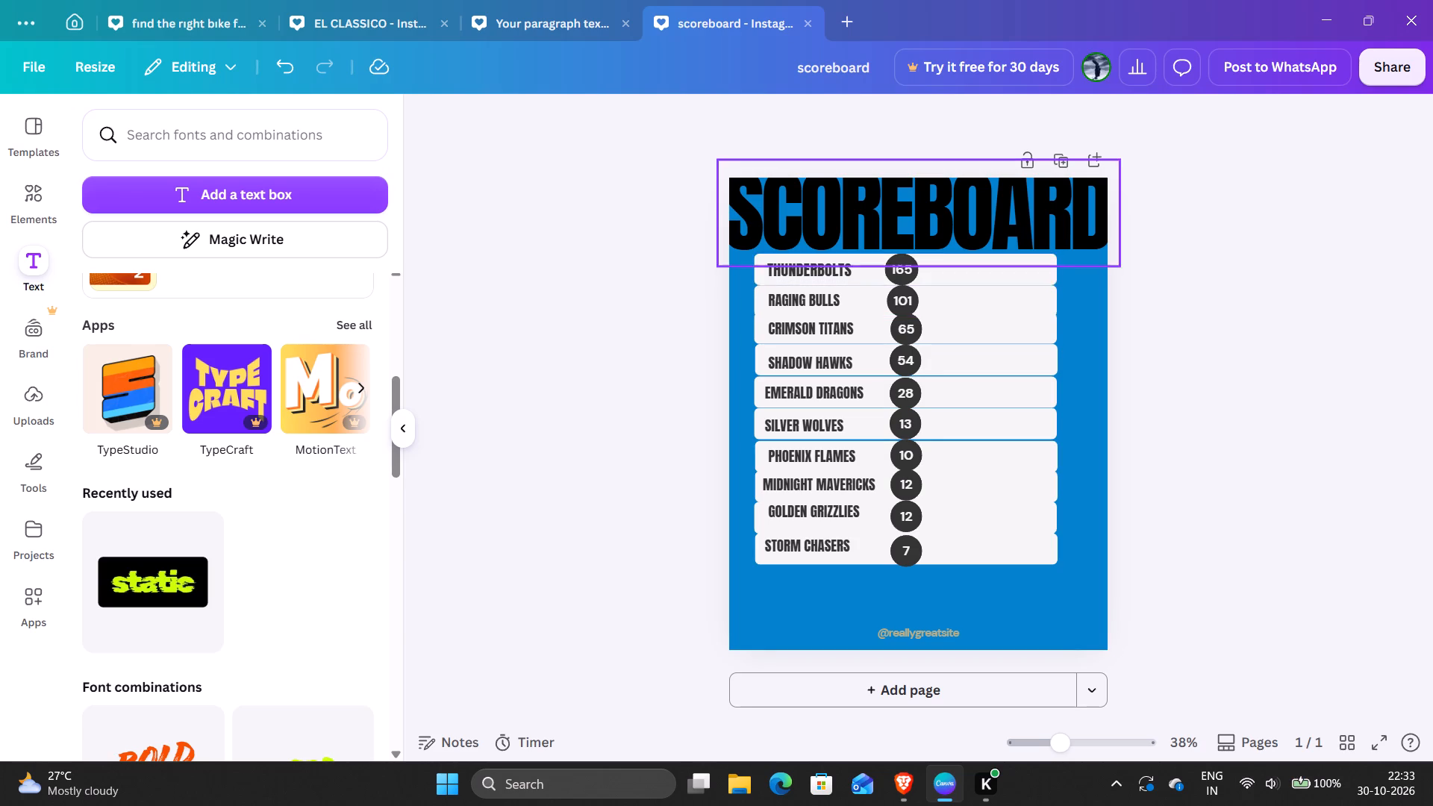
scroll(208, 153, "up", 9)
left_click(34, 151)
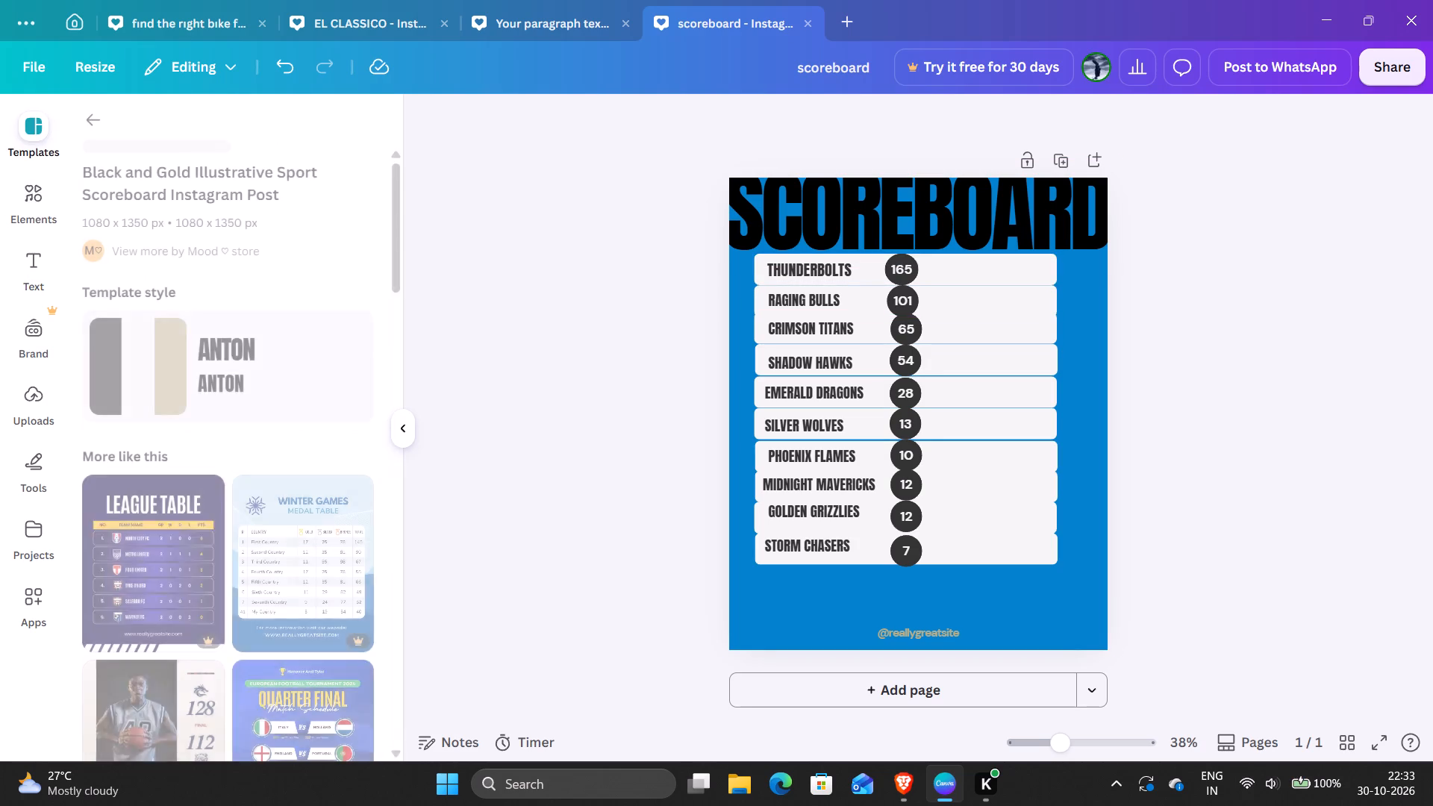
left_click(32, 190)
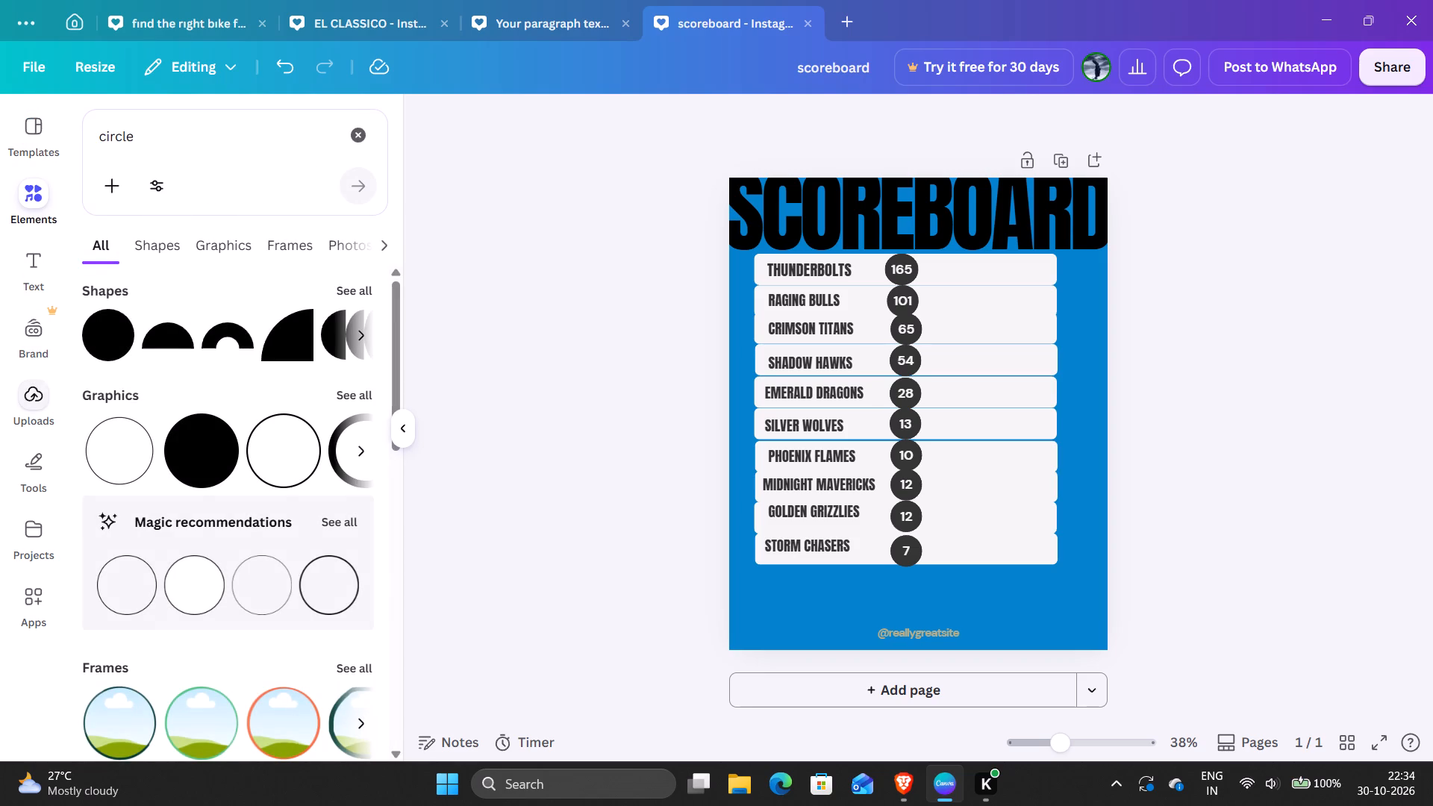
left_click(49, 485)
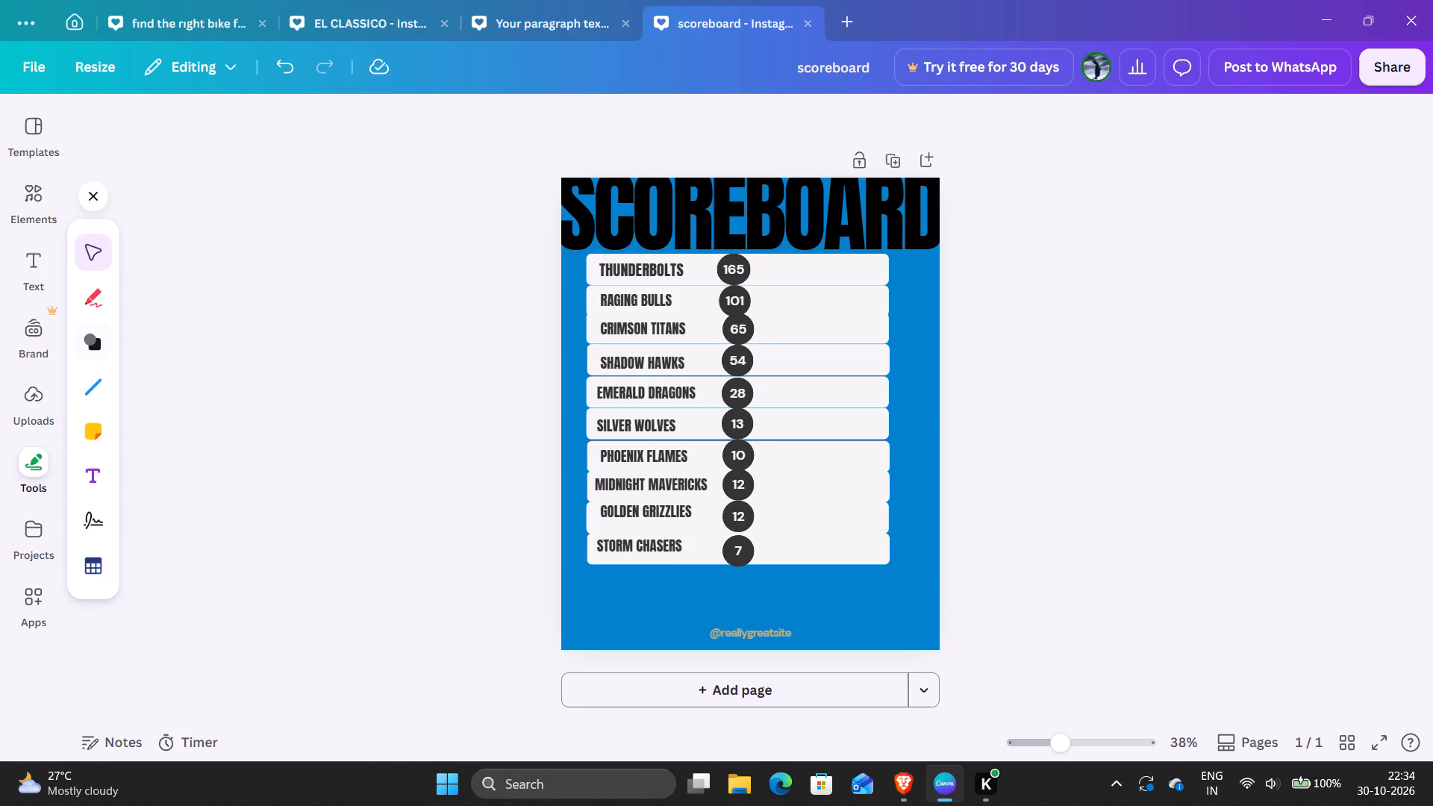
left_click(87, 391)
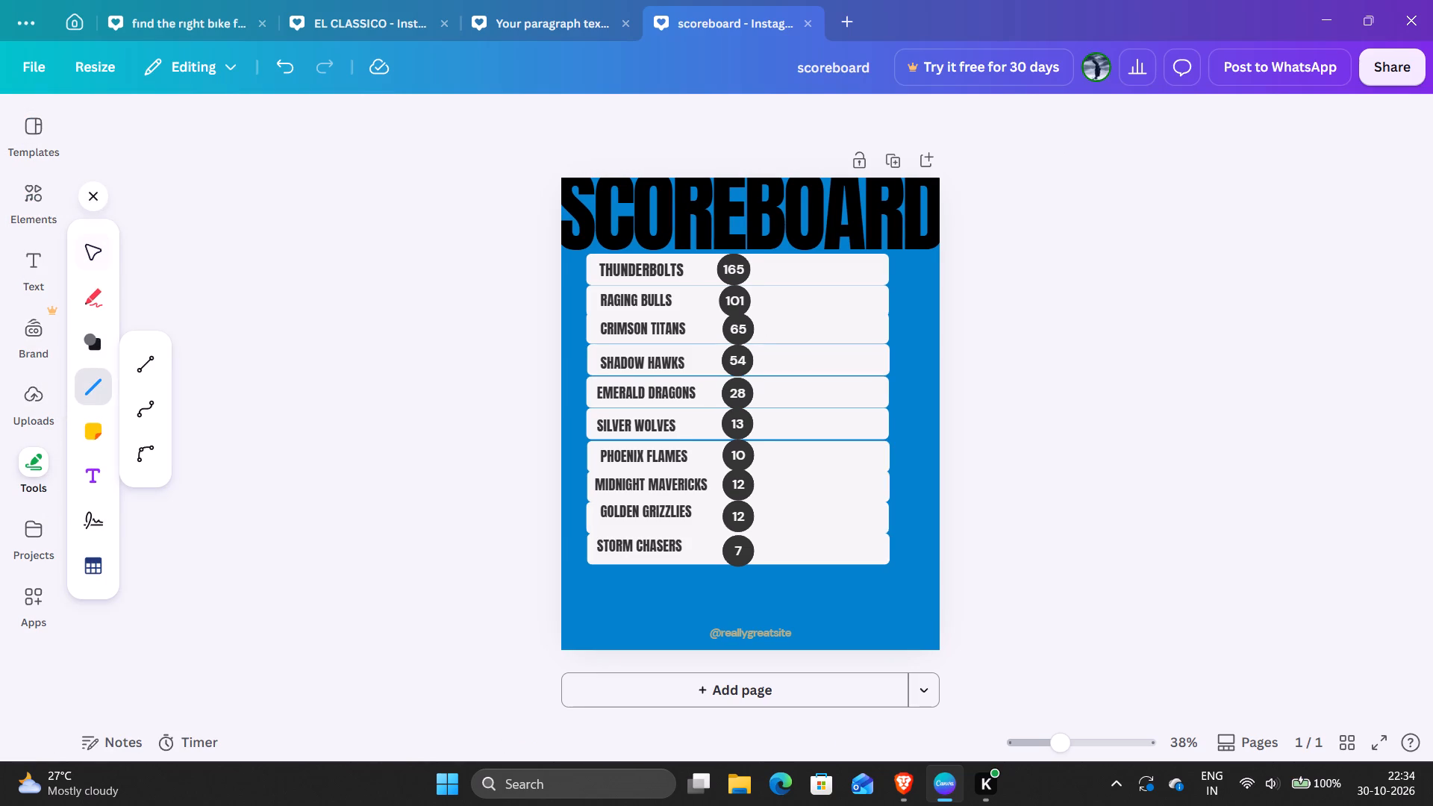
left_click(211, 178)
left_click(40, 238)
Browse the circle search results across shapes, photos, frames and graphics, and look through the uploaded images.
left_click(44, 210)
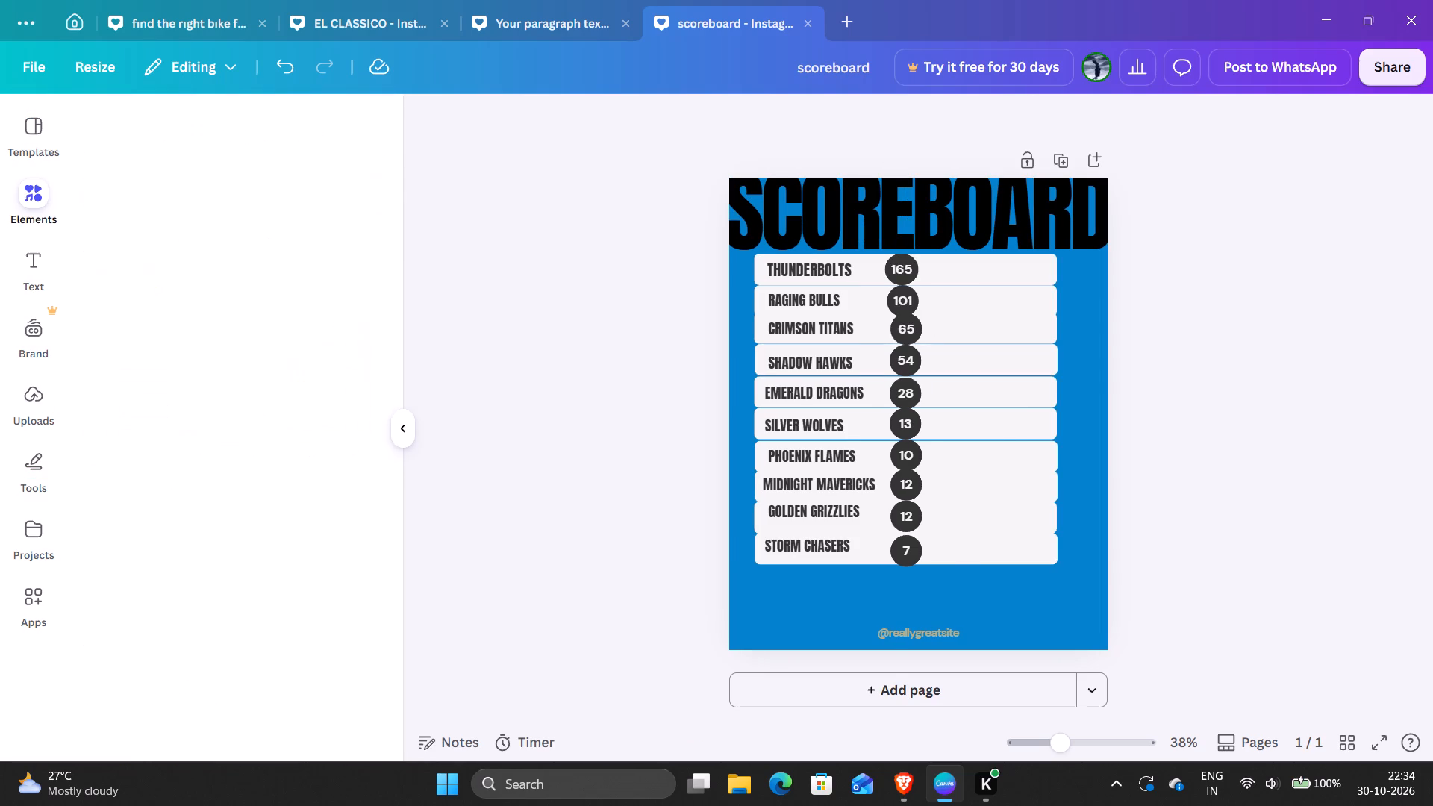
scroll(166, 269, "down", 2)
scroll(167, 266, "up", 3)
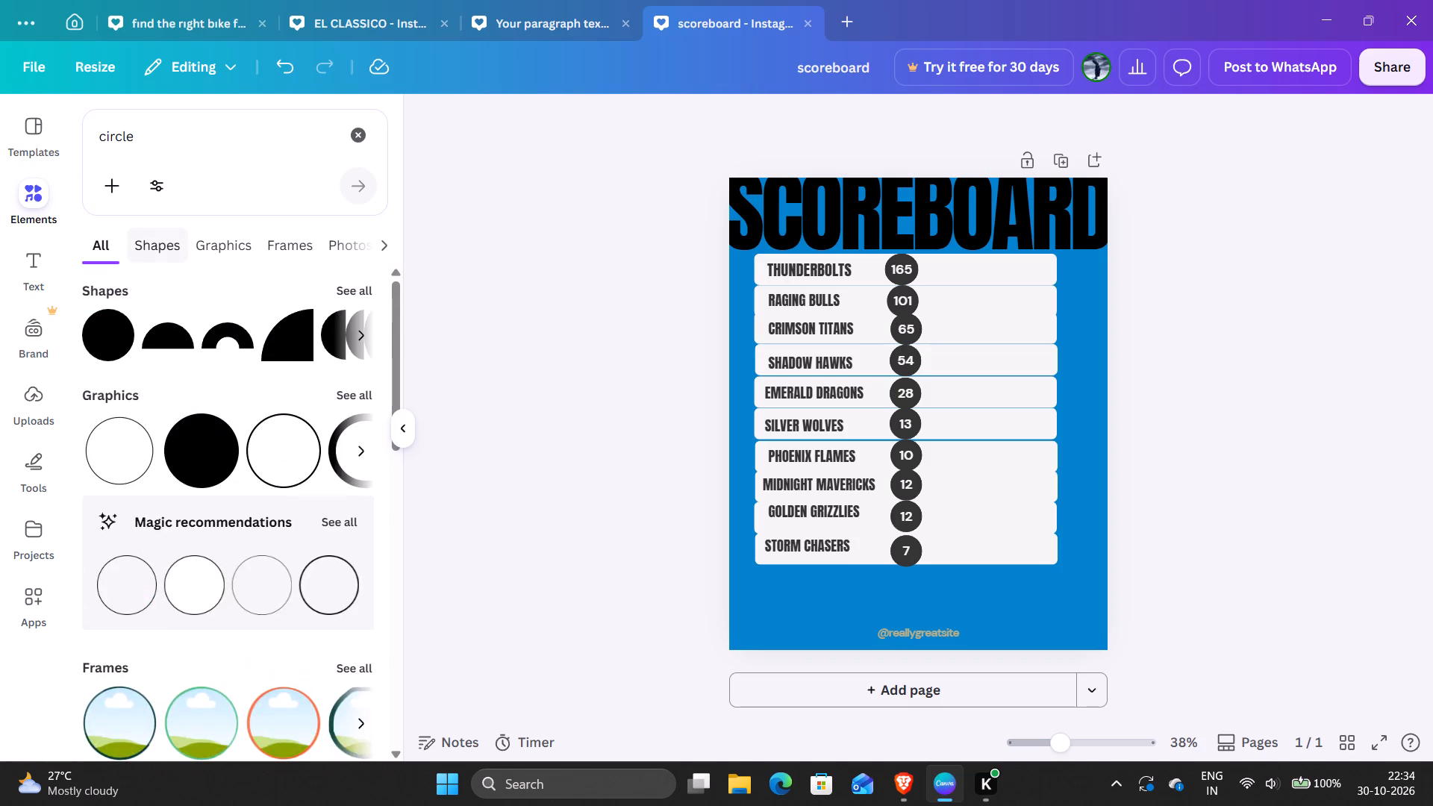
left_click(167, 249)
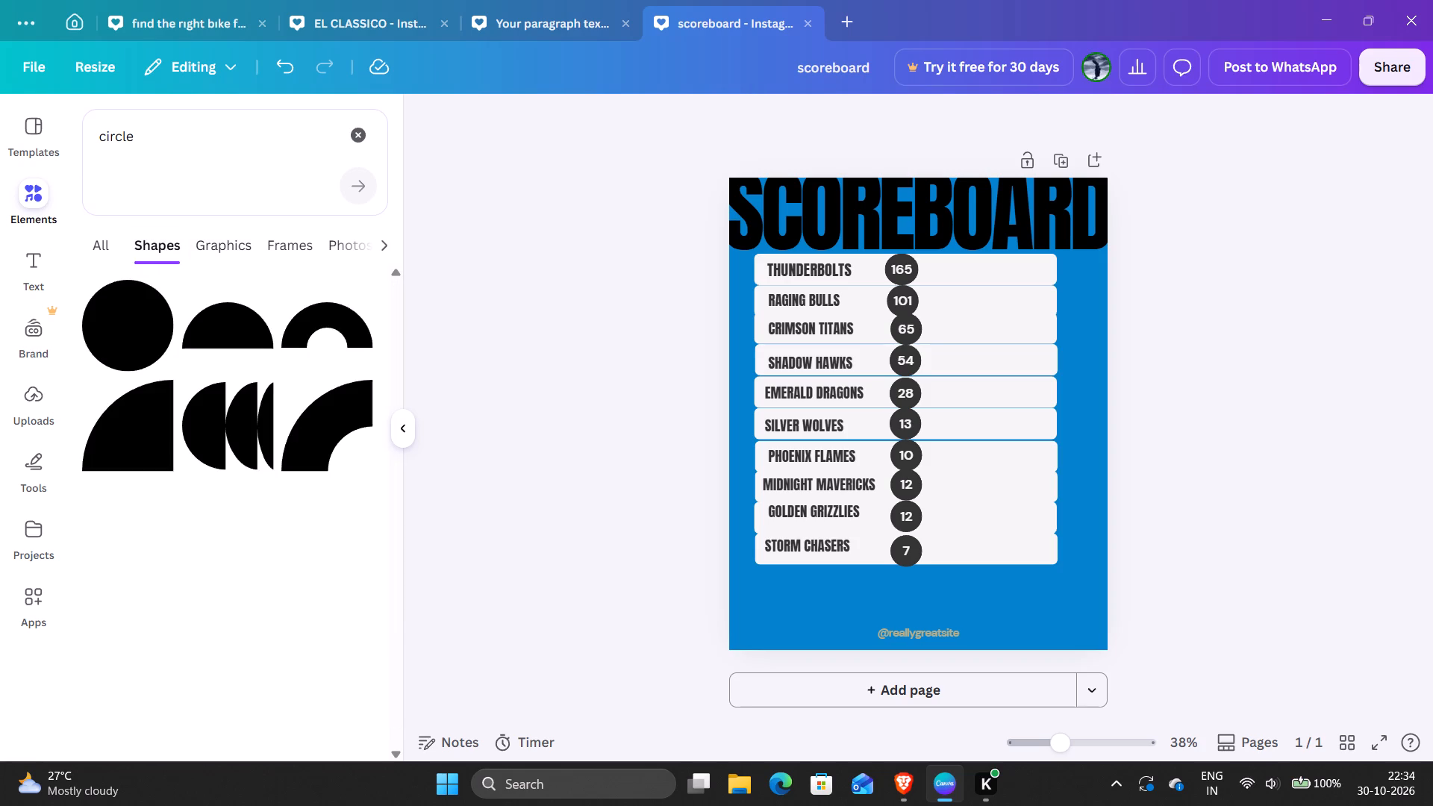
left_click(281, 255)
left_click(284, 245)
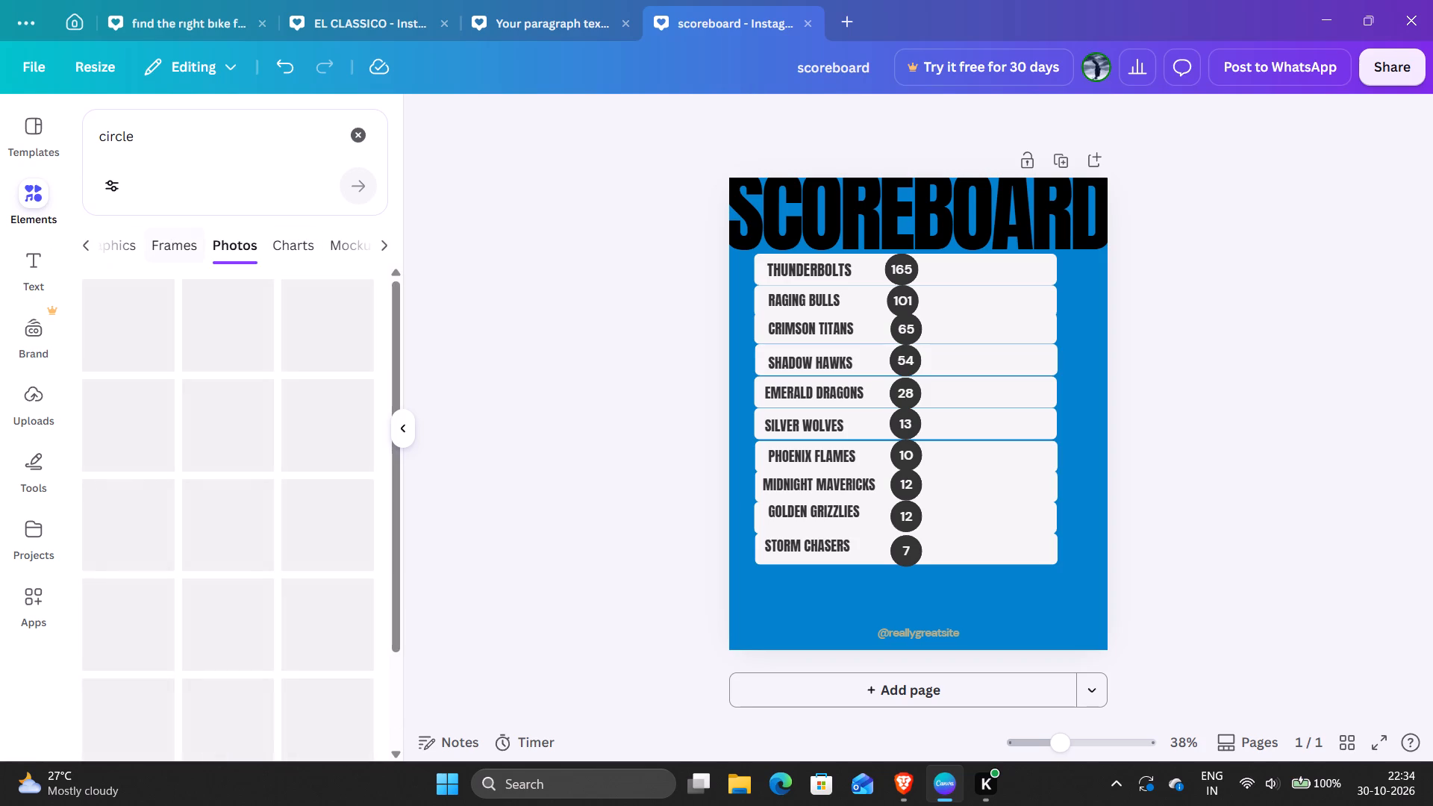
left_click(190, 241)
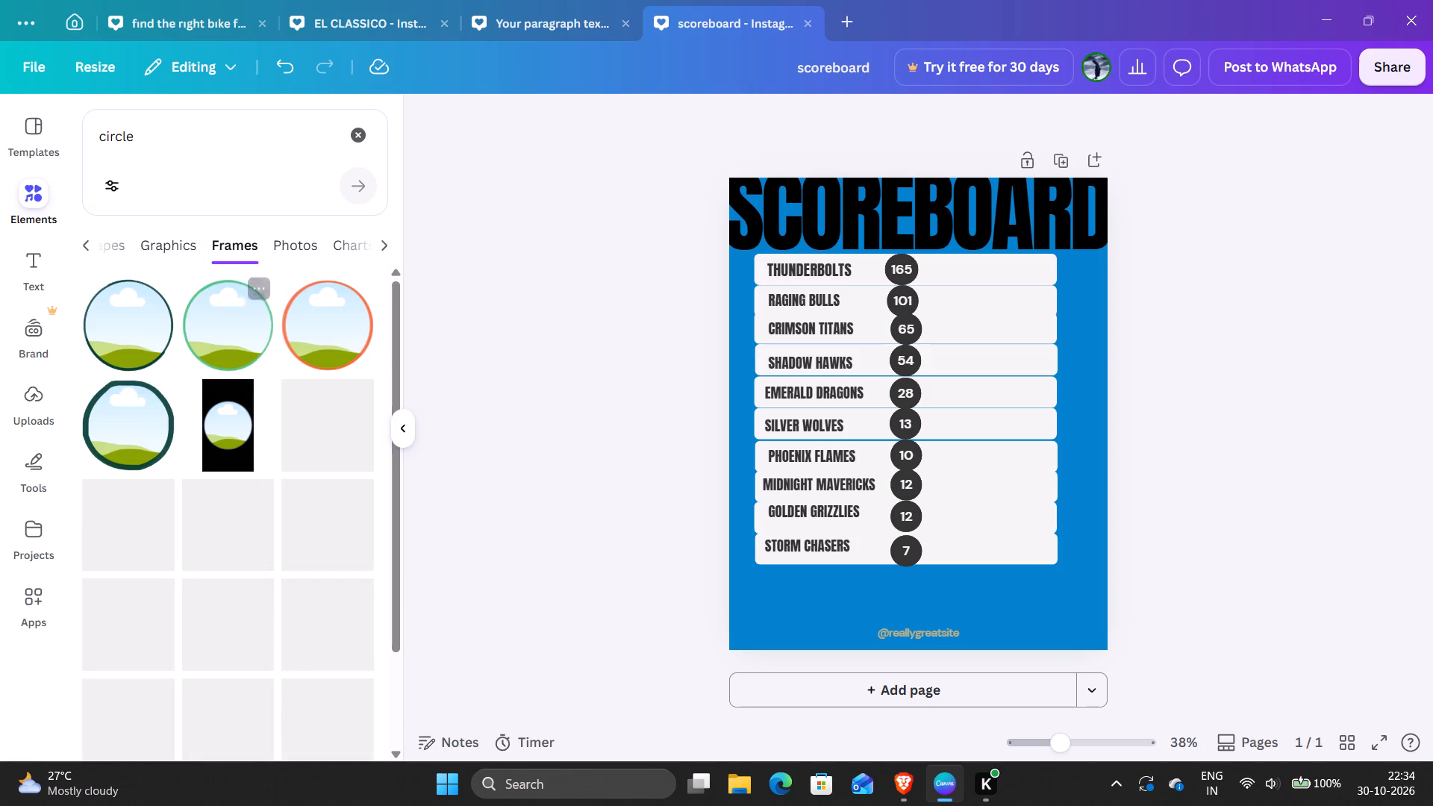
left_click(160, 258)
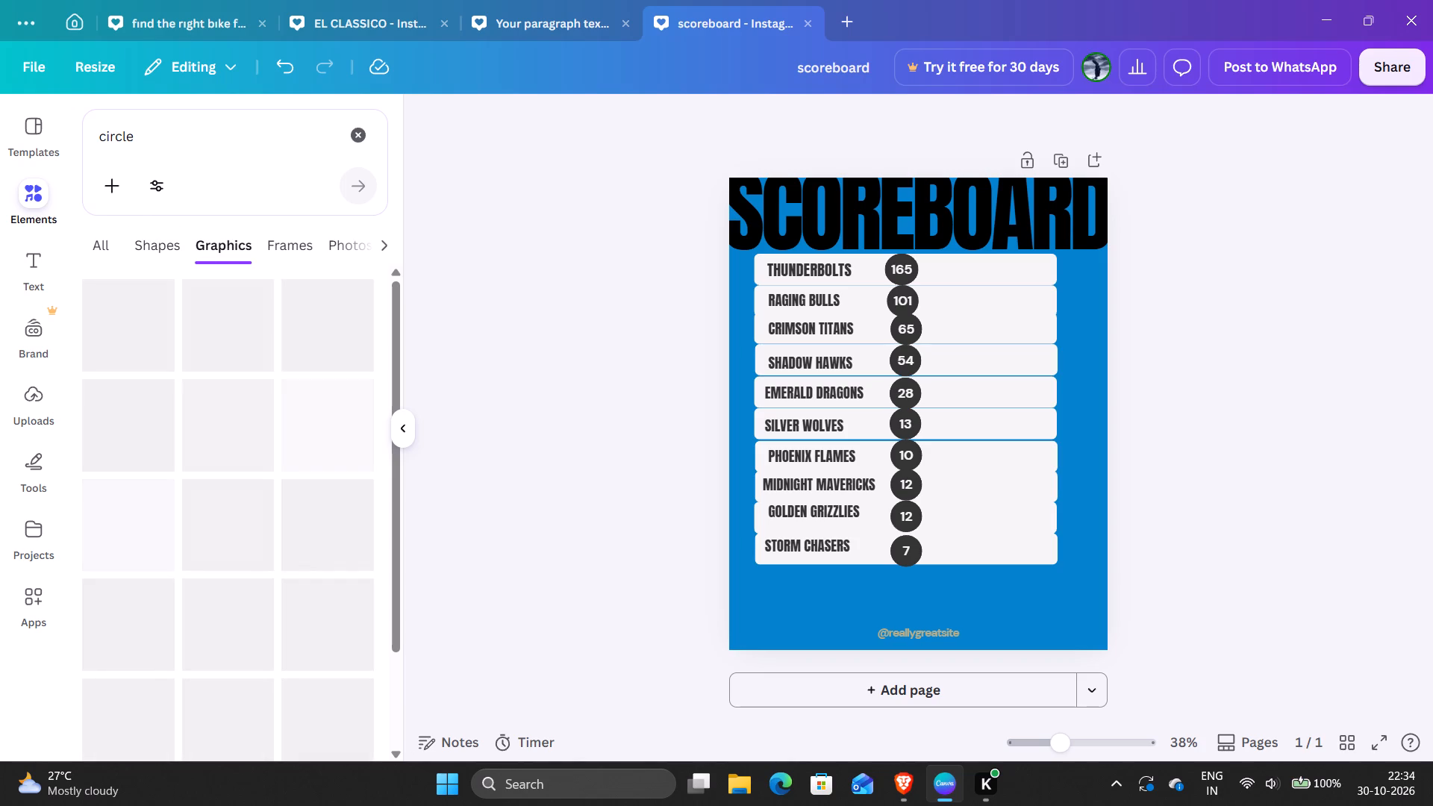
left_click(154, 249)
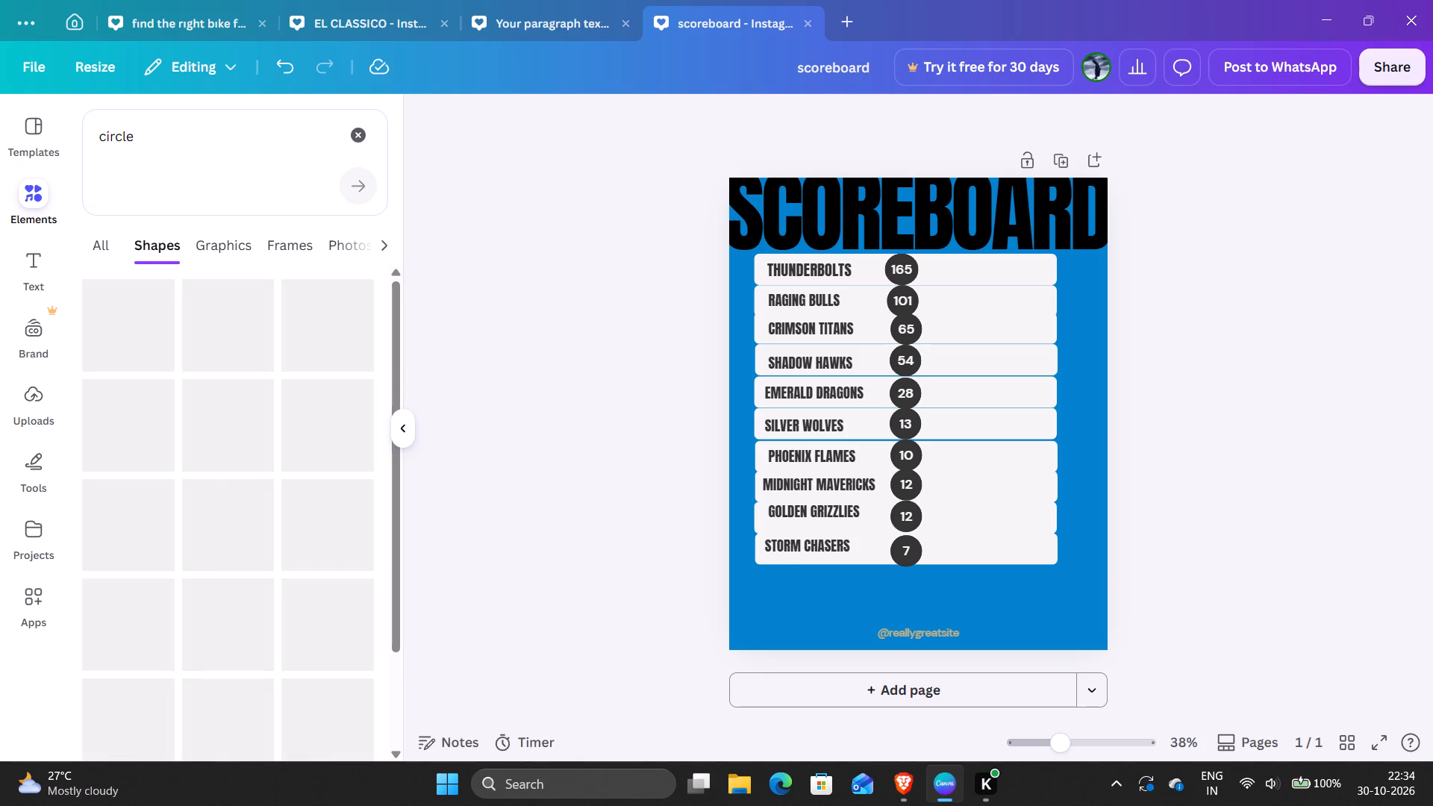
scroll(183, 370, "down", 2)
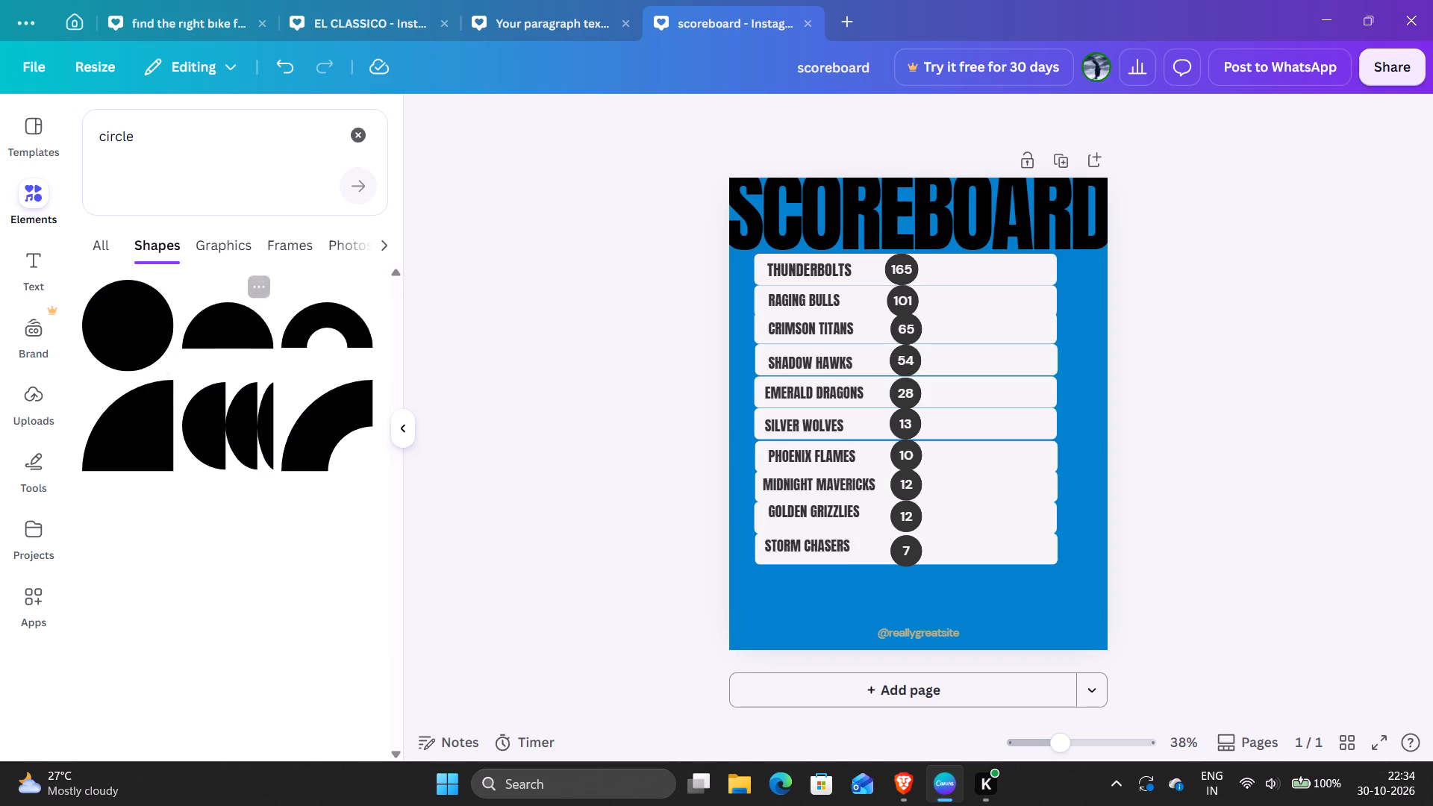
left_click(38, 402)
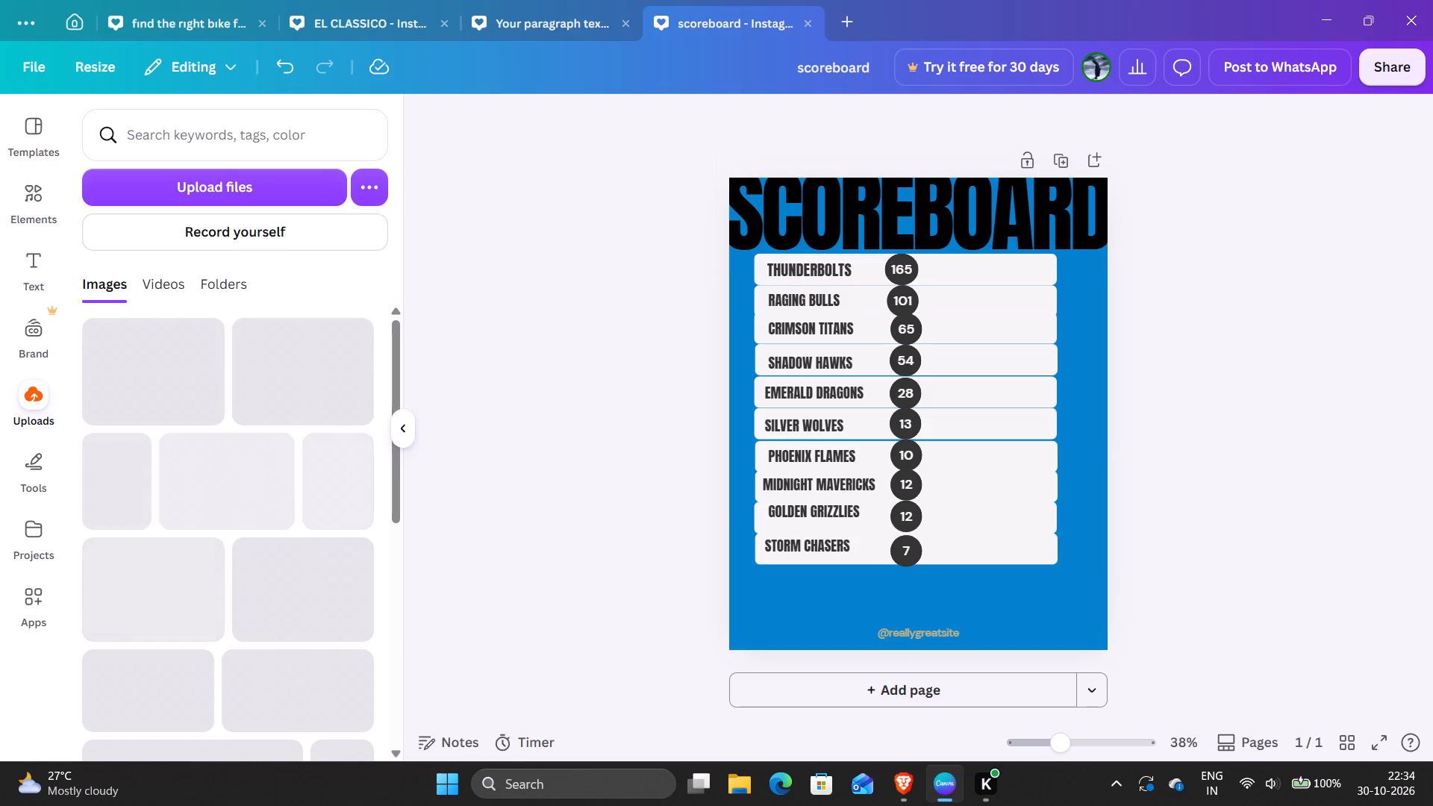
left_click(40, 140)
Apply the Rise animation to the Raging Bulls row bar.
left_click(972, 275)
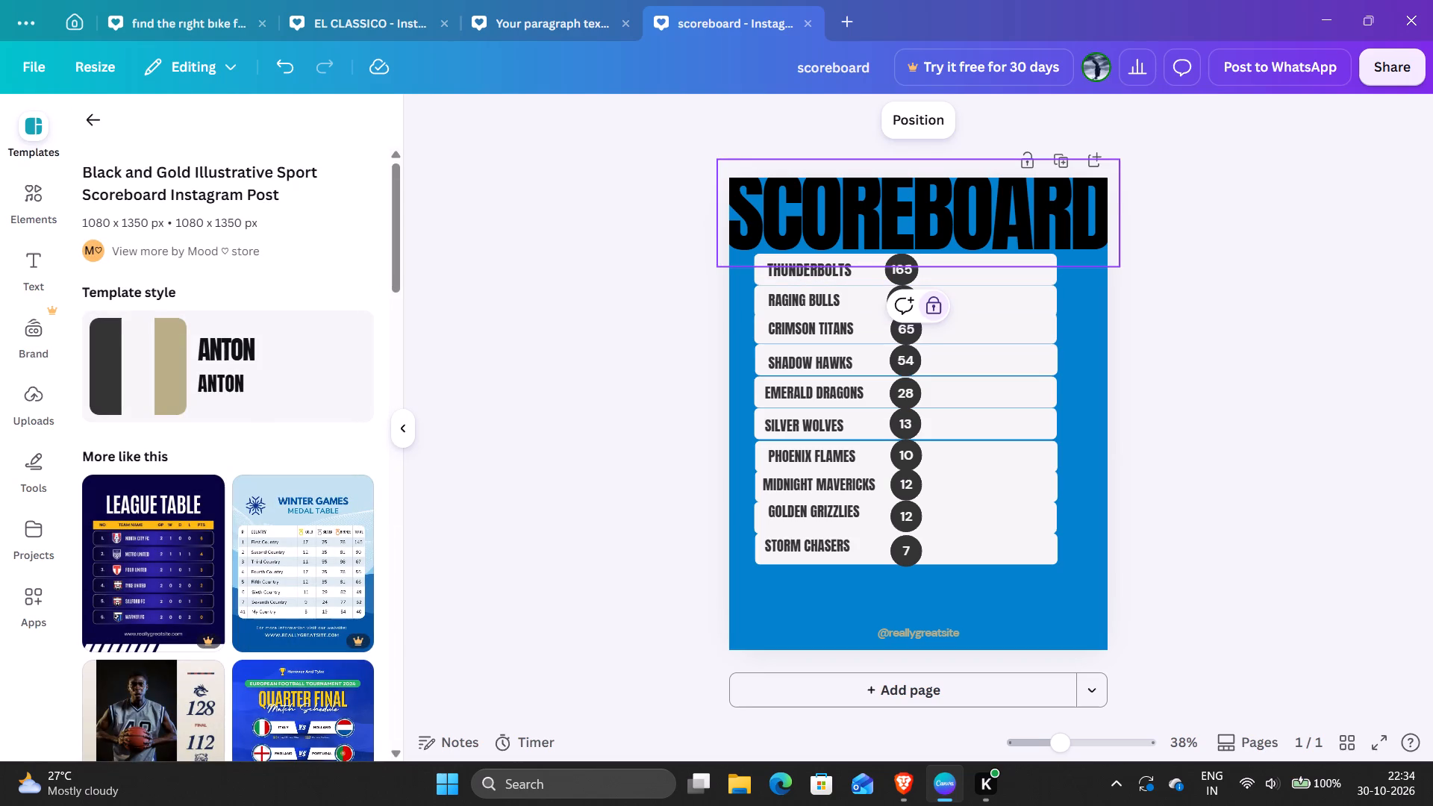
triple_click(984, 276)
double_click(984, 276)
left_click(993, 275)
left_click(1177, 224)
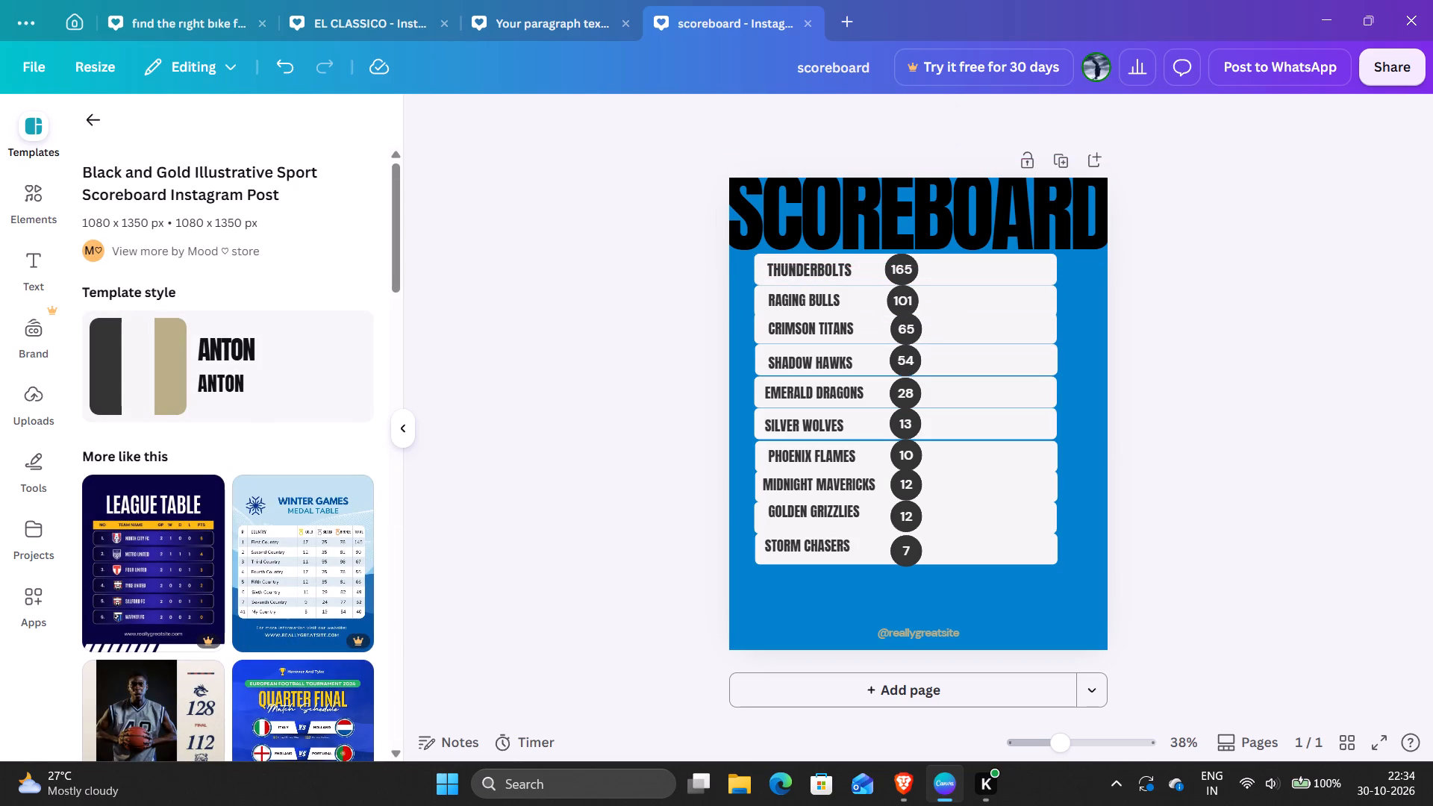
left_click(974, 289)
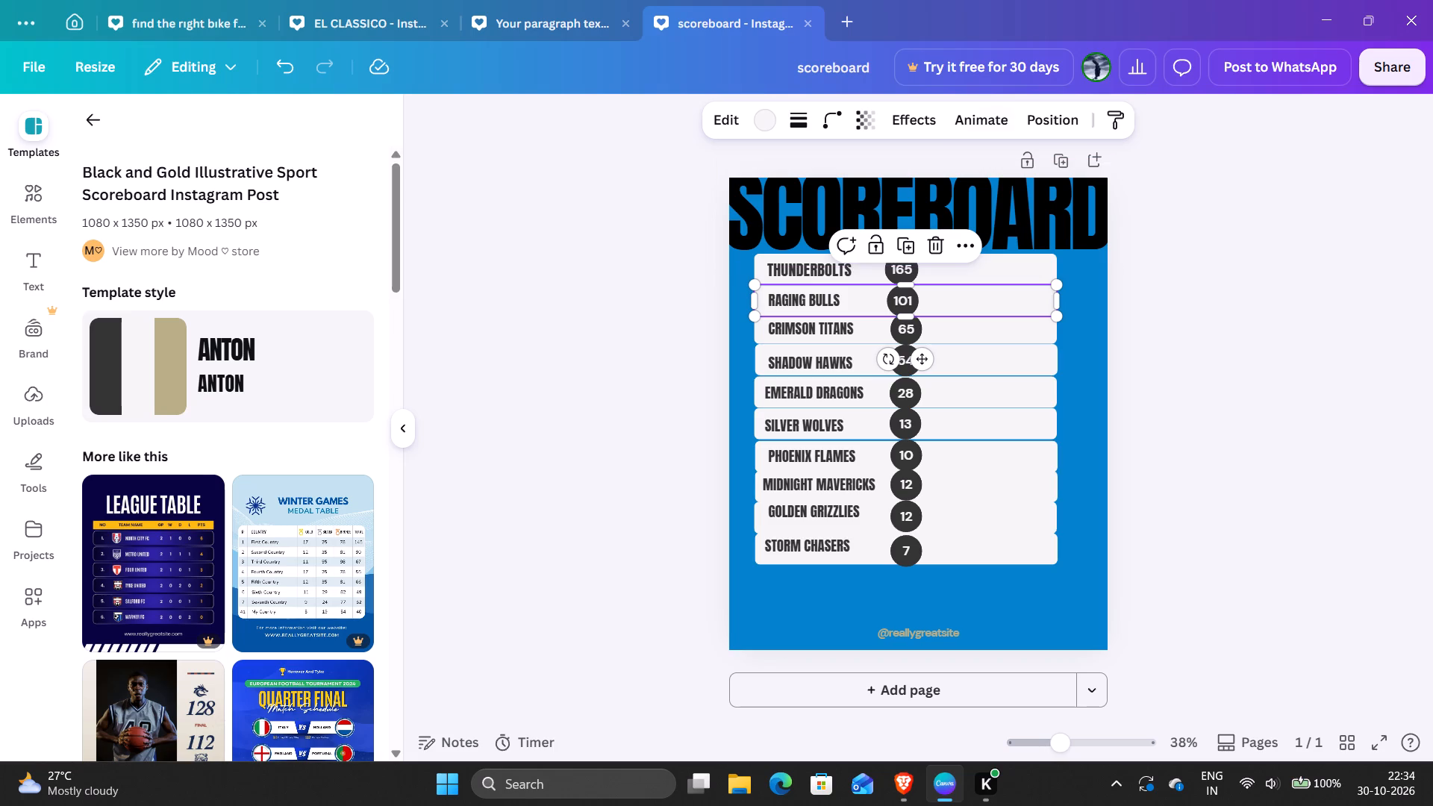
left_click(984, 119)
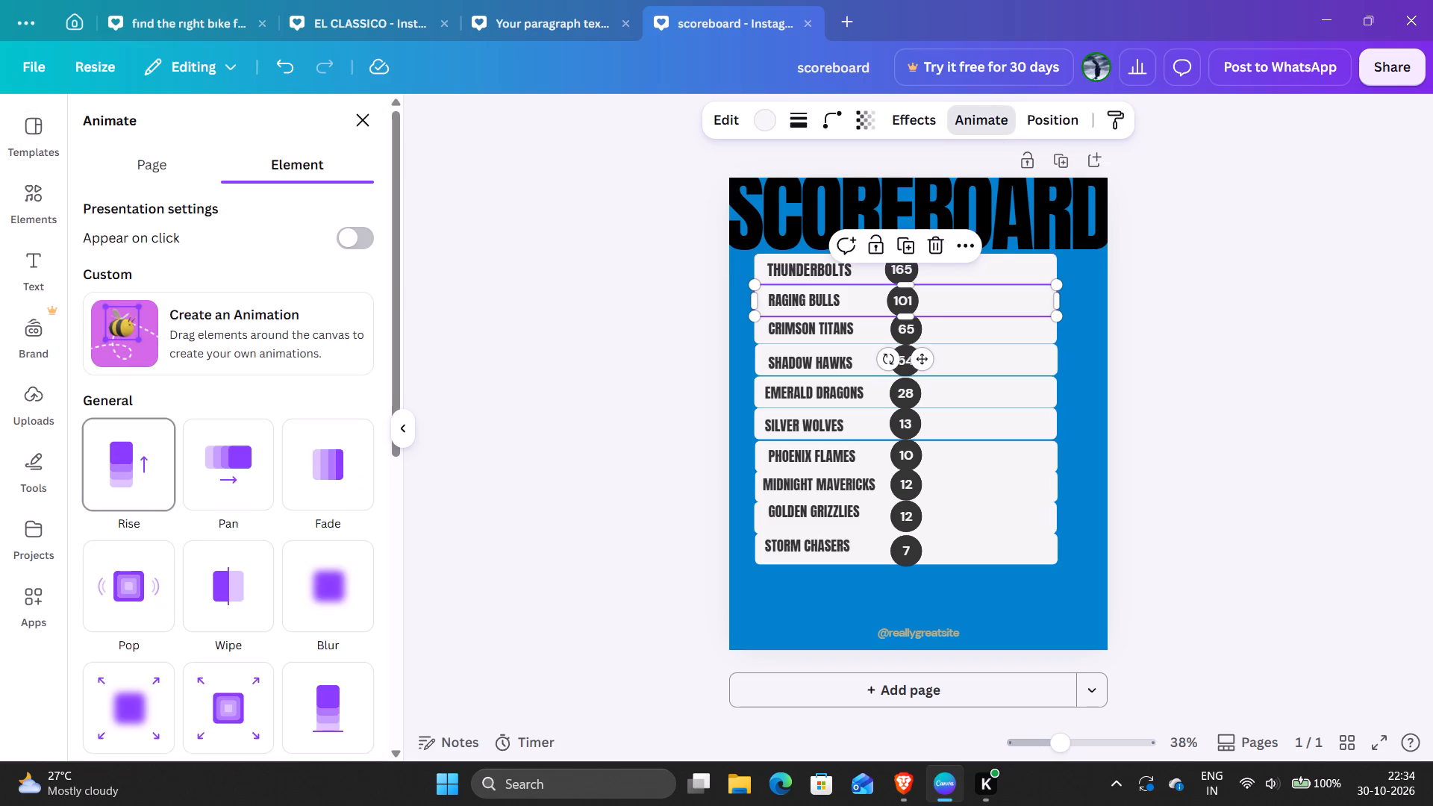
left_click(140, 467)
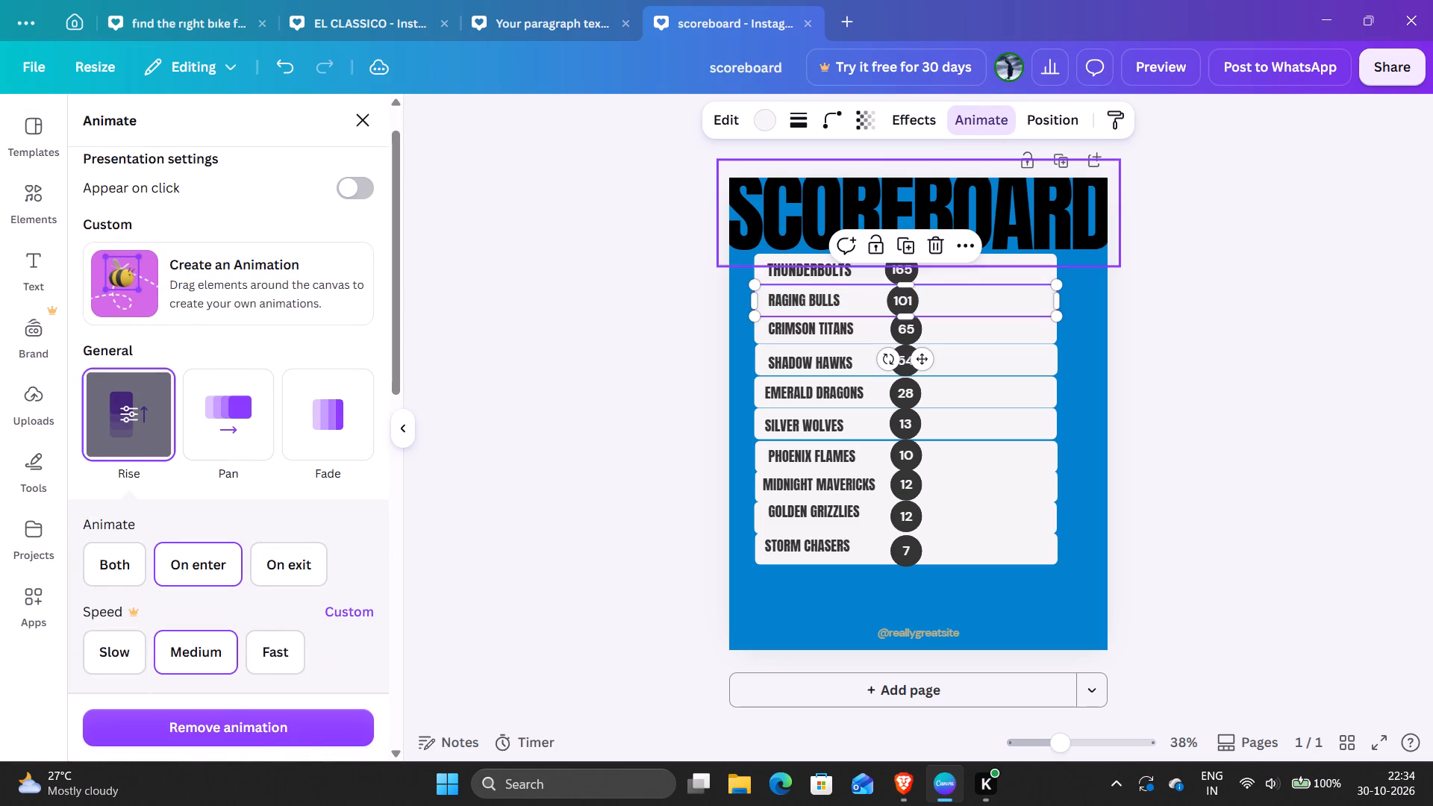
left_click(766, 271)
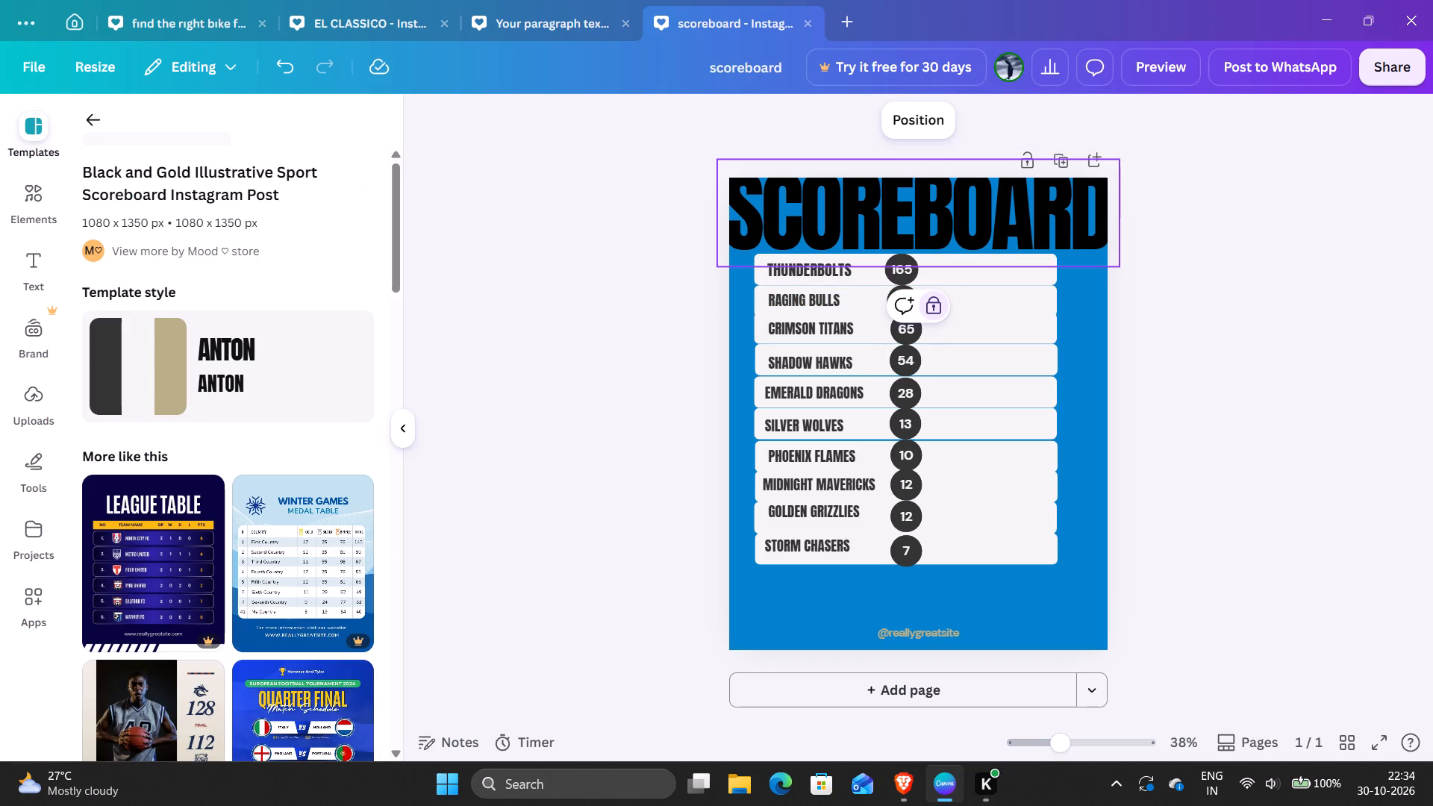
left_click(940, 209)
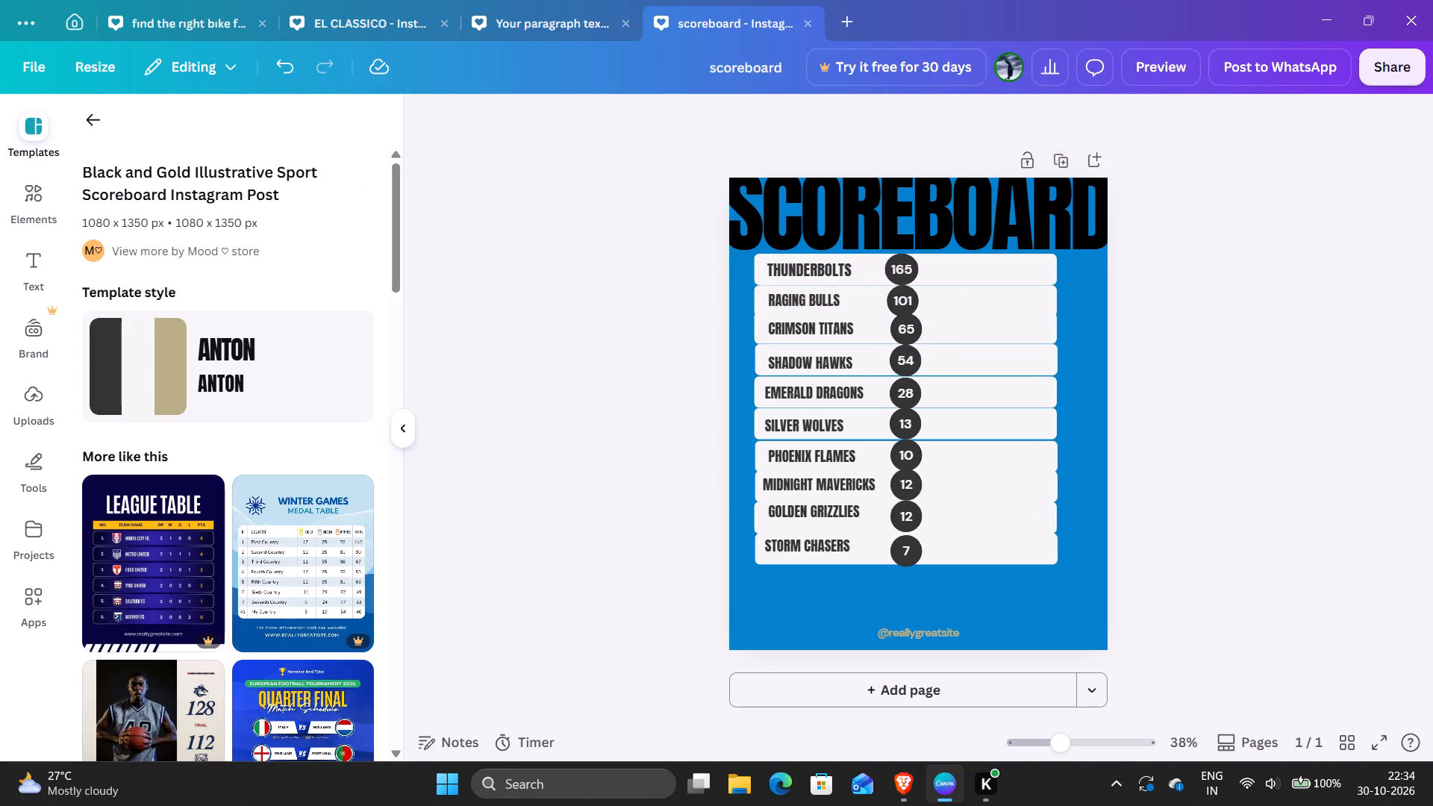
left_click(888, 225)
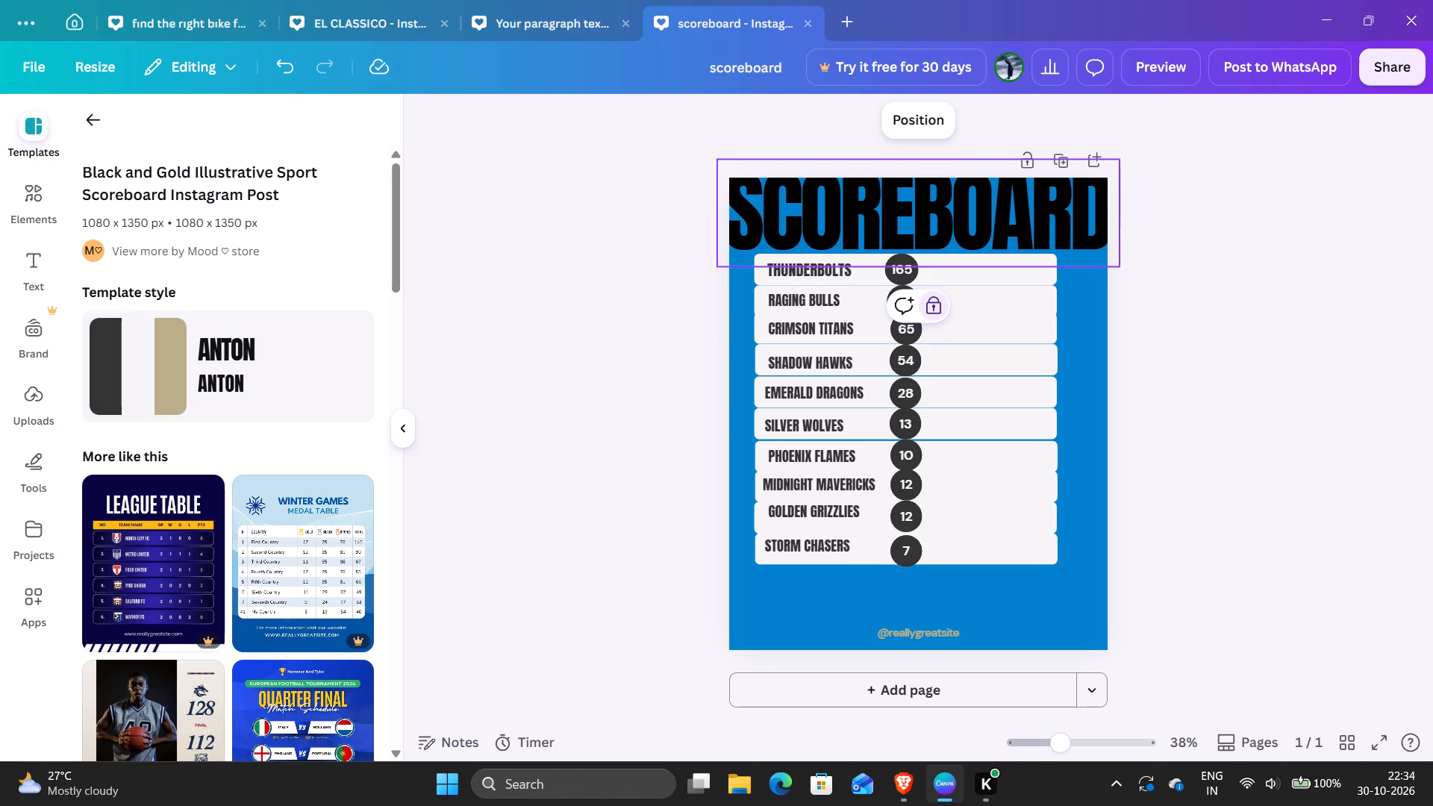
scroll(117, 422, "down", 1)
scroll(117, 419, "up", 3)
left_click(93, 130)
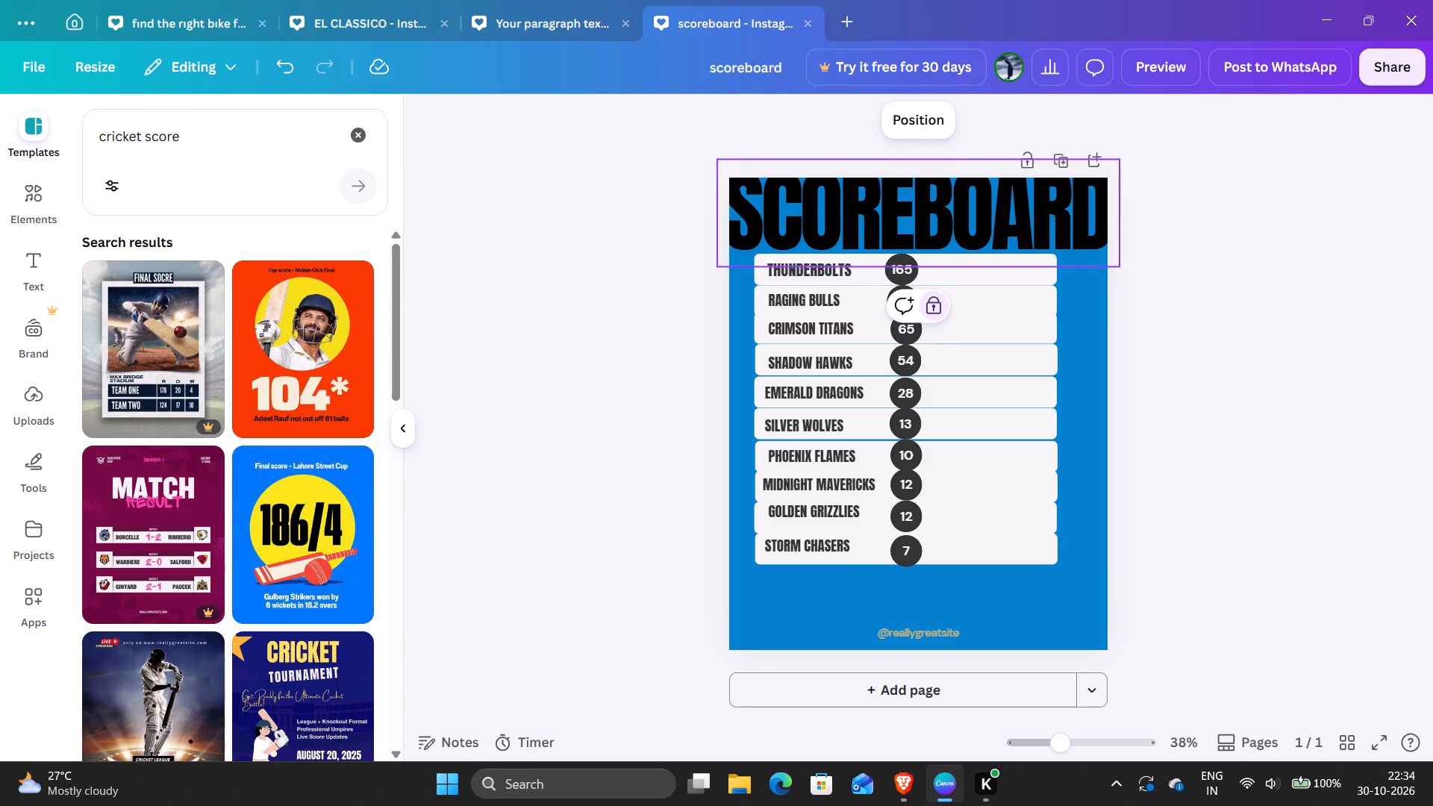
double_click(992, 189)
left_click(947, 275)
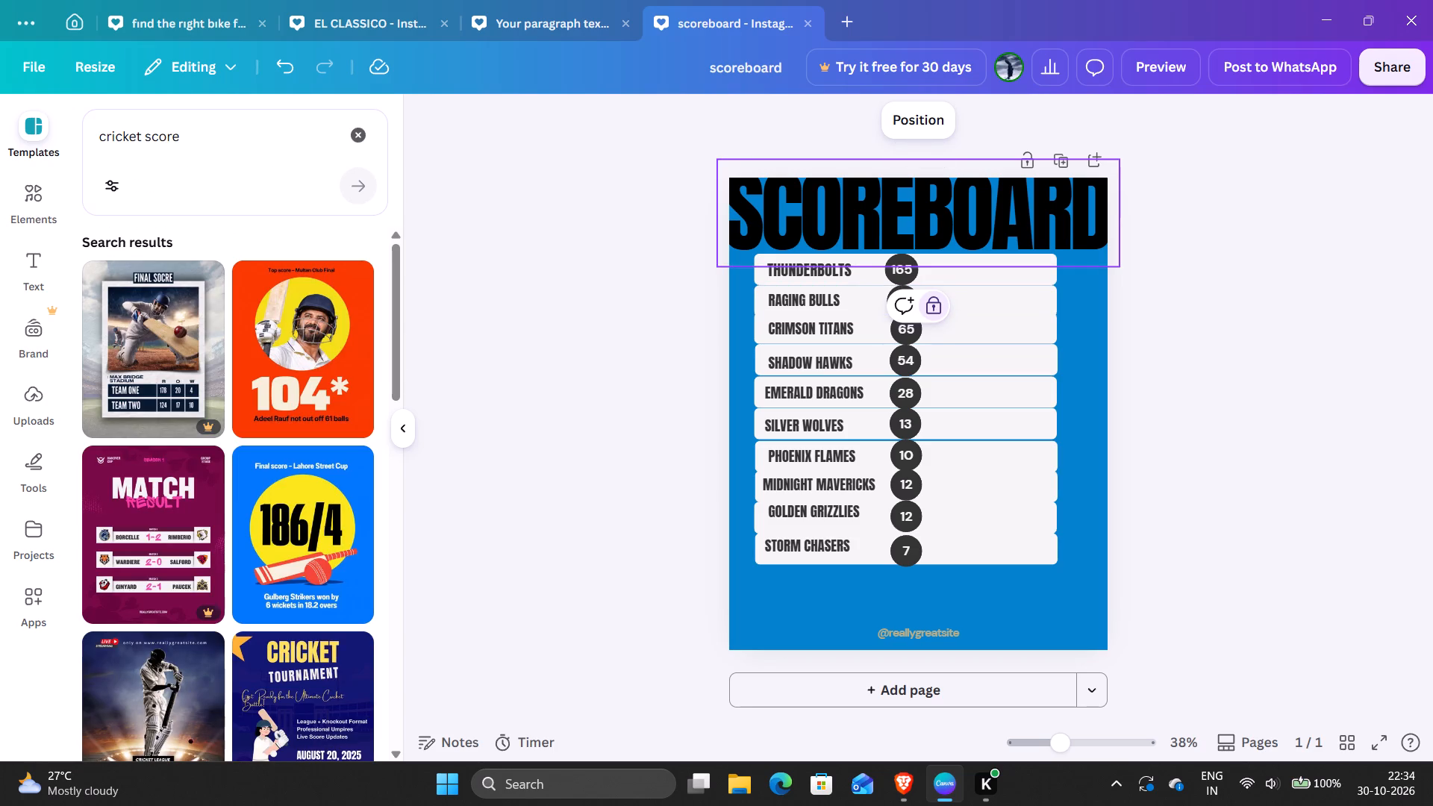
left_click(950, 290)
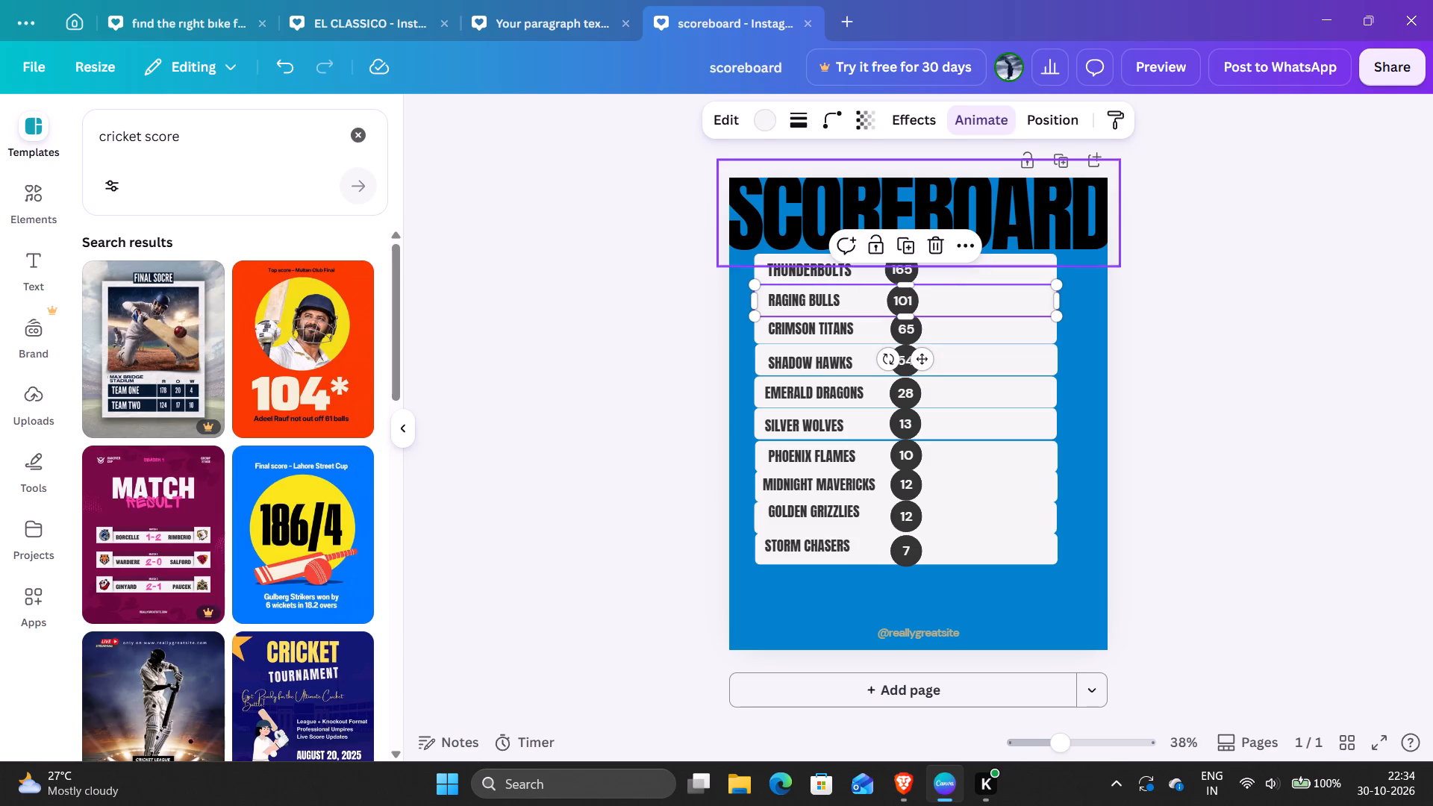
Unlock the SCOREBOARD title and apply the Ascend text animation to it.
left_click(997, 217)
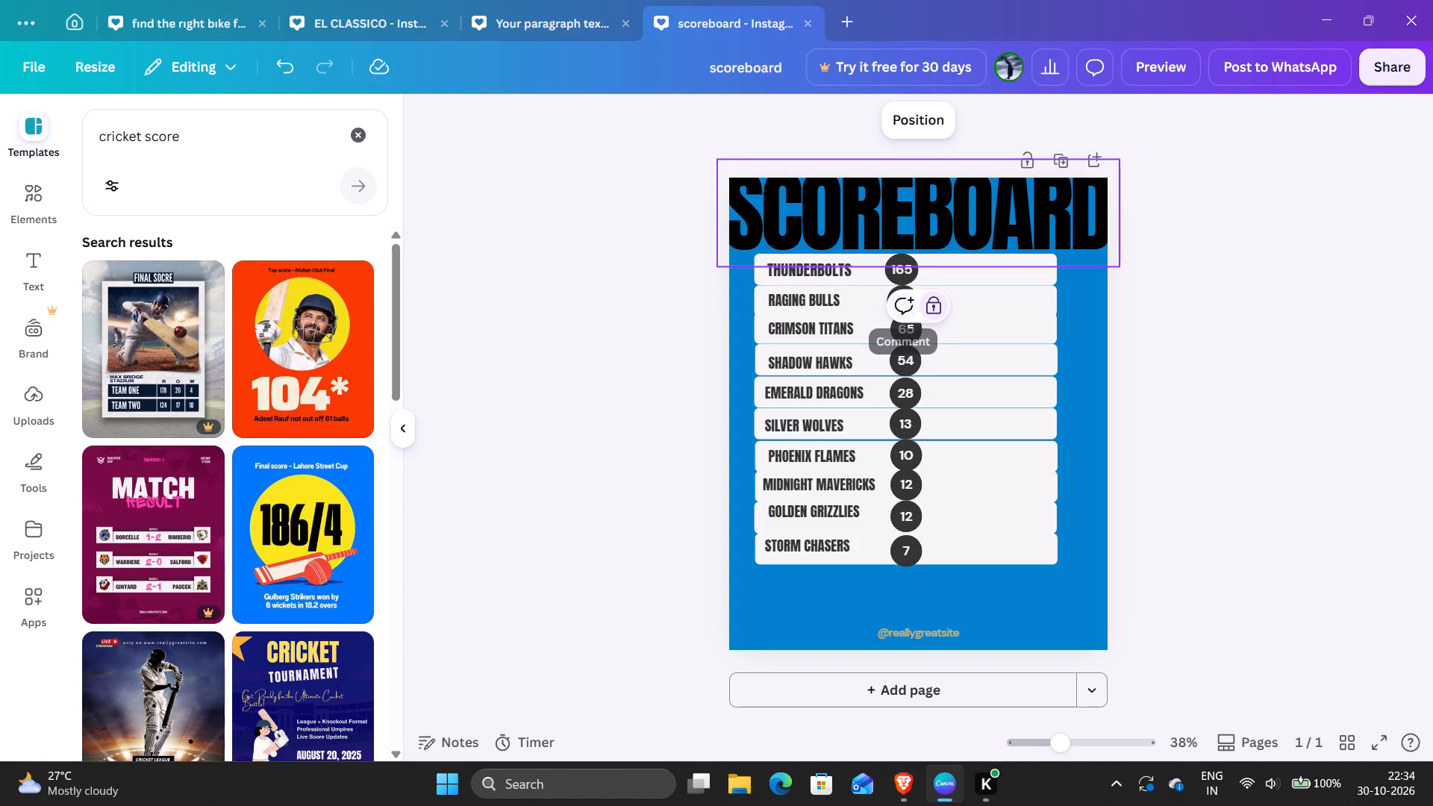
left_click(931, 310)
left_click(1156, 109)
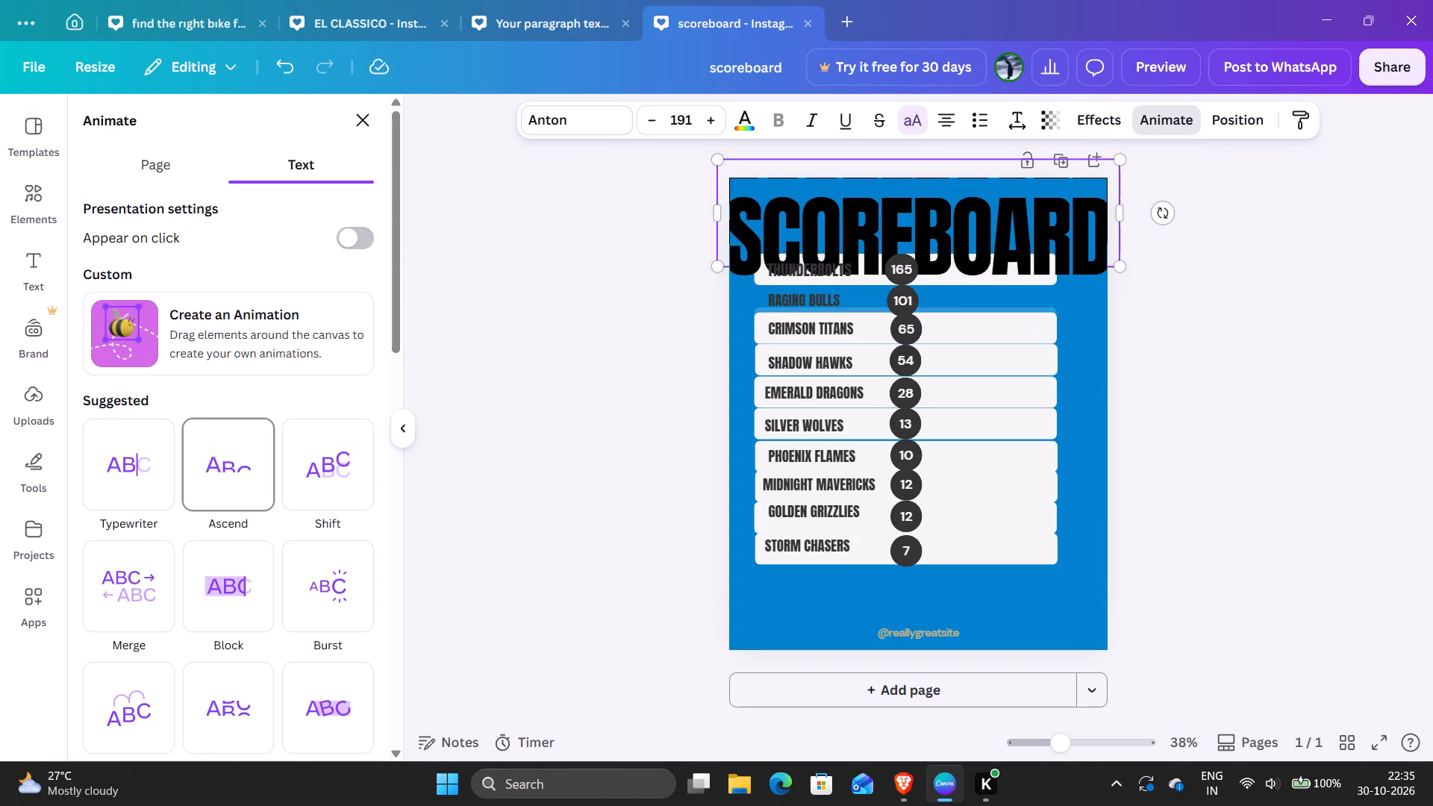
left_click(247, 464)
left_click(773, 272)
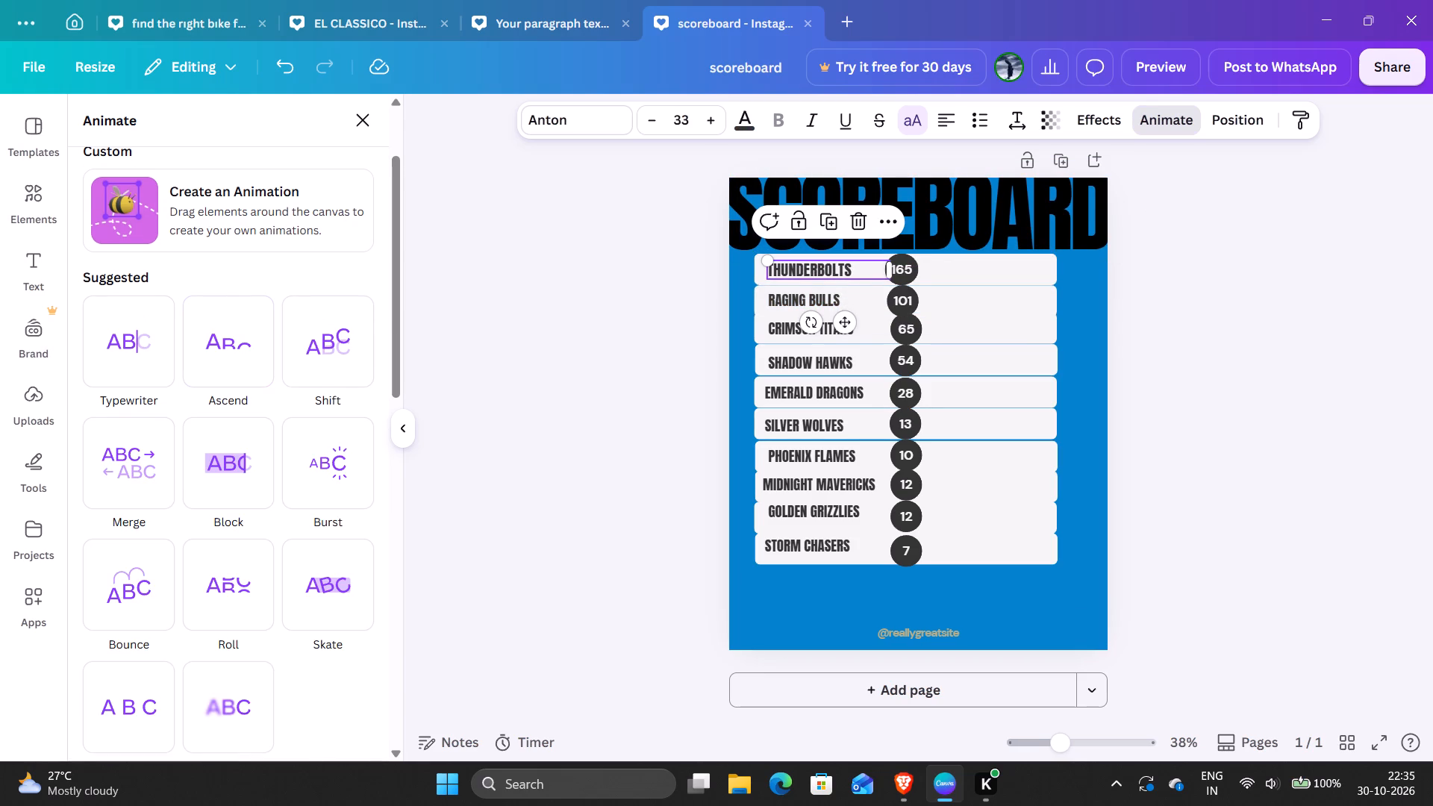
left_click(1017, 278)
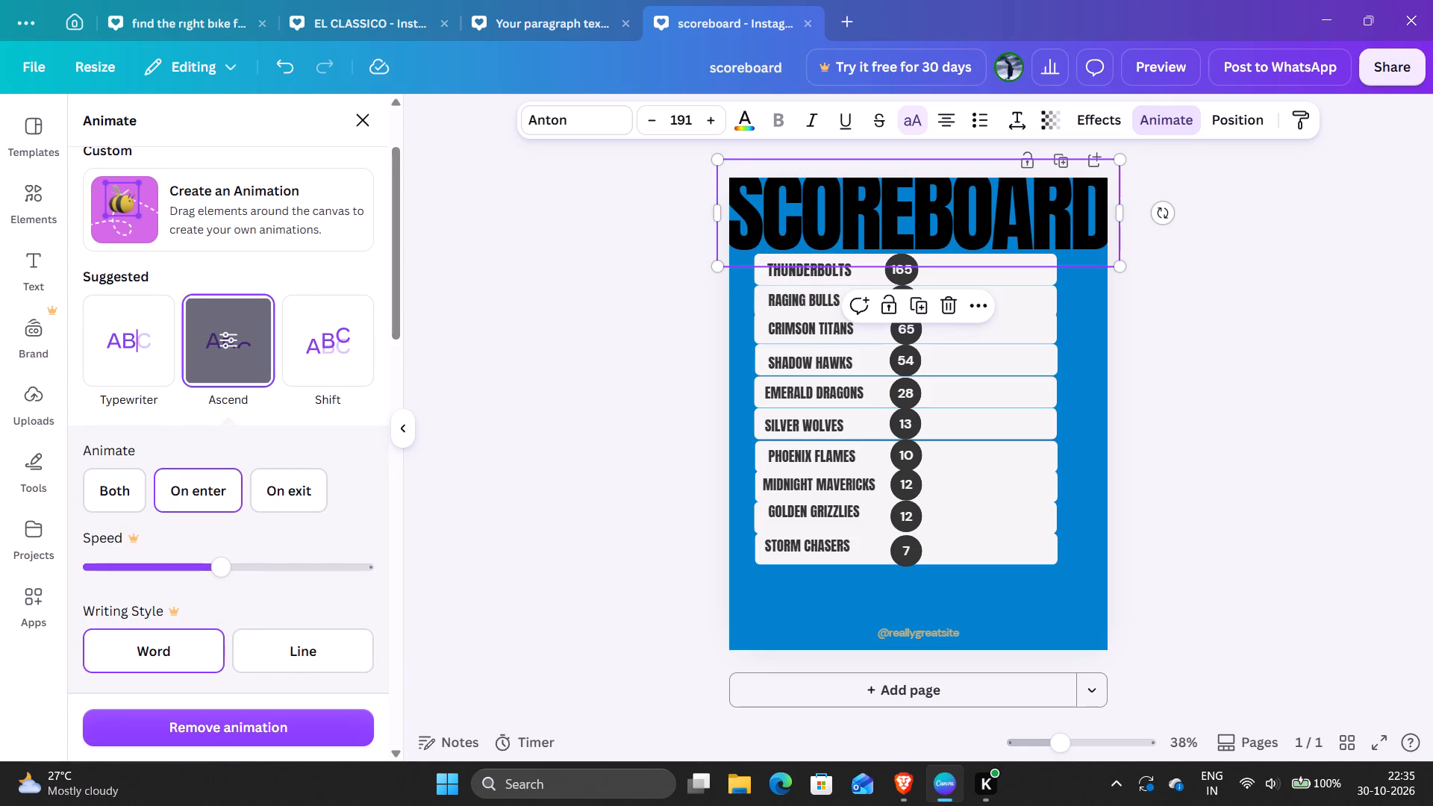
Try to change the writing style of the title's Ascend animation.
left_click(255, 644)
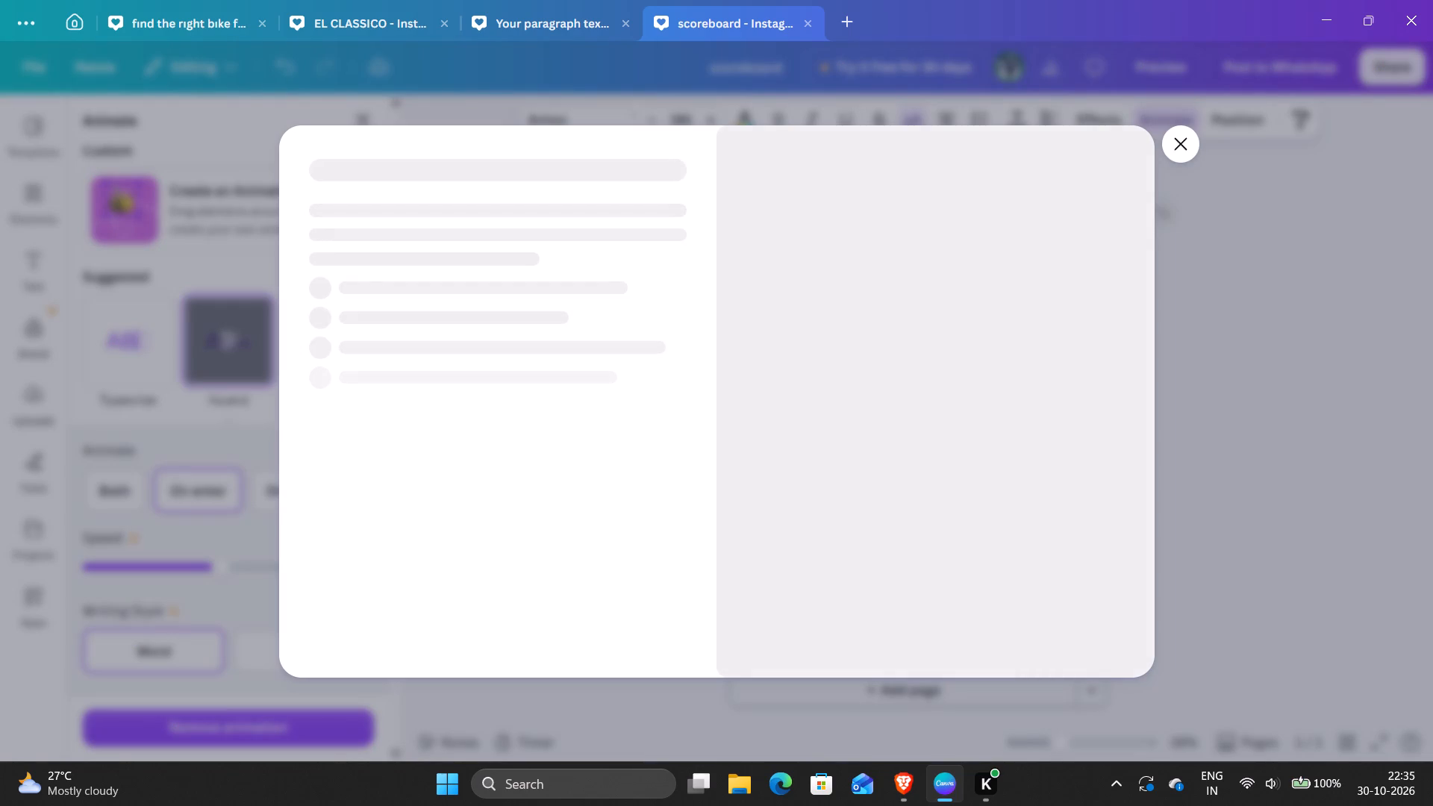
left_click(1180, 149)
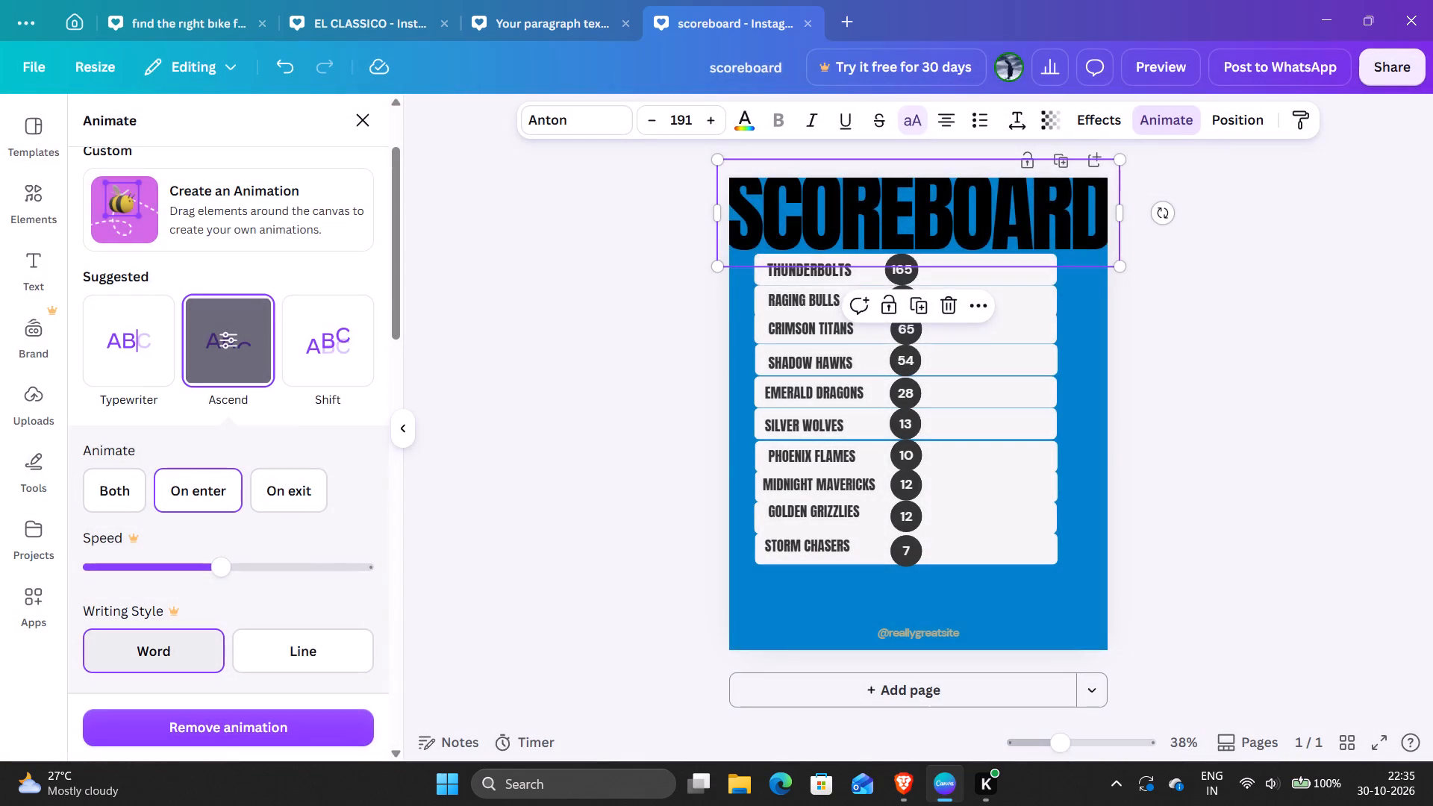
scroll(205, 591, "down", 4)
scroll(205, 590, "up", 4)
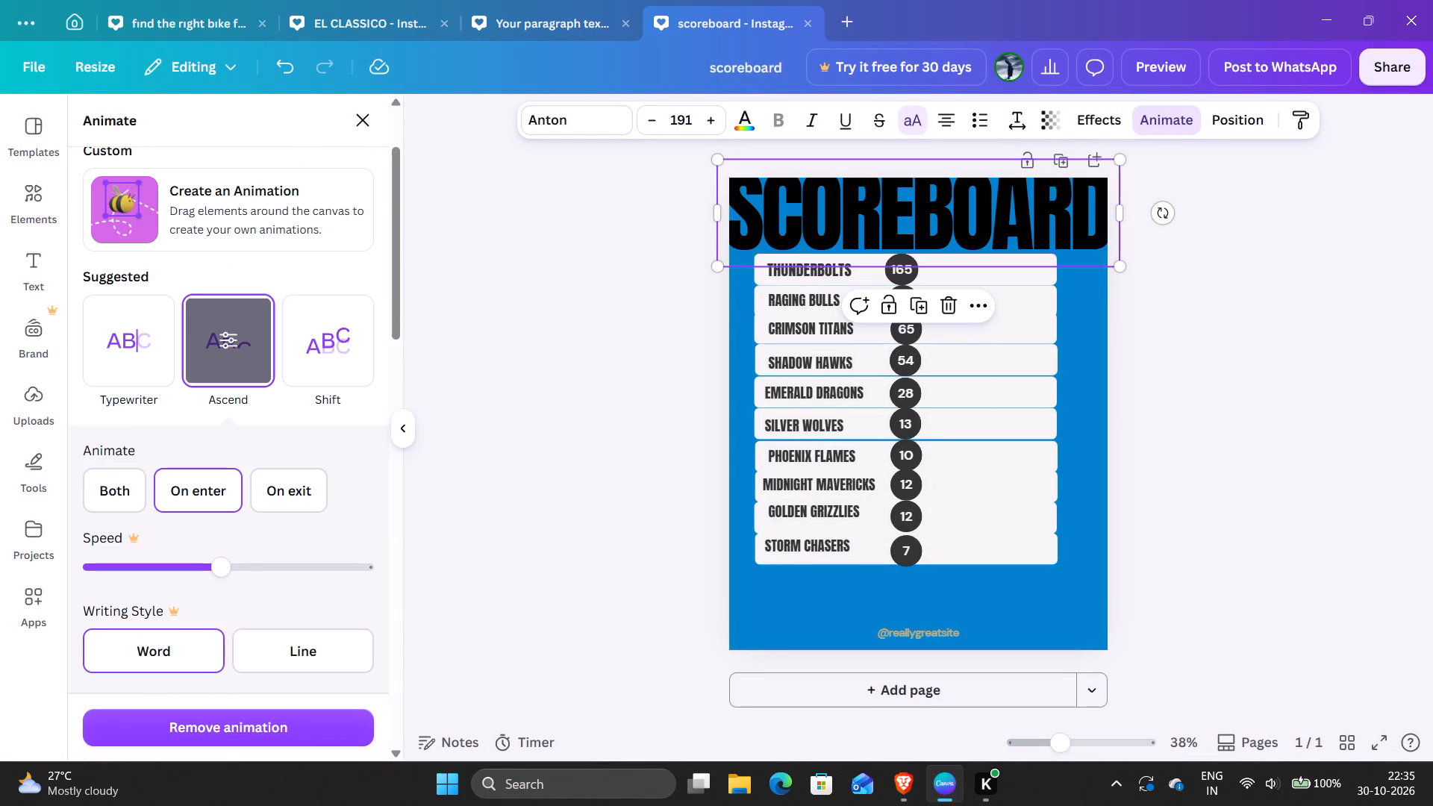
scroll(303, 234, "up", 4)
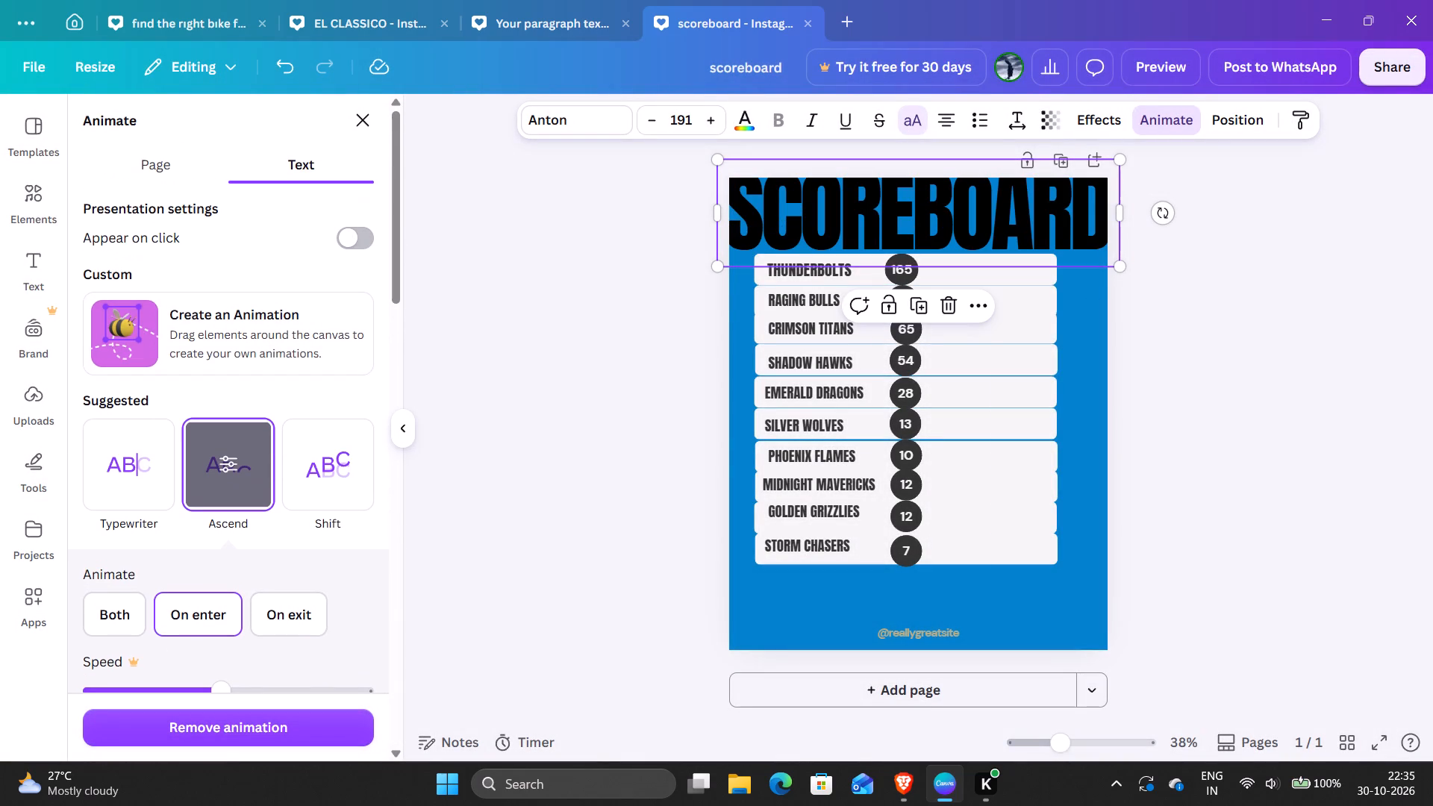
Apply the Corporate page animation to the whole scoreboard page, set to play on enter.
left_click(166, 172)
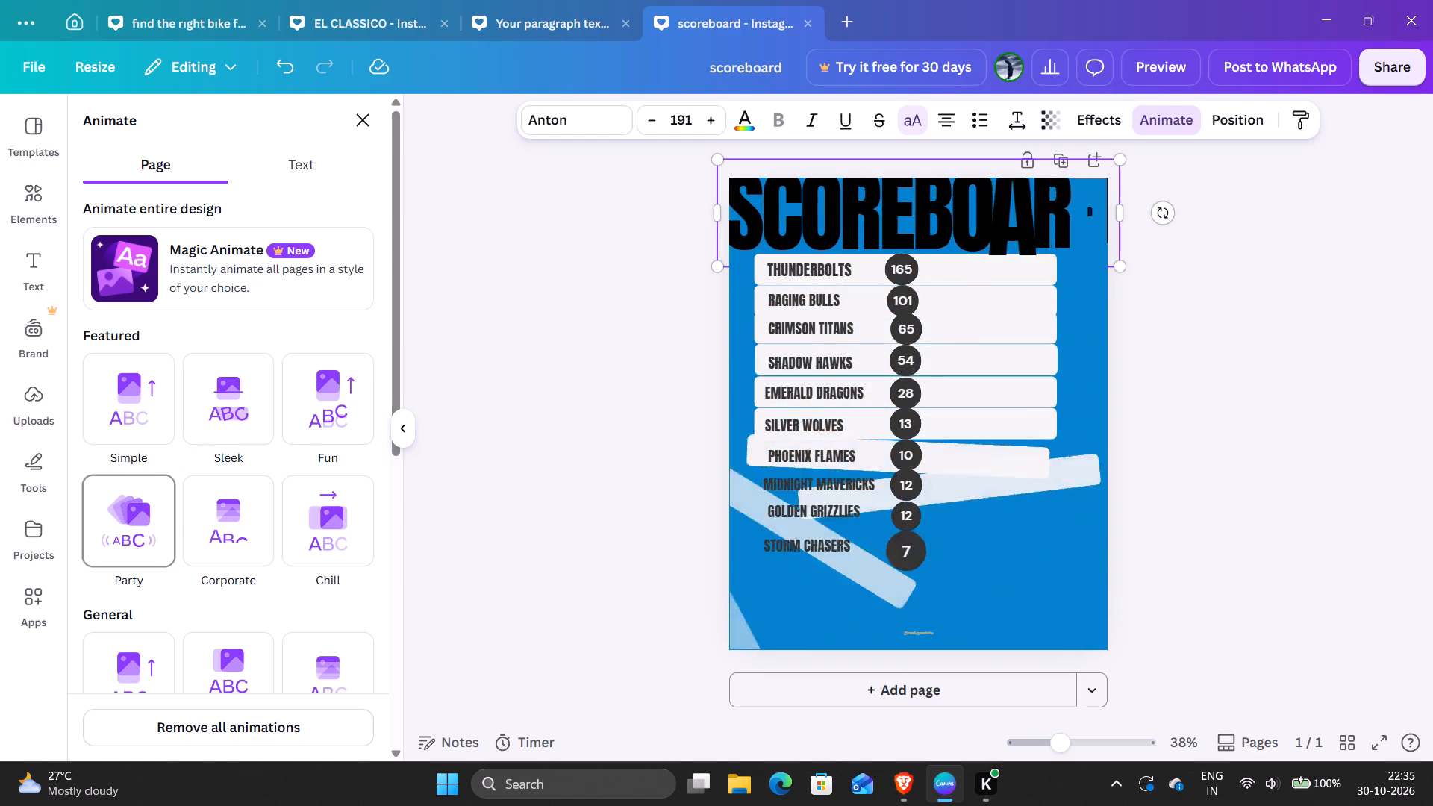
left_click(200, 544)
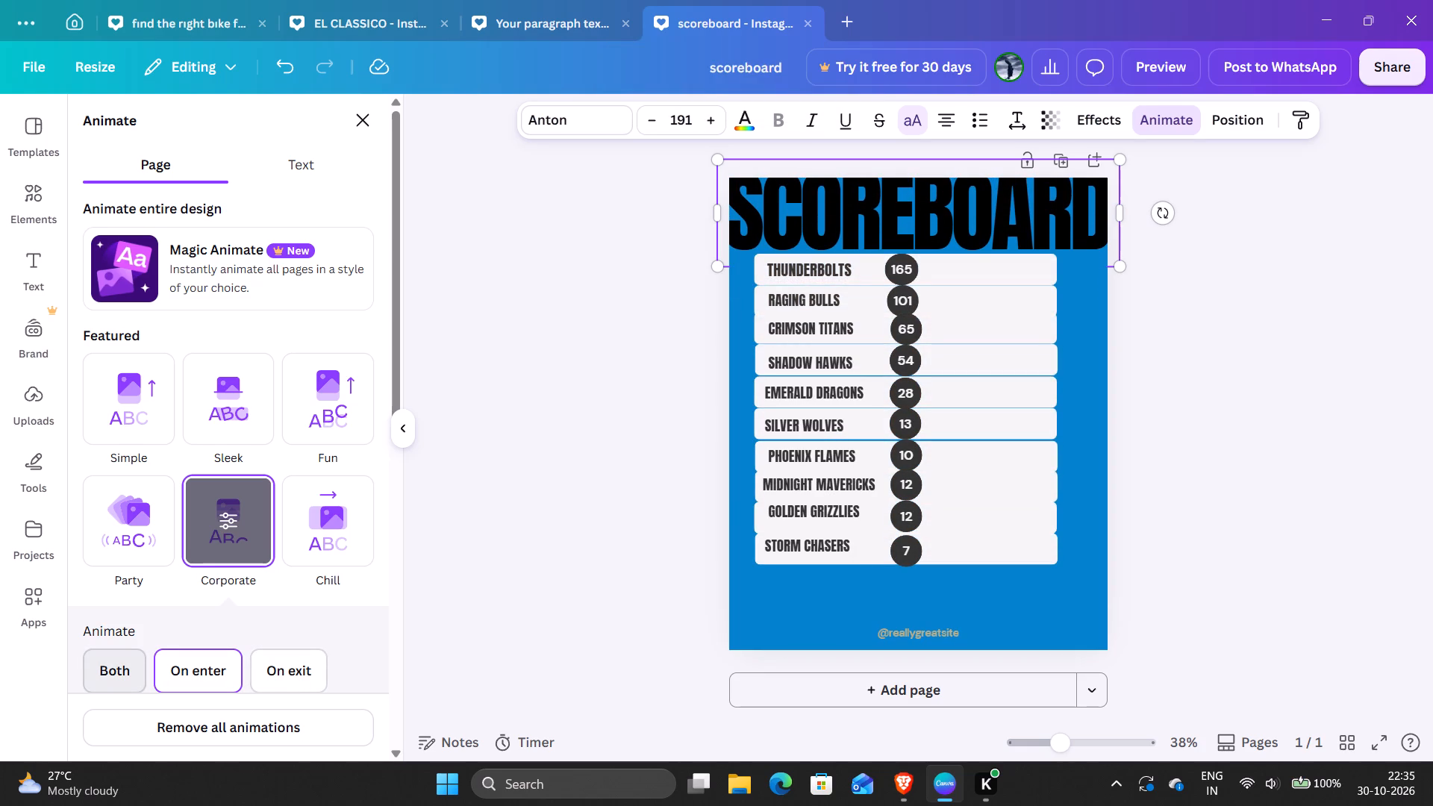
left_click(199, 672)
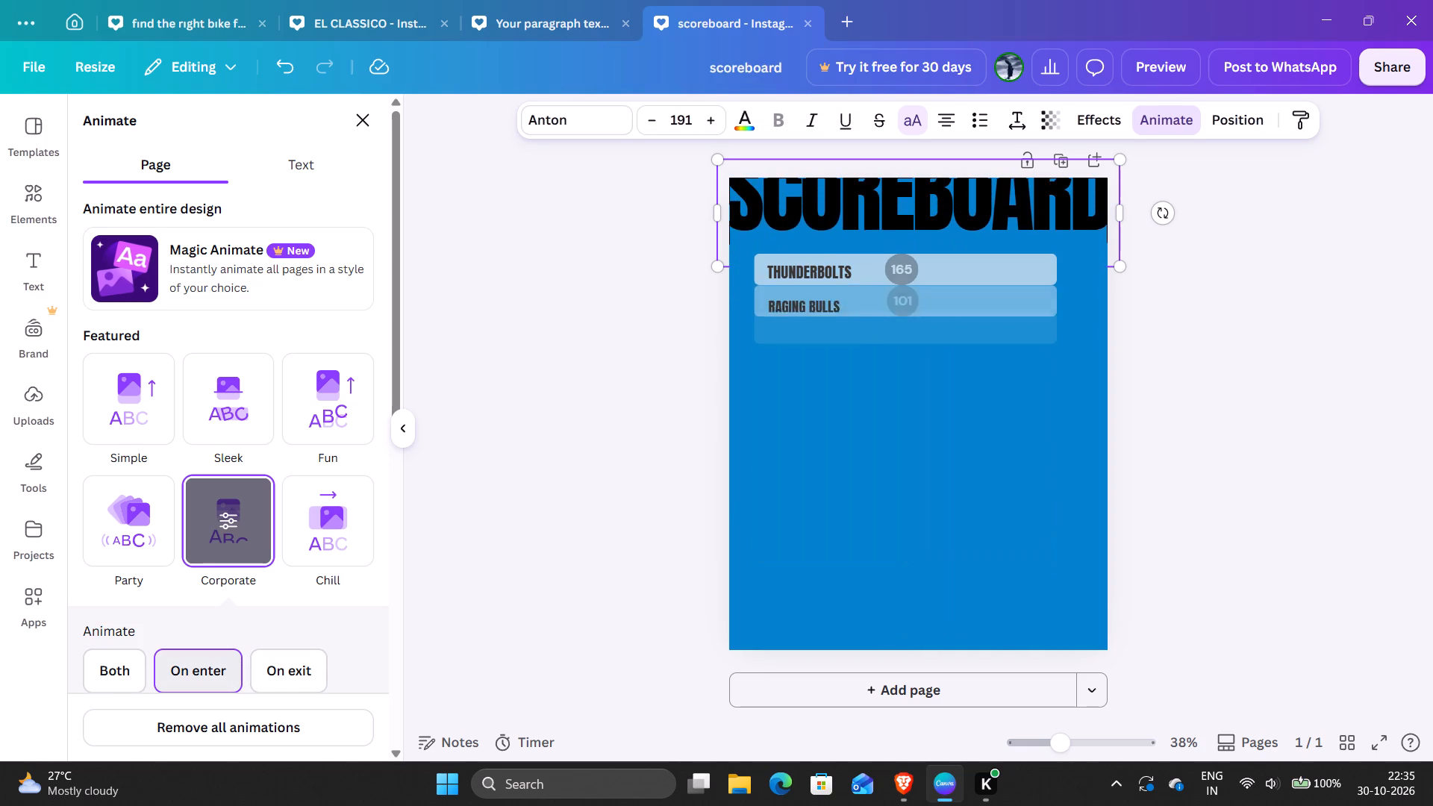
left_click(555, 573)
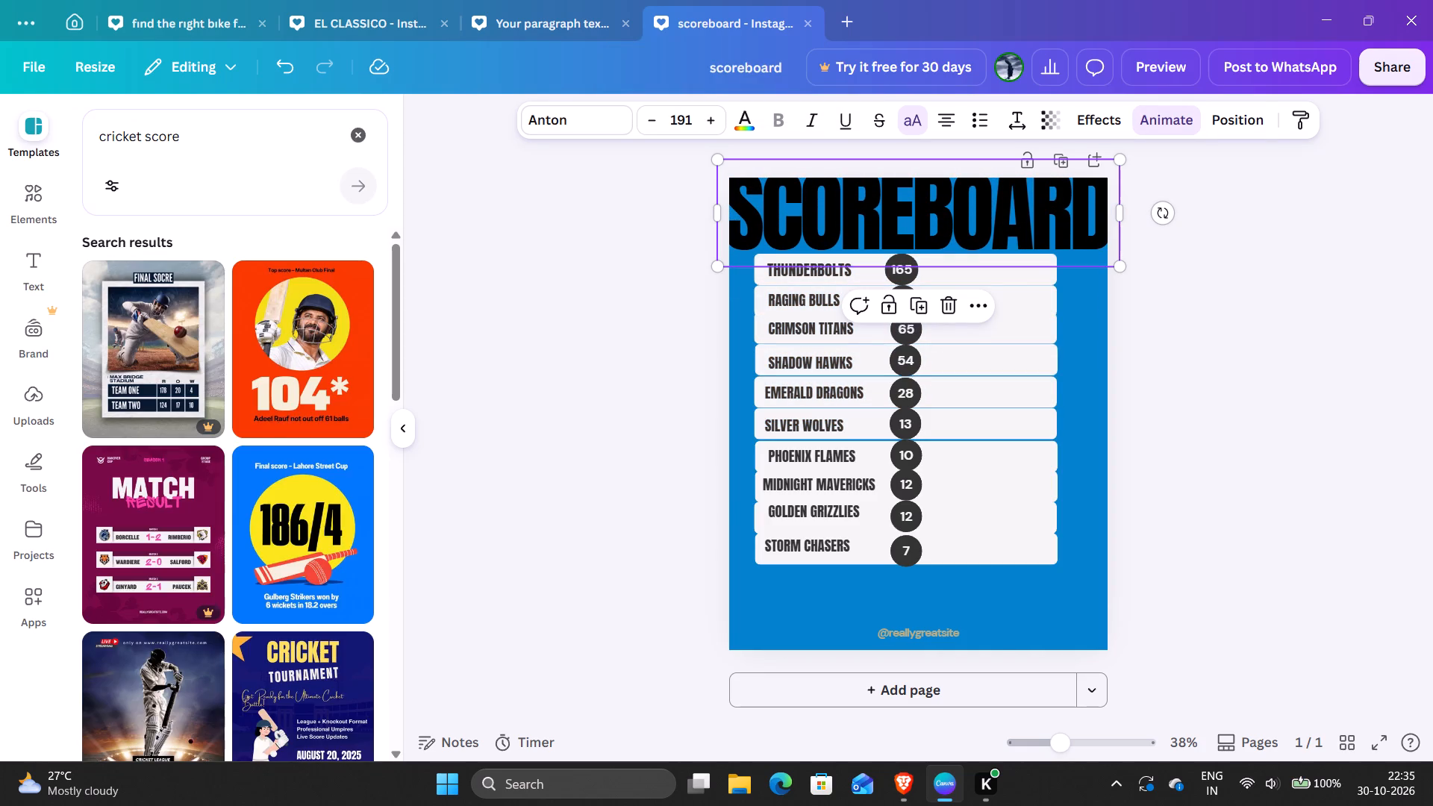
Look through the page's layer order and select the Thunderbolts team name.
left_click(1218, 129)
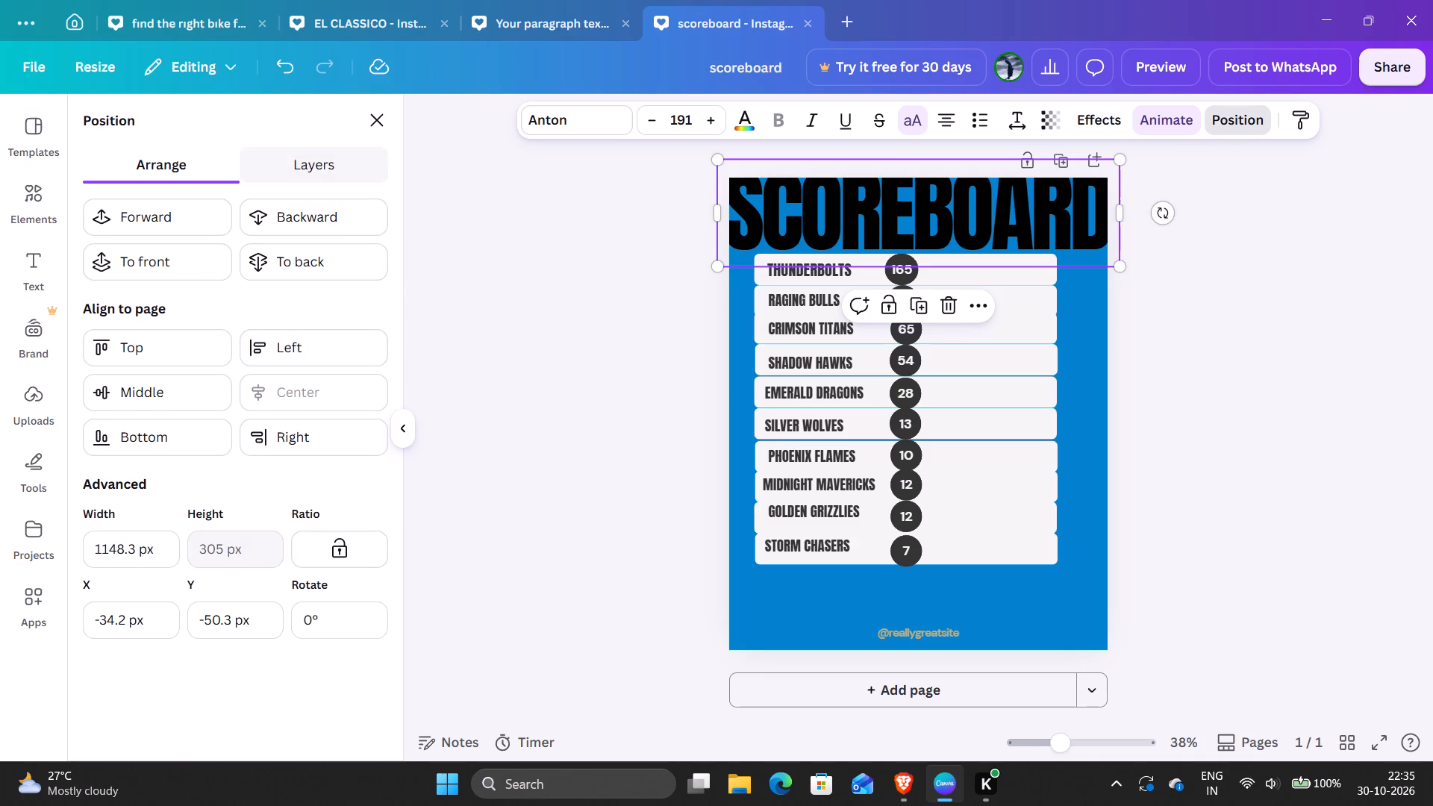
left_click(313, 156)
scroll(243, 270, "up", 10)
scroll(243, 270, "down", 1)
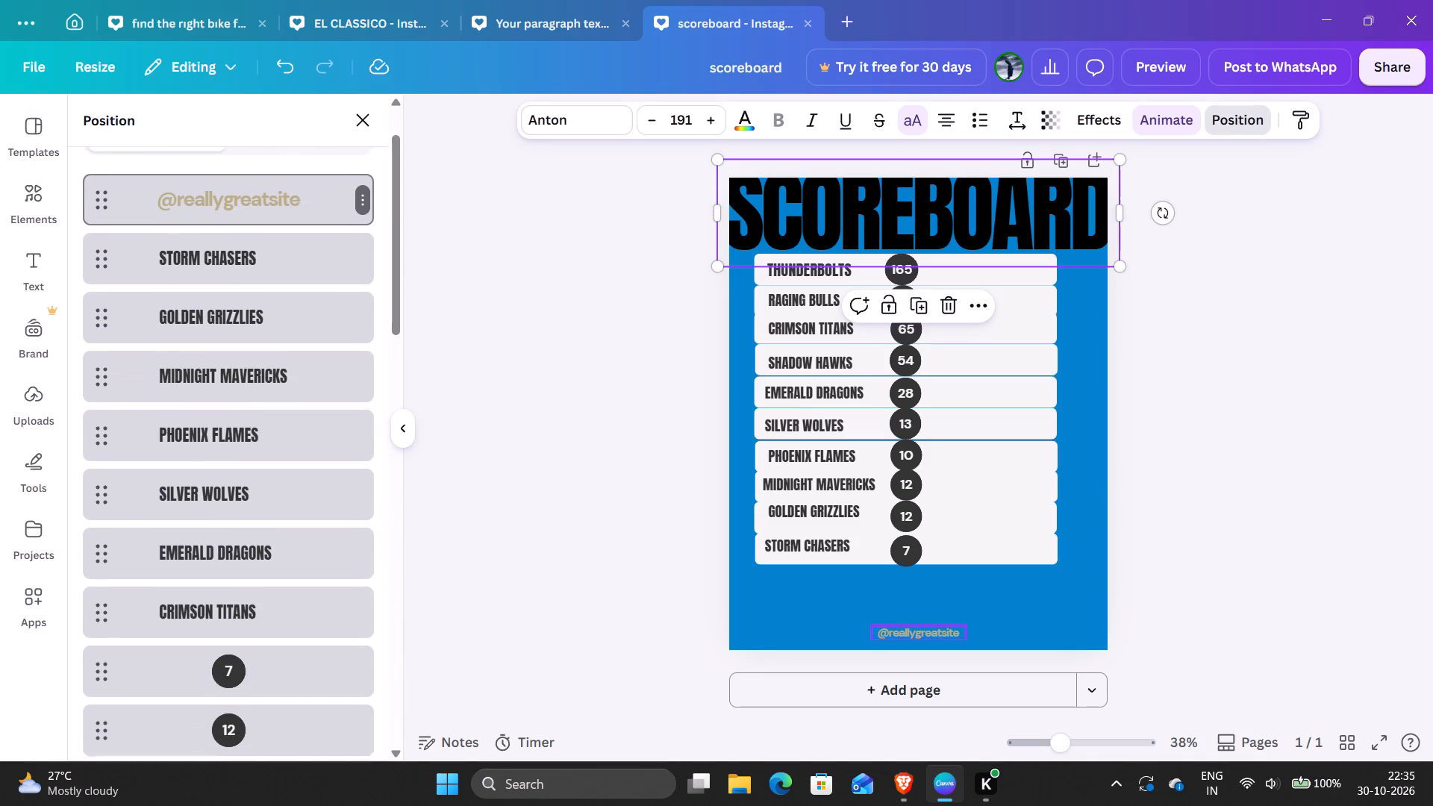
left_click(814, 278)
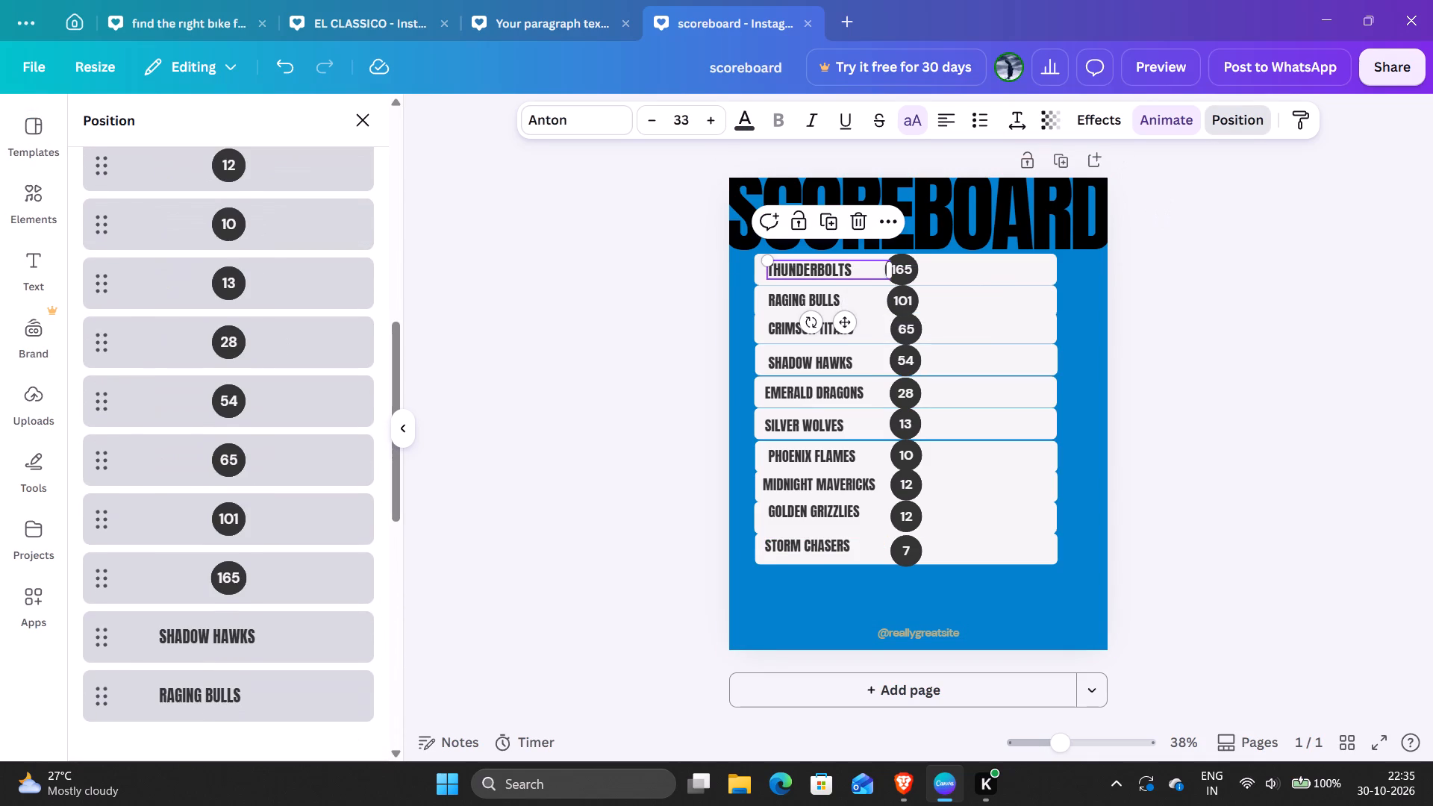
Replace the THUNDERBOLTS team name in the first row with VIRAT.
left_click(814, 275)
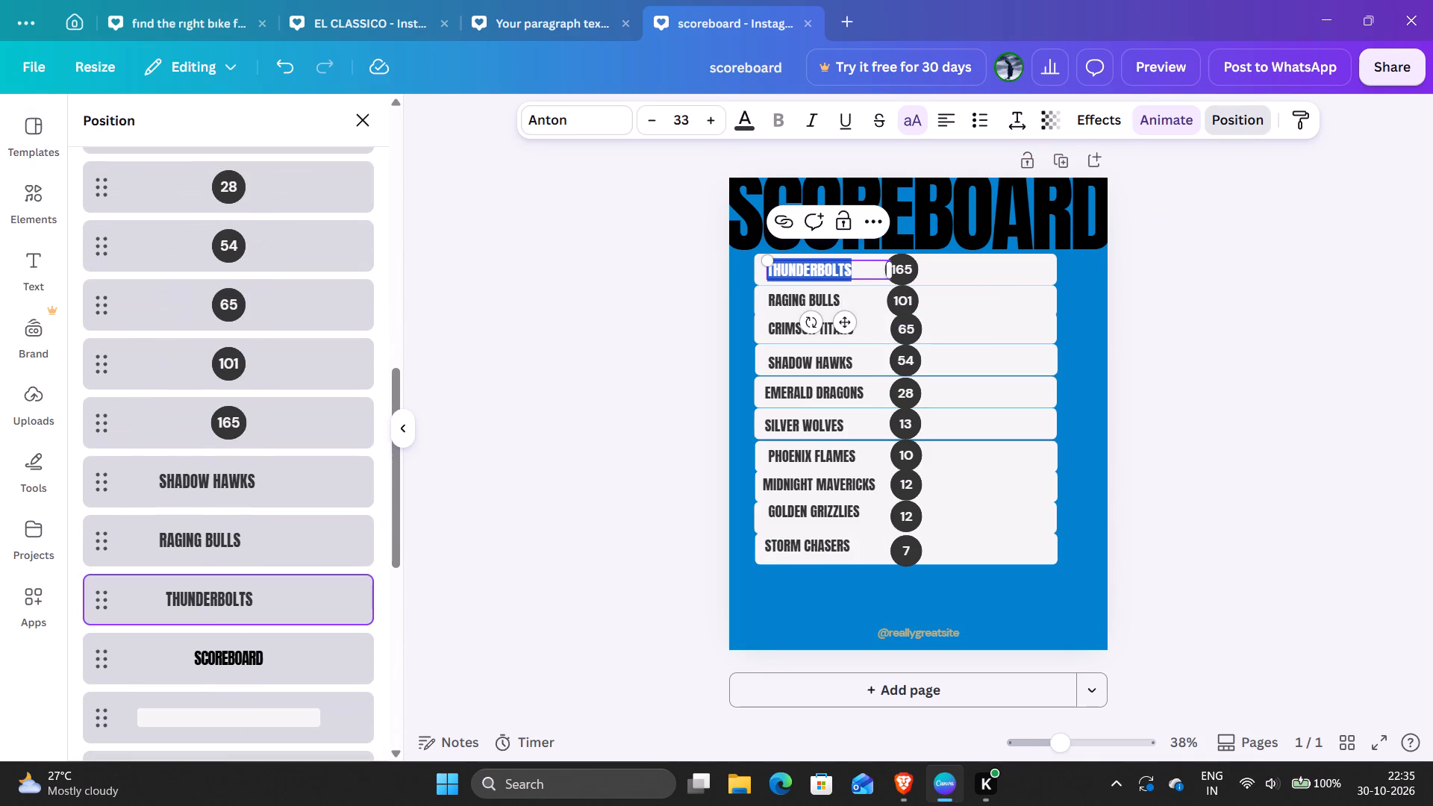
key("v")
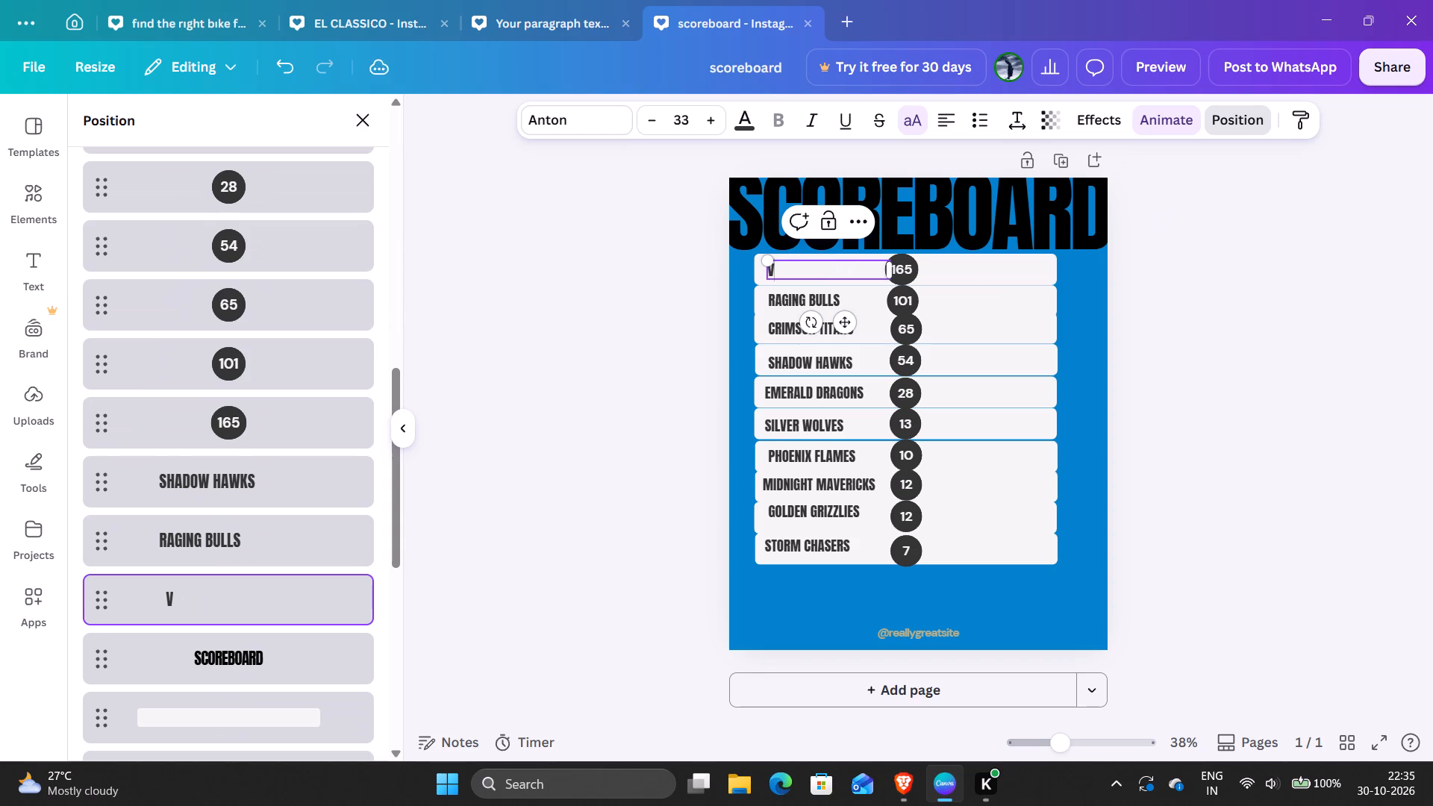
type("IRAT")
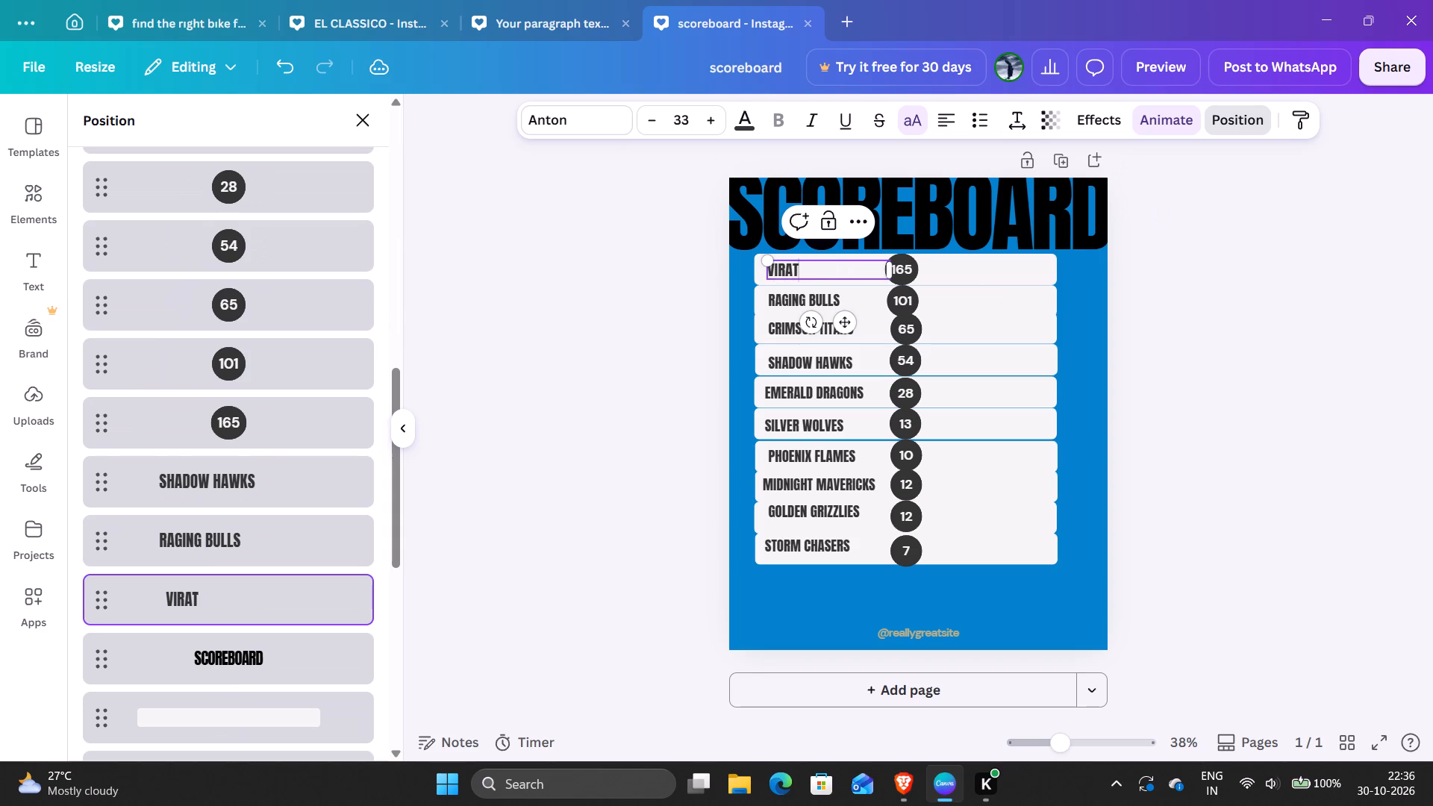
Indent the VIRAT name by moving it to the right within its row, towards the 165 score.
left_click(827, 298)
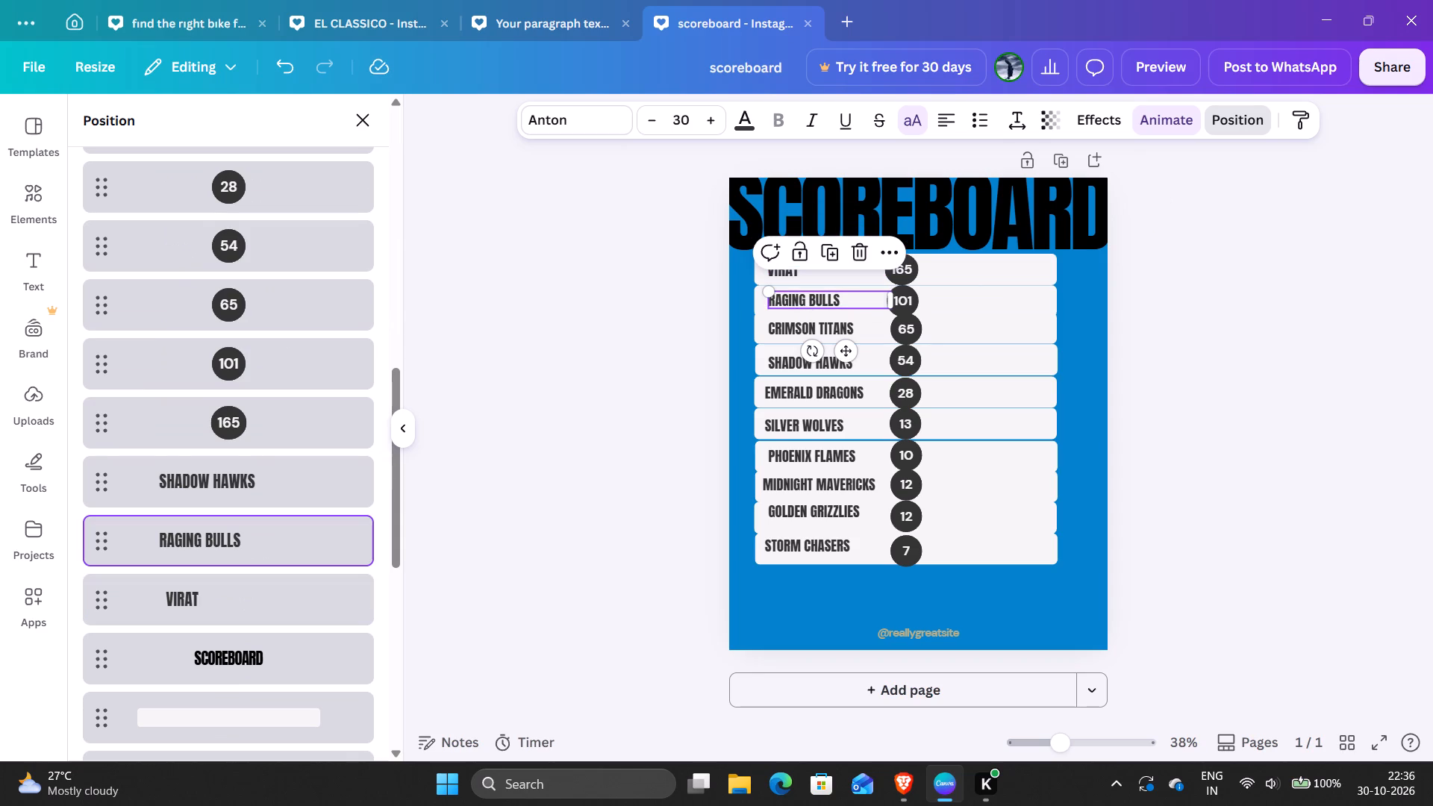
left_click(805, 302)
left_click(784, 278)
left_click_drag(794, 263, 806, 263)
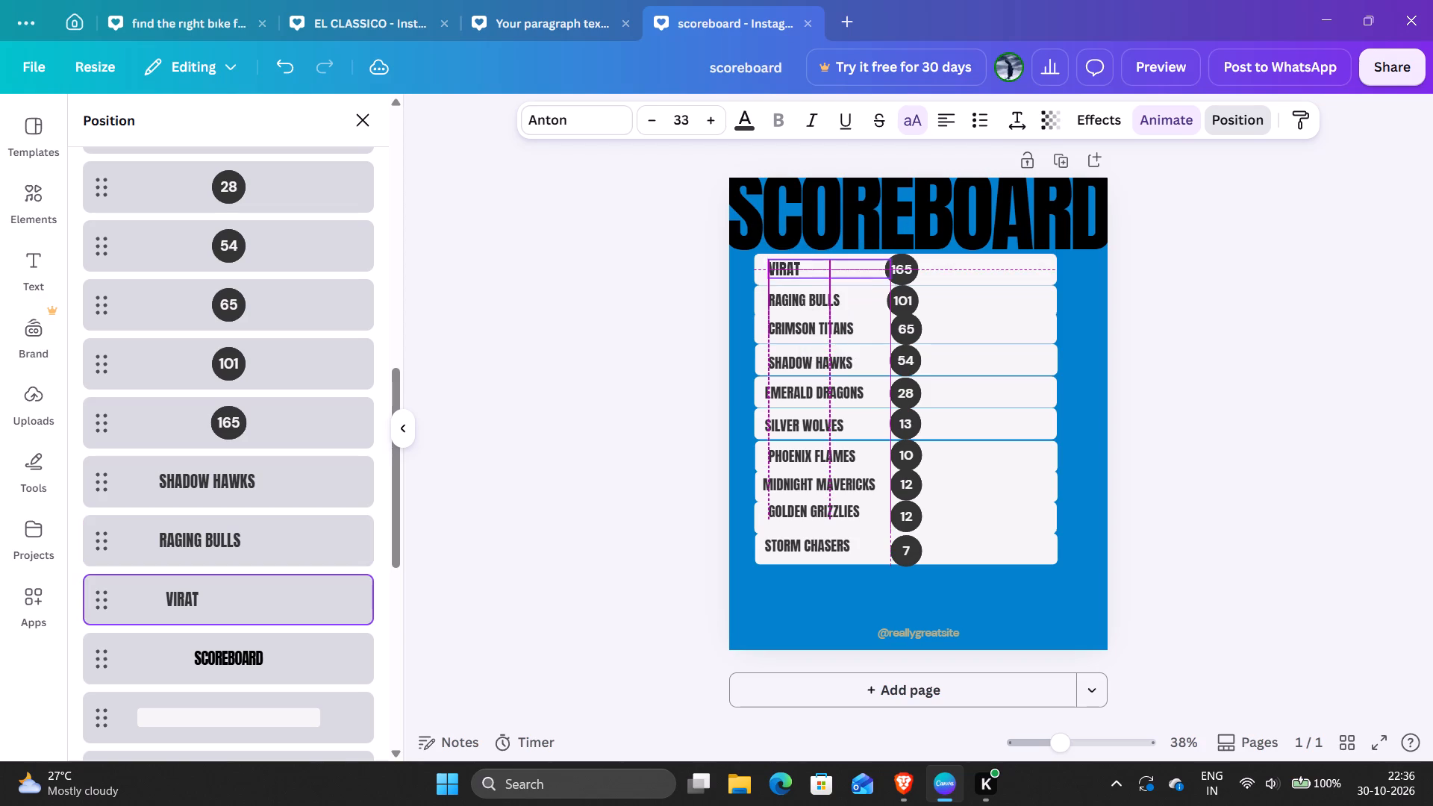
left_click_drag(806, 263, 818, 263)
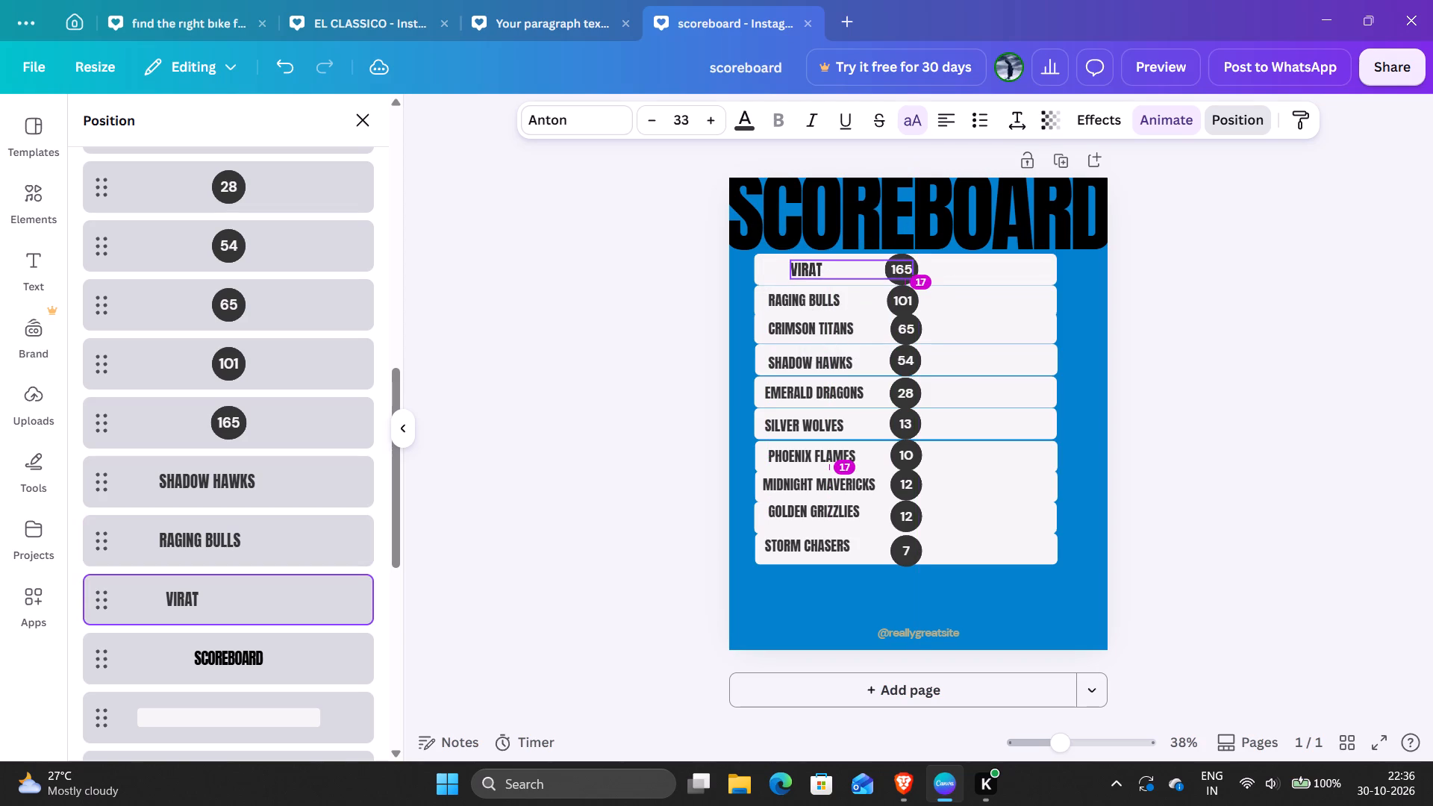
left_click_drag(818, 263, 817, 263)
left_click(1158, 280)
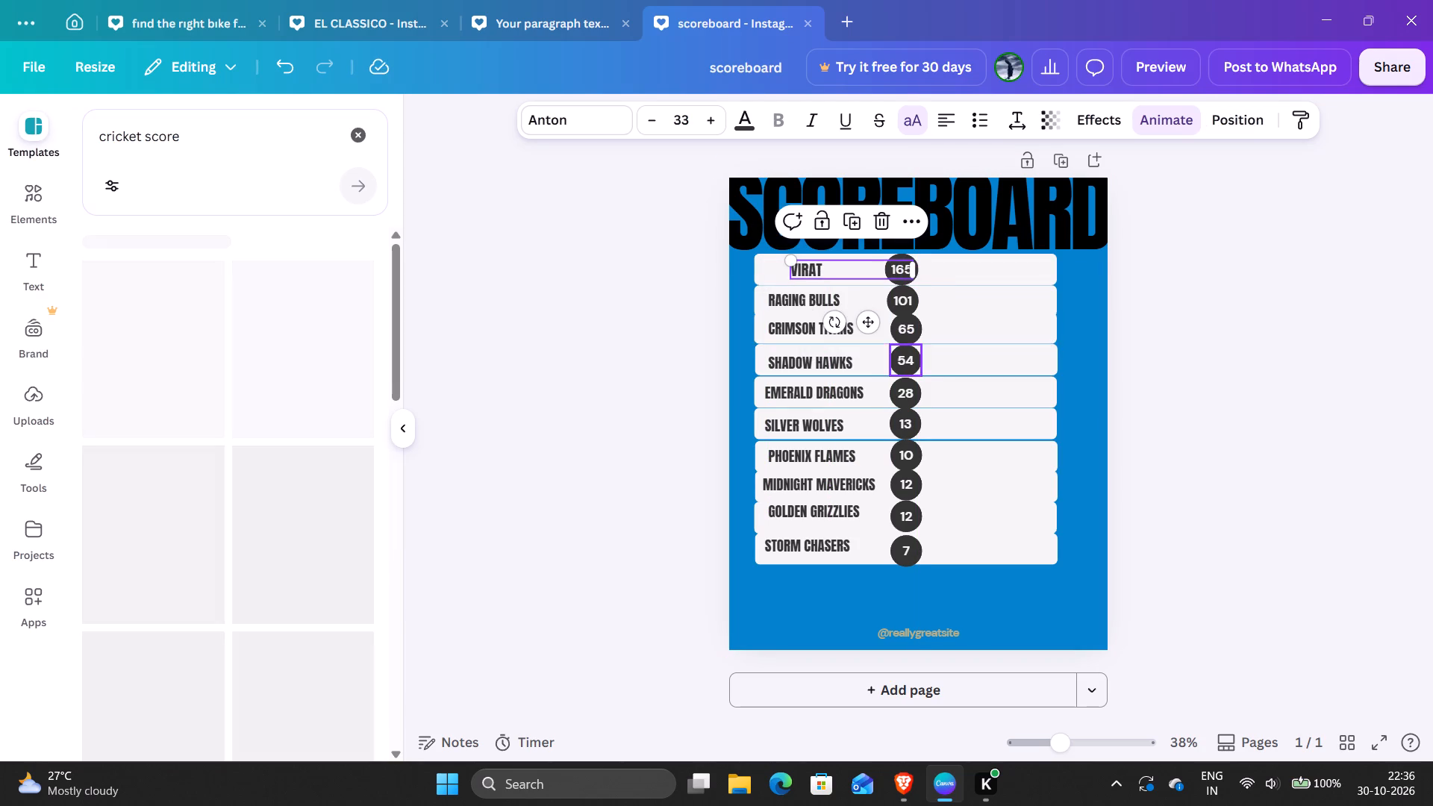
Replace the team name RAGING BULLS with ROHIT and CRIMSON TITANS with GILL.
double_click(799, 301)
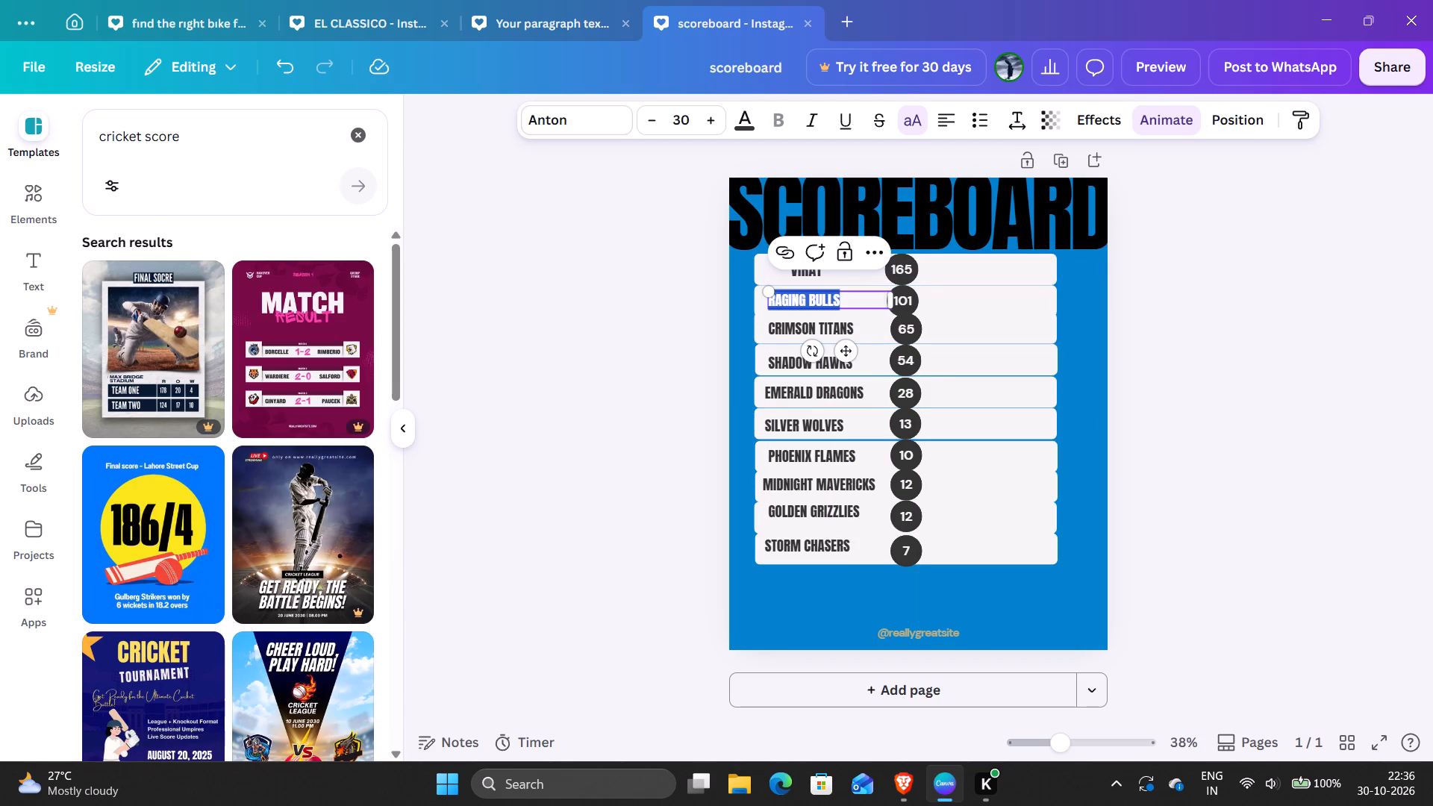
key("r")
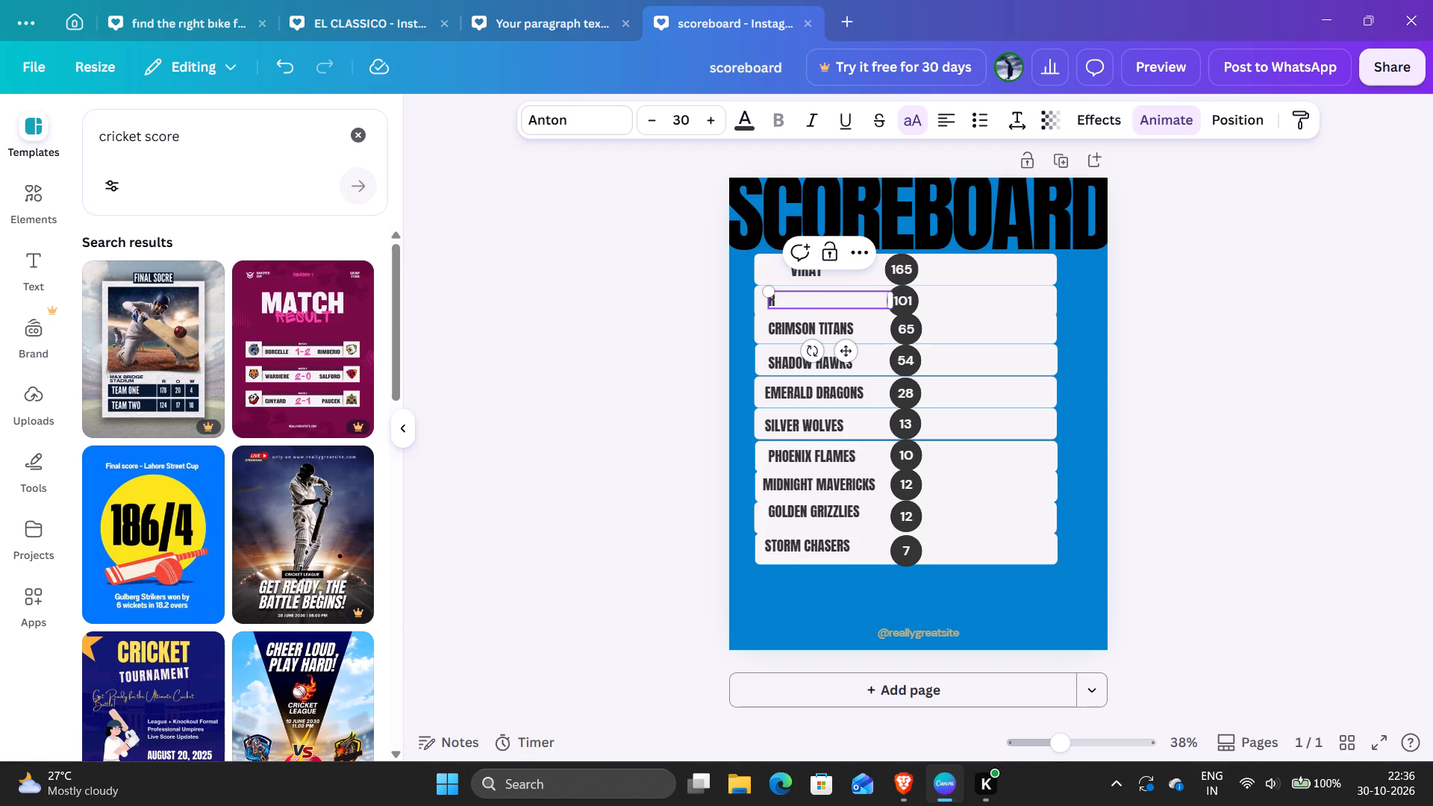
type("OHIT")
double_click(805, 322)
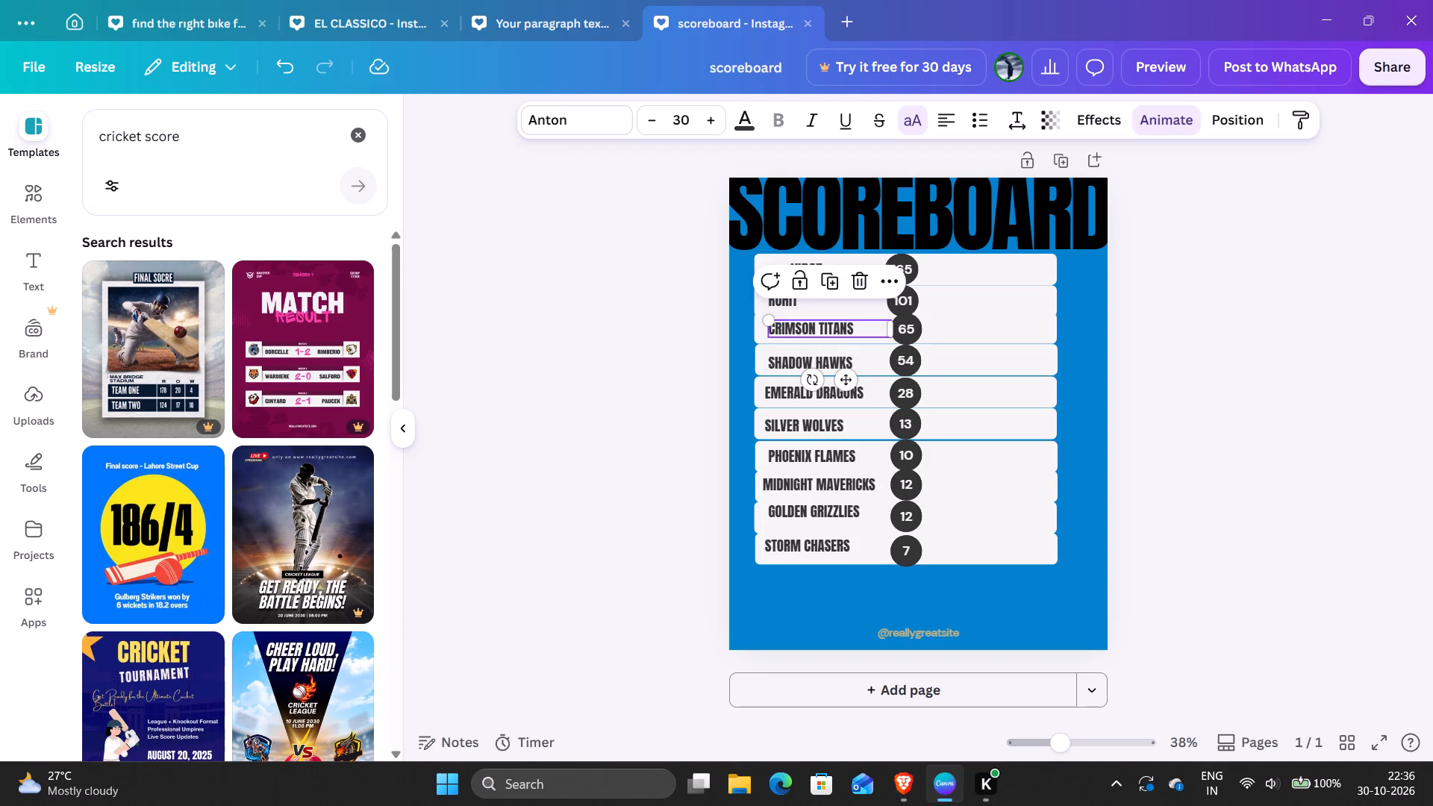
type("GILL")
Replace the SHADOW HAWKS team name in the fourth row with IYER.
double_click(808, 357)
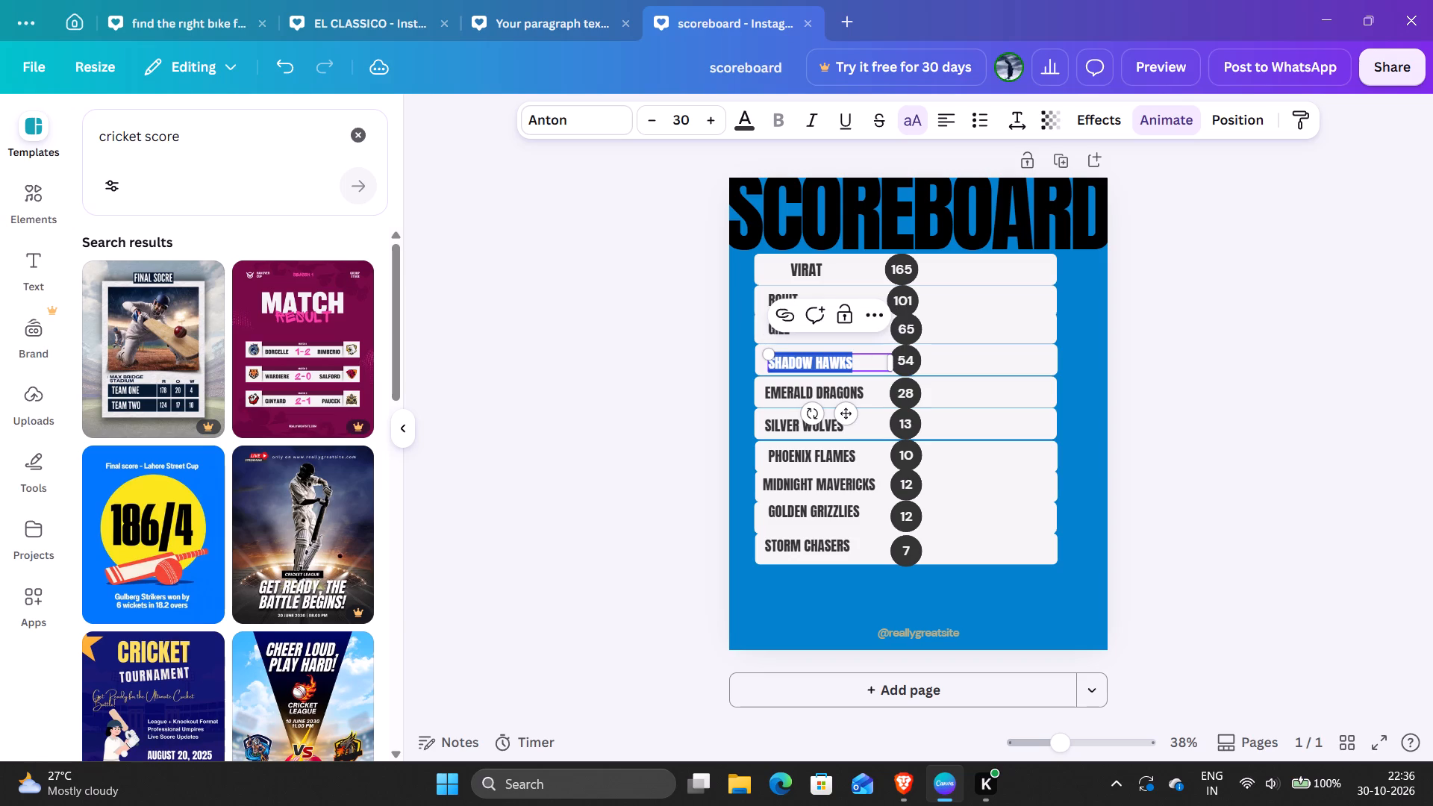
type("PAN")
key("BackSpace")
key("BackSpace")
key("BackSpace")
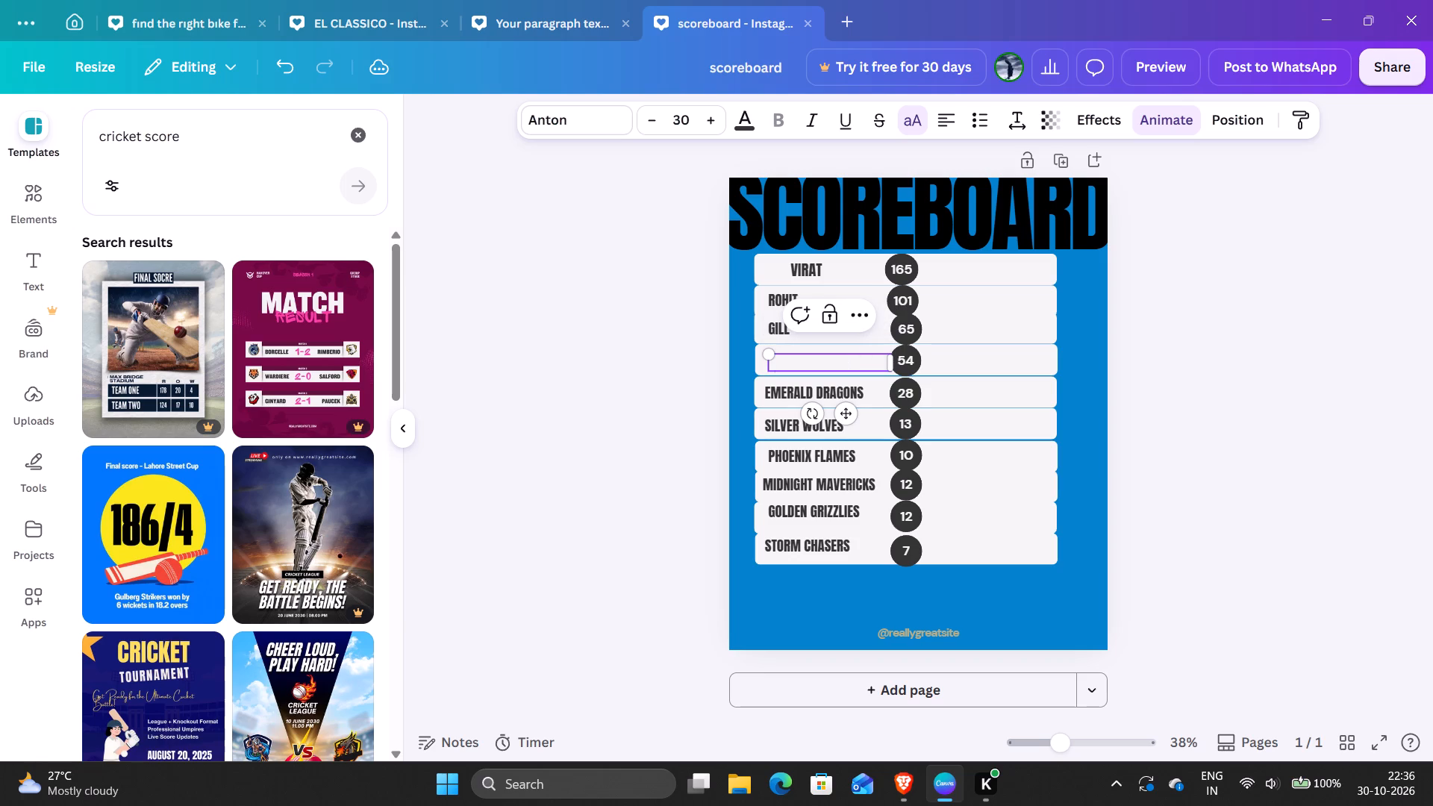
type("IYER")
Replace the team name EMERALD DRAGONS with HARDIK and SILVER WOLVES with JADEGA.
triple_click(818, 394)
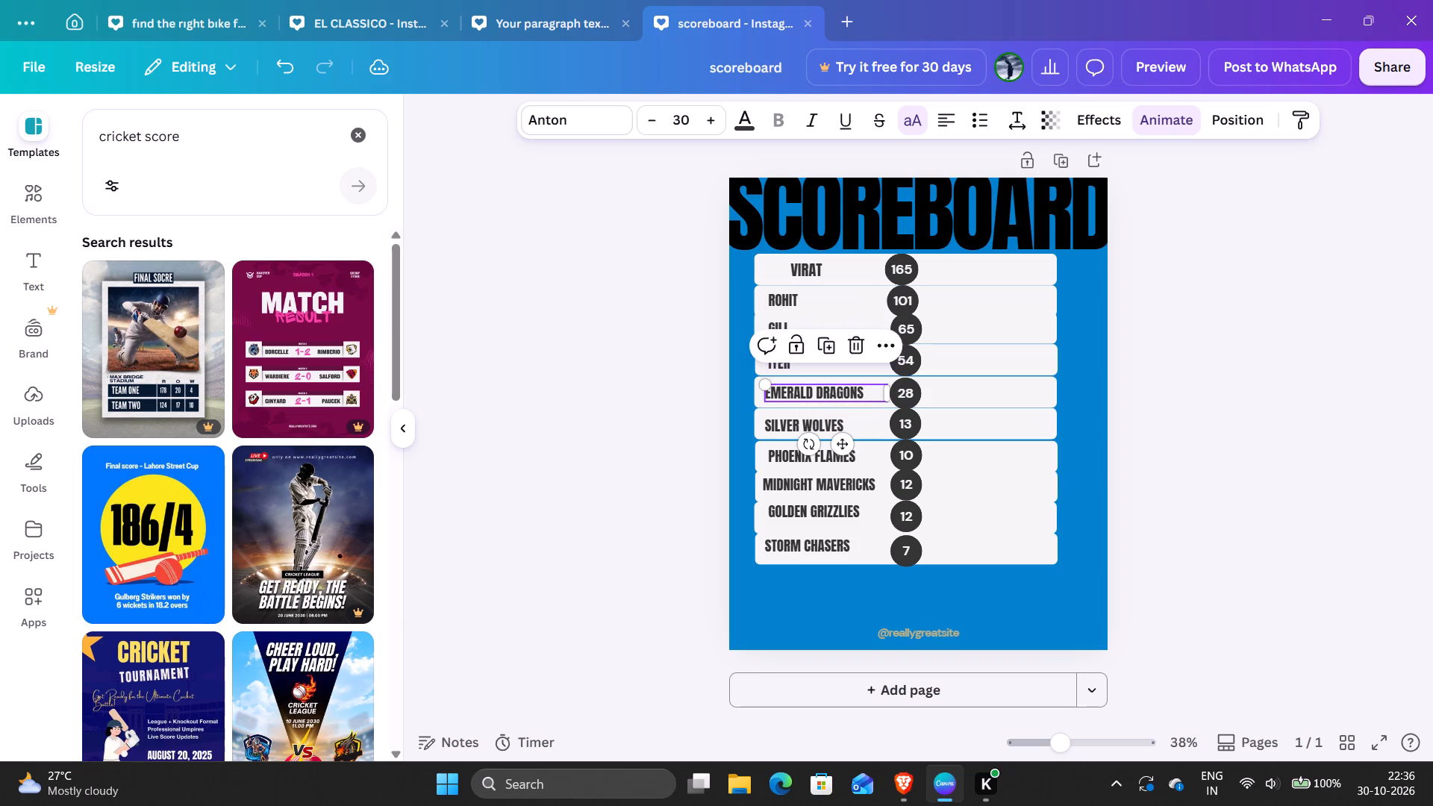
left_click(818, 394)
type("HARDIK")
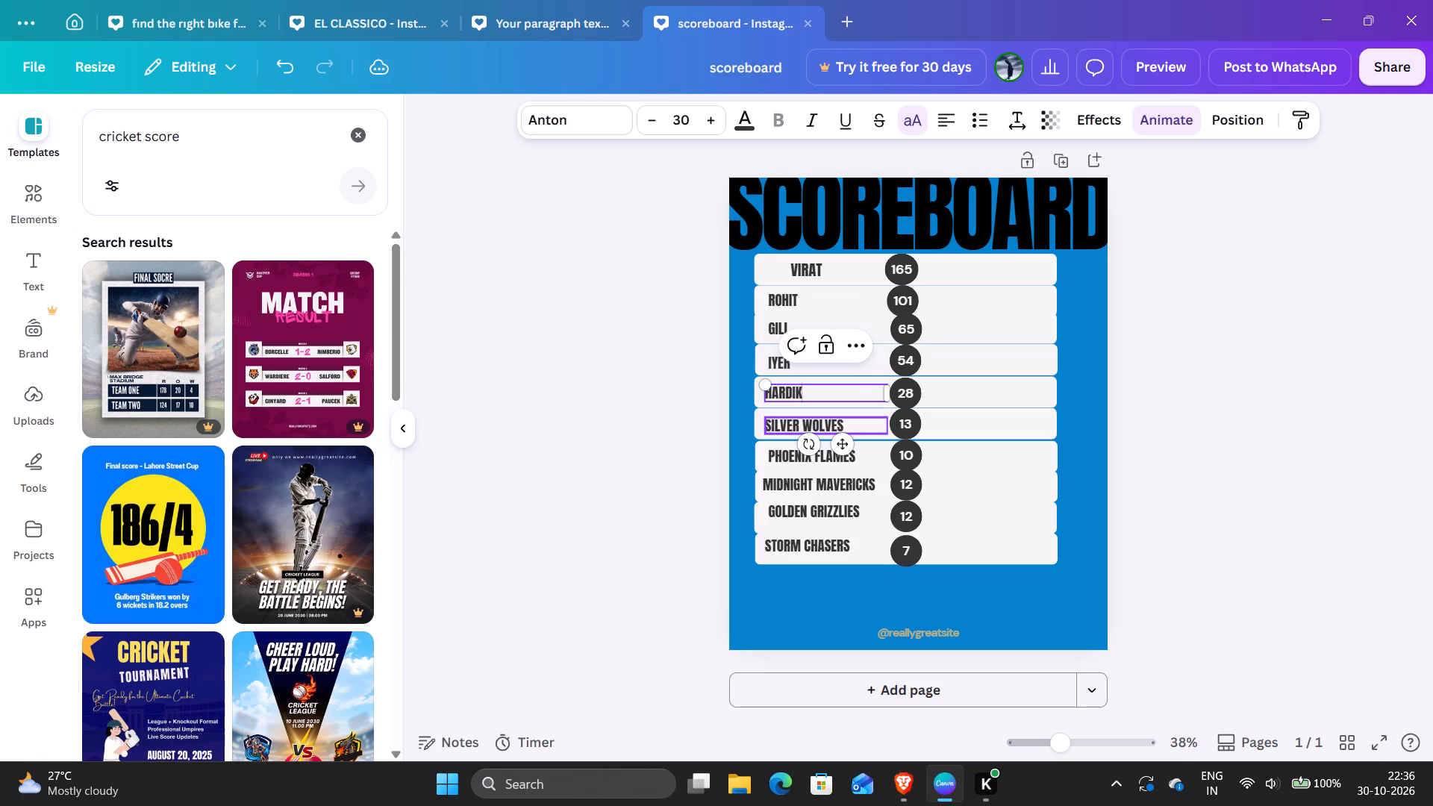
triple_click(822, 424)
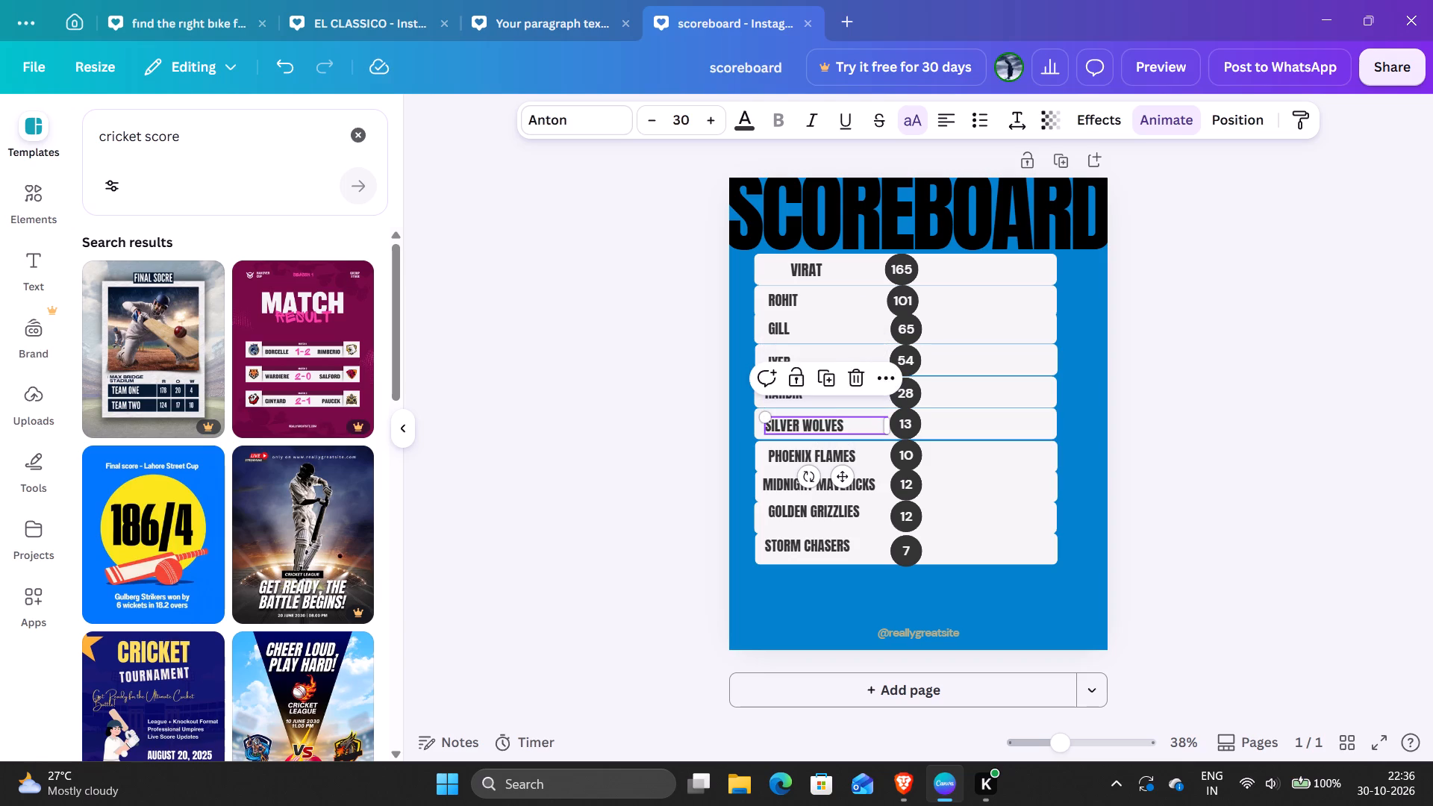
type("JADE")
type("GA")
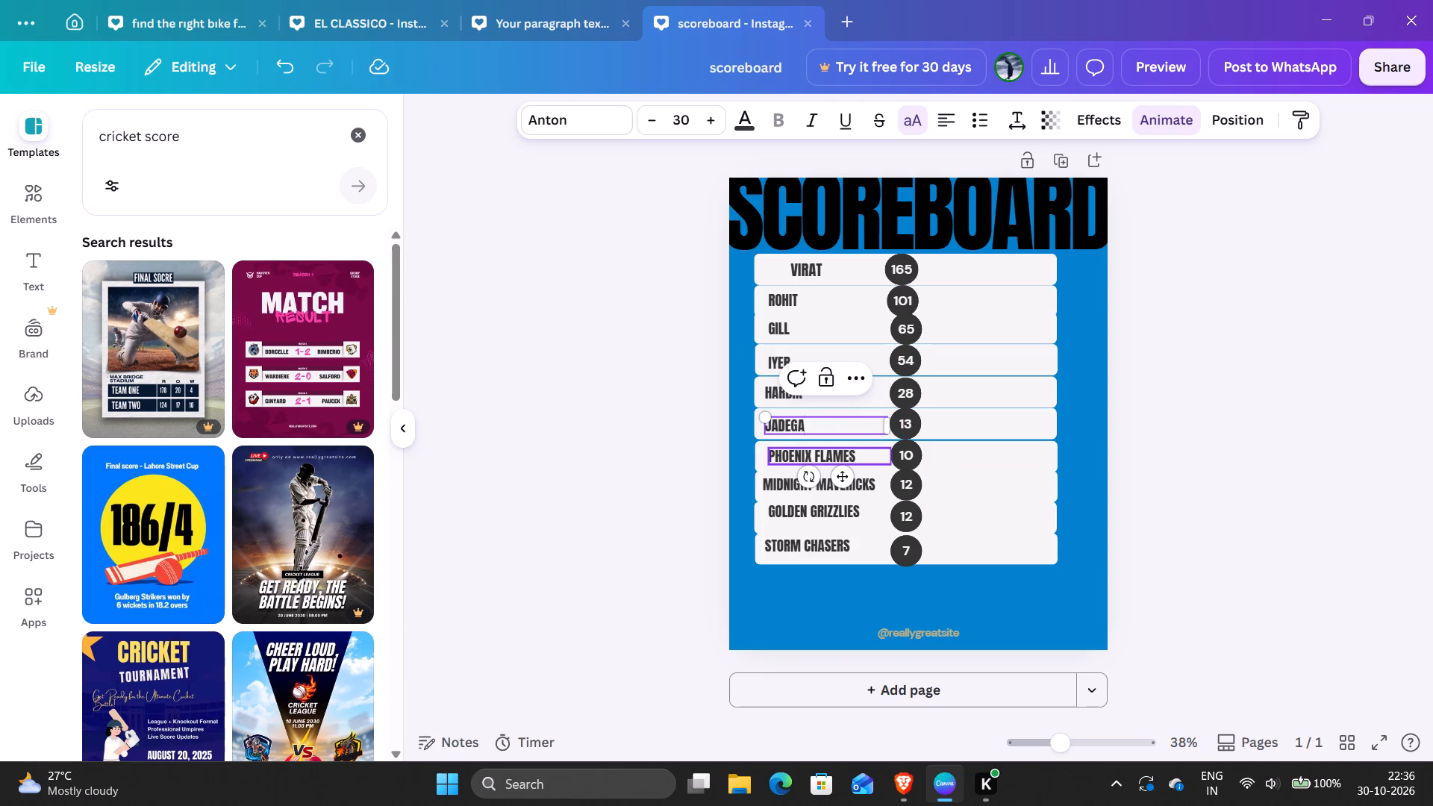
Replace the team name PHOENIX FLAMES with KUMAR and MIDNIGHT MAVERICKS with KULDEEP.
double_click(803, 452)
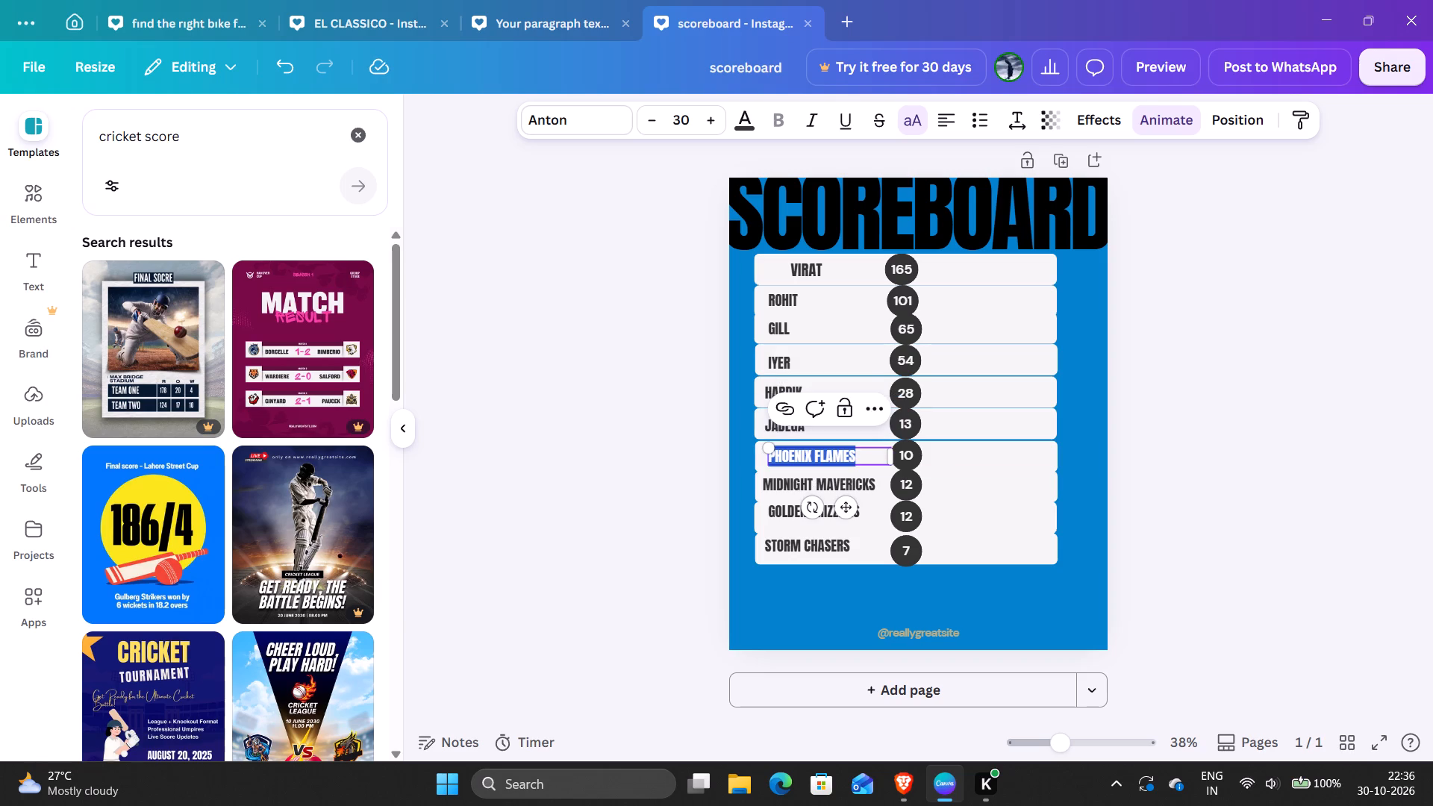
type("KUMAR")
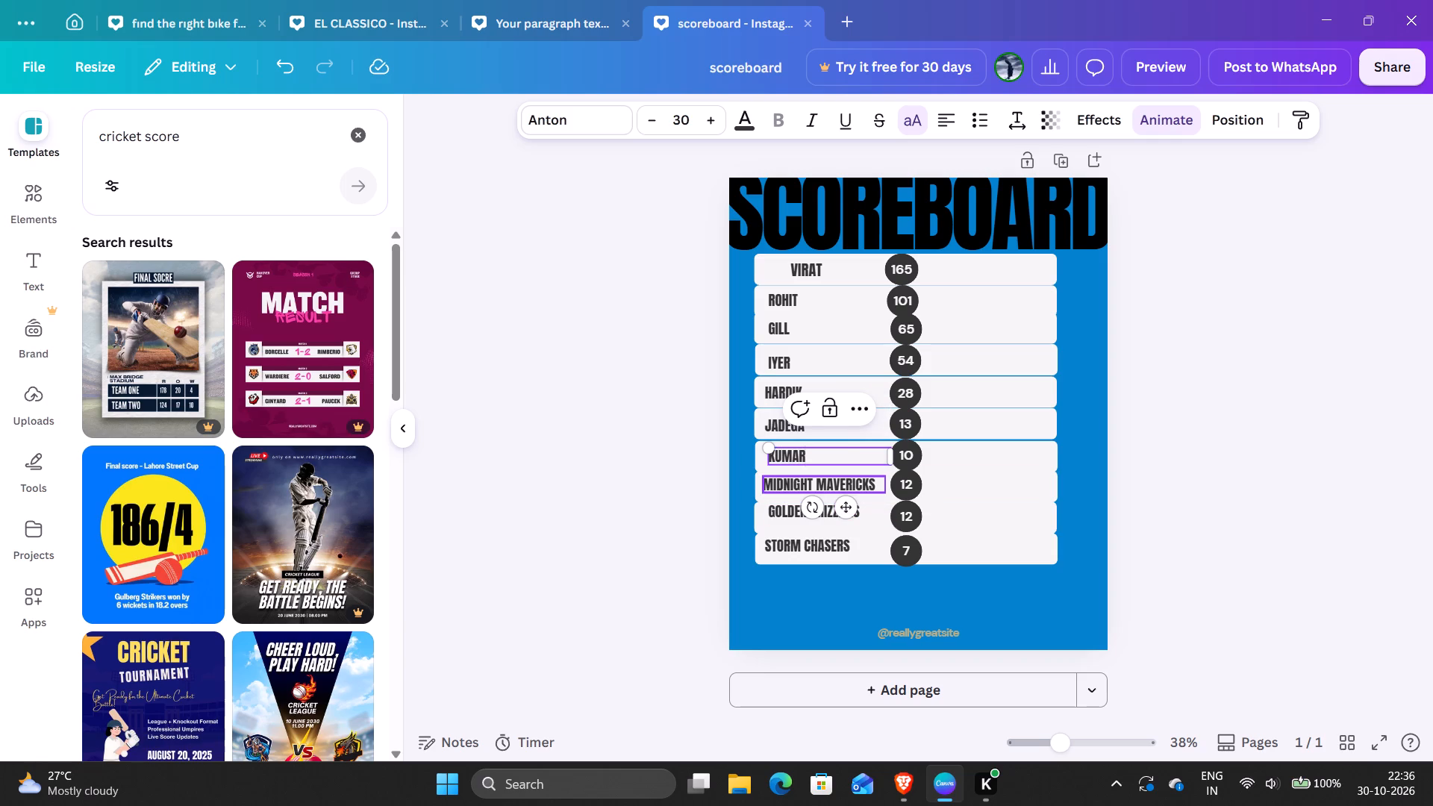
double_click(826, 487)
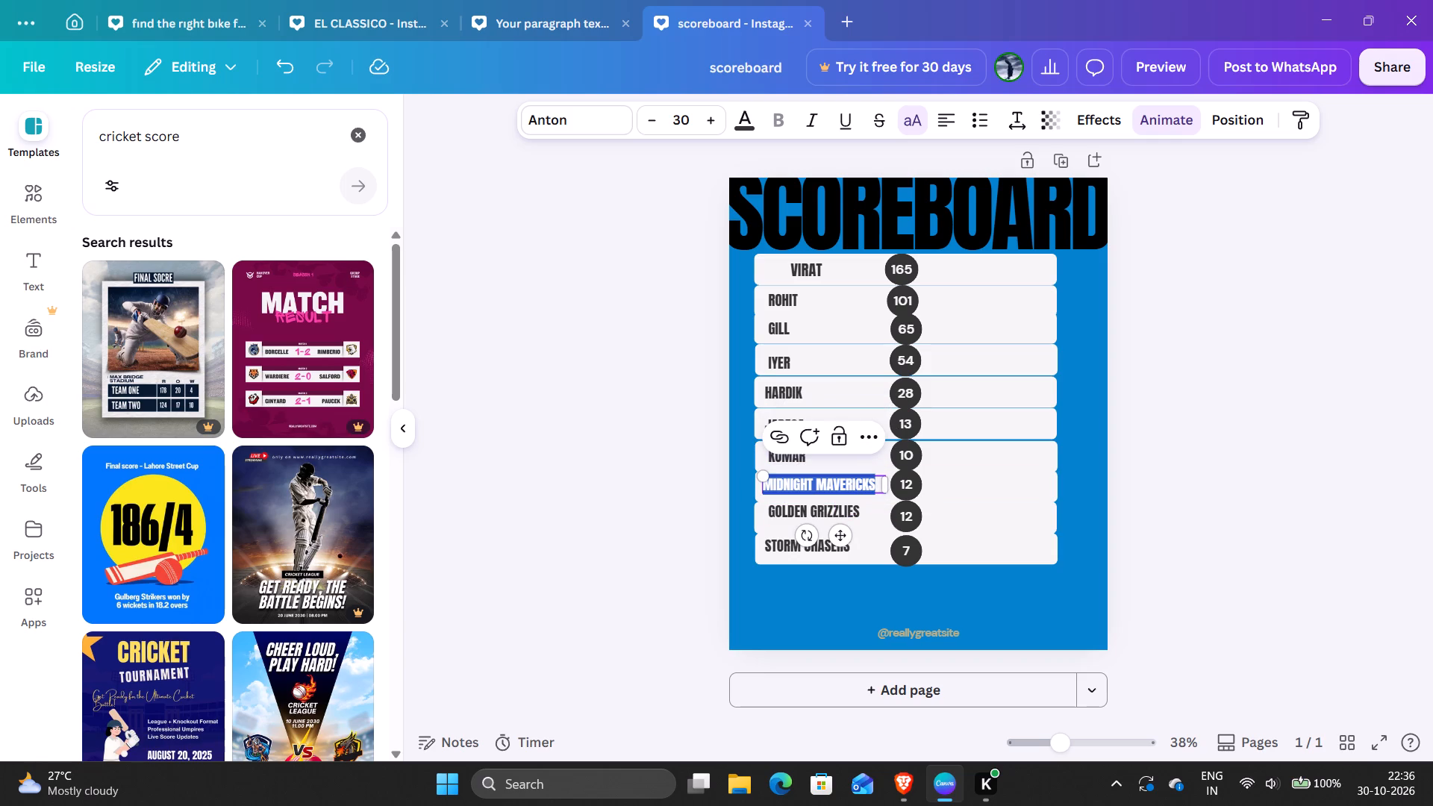
type("KUL")
type("DEEP")
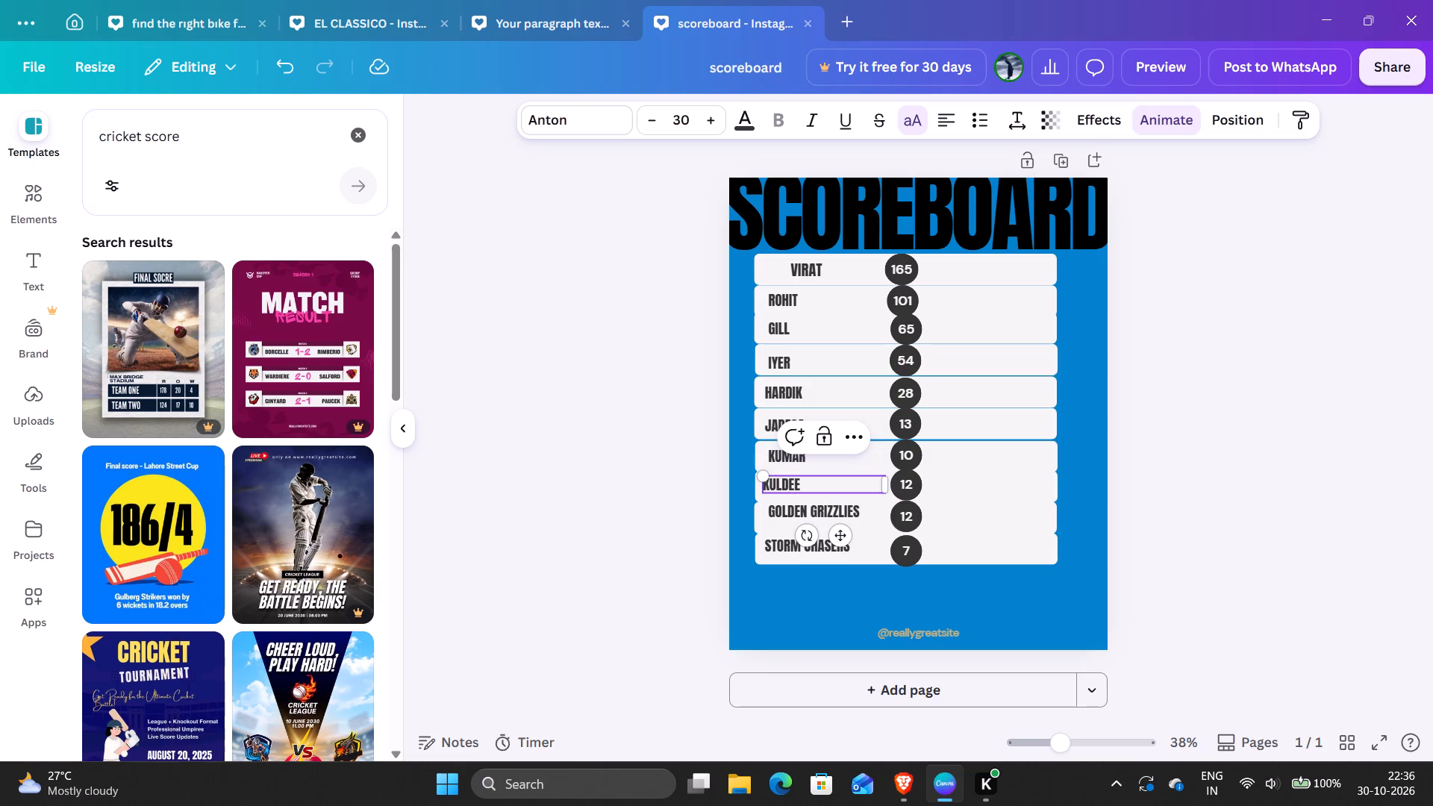
Replace the team name GOLDEN GRIZZLIES with BHUMRAH and STORM CHASERS with SHAMI.
double_click(826, 511)
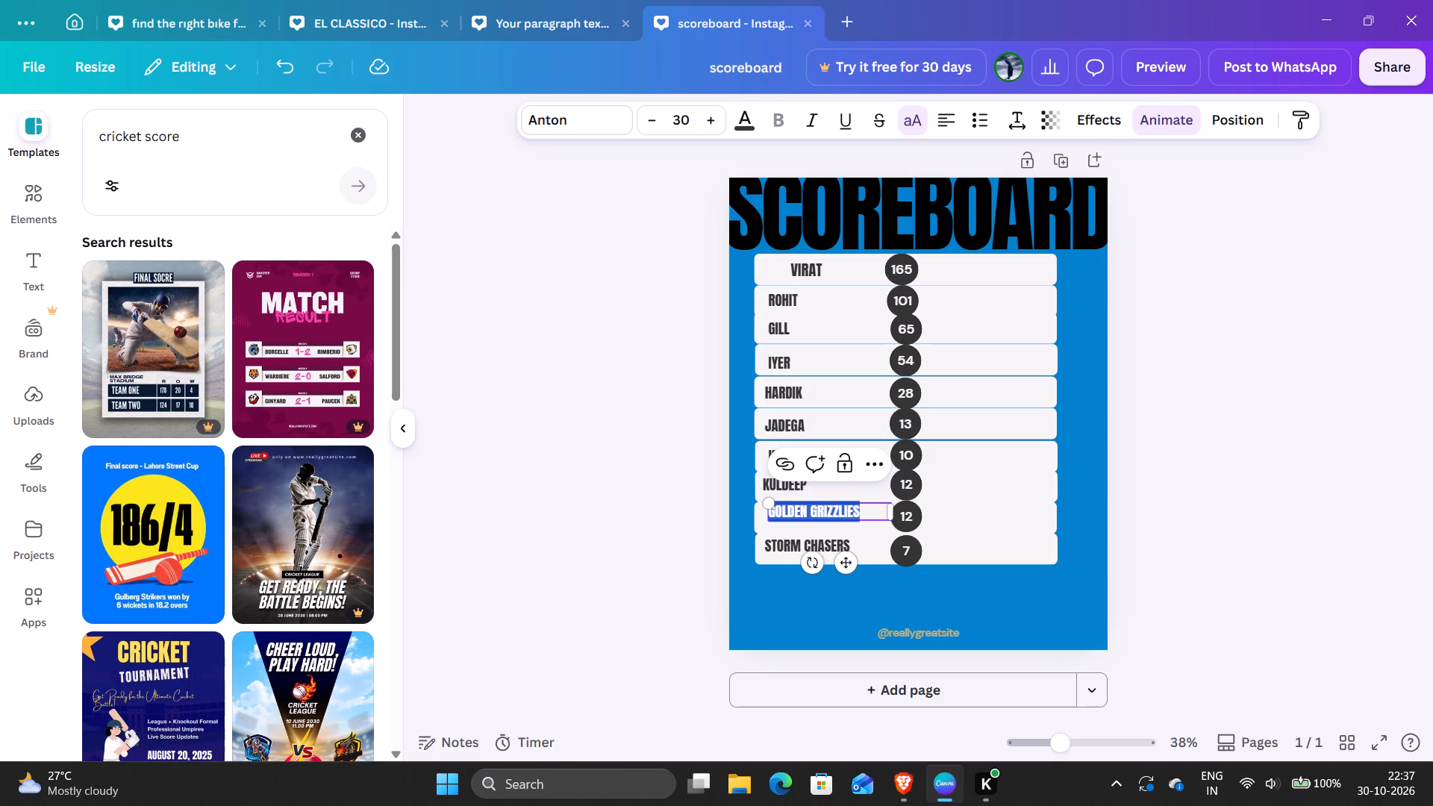
type("BHUMRAH")
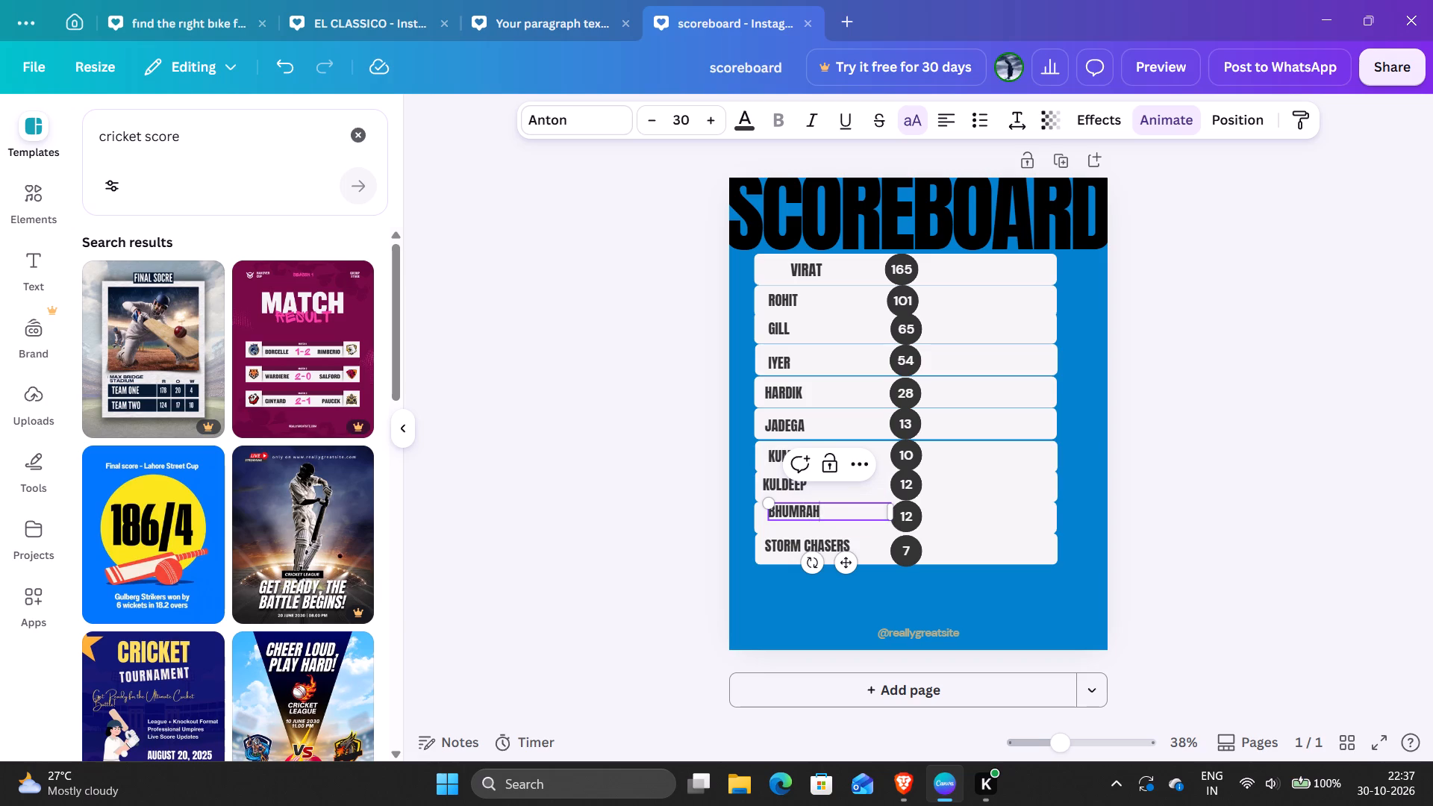
double_click(801, 547)
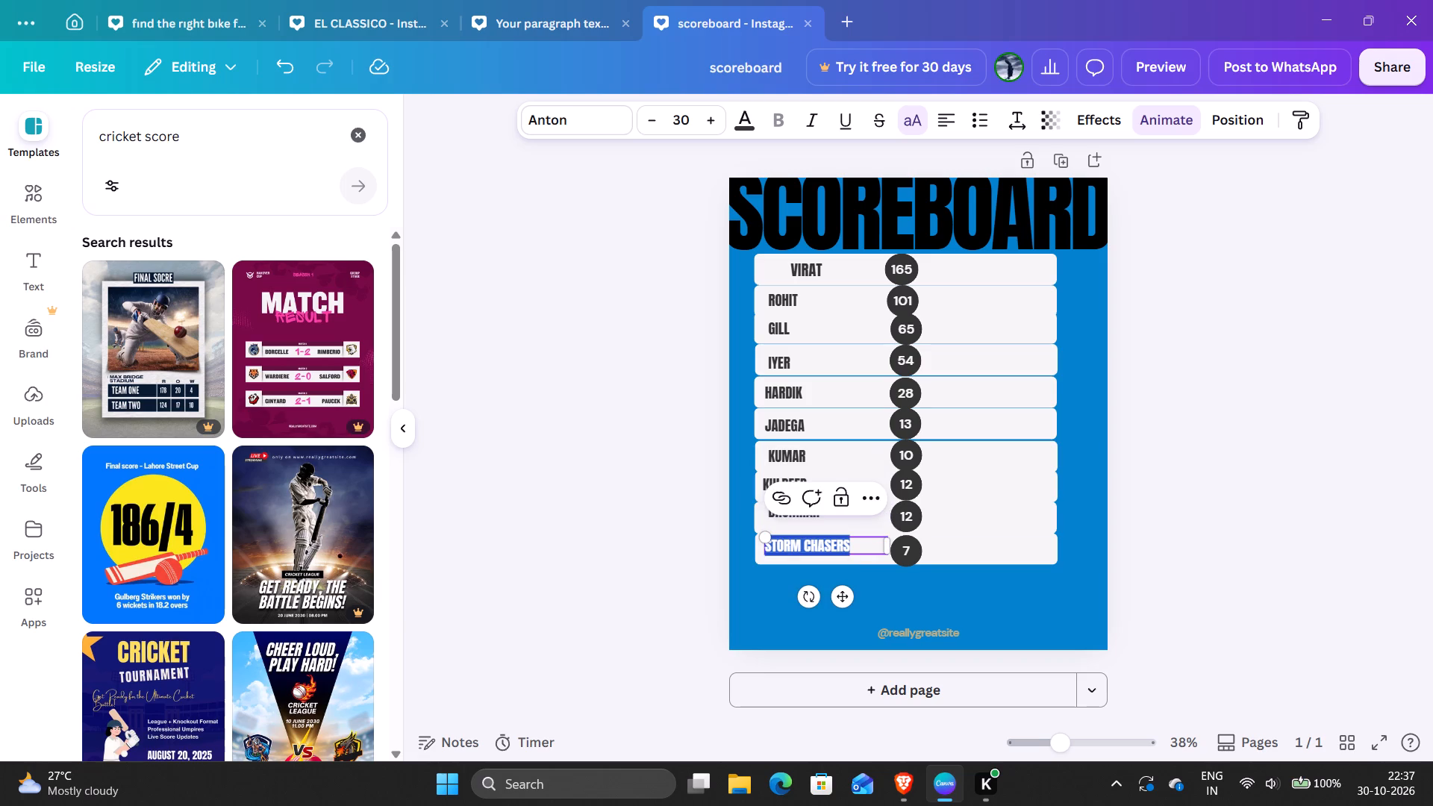
key("s")
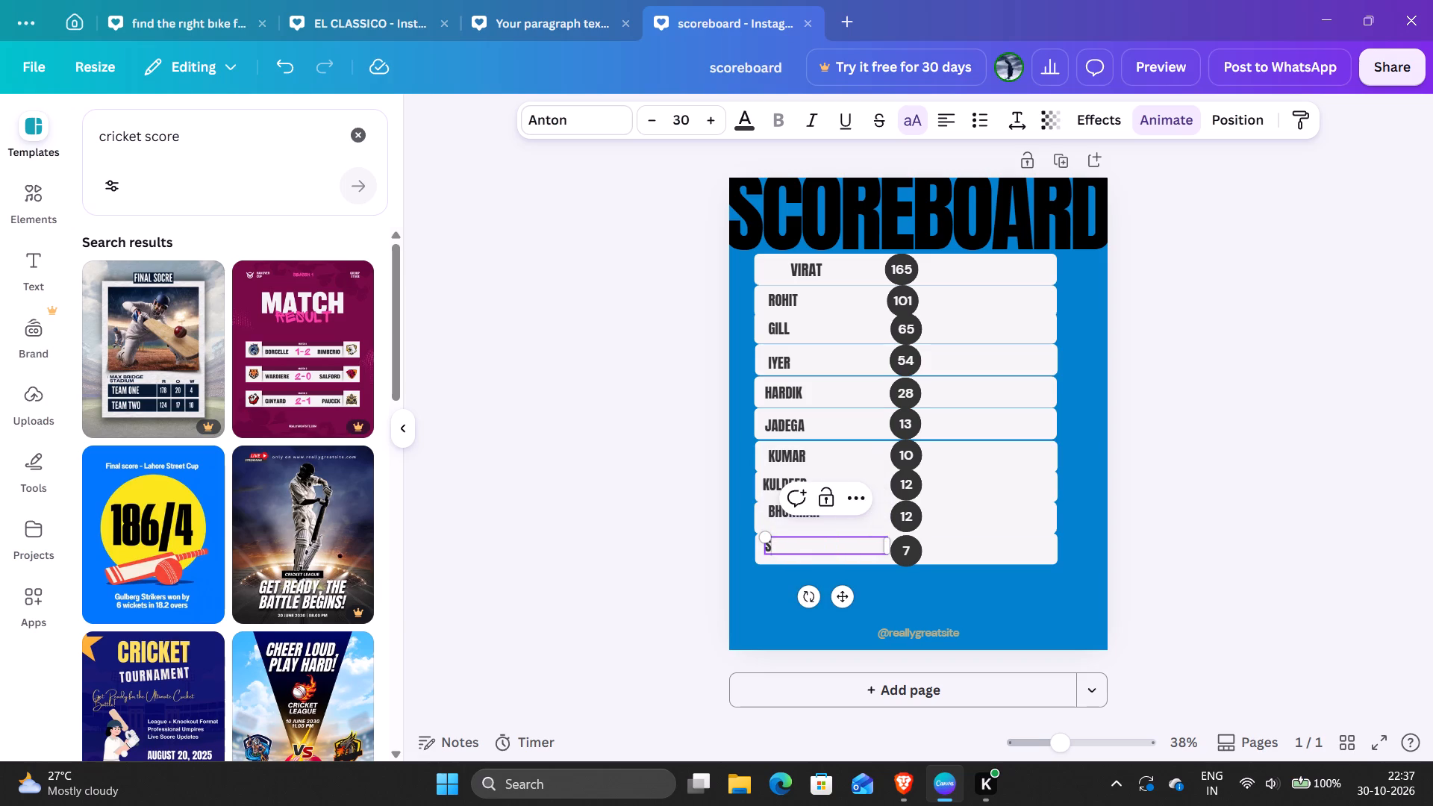
type("HAM")
key("i")
key("Return")
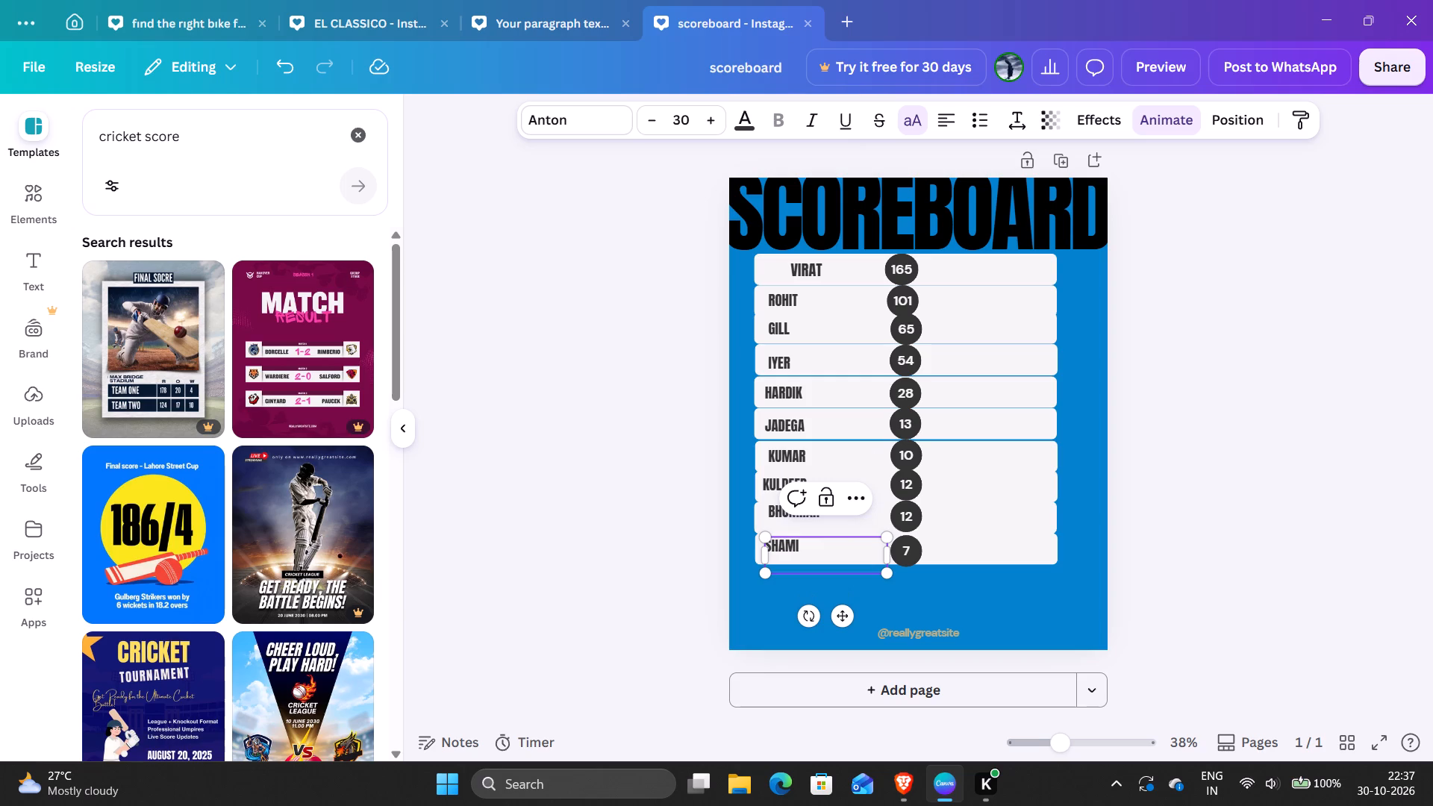
left_click(626, 524)
Move the ROHIT and GILL names to the right so they line up beneath VIRAT.
left_click_drag(782, 293, 791, 296)
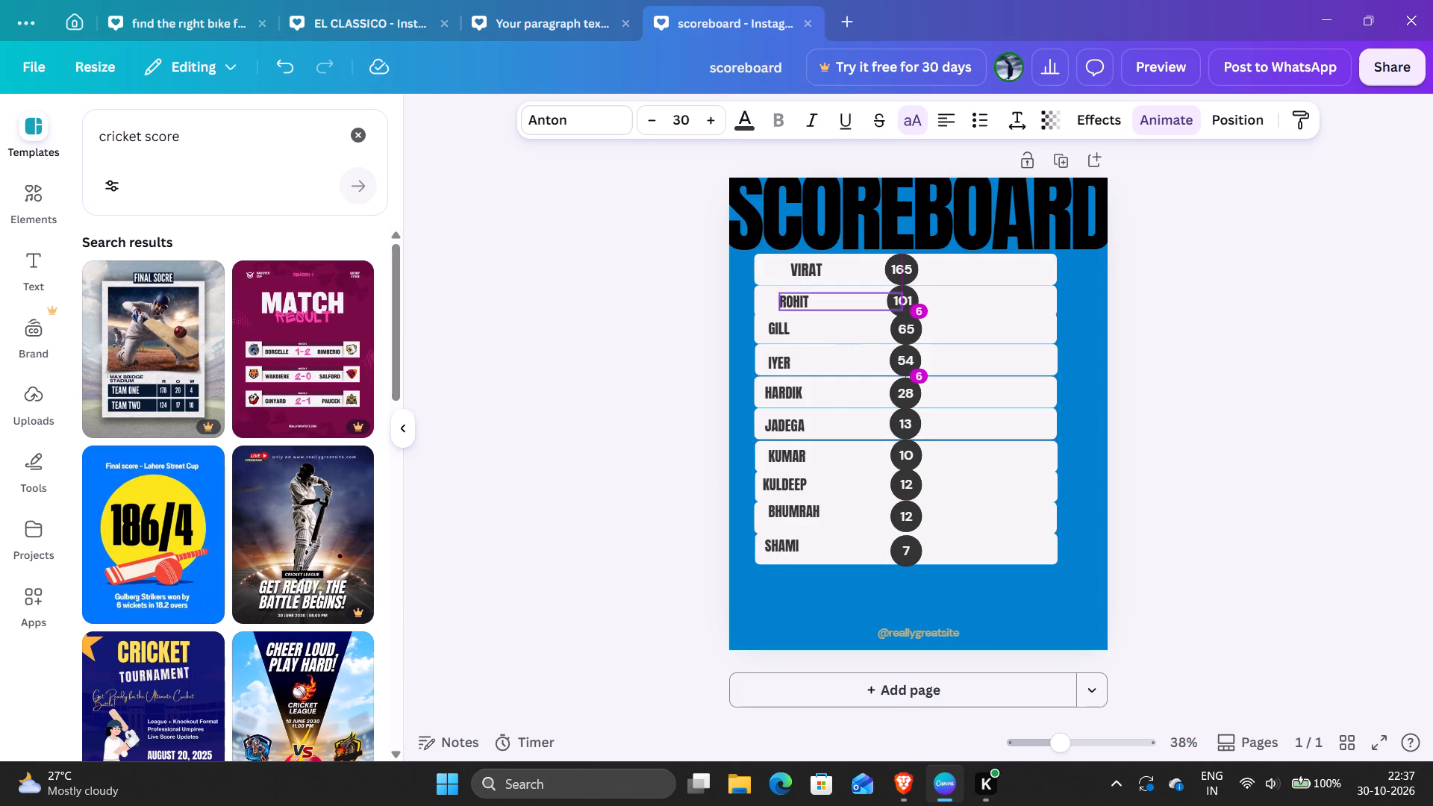
left_click_drag(791, 296, 799, 287)
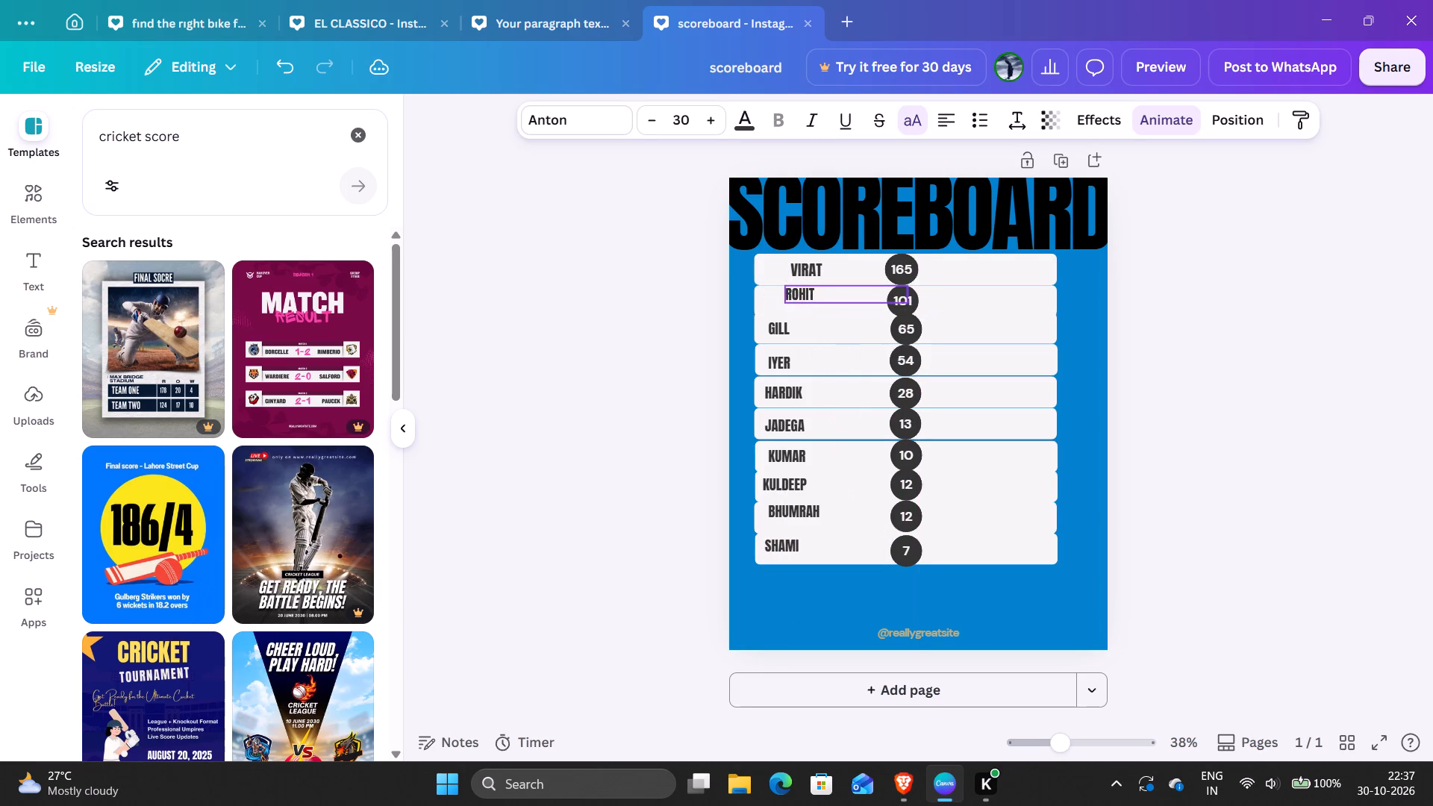
left_click_drag(799, 287, 805, 287)
left_click_drag(776, 319, 805, 317)
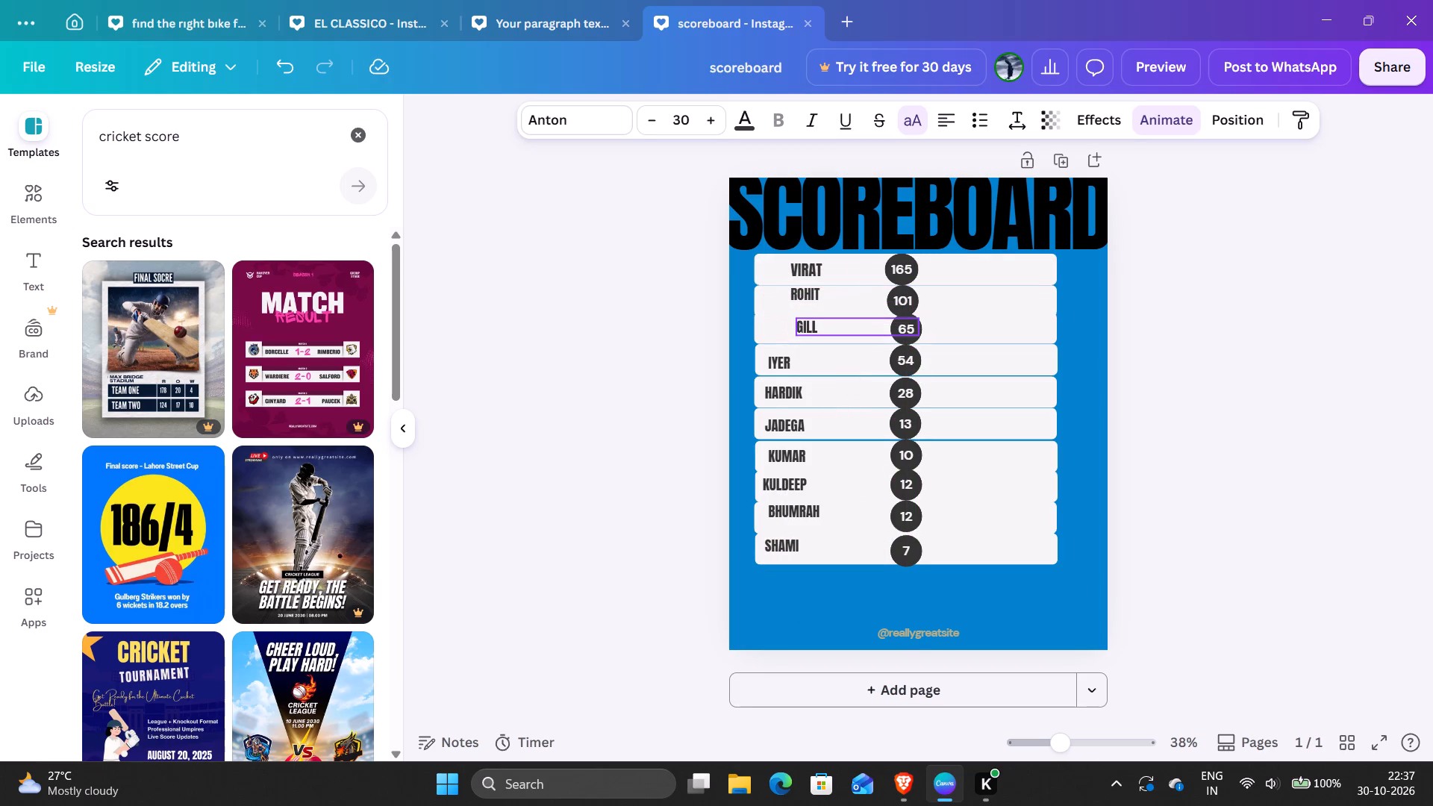
left_click_drag(805, 317, 798, 315)
Move the IYER name to the right beneath GILL and scale its text down to size 28.4, aligned with the names above.
left_click_drag(772, 357, 799, 357)
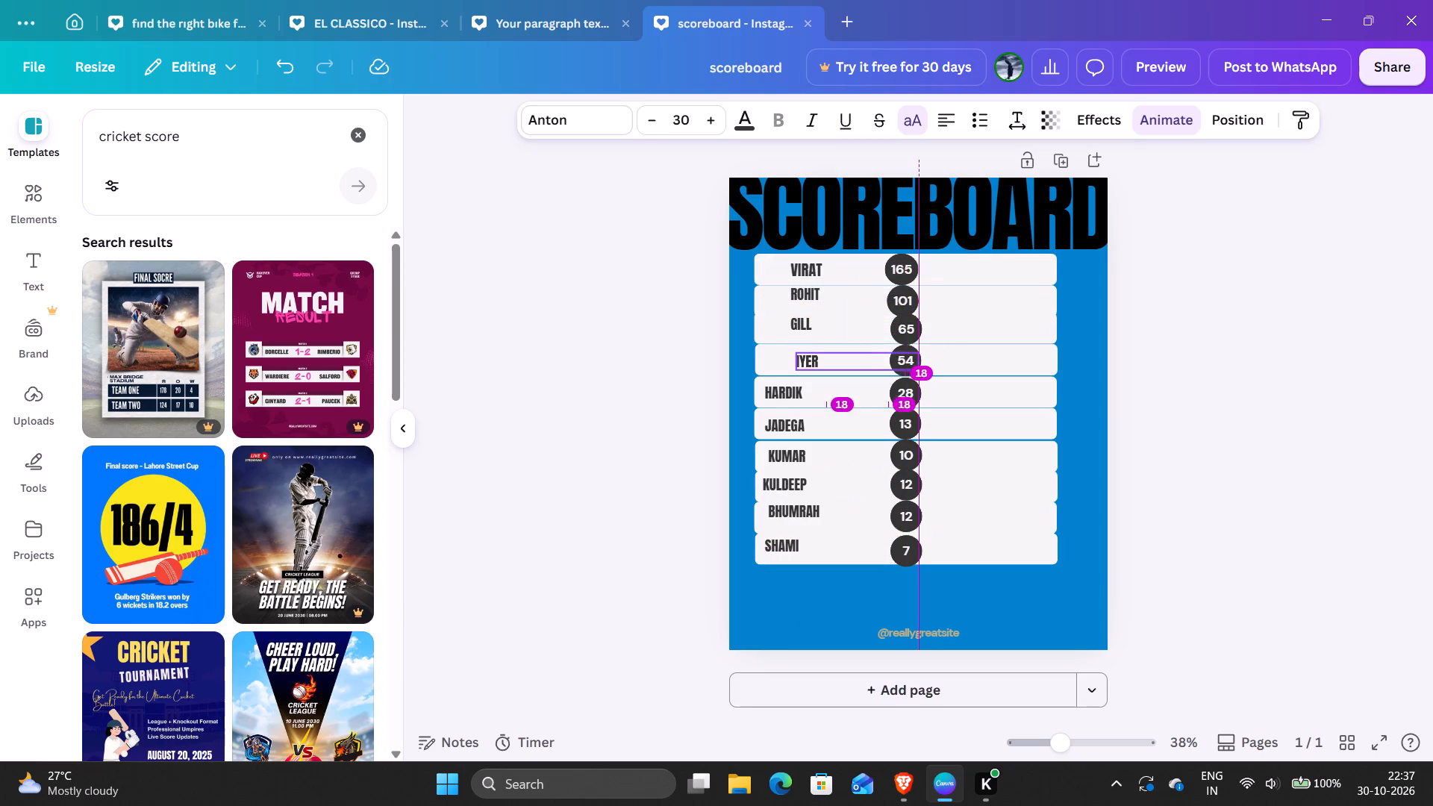
left_click_drag(799, 357, 792, 354)
left_click(792, 354)
left_click(792, 354)
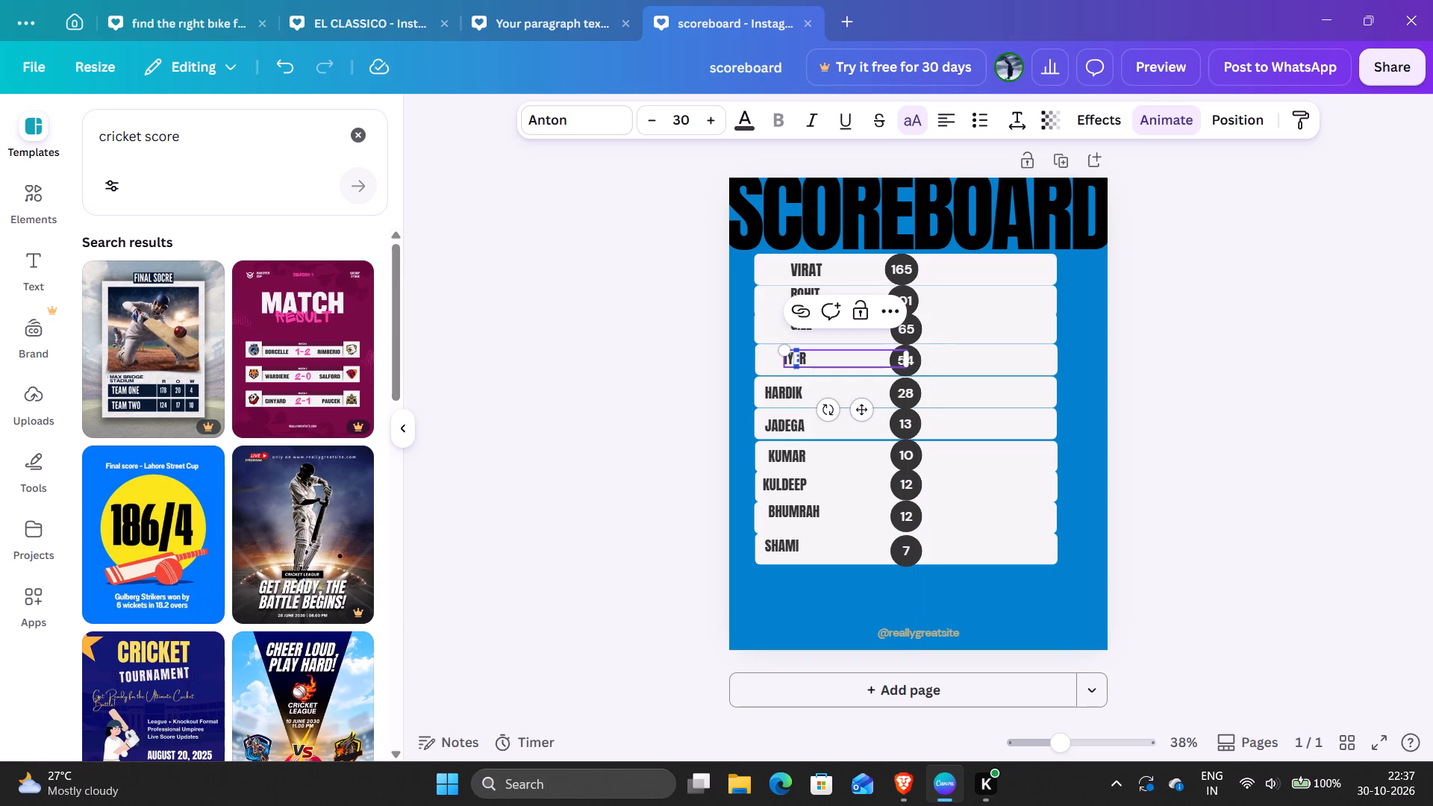
left_click(820, 359)
left_click(797, 359)
left_click(825, 359)
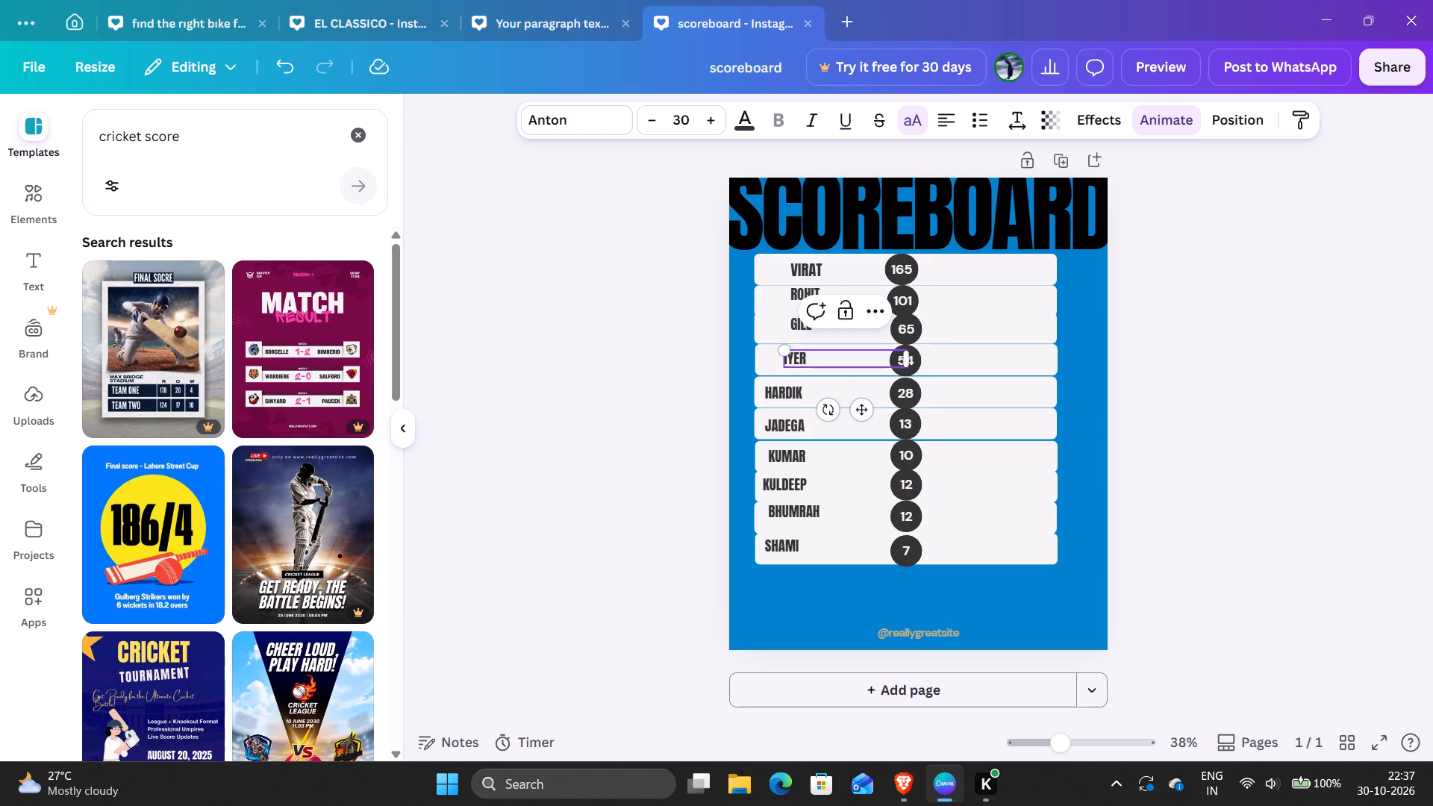
left_click_drag(787, 346, 794, 346)
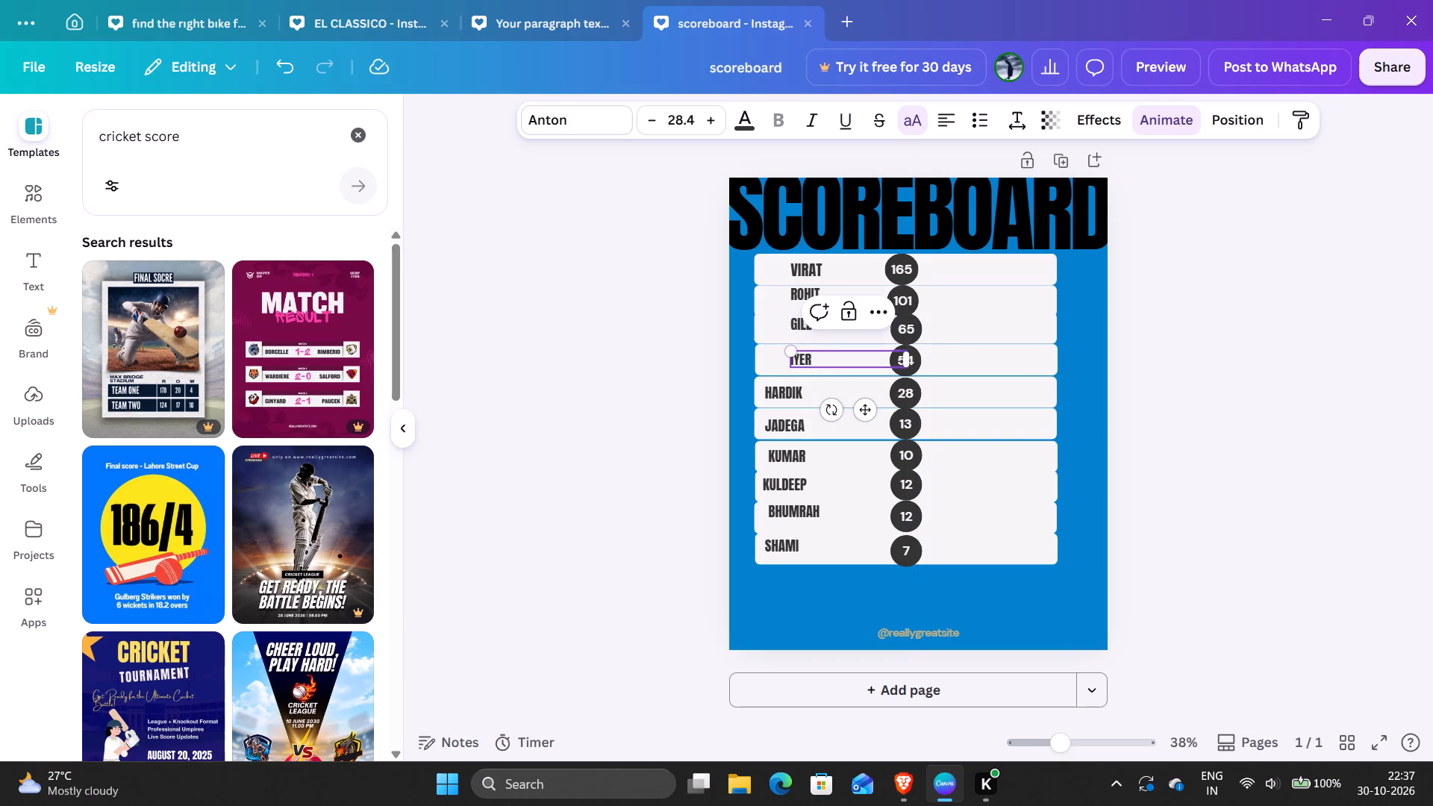
Move the HARDIK name to the right so it lines up beneath IYER.
left_click_drag(769, 384, 793, 381)
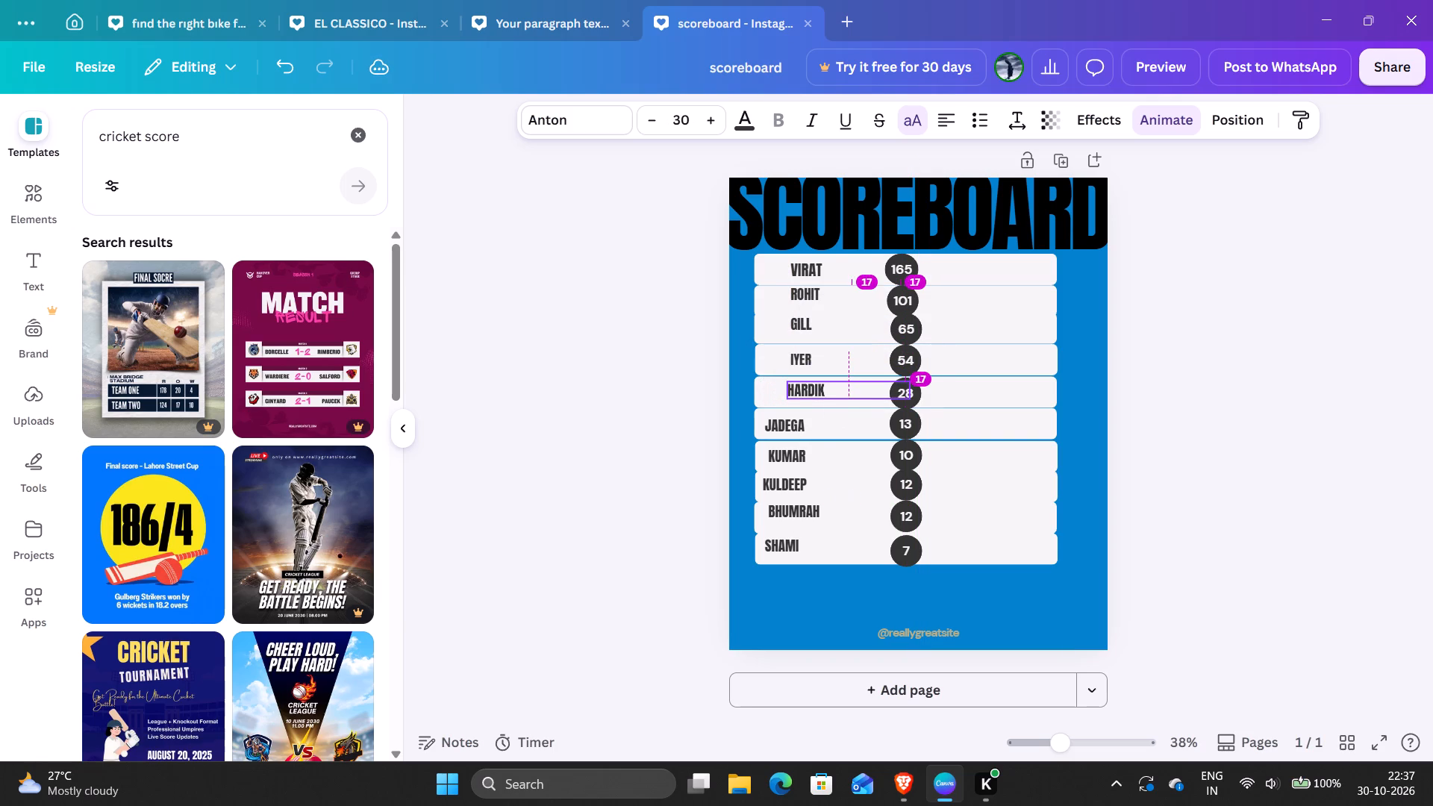
left_click_drag(793, 381, 796, 386)
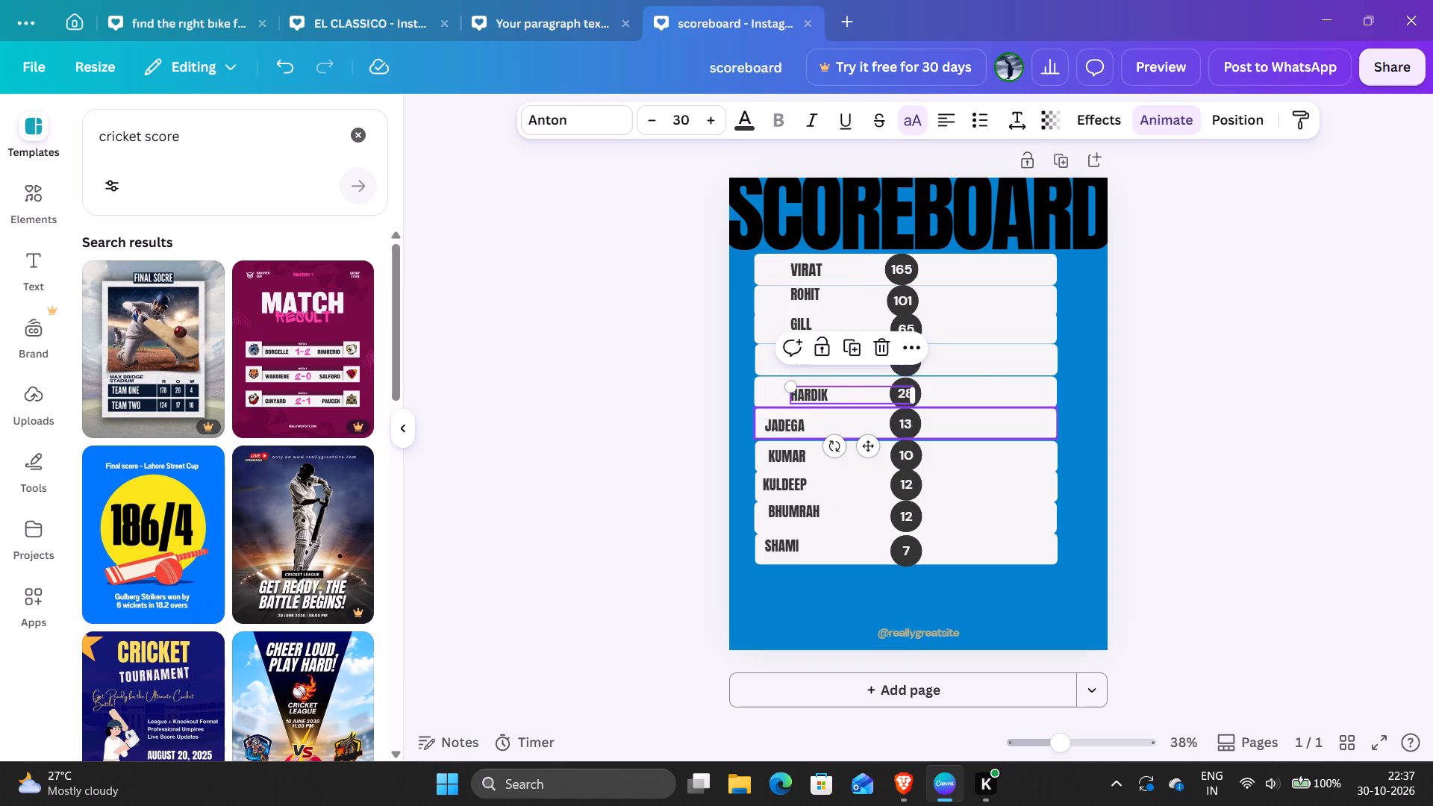
Scale the JADEGA name down to size 23.7 and KUMAR to 24.6, with their left edges aligned beneath HARDIK.
left_click(767, 408)
left_click(772, 417)
left_click_drag(769, 417, 786, 417)
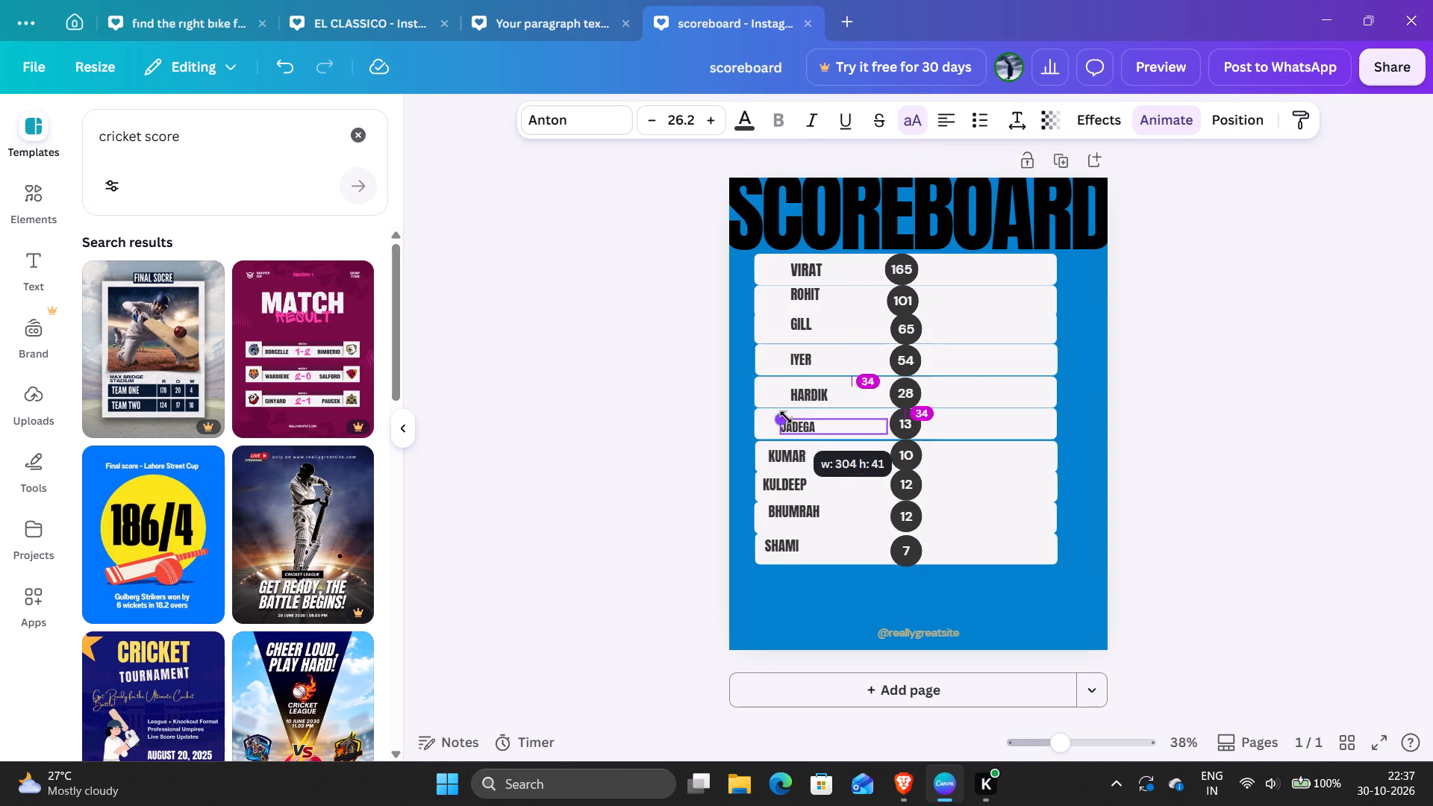
left_click_drag(786, 417, 794, 417)
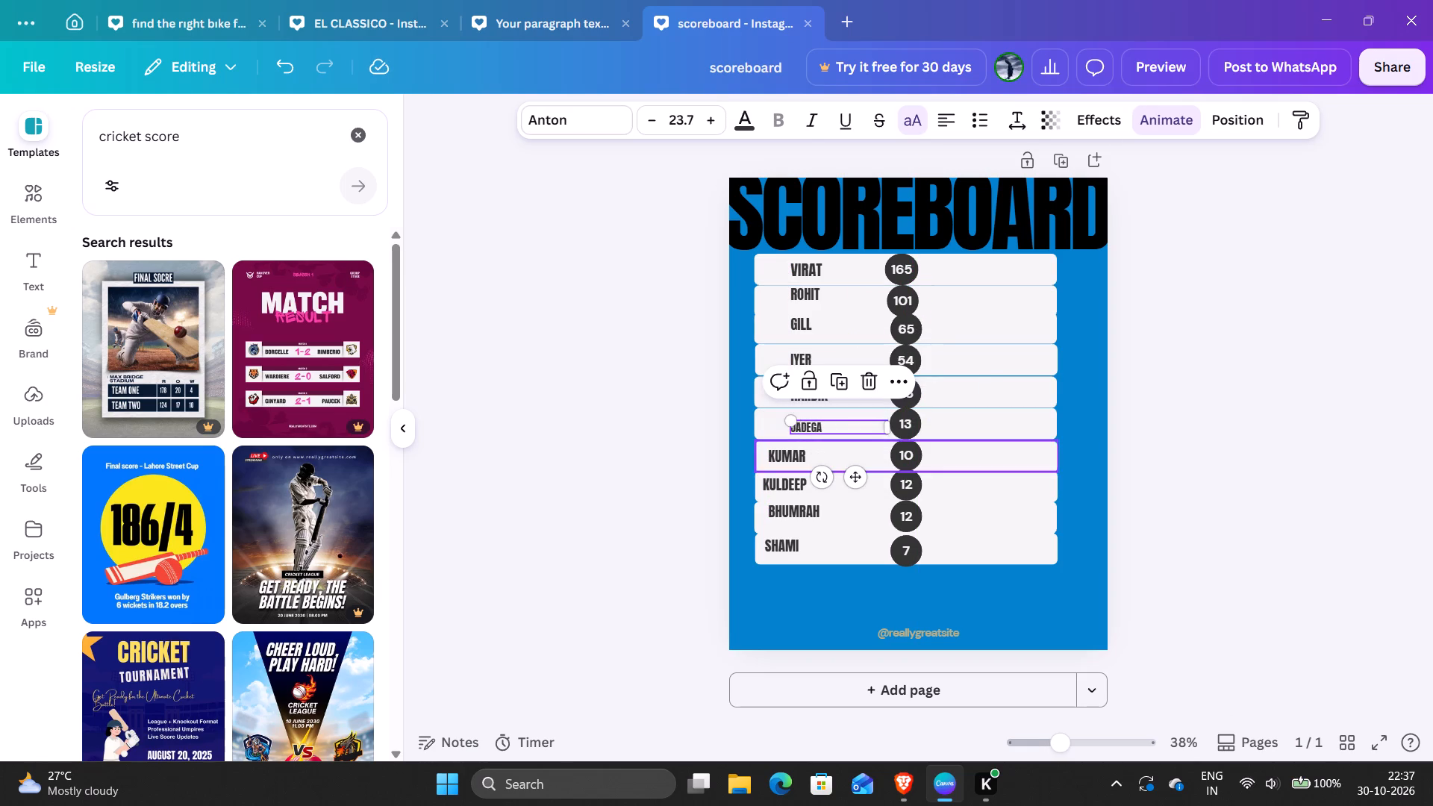
left_click(770, 449)
left_click_drag(770, 449, 793, 453)
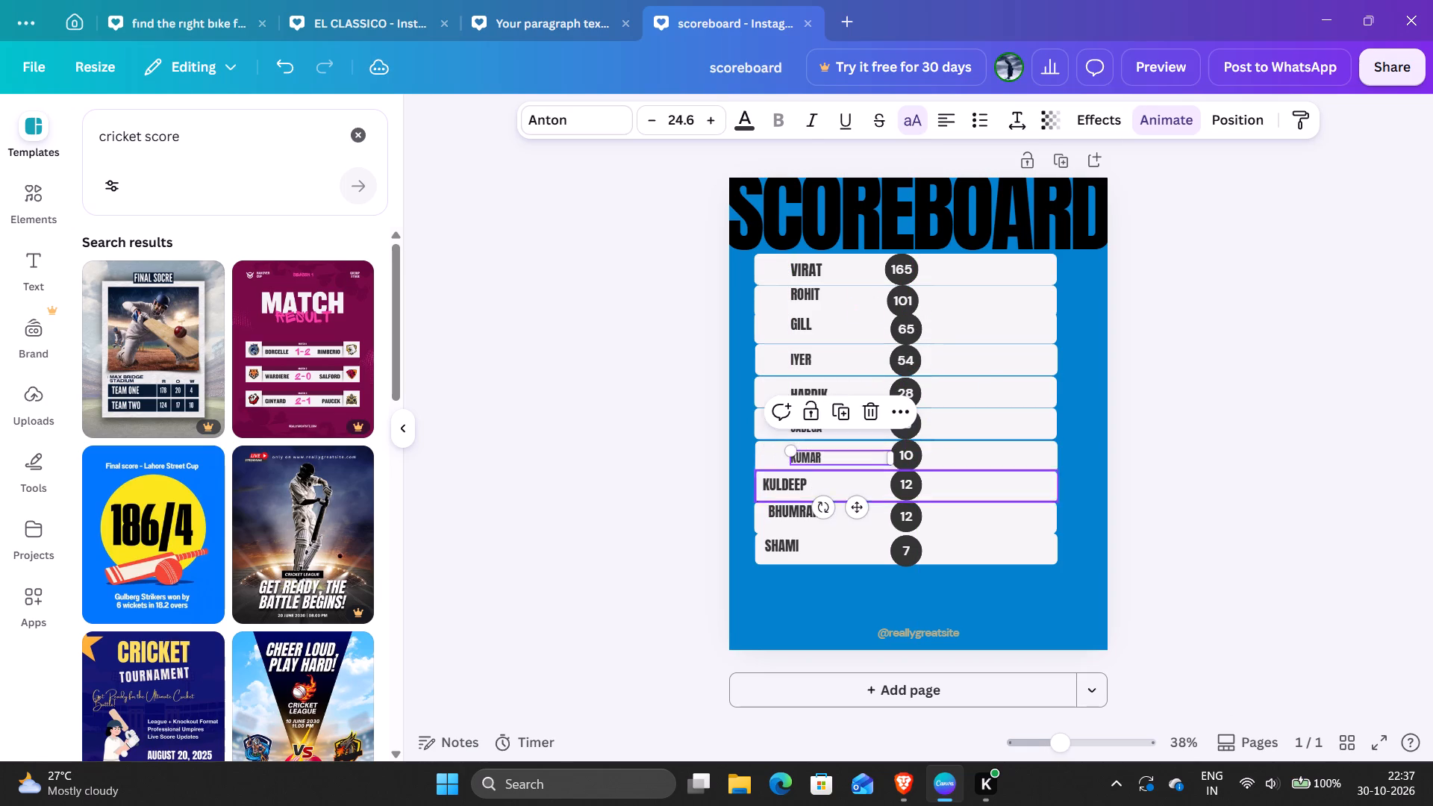
Scale the KULDEEP name down to size 23.2 and BHUMRAH to 24.6, with their left edges aligned beneath KUMAR.
left_click(760, 484)
left_click(767, 484)
left_click_drag(768, 478, 790, 479)
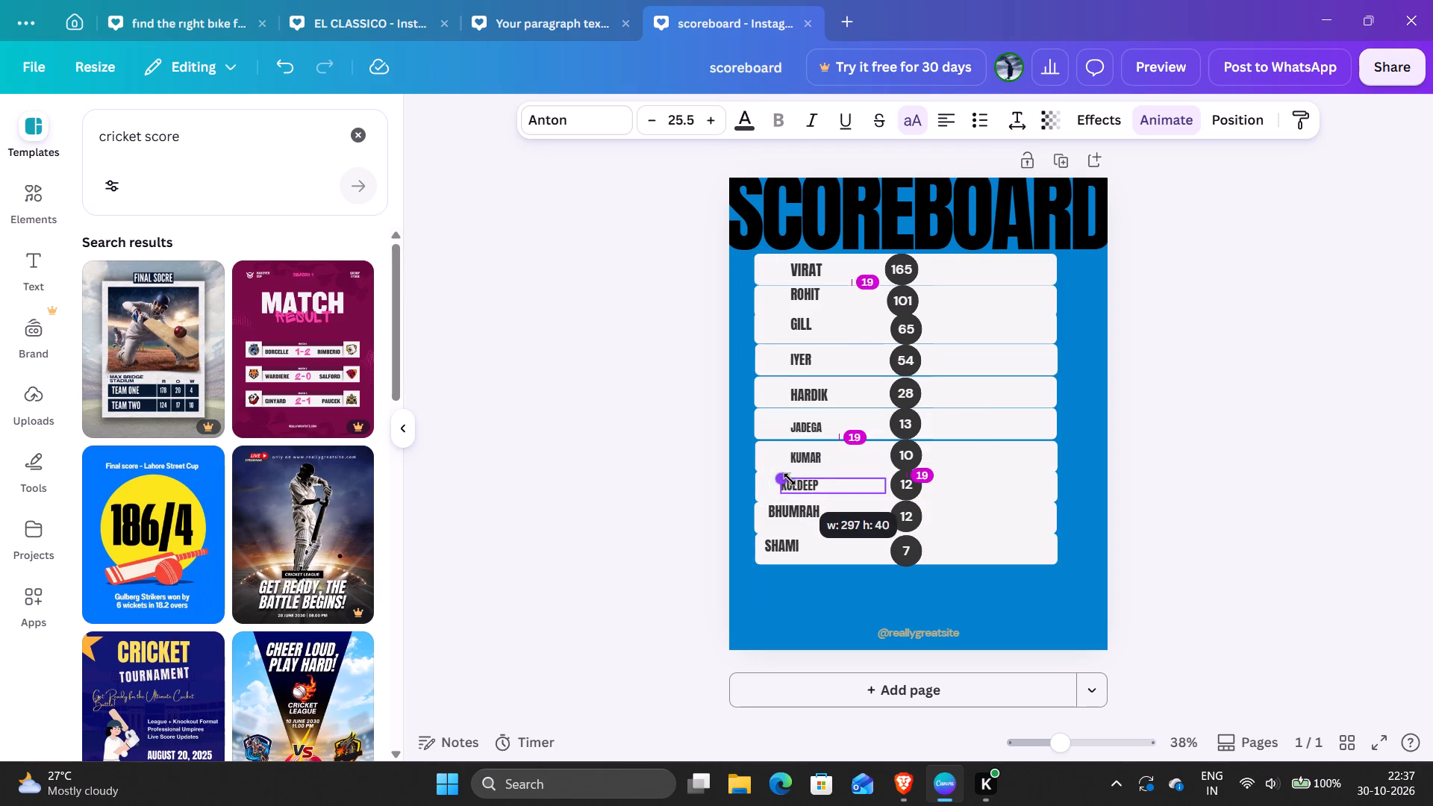
left_click_drag(790, 479, 799, 480)
left_click(772, 504)
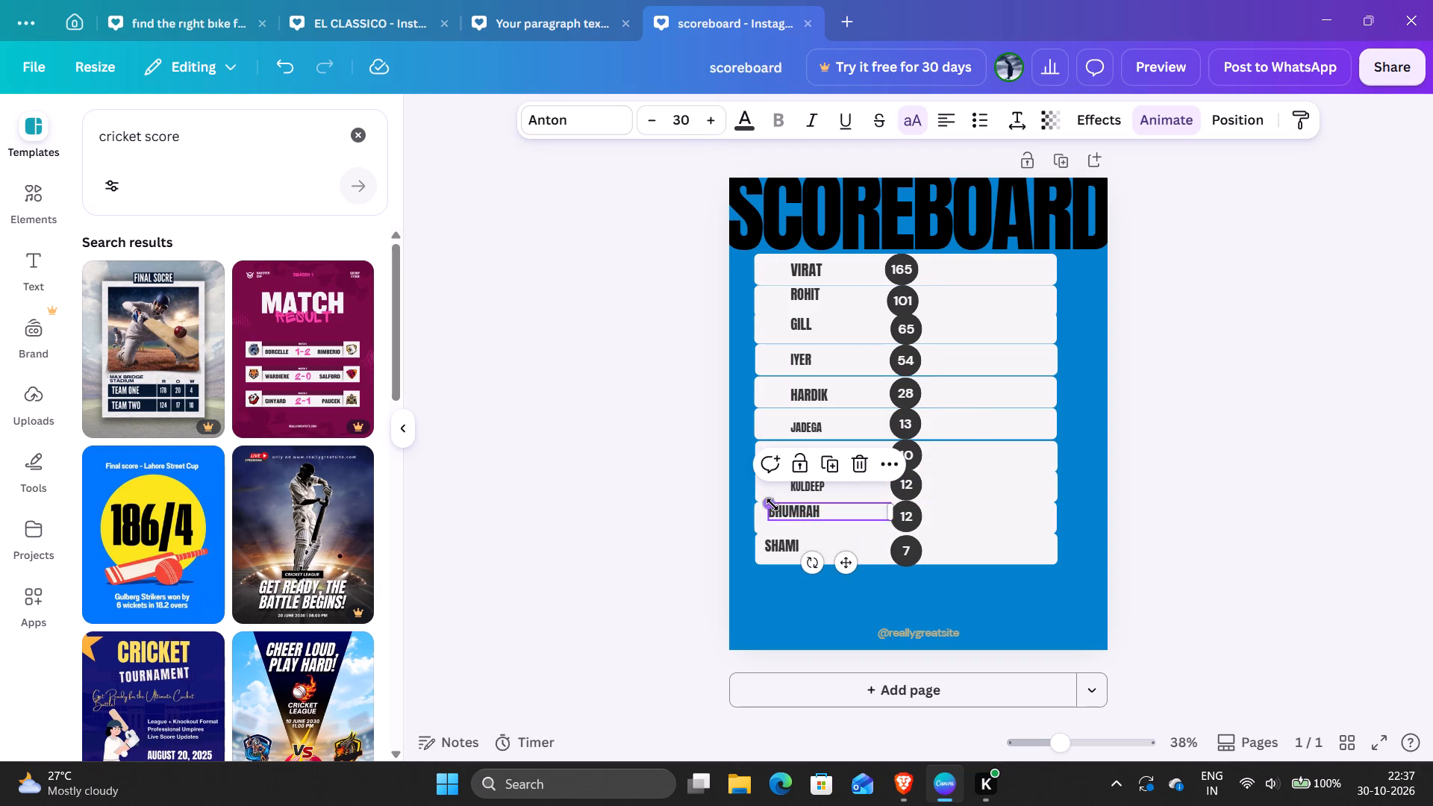
left_click_drag(772, 504, 796, 511)
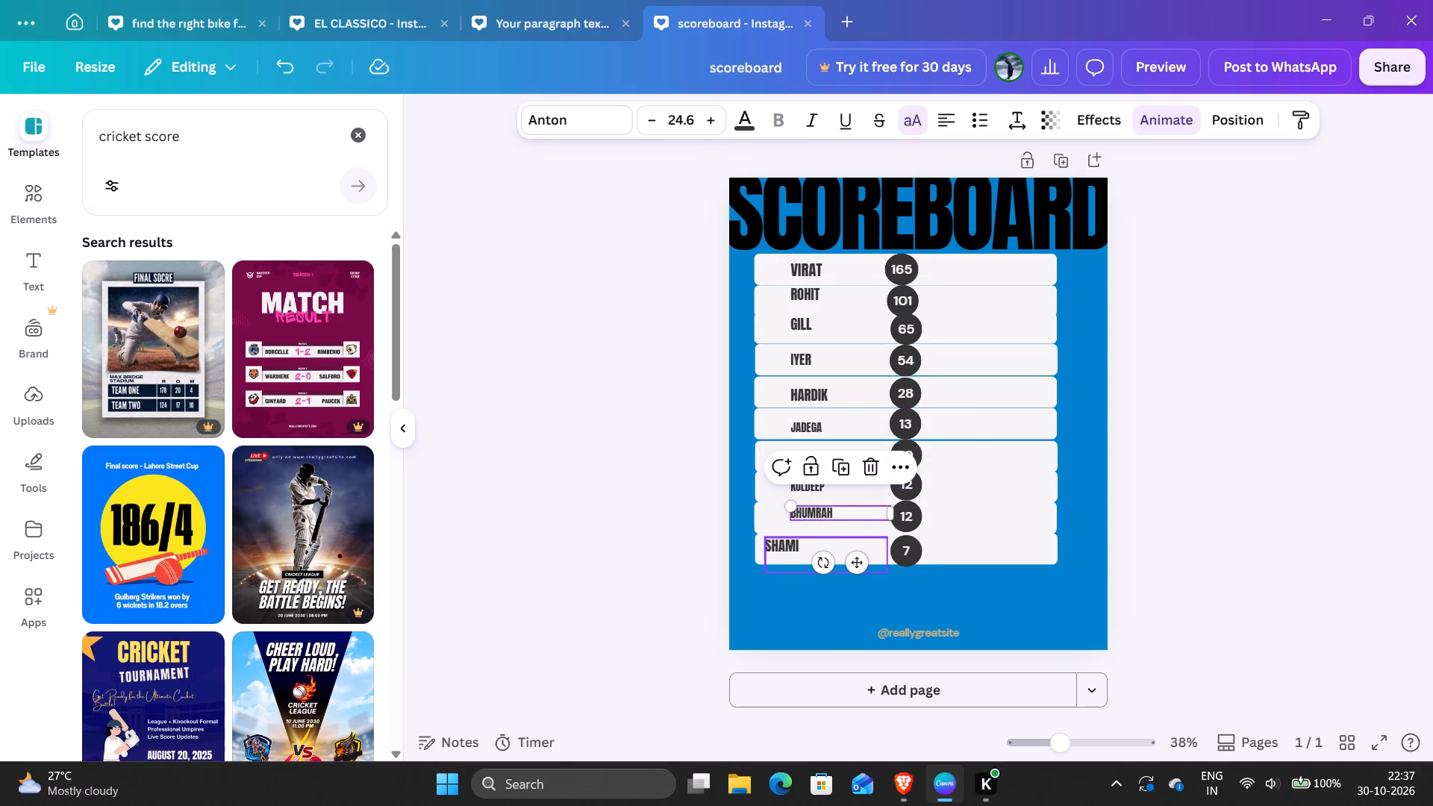
Scale the SHAMI name down to size 23.7 with its left edge aligned beneath BHUMRAH.
left_click(767, 544)
left_click(771, 537)
left_click_drag(767, 531, 784, 532)
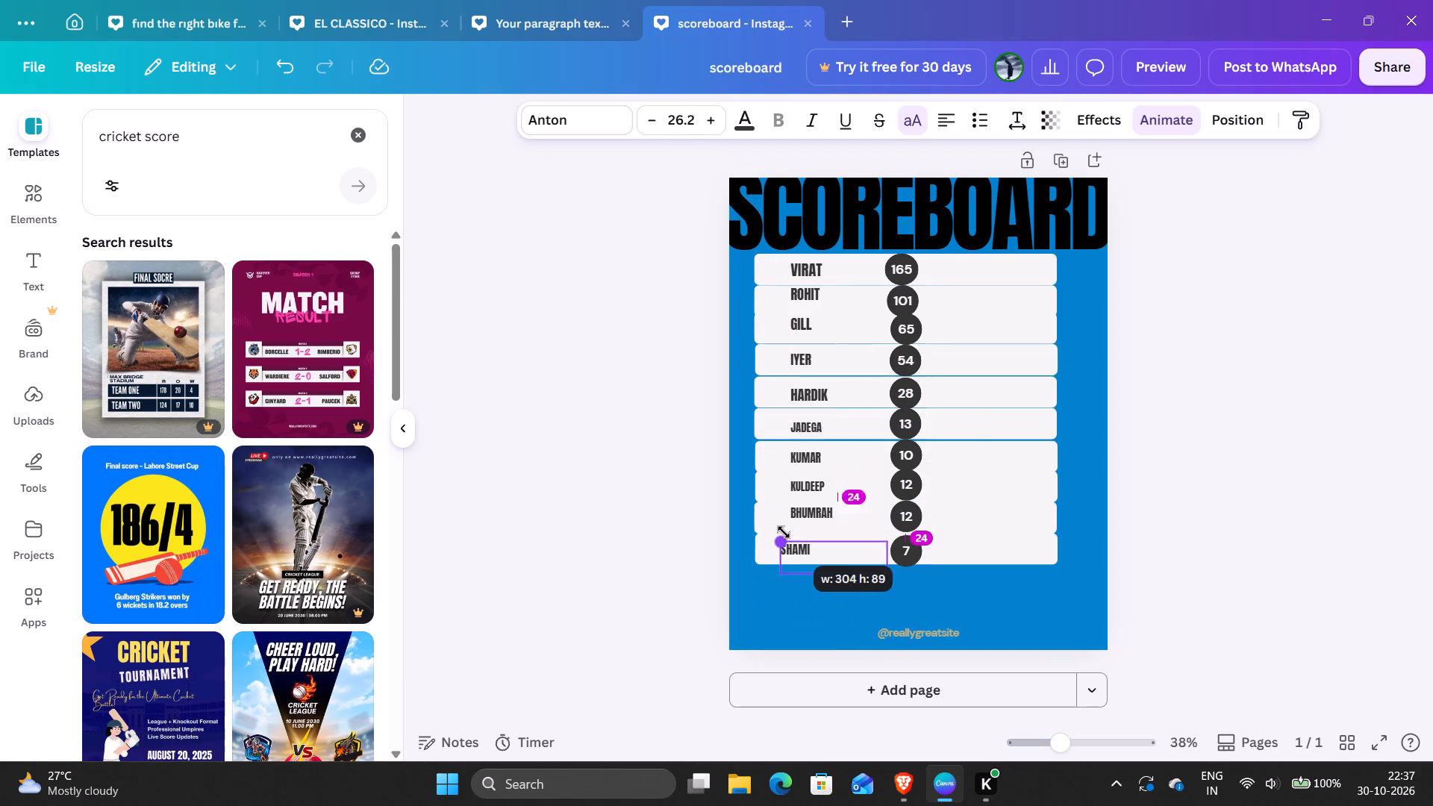
left_click_drag(784, 532, 792, 532)
left_click(1294, 201)
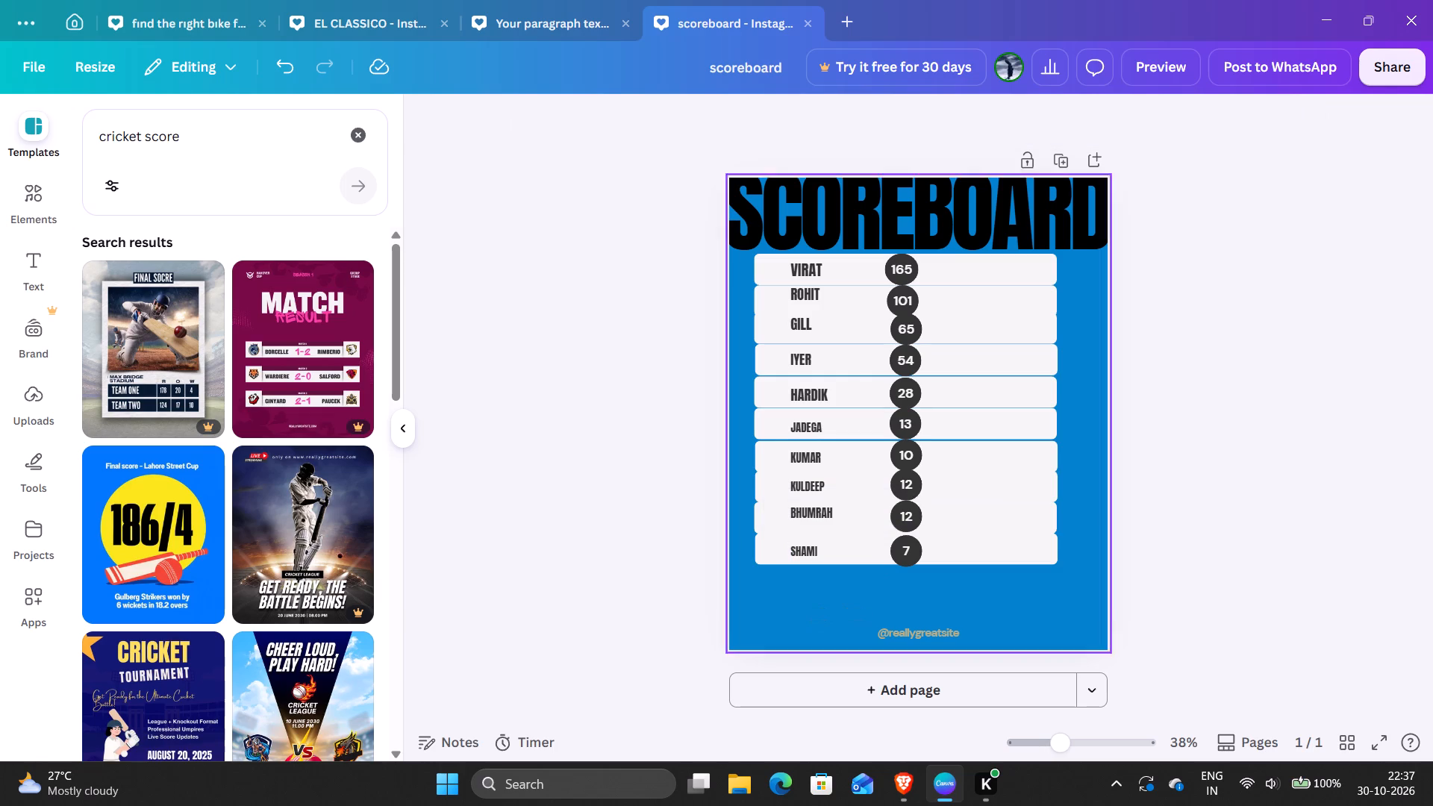
Enlarge the JADEGA name to font size 33, keeping it beneath HARDIK in its row.
left_click(814, 421)
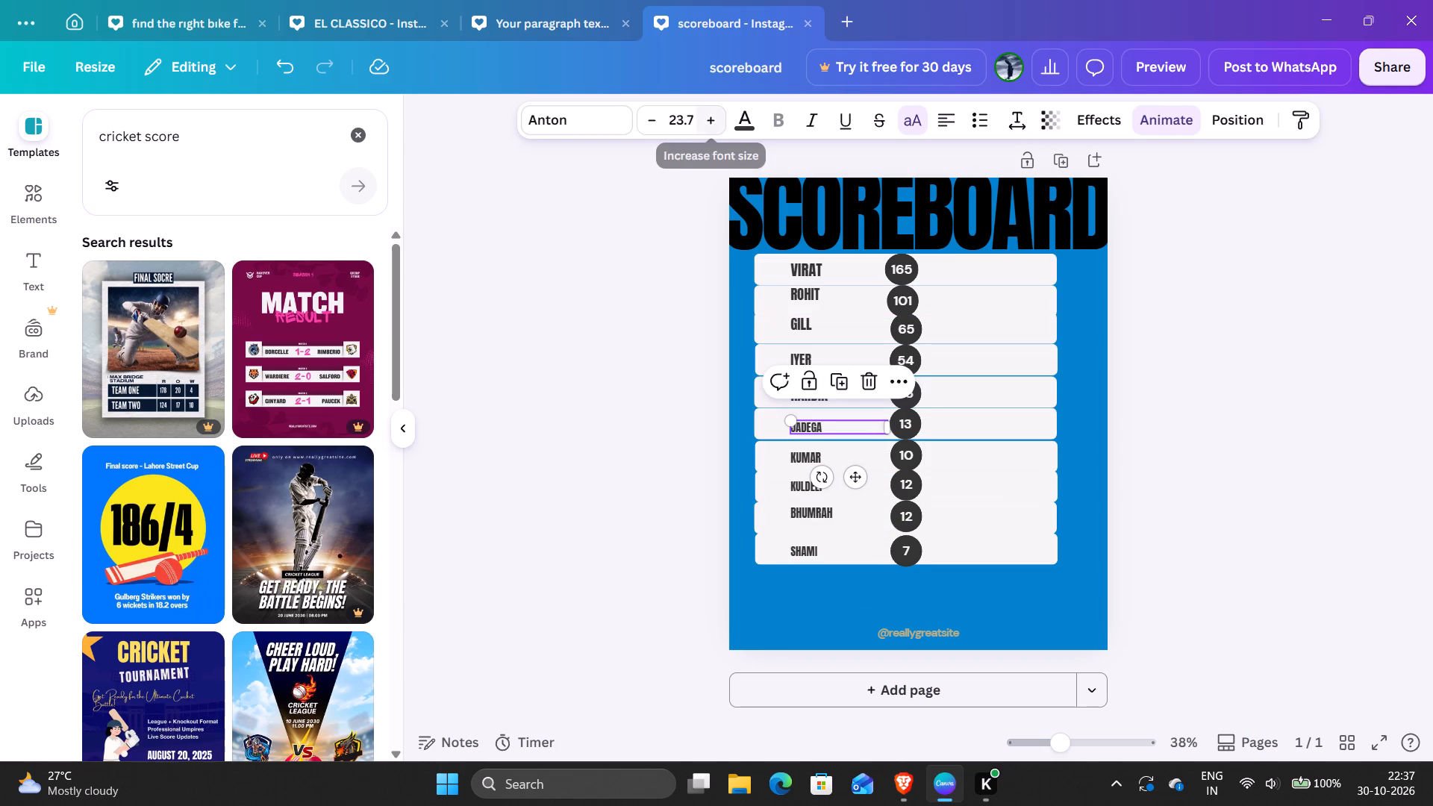
triple_click(711, 116)
triple_click(711, 116)
double_click(711, 116)
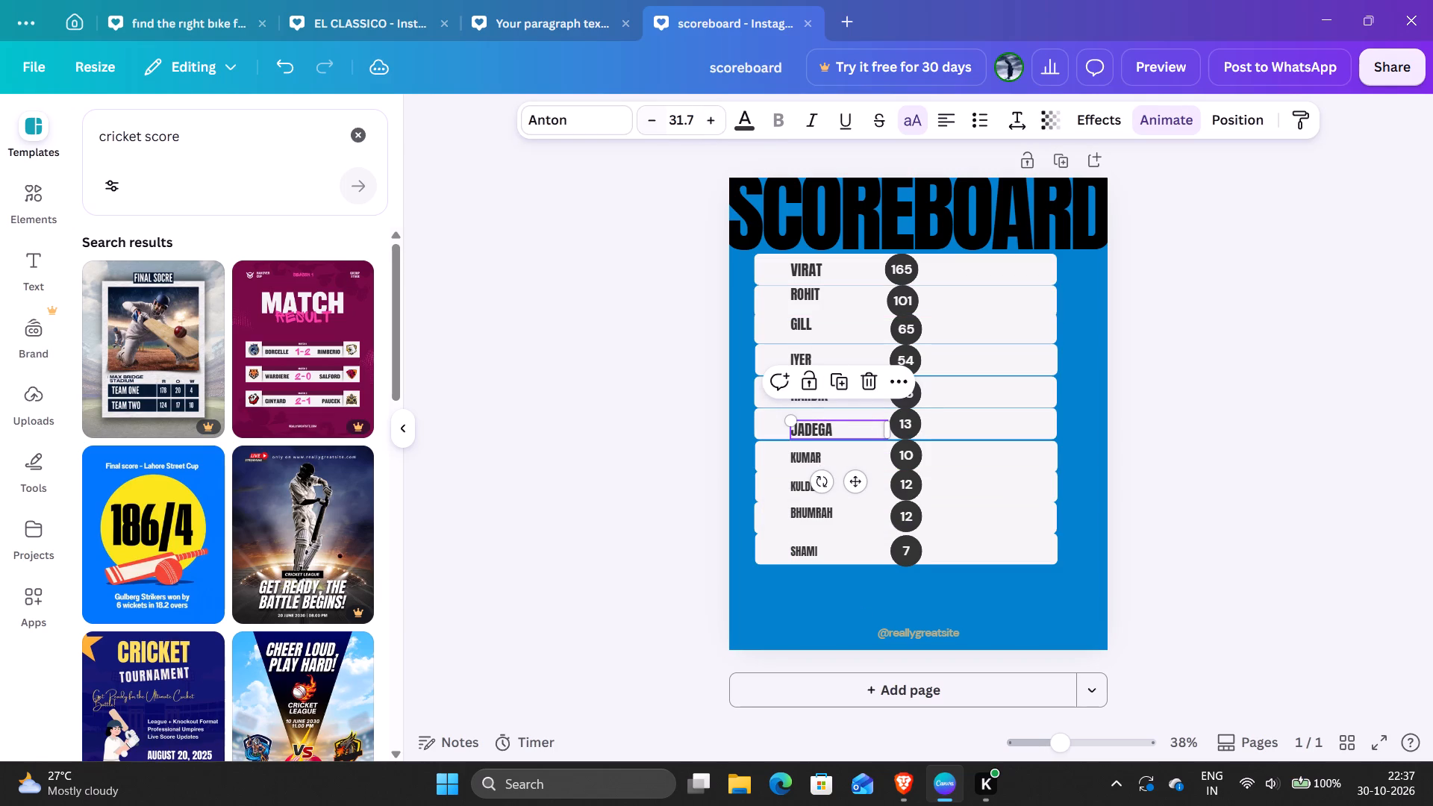
triple_click(713, 114)
double_click(713, 114)
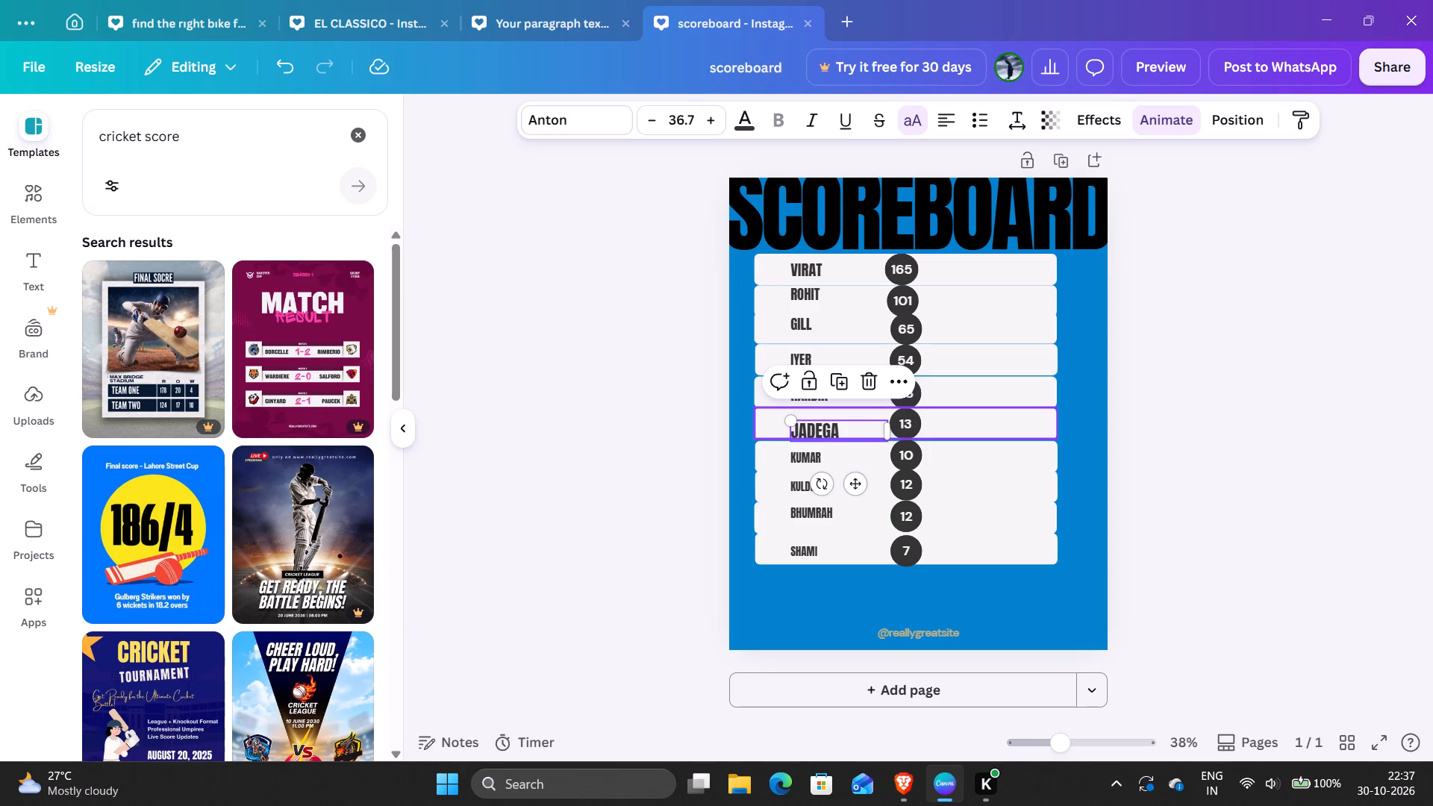
left_click_drag(790, 424, 780, 413)
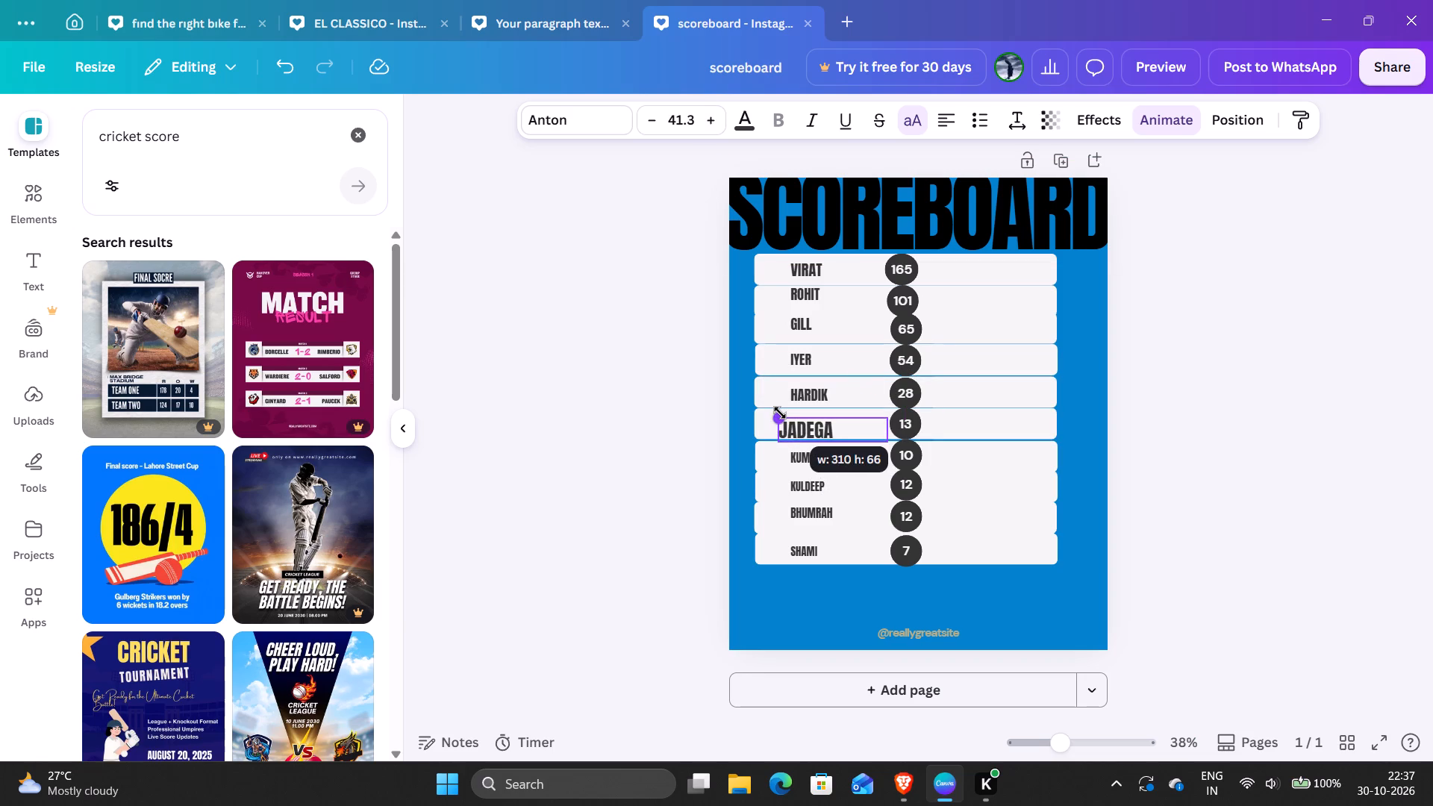
left_click_drag(780, 413, 795, 411)
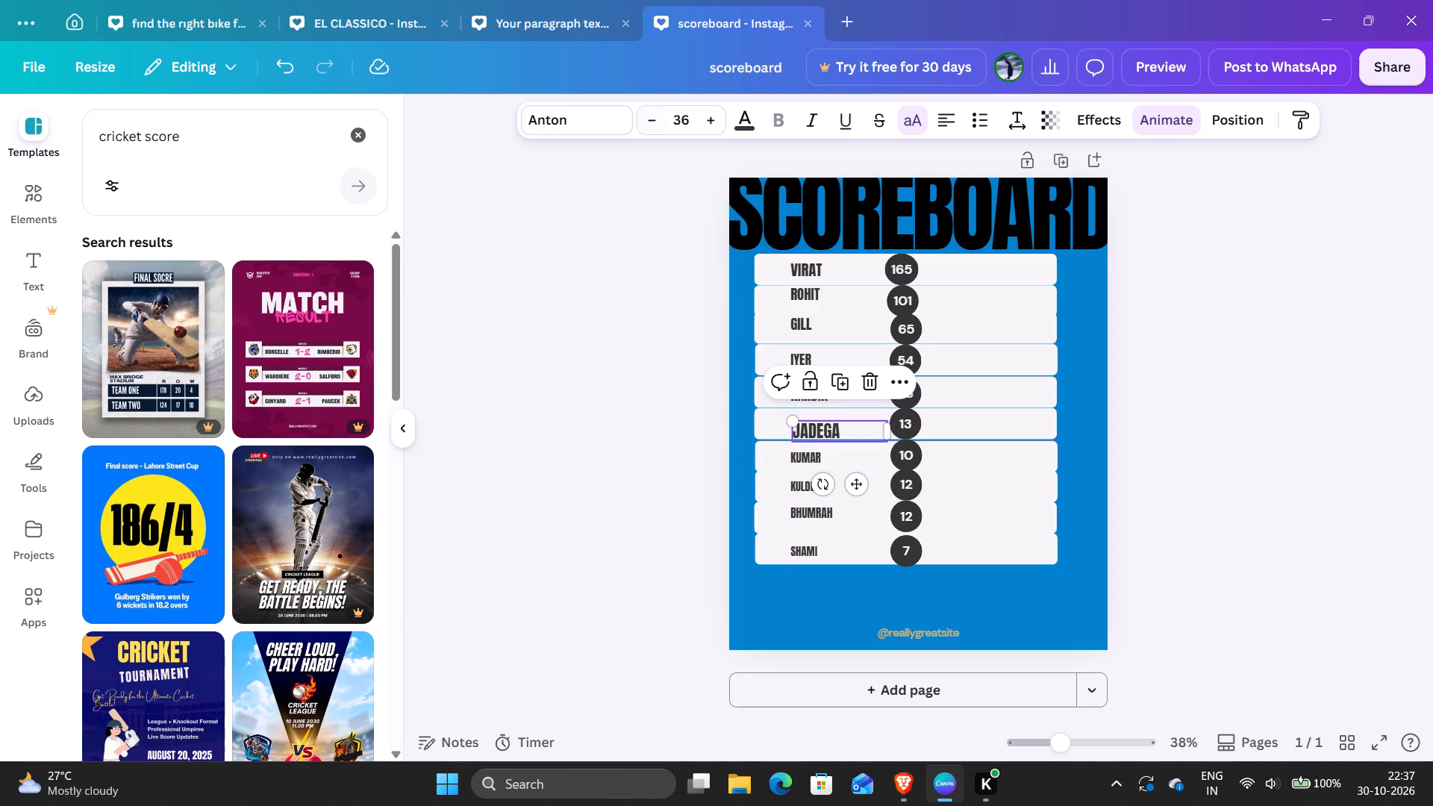
triple_click(658, 113)
left_click(844, 433)
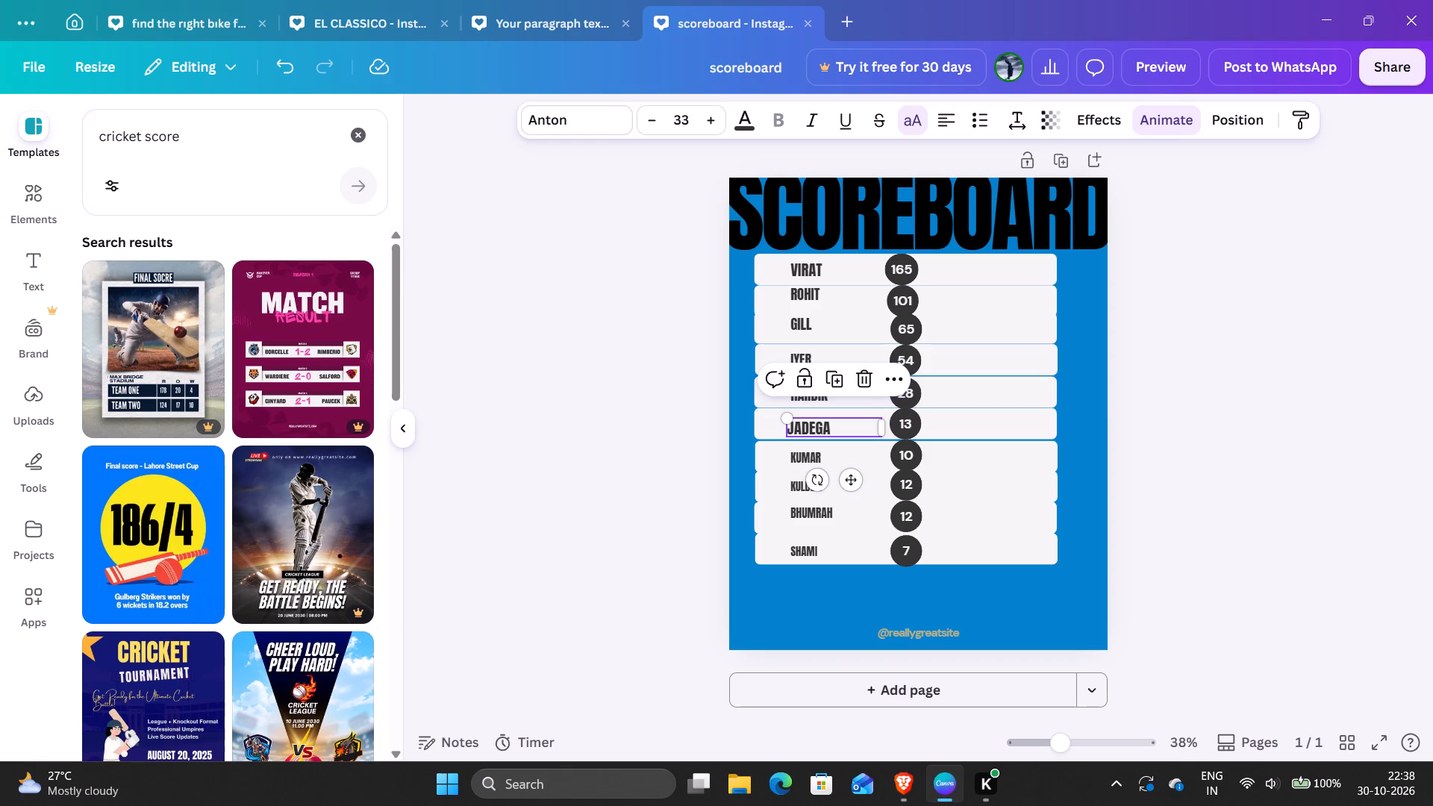
Increase the HARDIK name to font size 33 to match JADEGA.
left_click(819, 396)
left_click(819, 396)
left_click(841, 419)
left_click(830, 402)
double_click(711, 133)
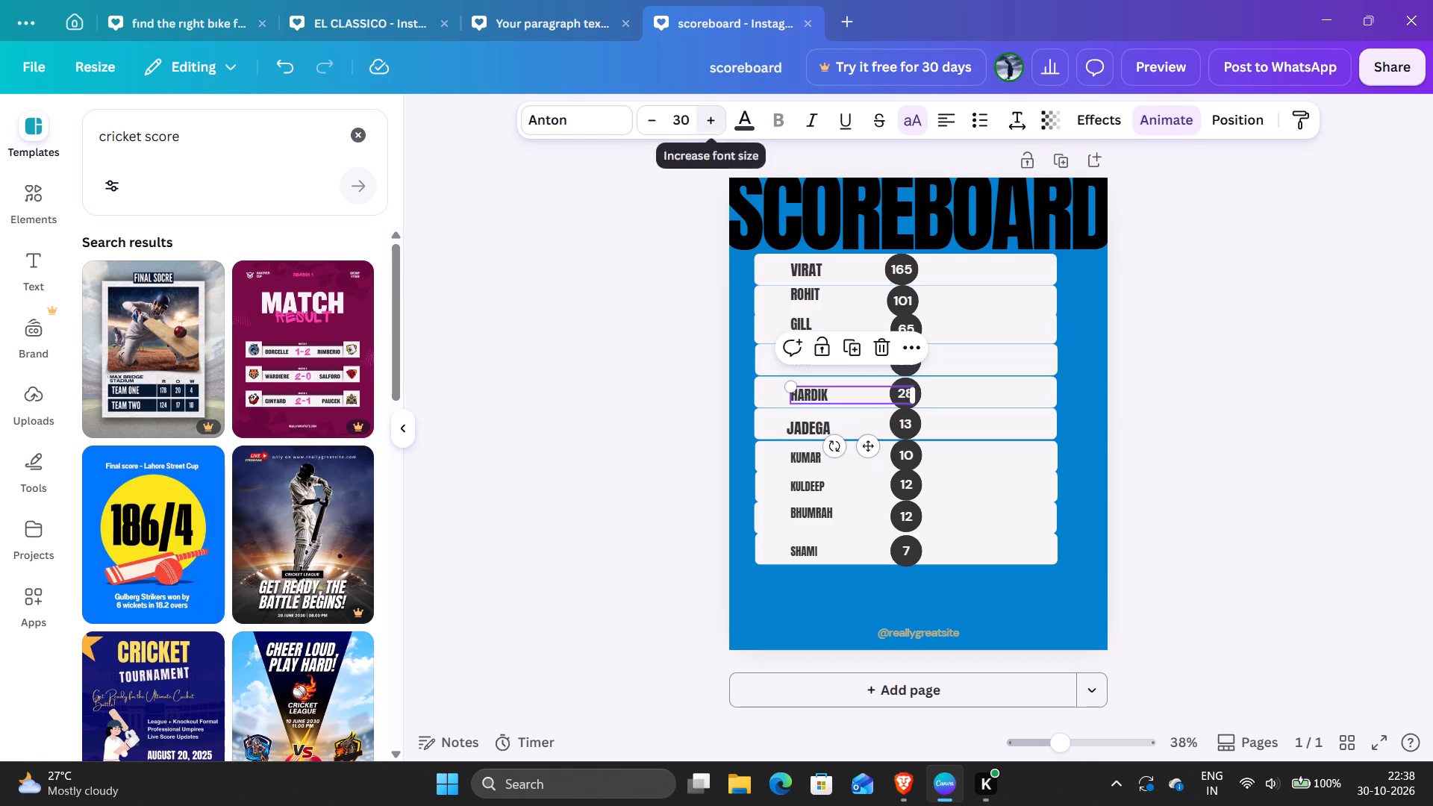
left_click(711, 131)
Increase the ROHIT and GILL names to font size 33.
left_click(808, 265)
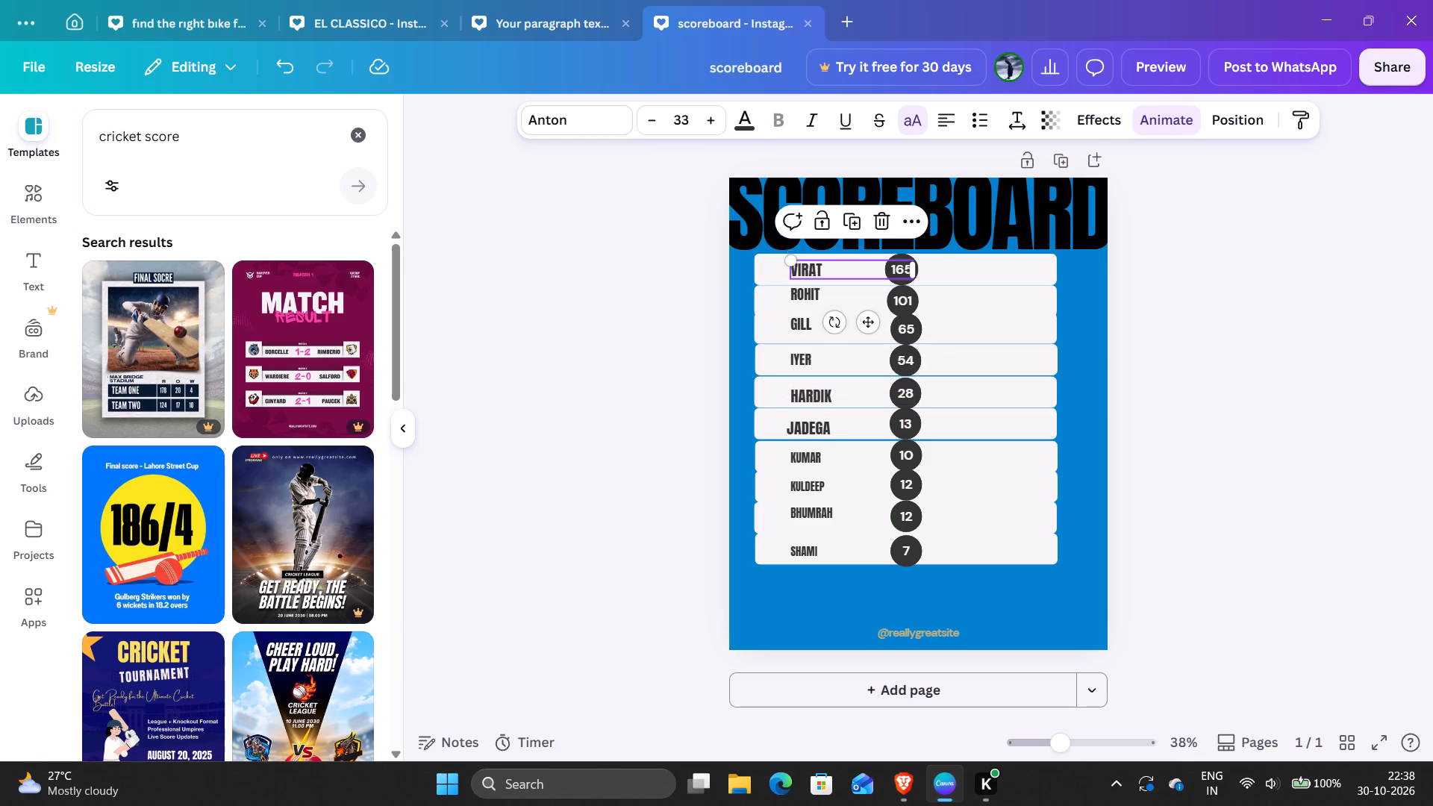
left_click(799, 293)
triple_click(719, 125)
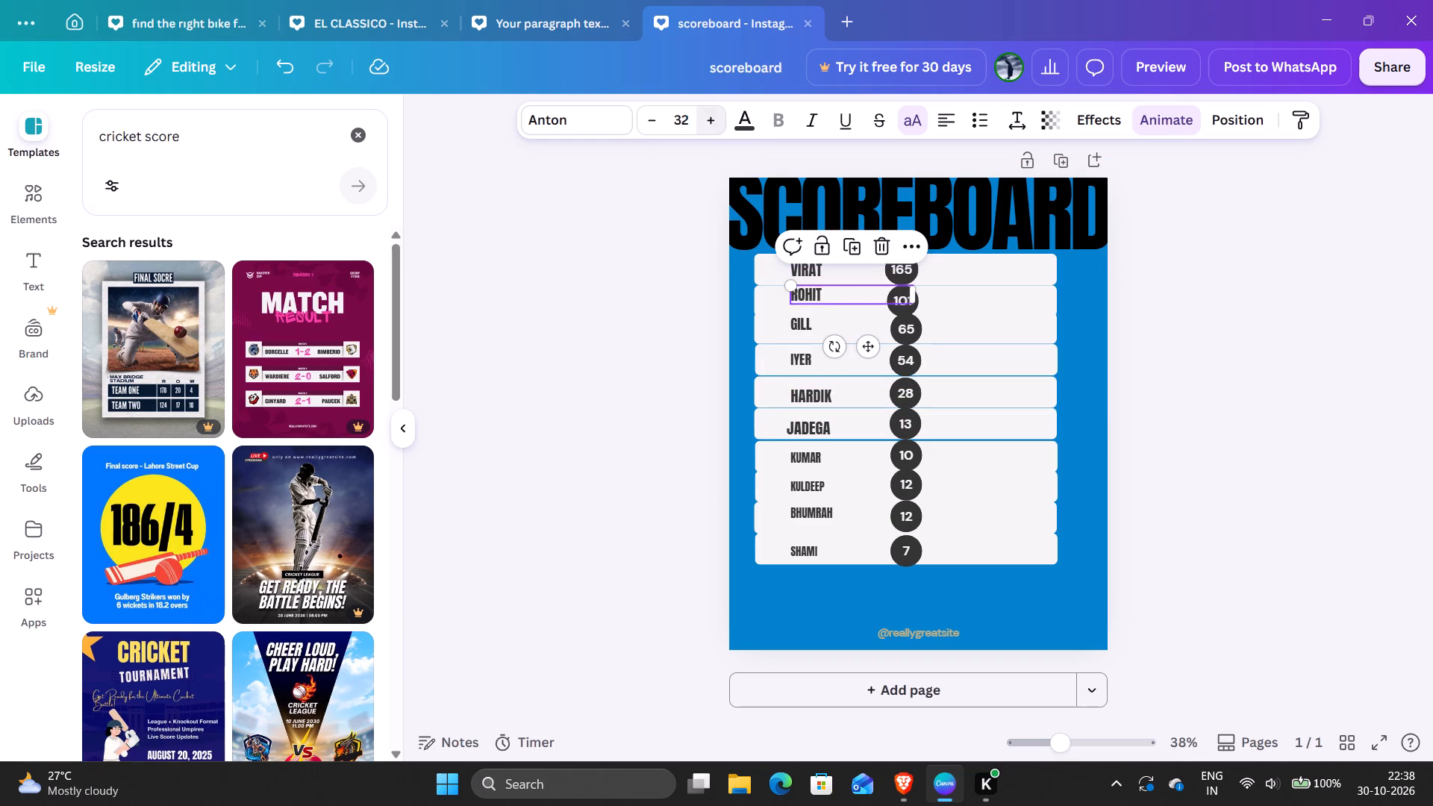
left_click(804, 320)
triple_click(705, 116)
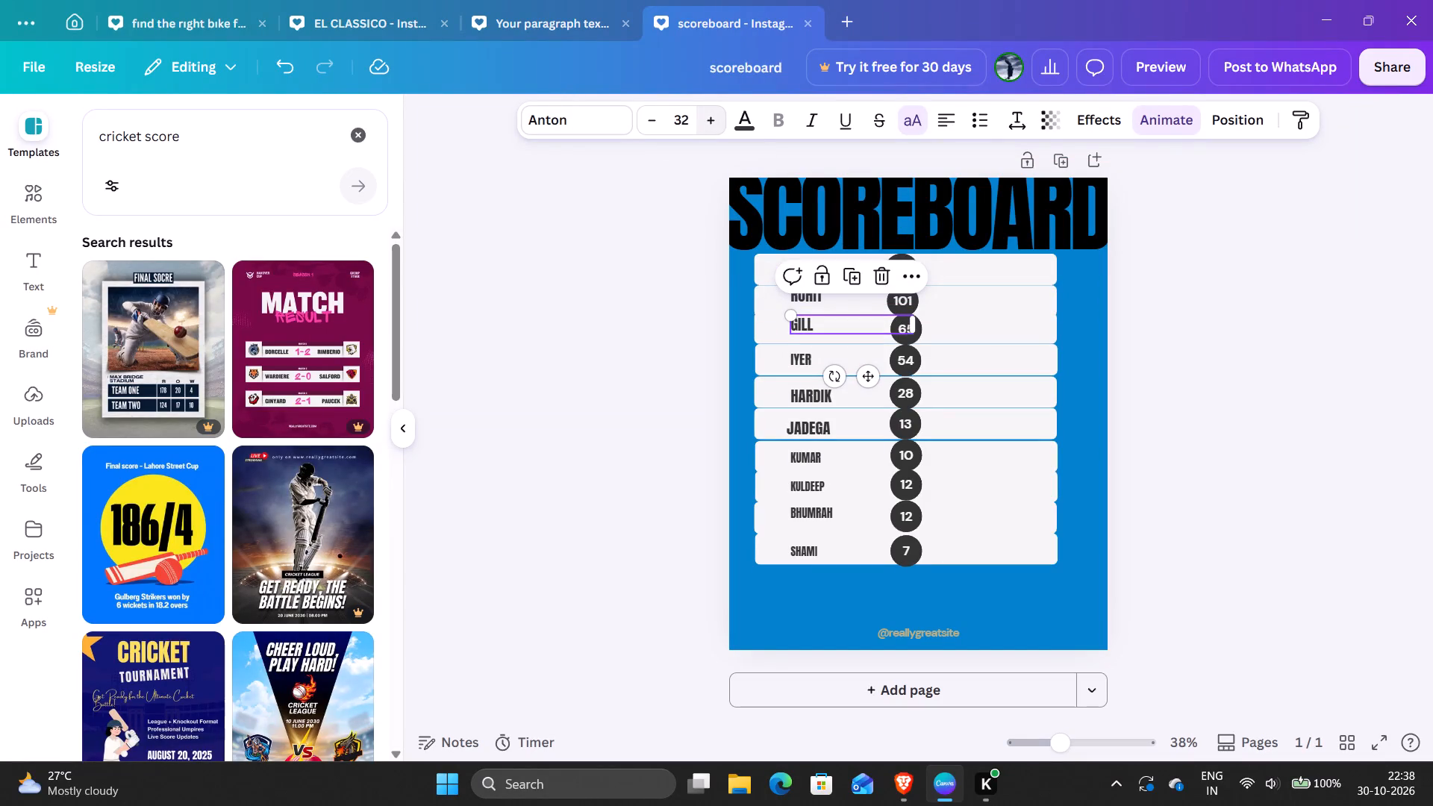
Set the IYER name to font size 33 and check it against the sizes of GILL and HARDIK.
left_click(837, 351)
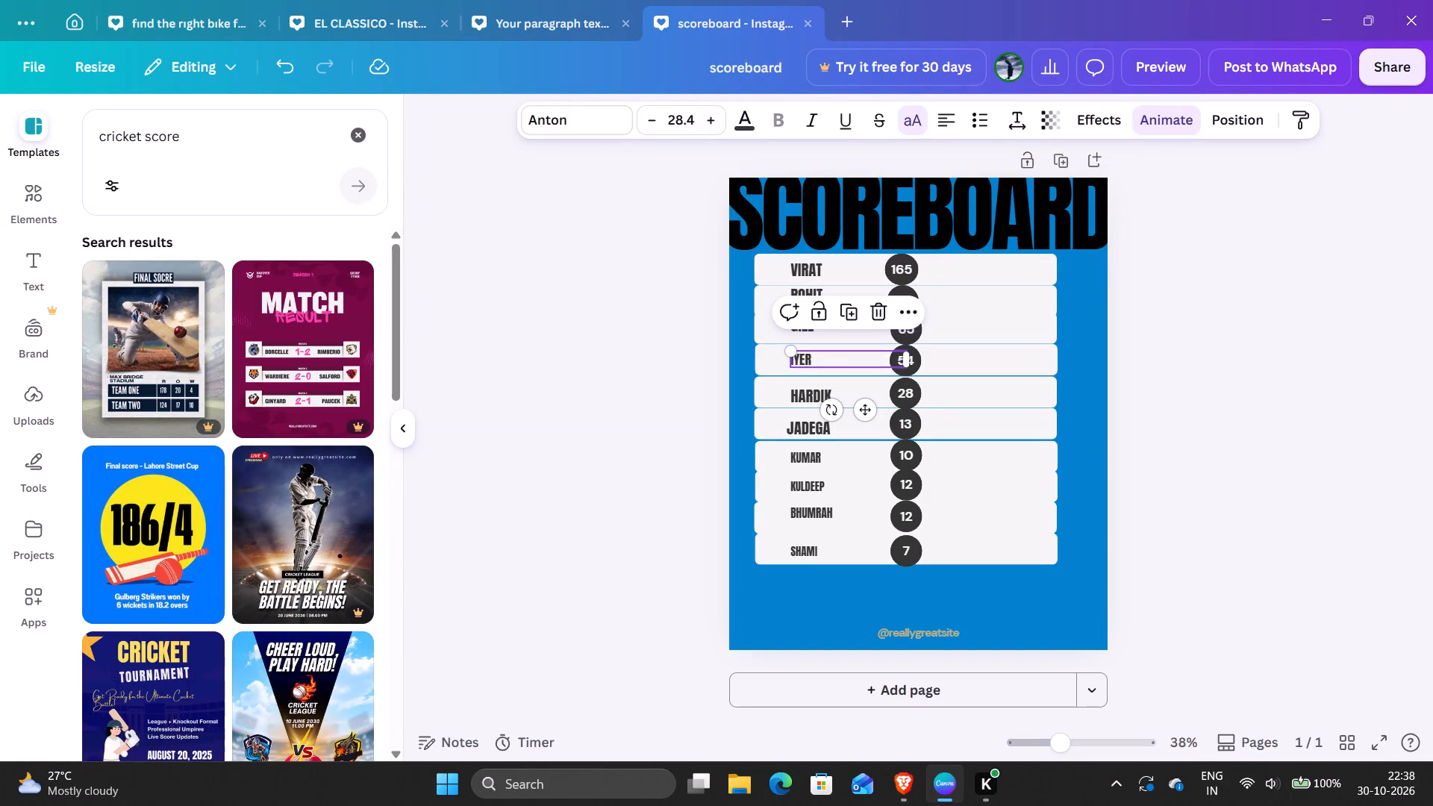
triple_click(713, 117)
double_click(713, 117)
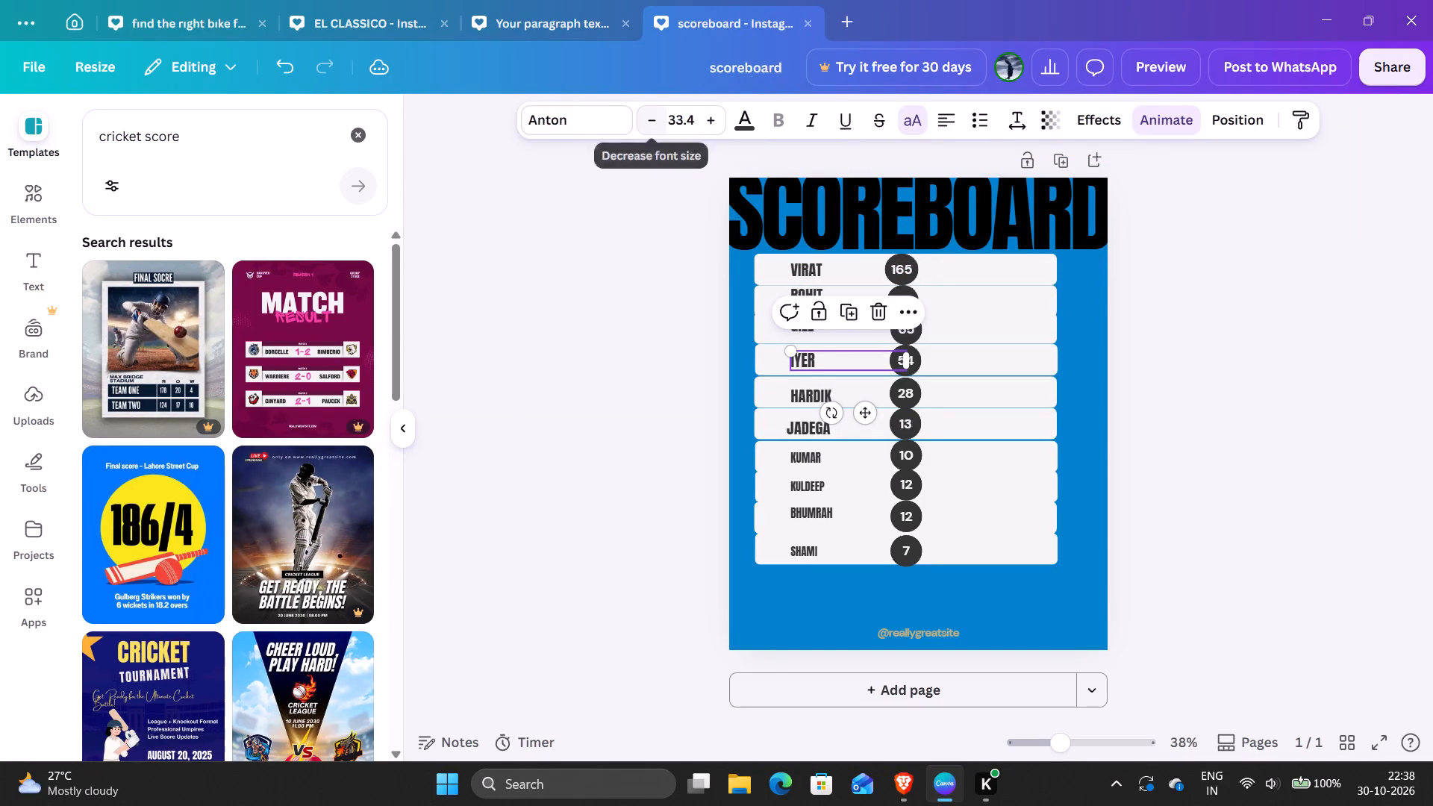
left_click(664, 129)
left_click(689, 111)
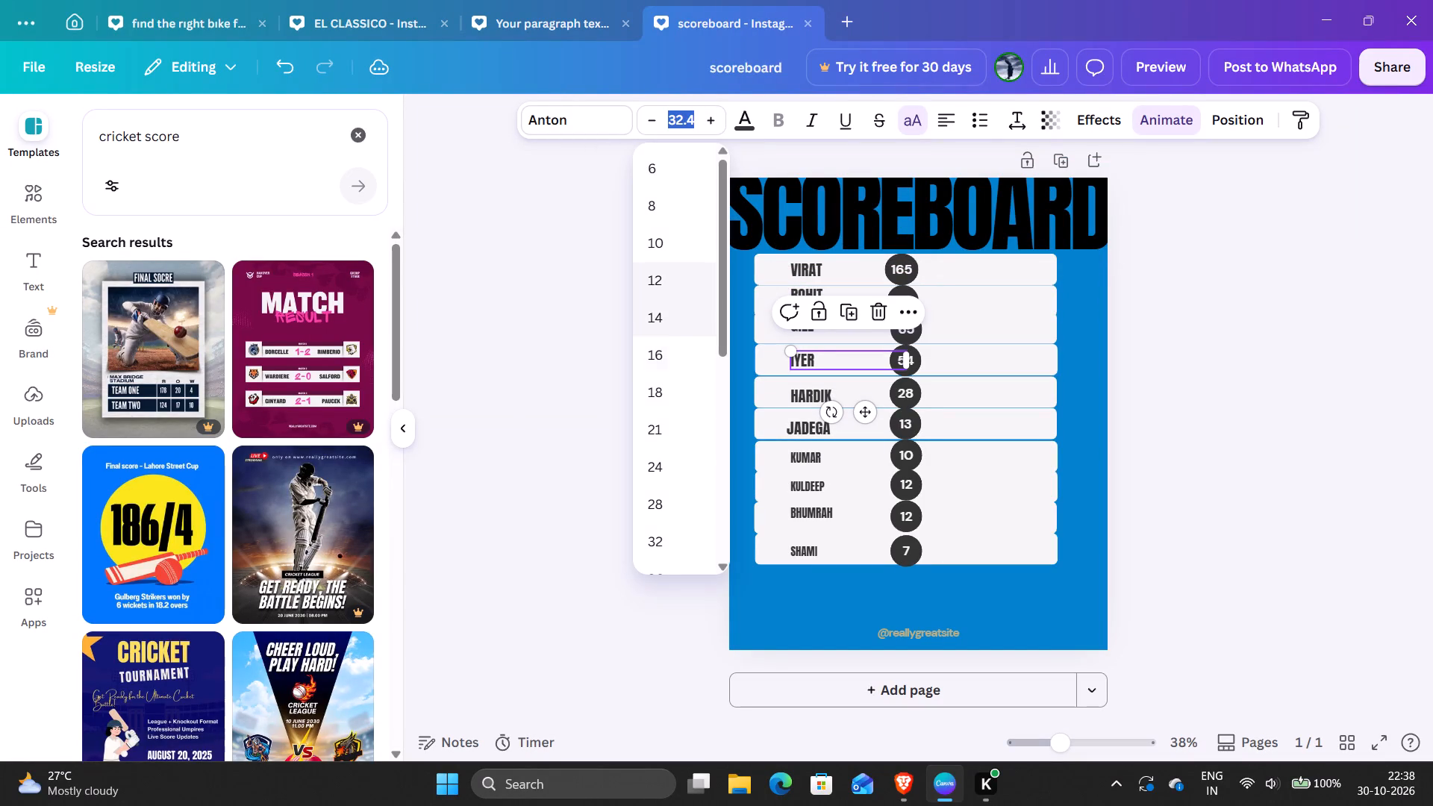
type("33")
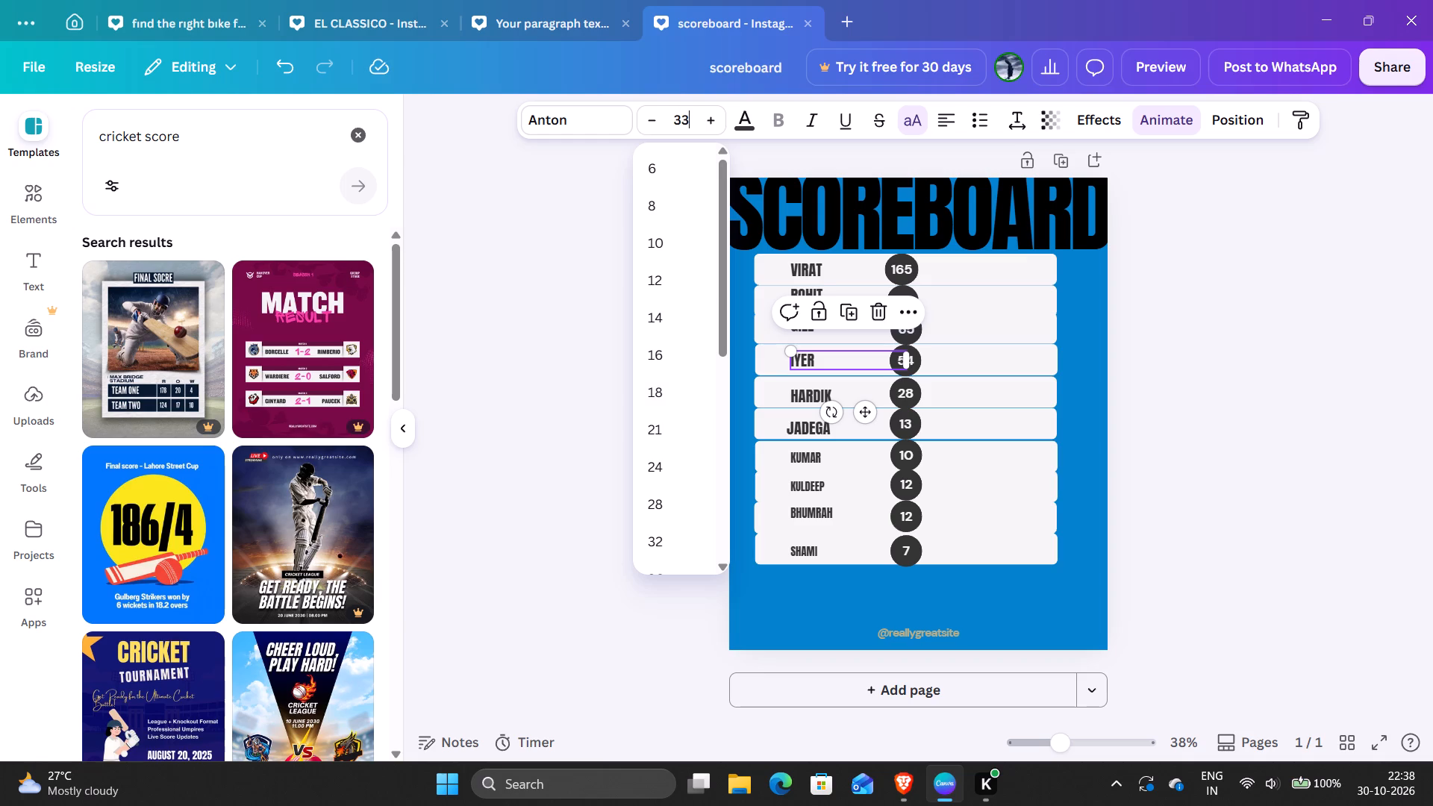
left_click(587, 437)
left_click(811, 369)
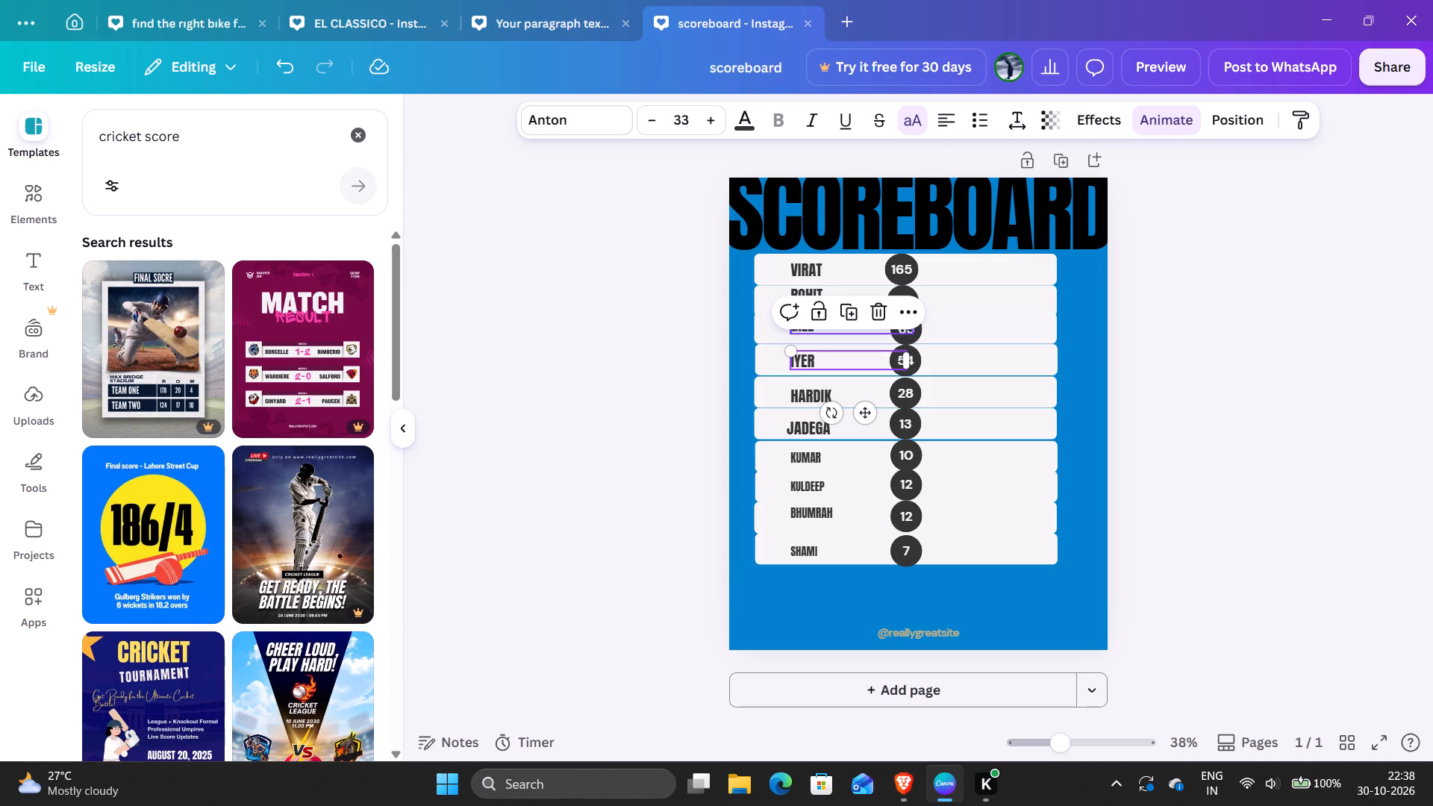
left_click(808, 316)
left_click(690, 382)
left_click(791, 329)
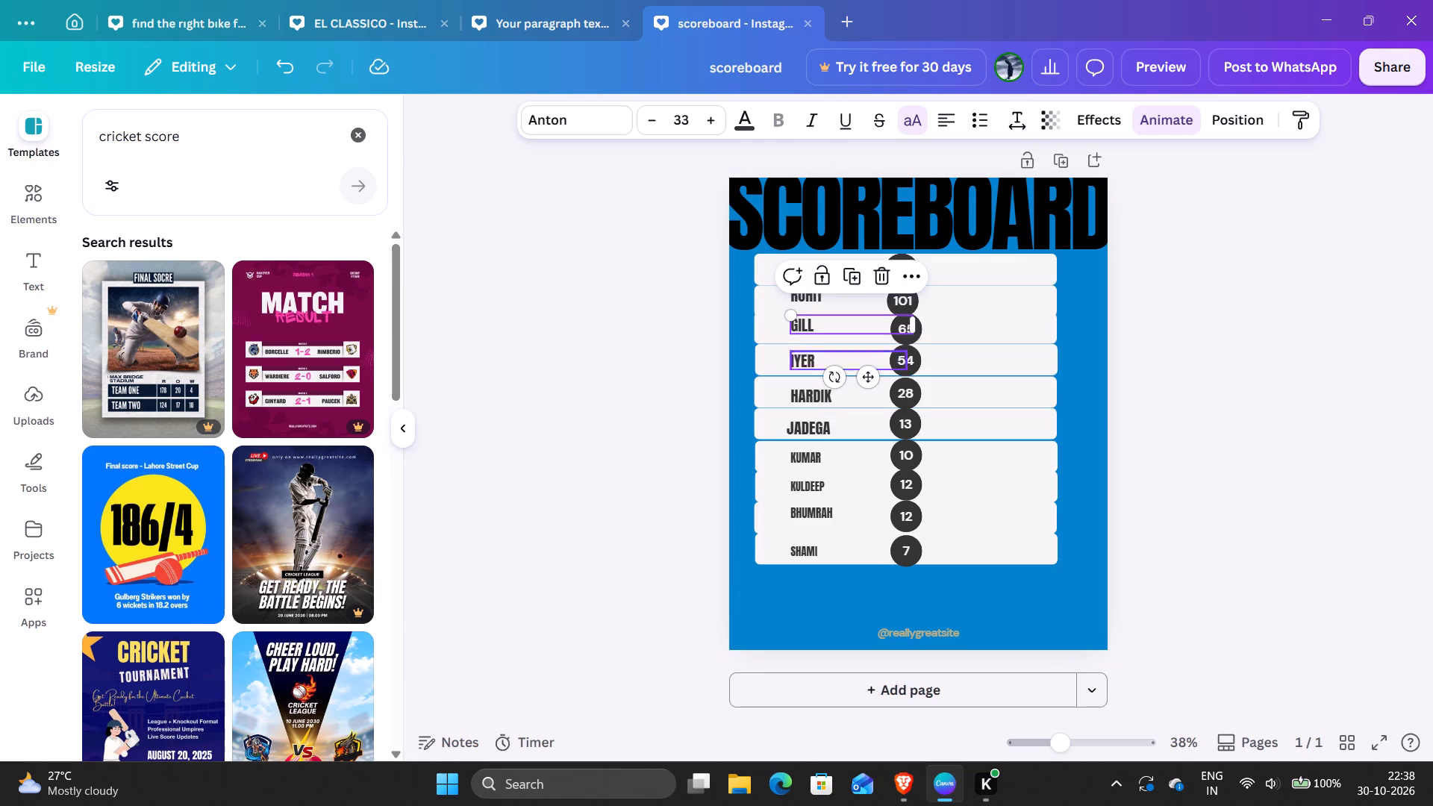
left_click(808, 393)
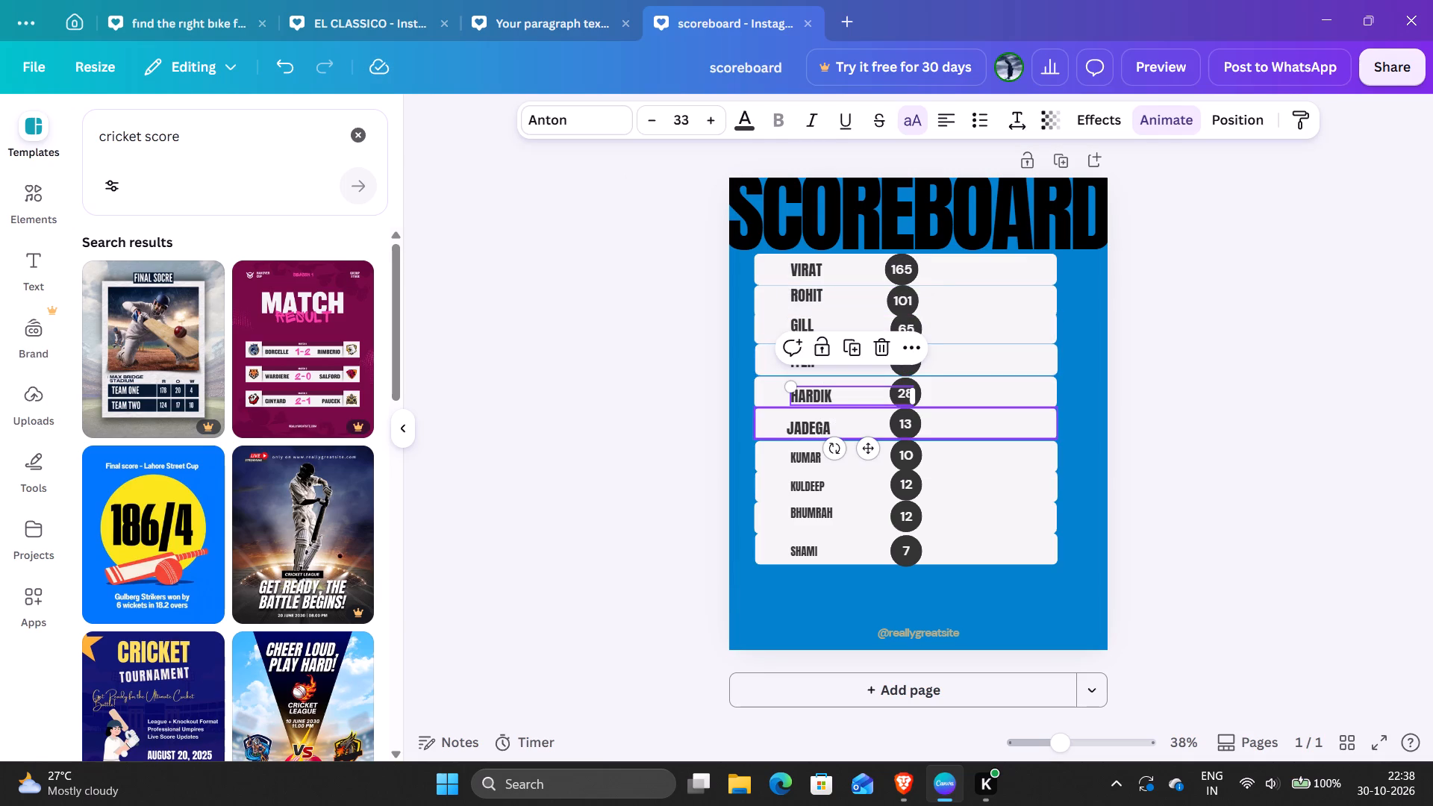
Set the KUMAR and KULDEEP names to font size 33.
left_click(811, 451)
left_click(688, 123)
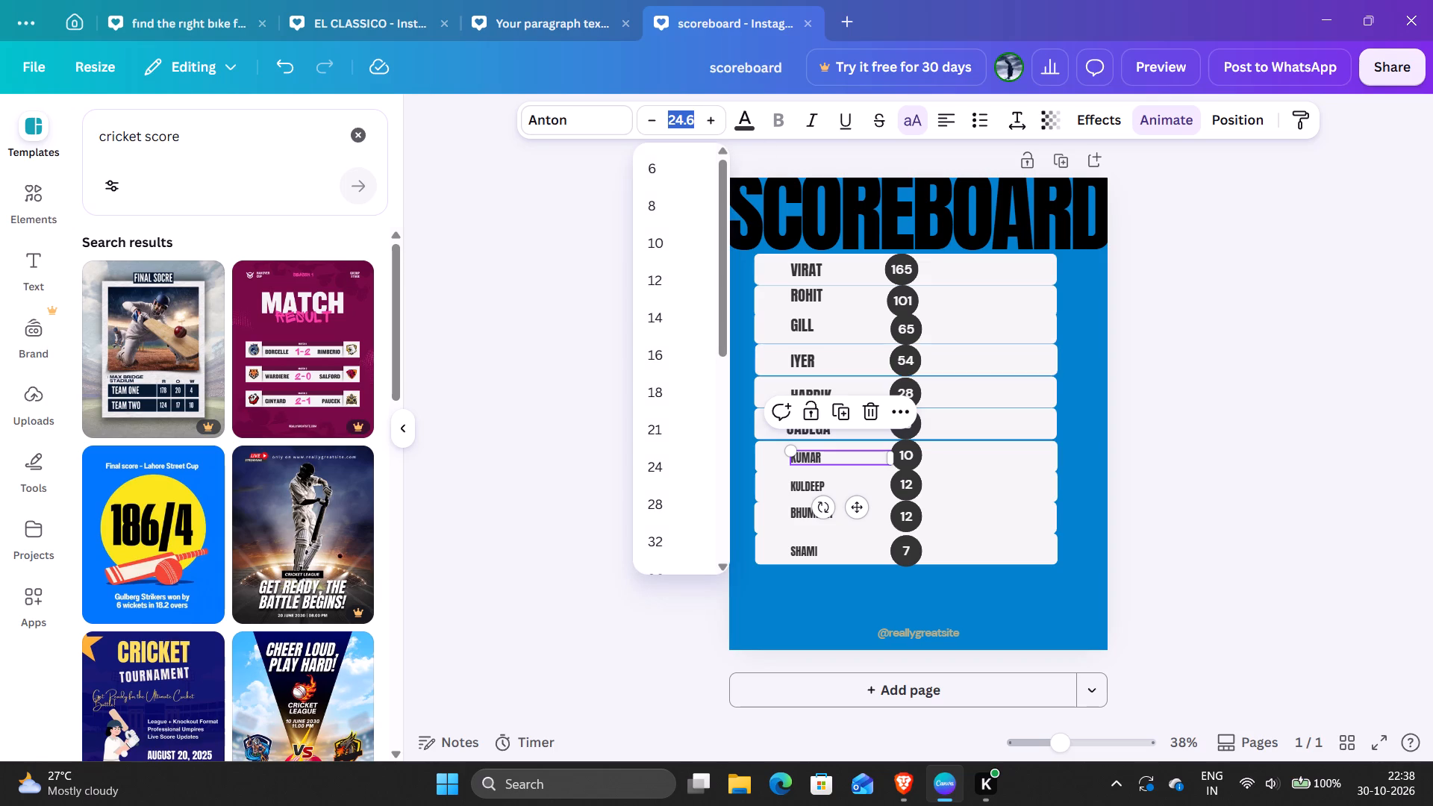
type("33")
left_click(535, 334)
left_click(801, 465)
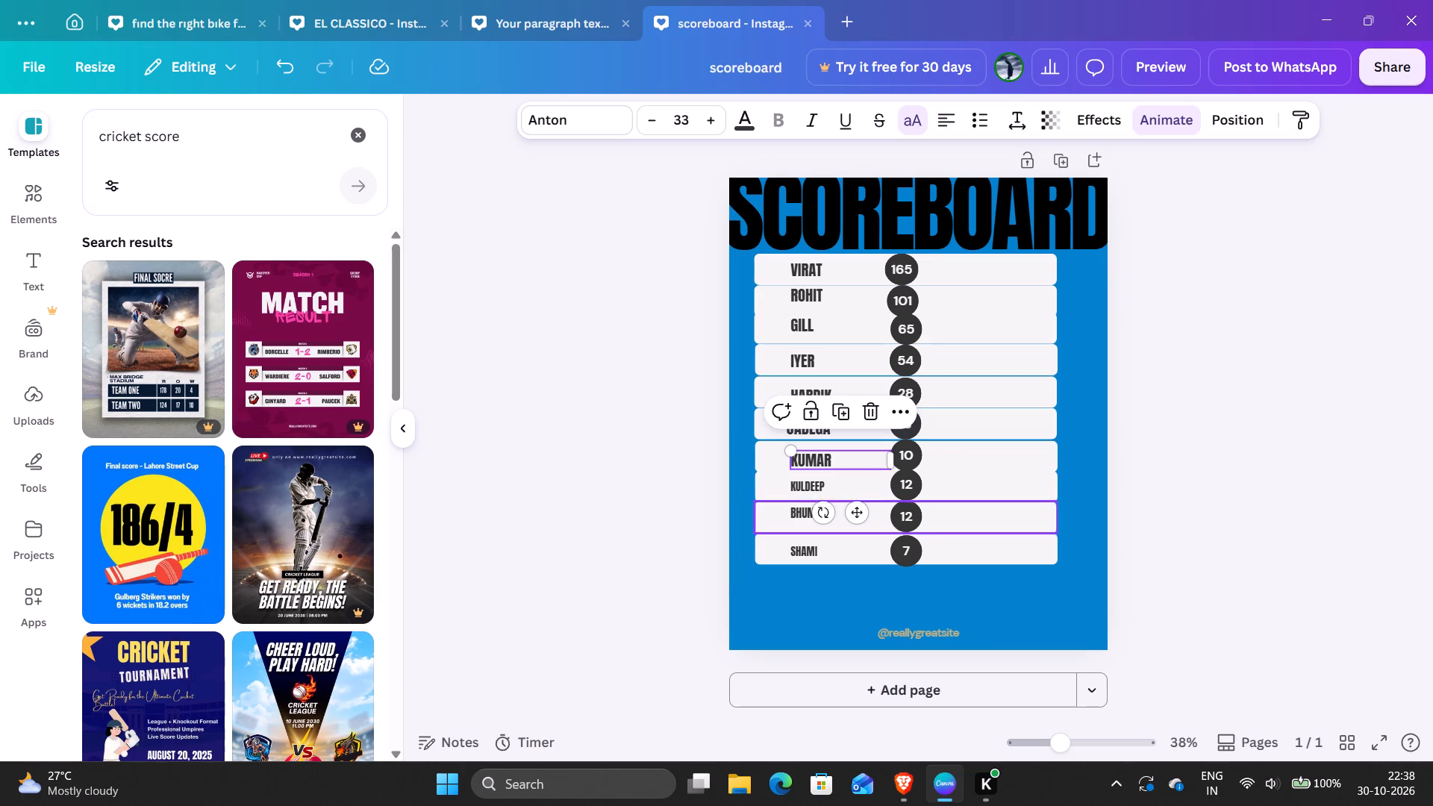
left_click(794, 487)
key("3")
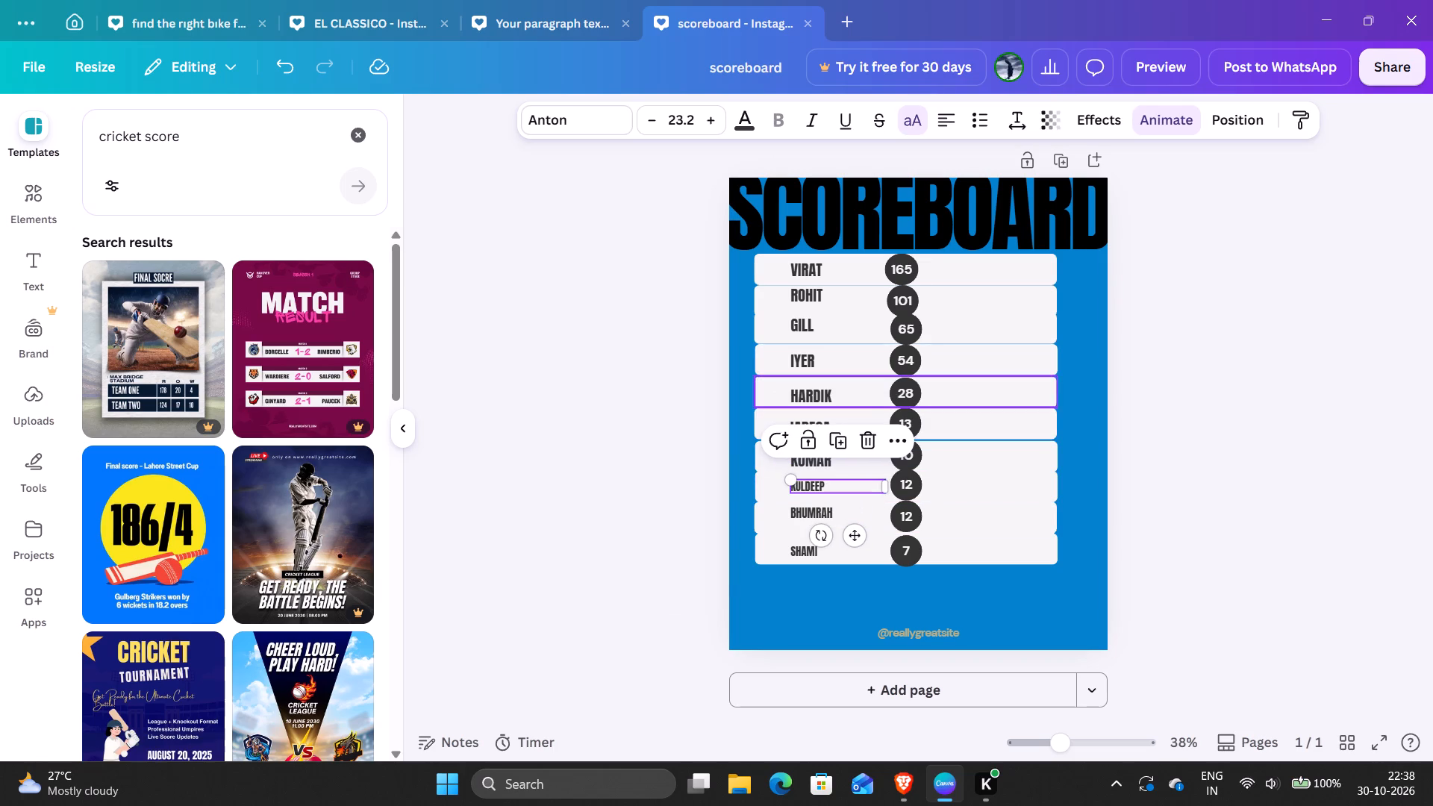
left_click(692, 117)
key("3")
key("3")
left_click(528, 336)
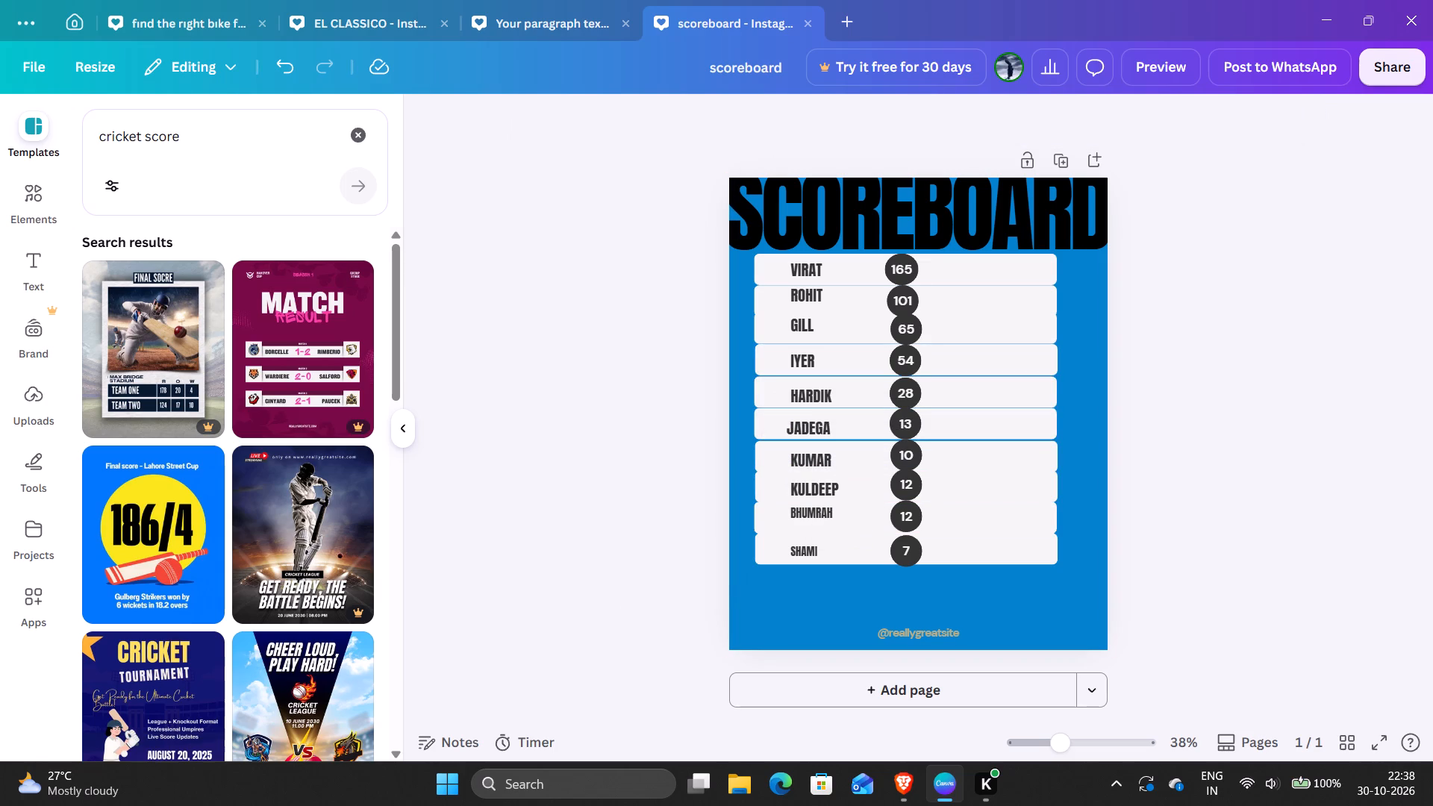
Set the BHUMRAH and SHAMI names to font size 33.
left_click(799, 516)
left_click(691, 111)
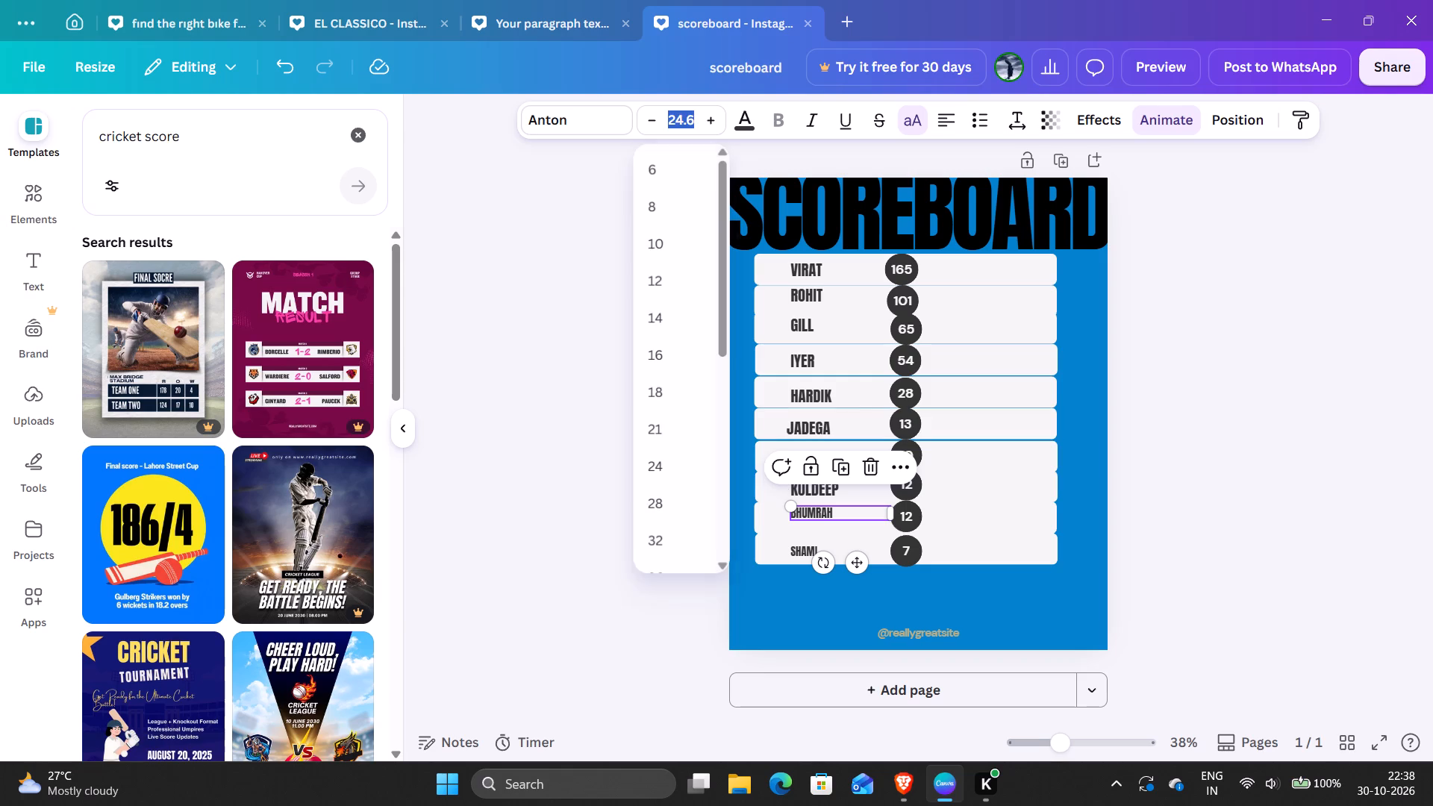
key("3")
key("3")
left_click(438, 397)
left_click(840, 554)
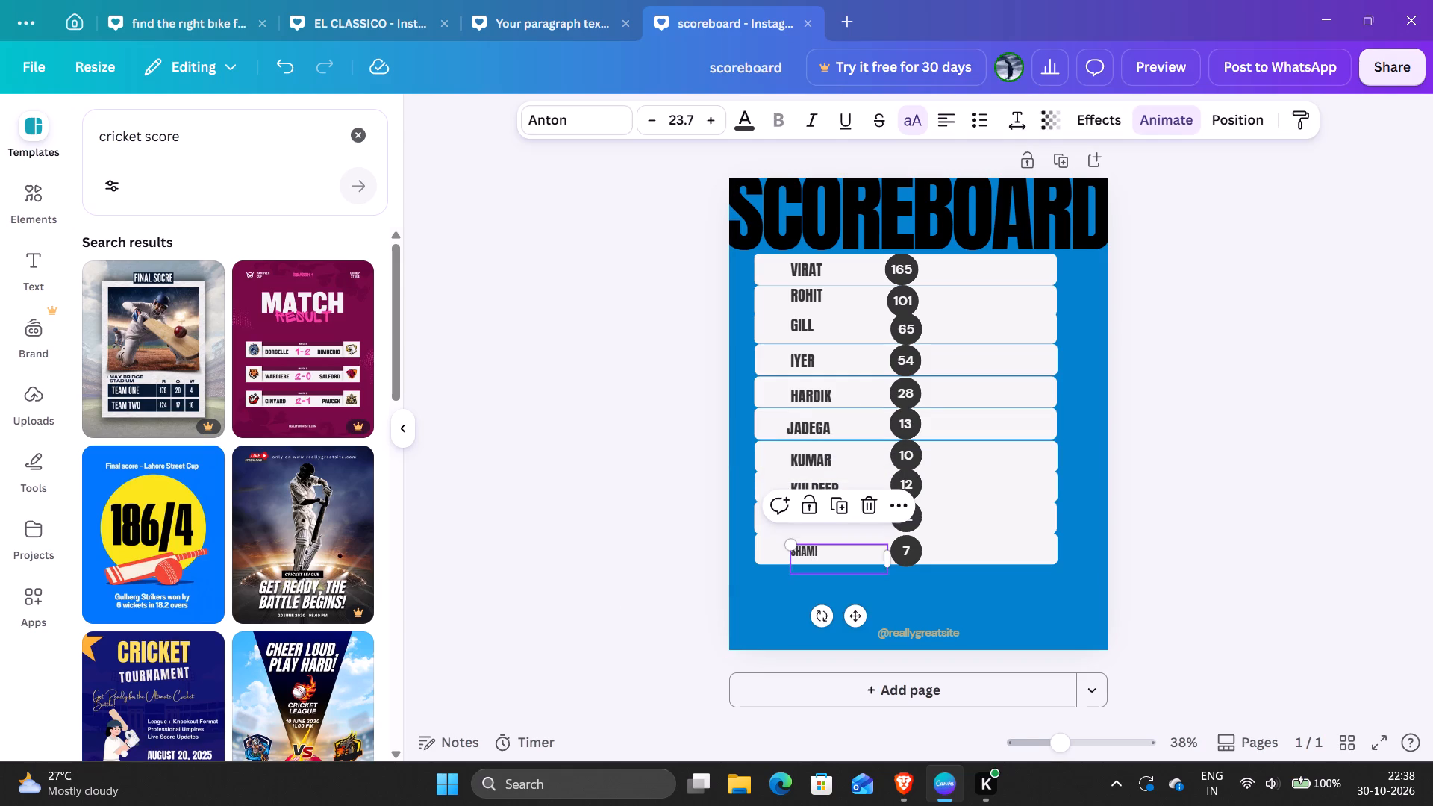
left_click(687, 112)
key("3")
key("3")
left_click(529, 420)
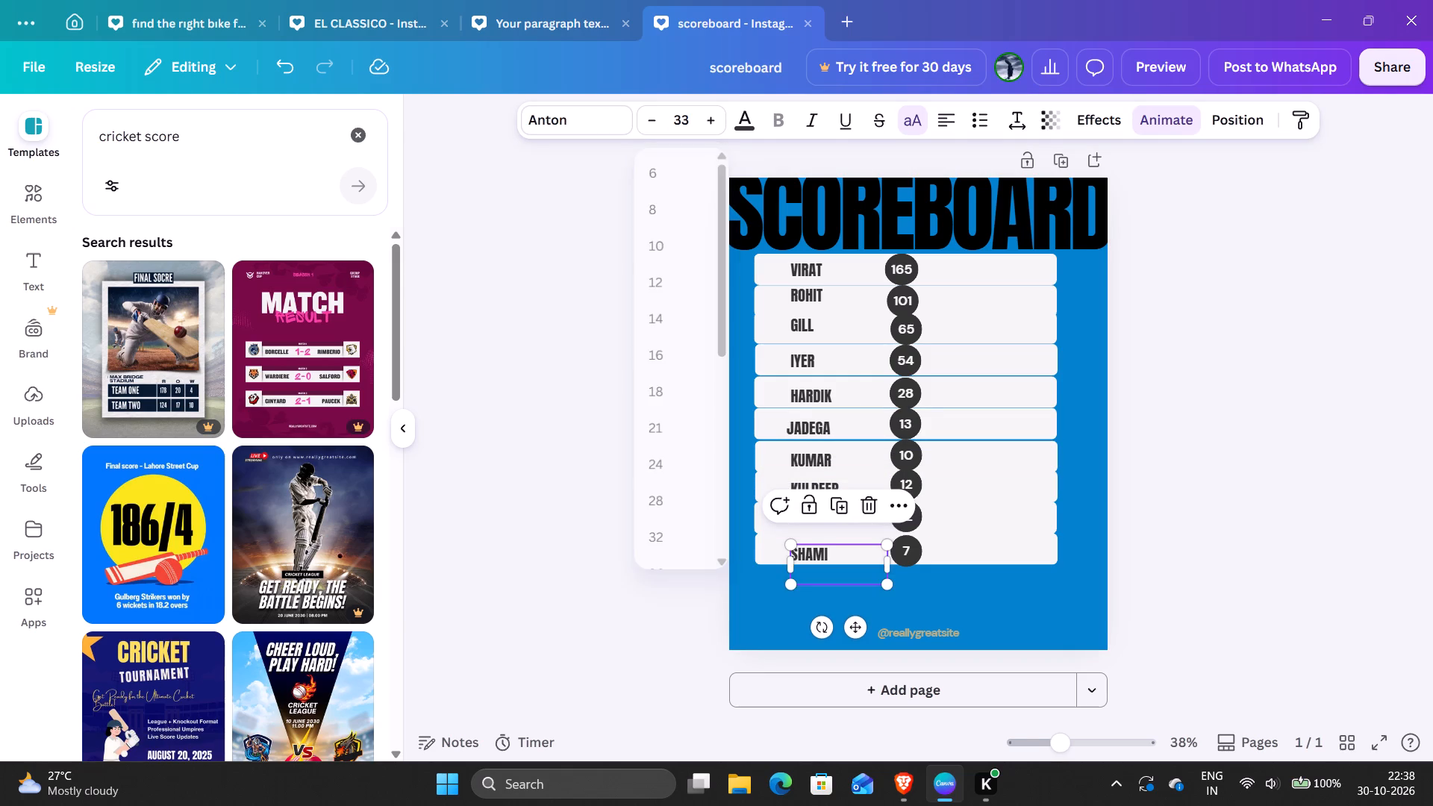
Move the SHAMI name and its score circle 7 slightly upward so they sit centred in the last row.
left_click_drag(804, 554, 804, 546)
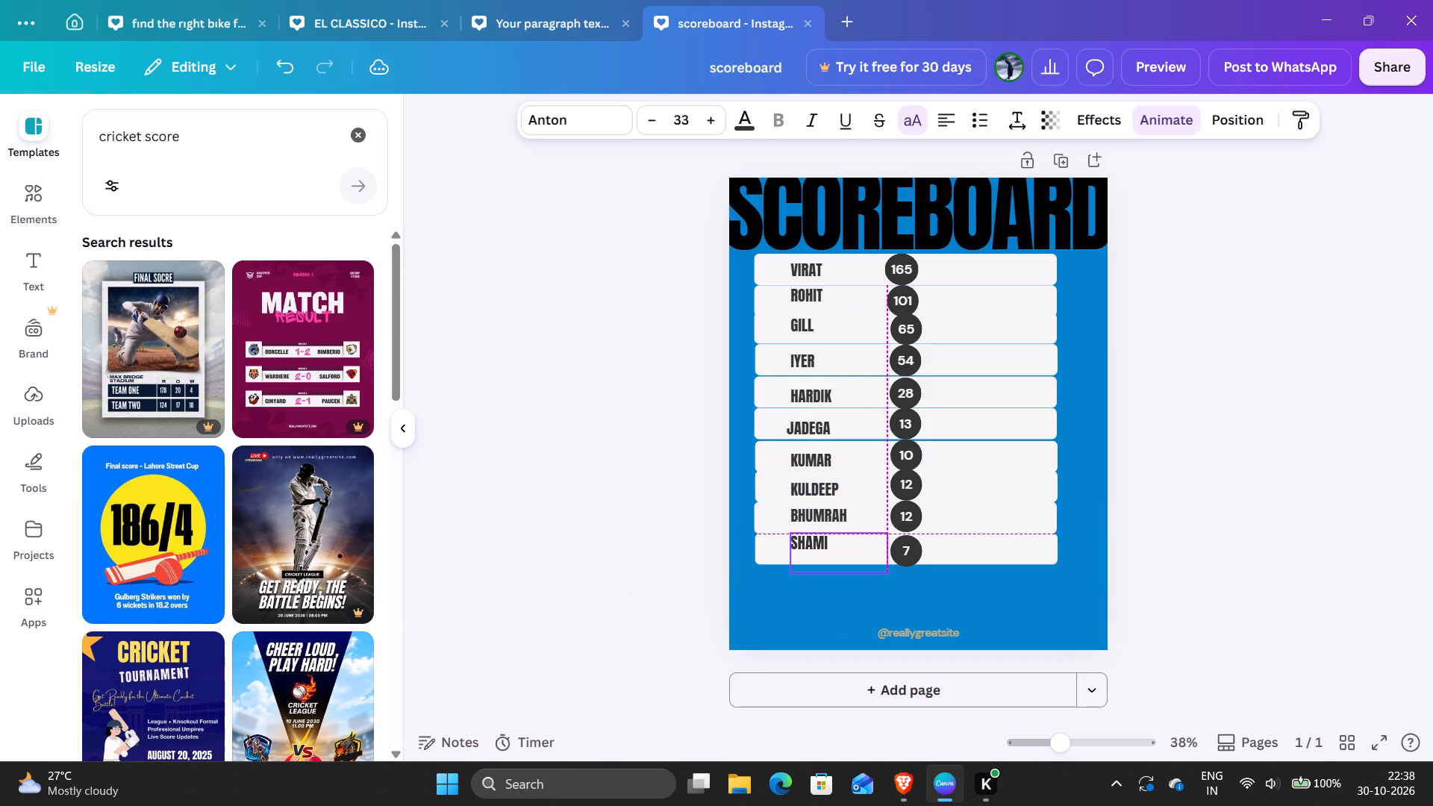
left_click_drag(804, 546, 804, 546)
left_click(914, 543)
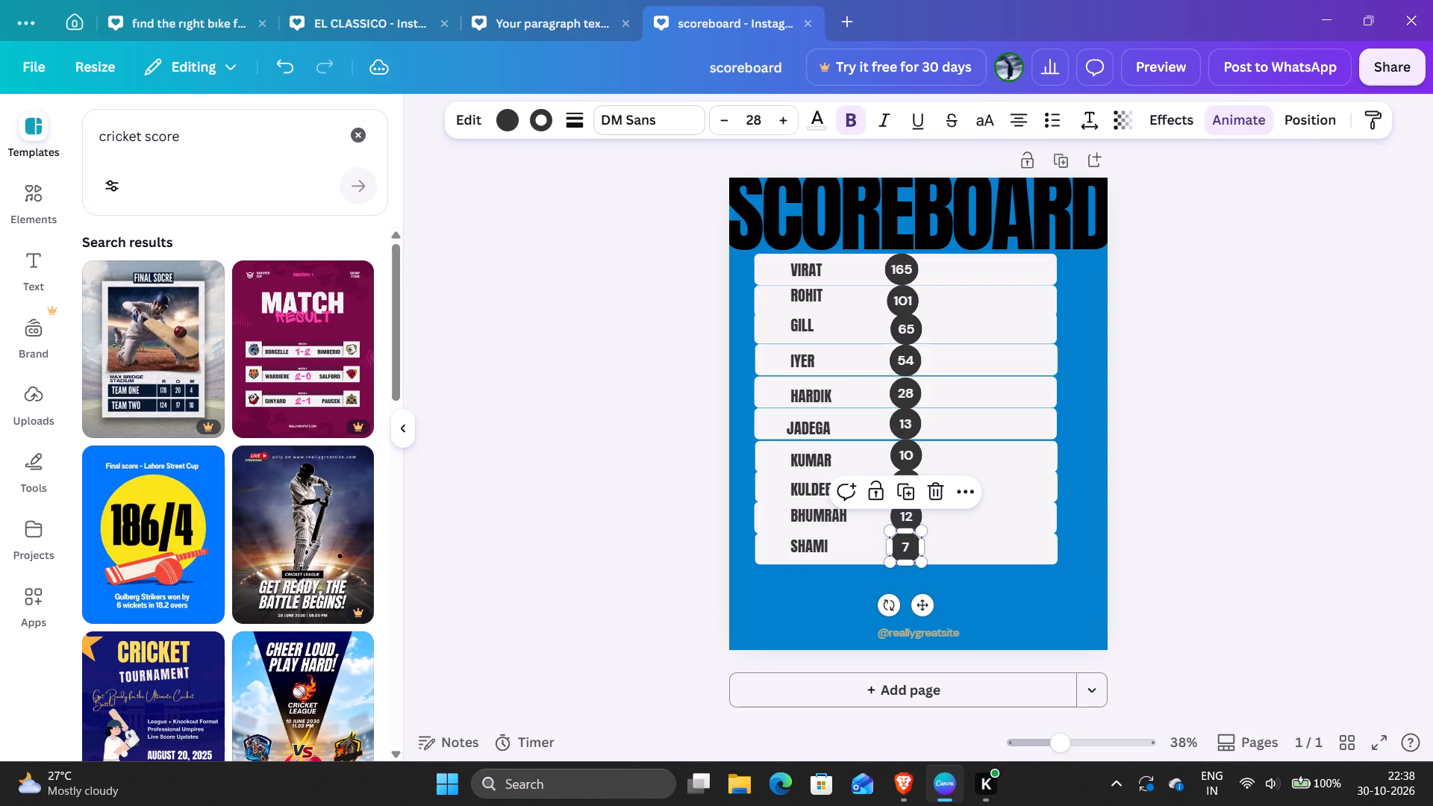
left_click(646, 656)
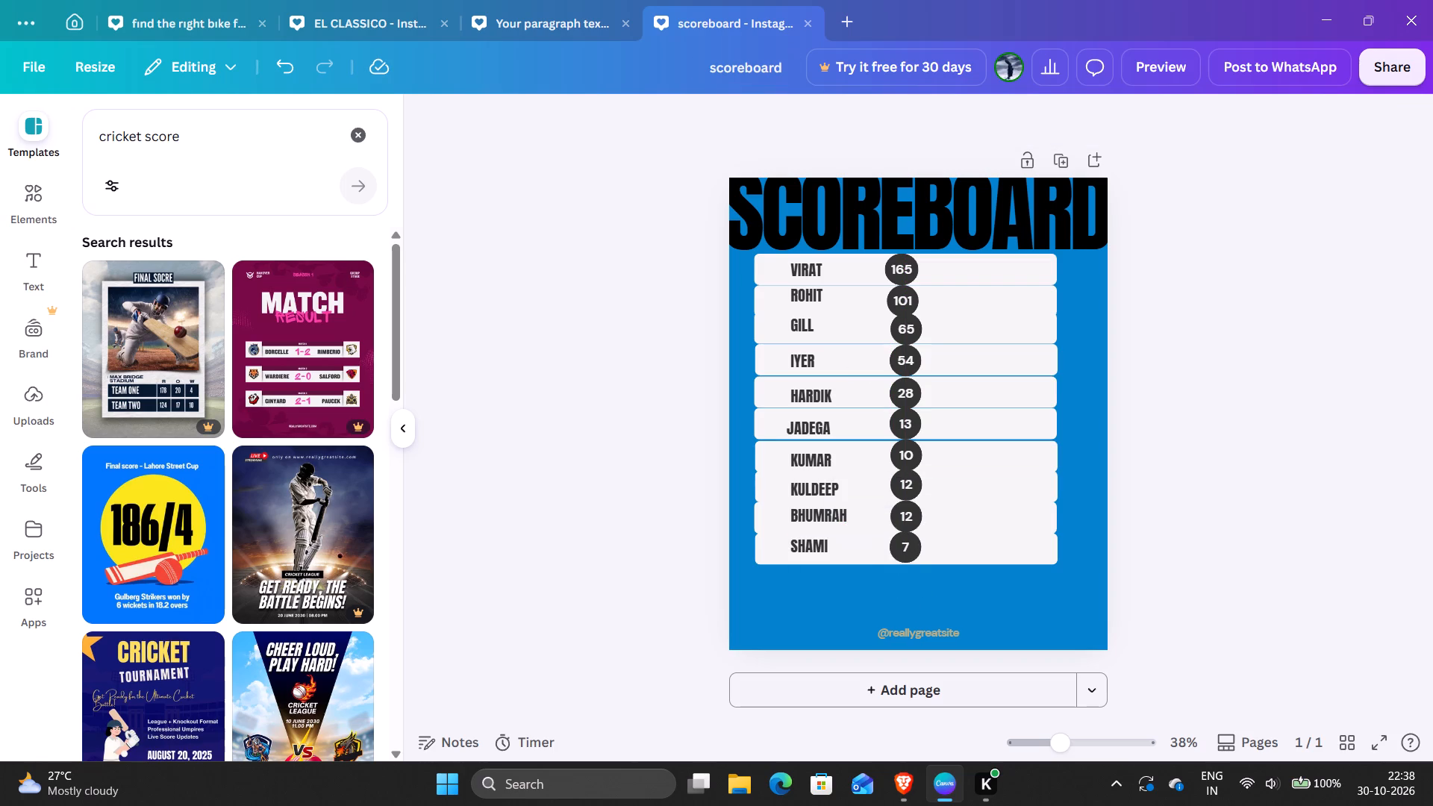
left_click(1209, 333)
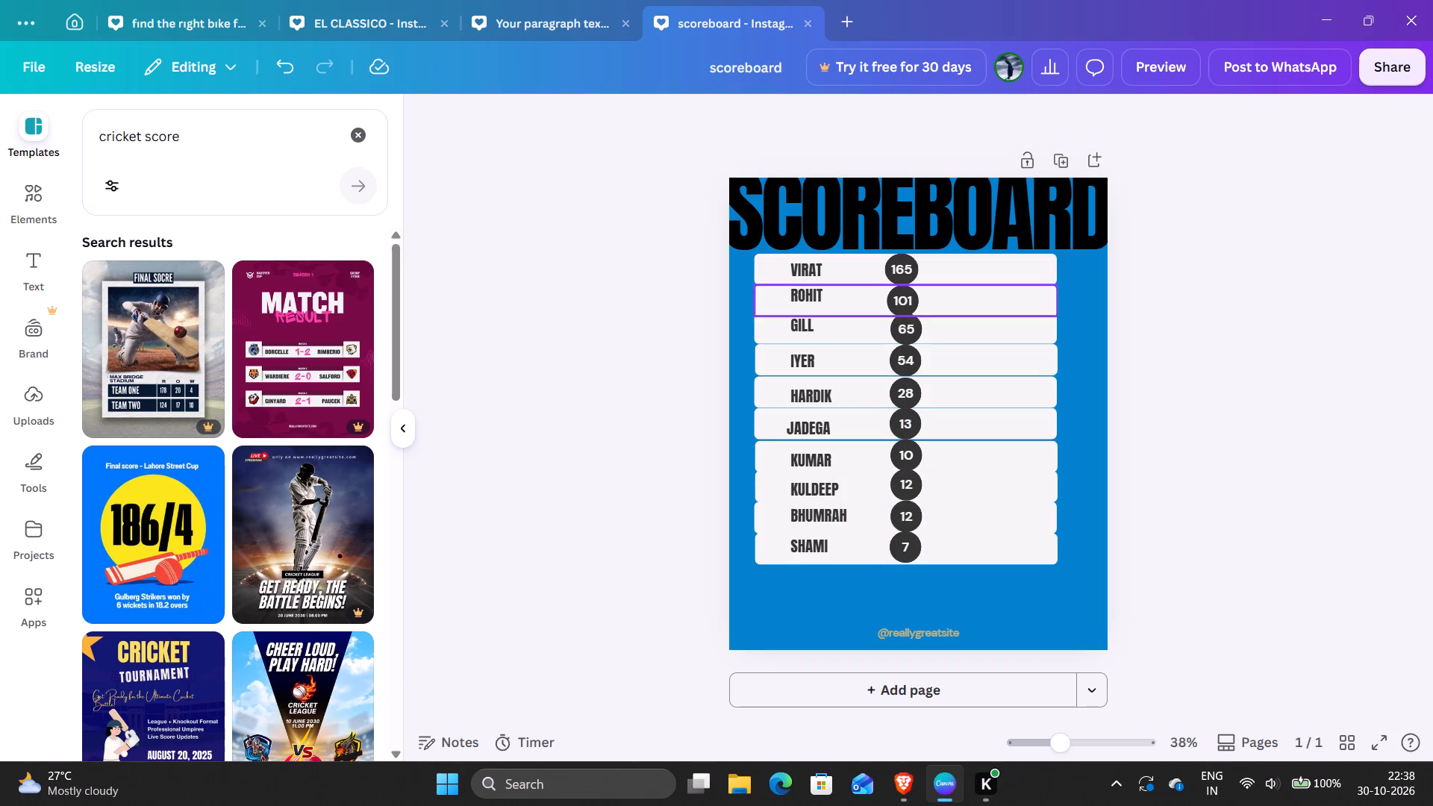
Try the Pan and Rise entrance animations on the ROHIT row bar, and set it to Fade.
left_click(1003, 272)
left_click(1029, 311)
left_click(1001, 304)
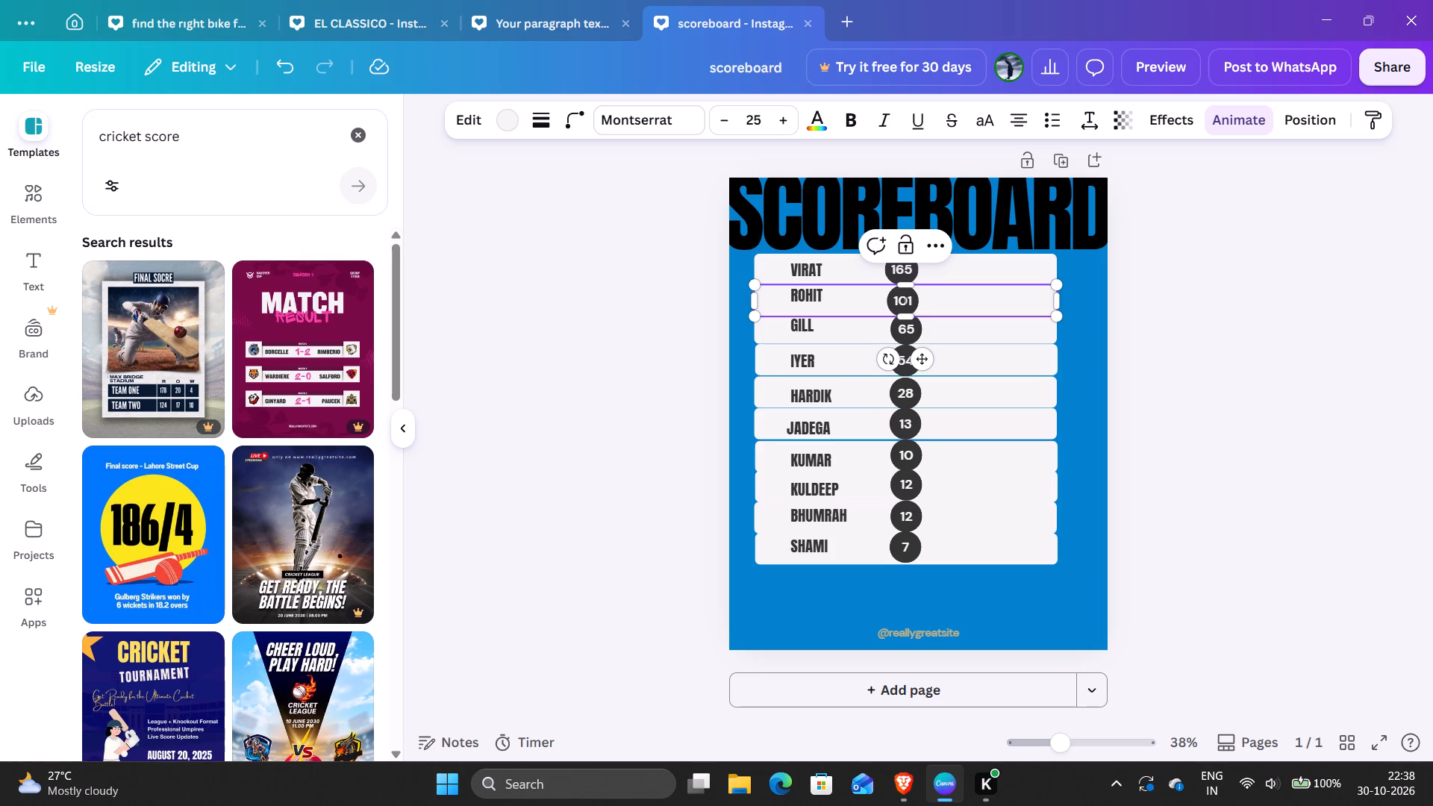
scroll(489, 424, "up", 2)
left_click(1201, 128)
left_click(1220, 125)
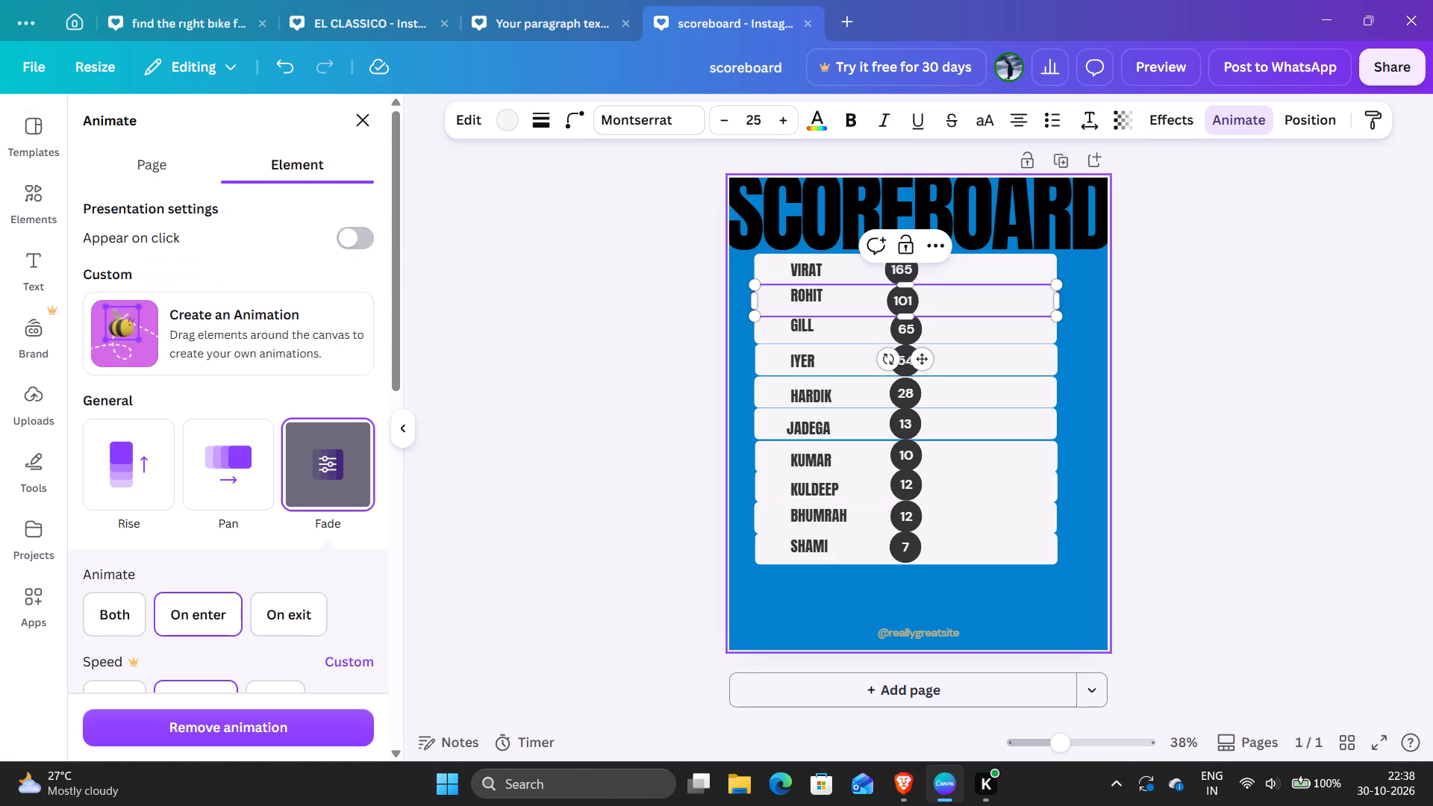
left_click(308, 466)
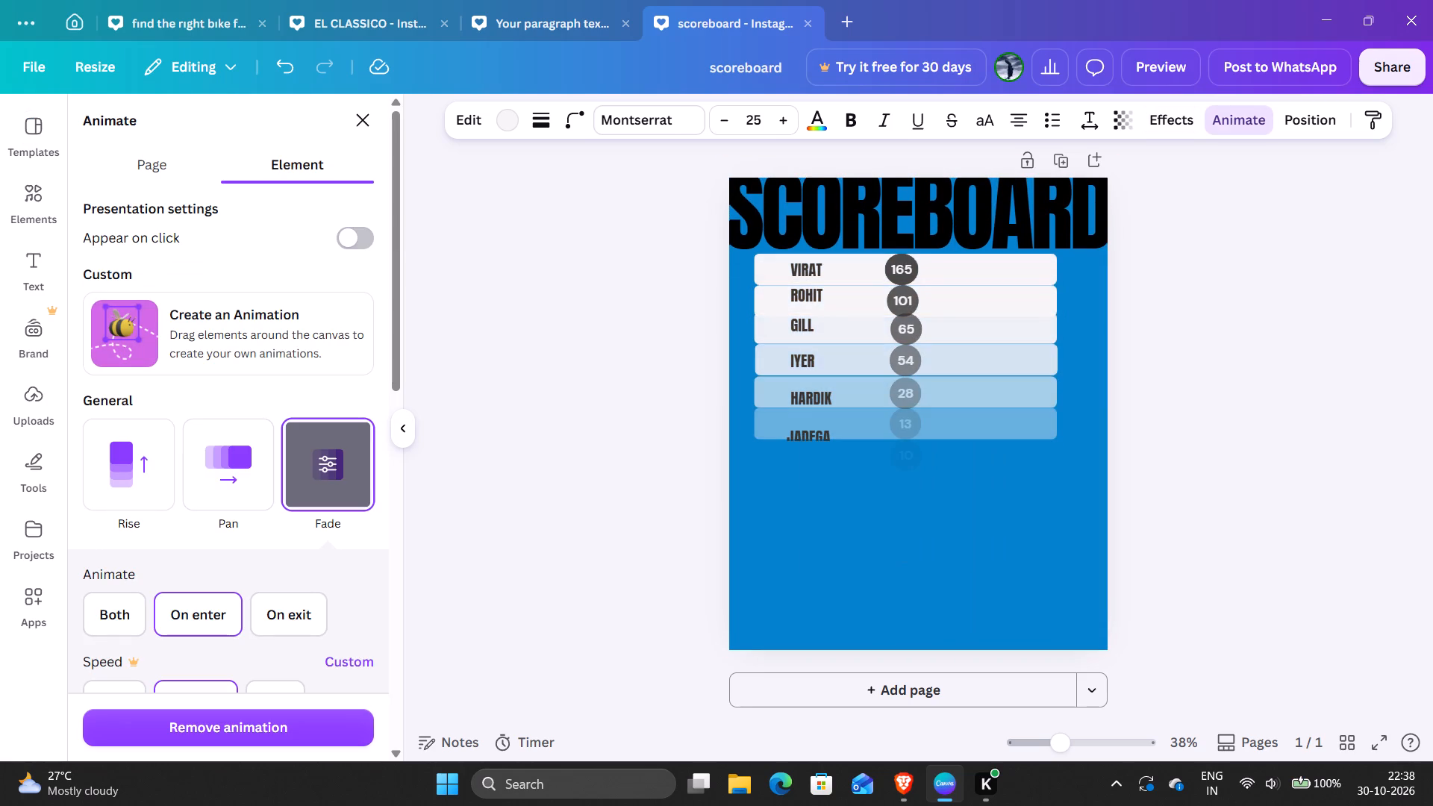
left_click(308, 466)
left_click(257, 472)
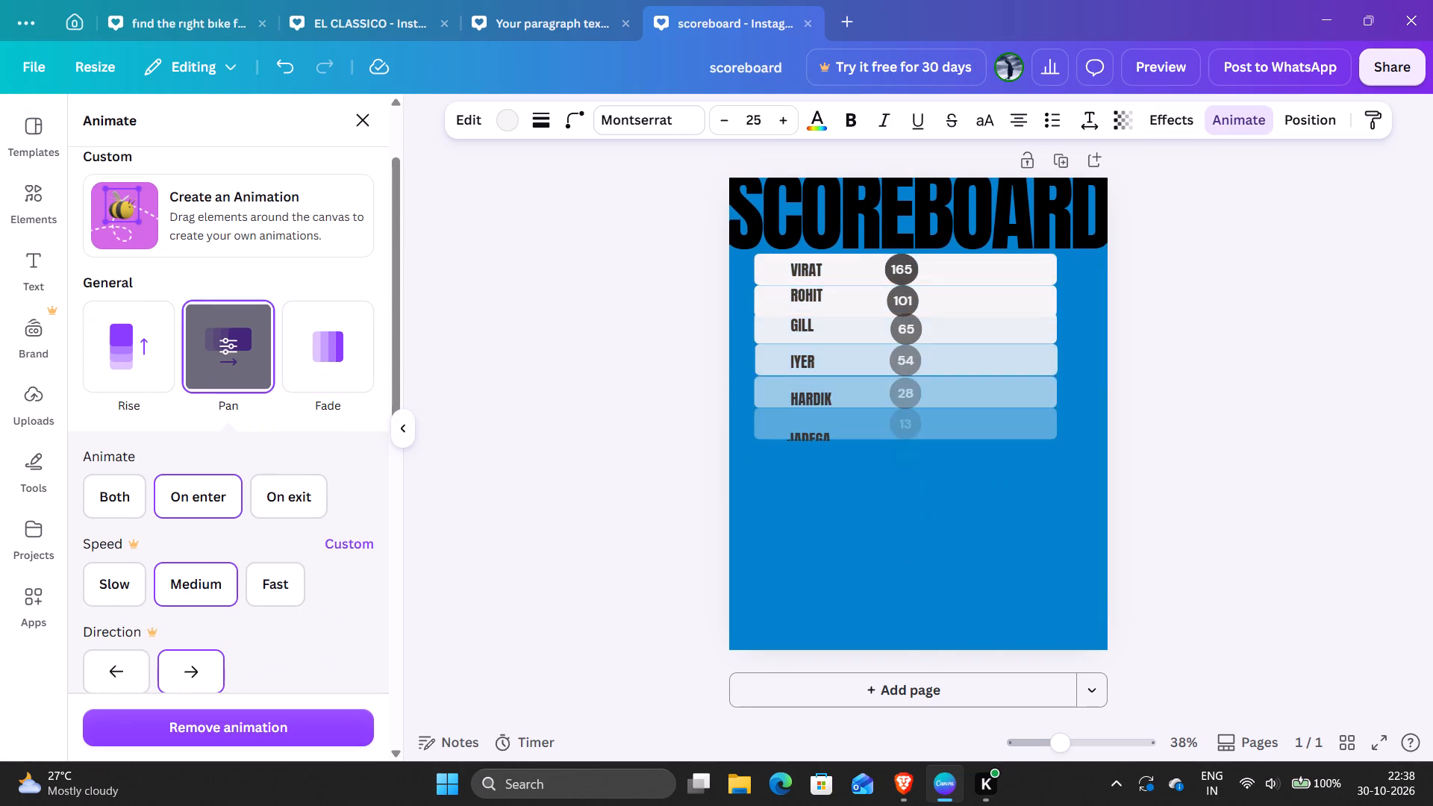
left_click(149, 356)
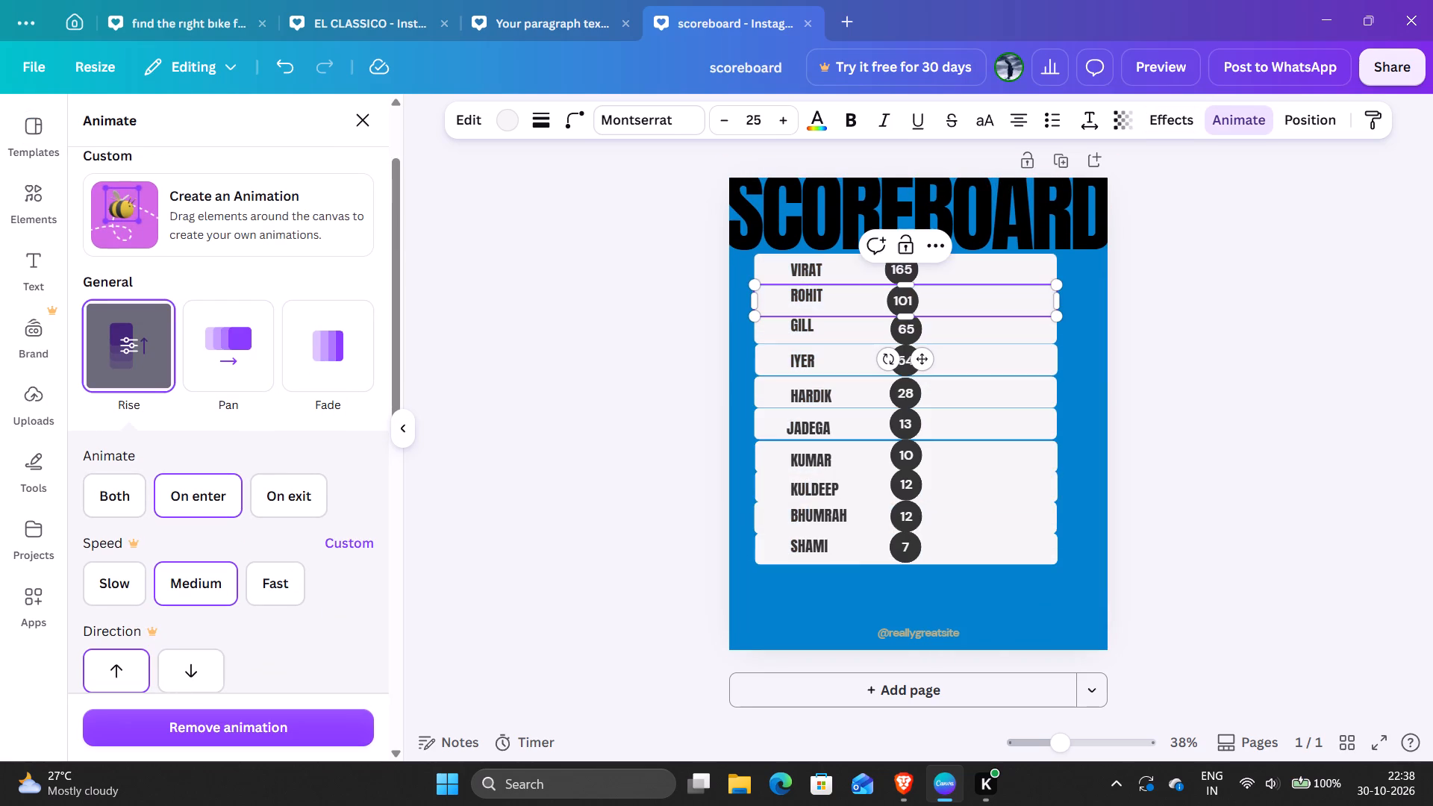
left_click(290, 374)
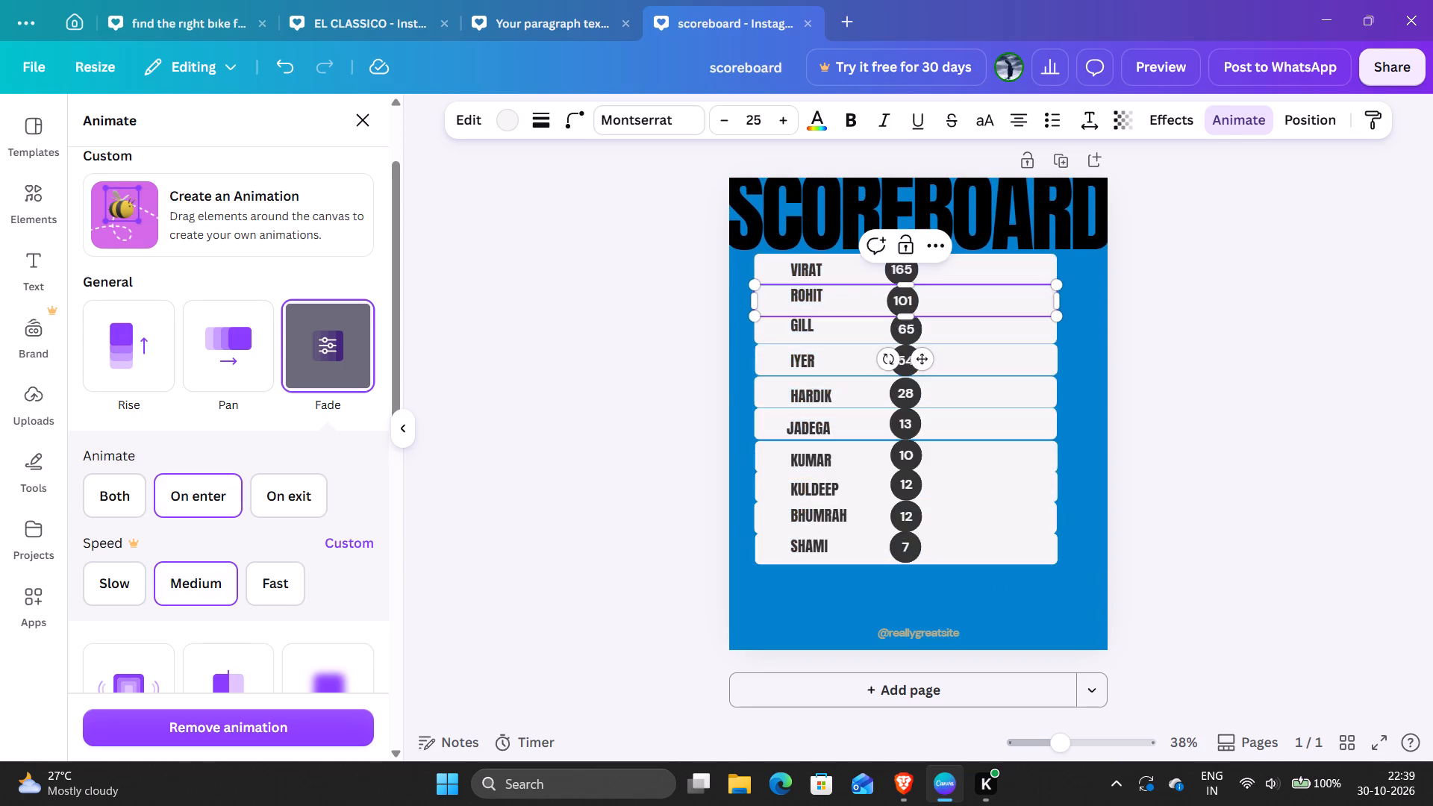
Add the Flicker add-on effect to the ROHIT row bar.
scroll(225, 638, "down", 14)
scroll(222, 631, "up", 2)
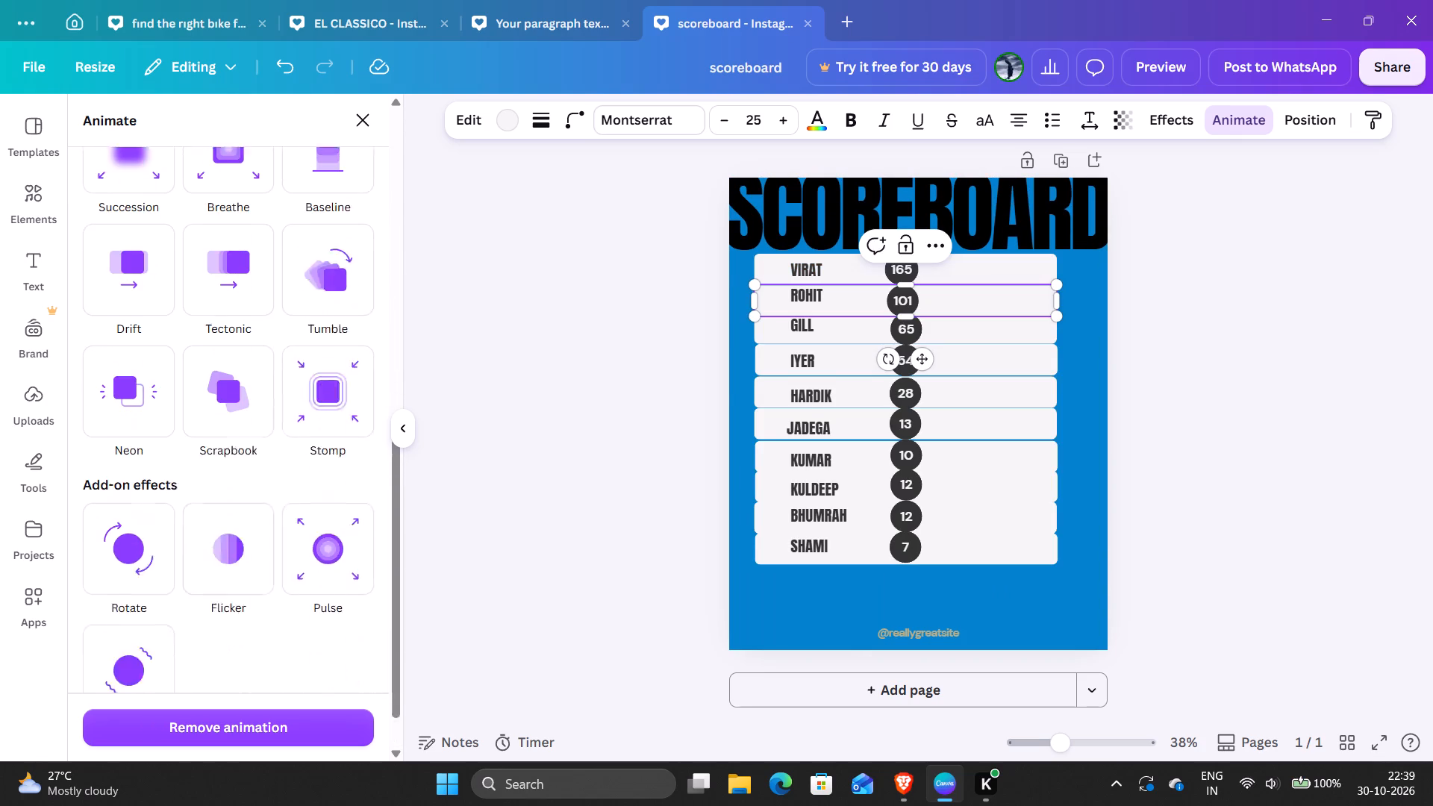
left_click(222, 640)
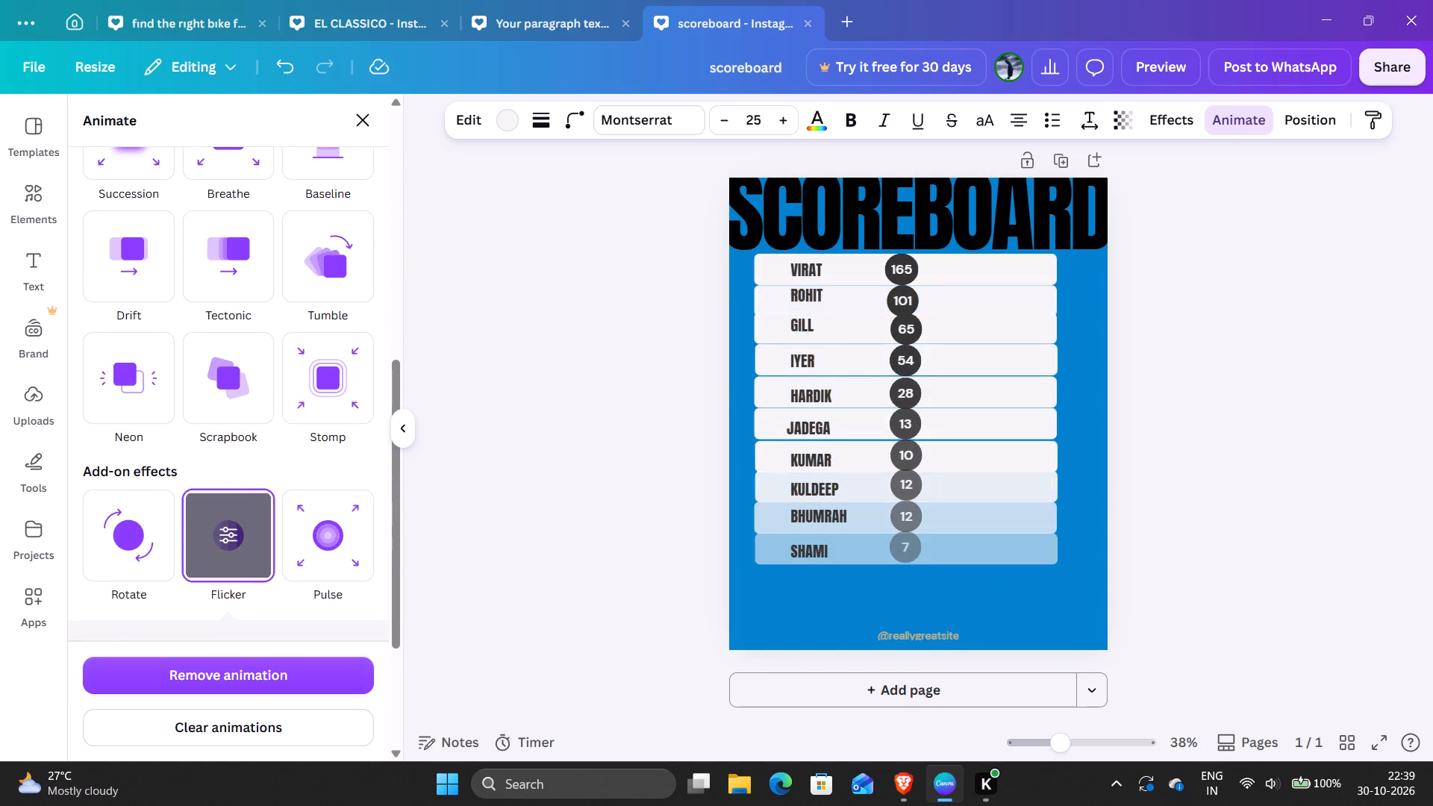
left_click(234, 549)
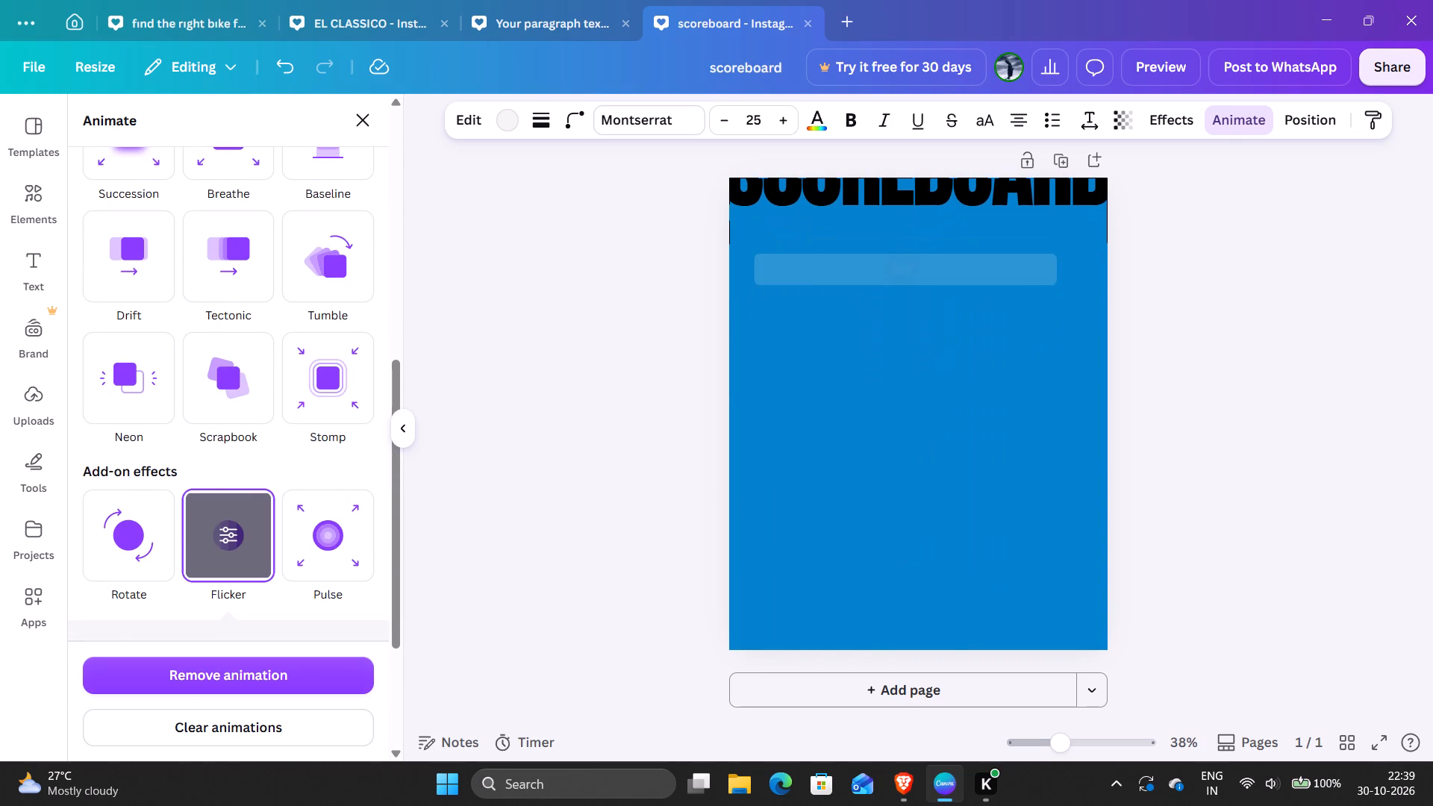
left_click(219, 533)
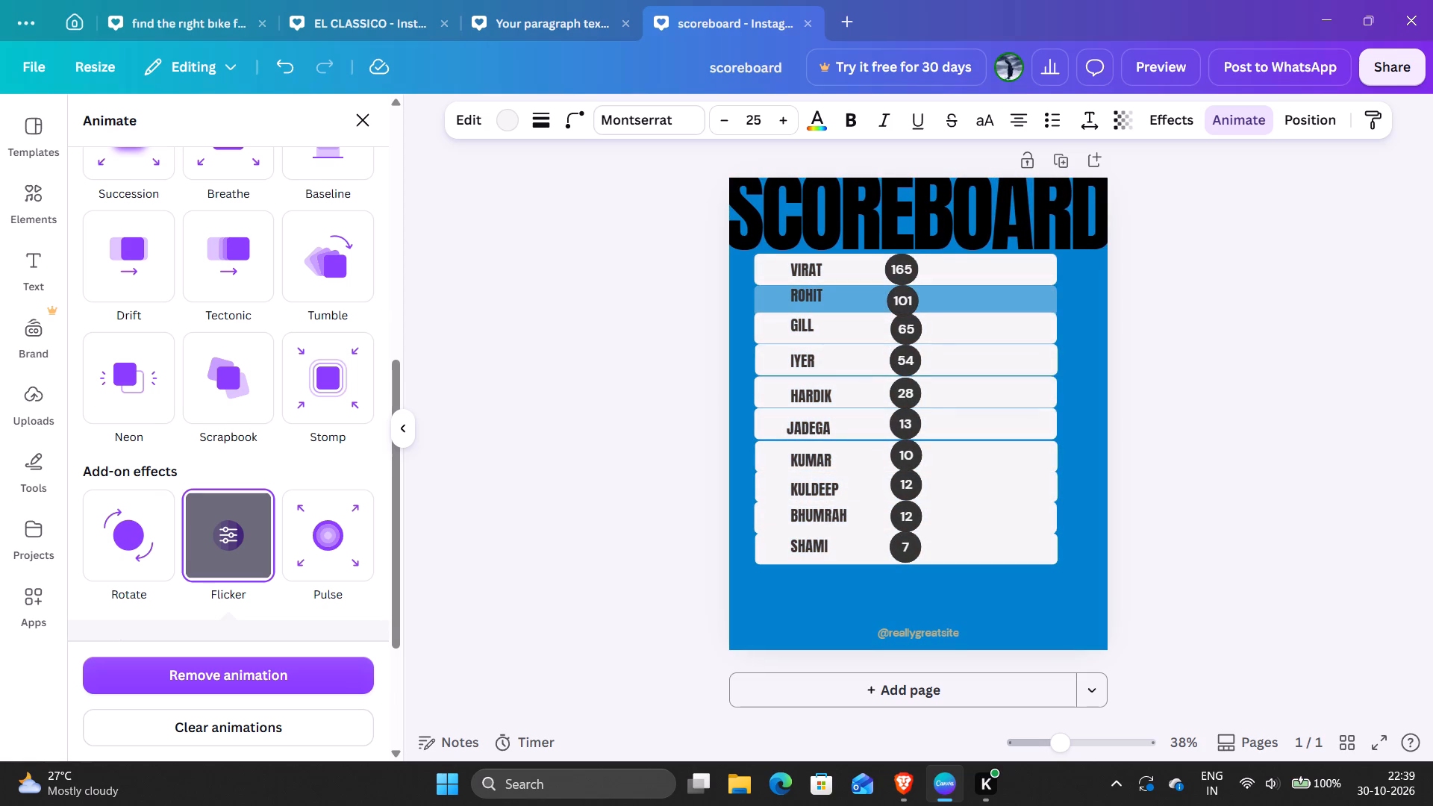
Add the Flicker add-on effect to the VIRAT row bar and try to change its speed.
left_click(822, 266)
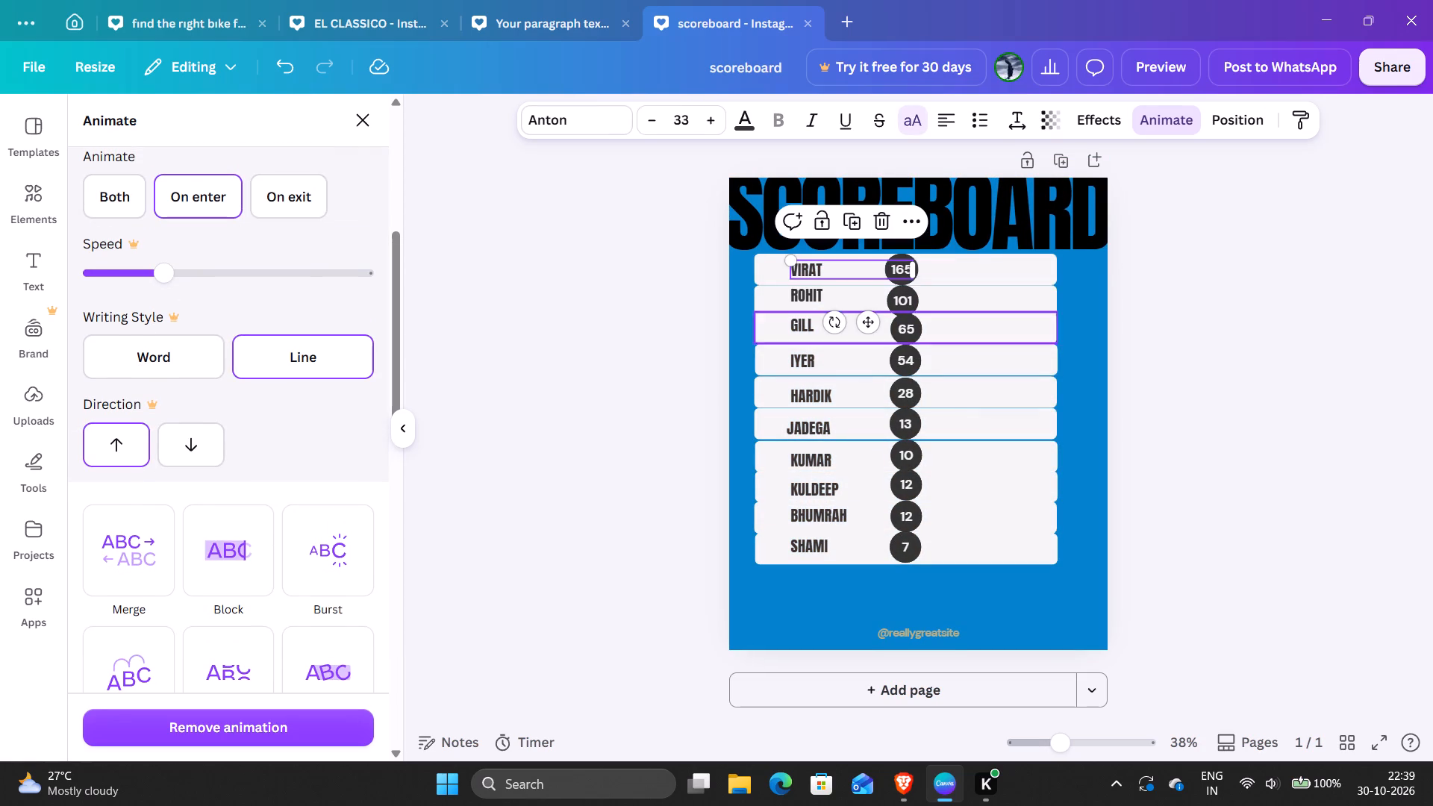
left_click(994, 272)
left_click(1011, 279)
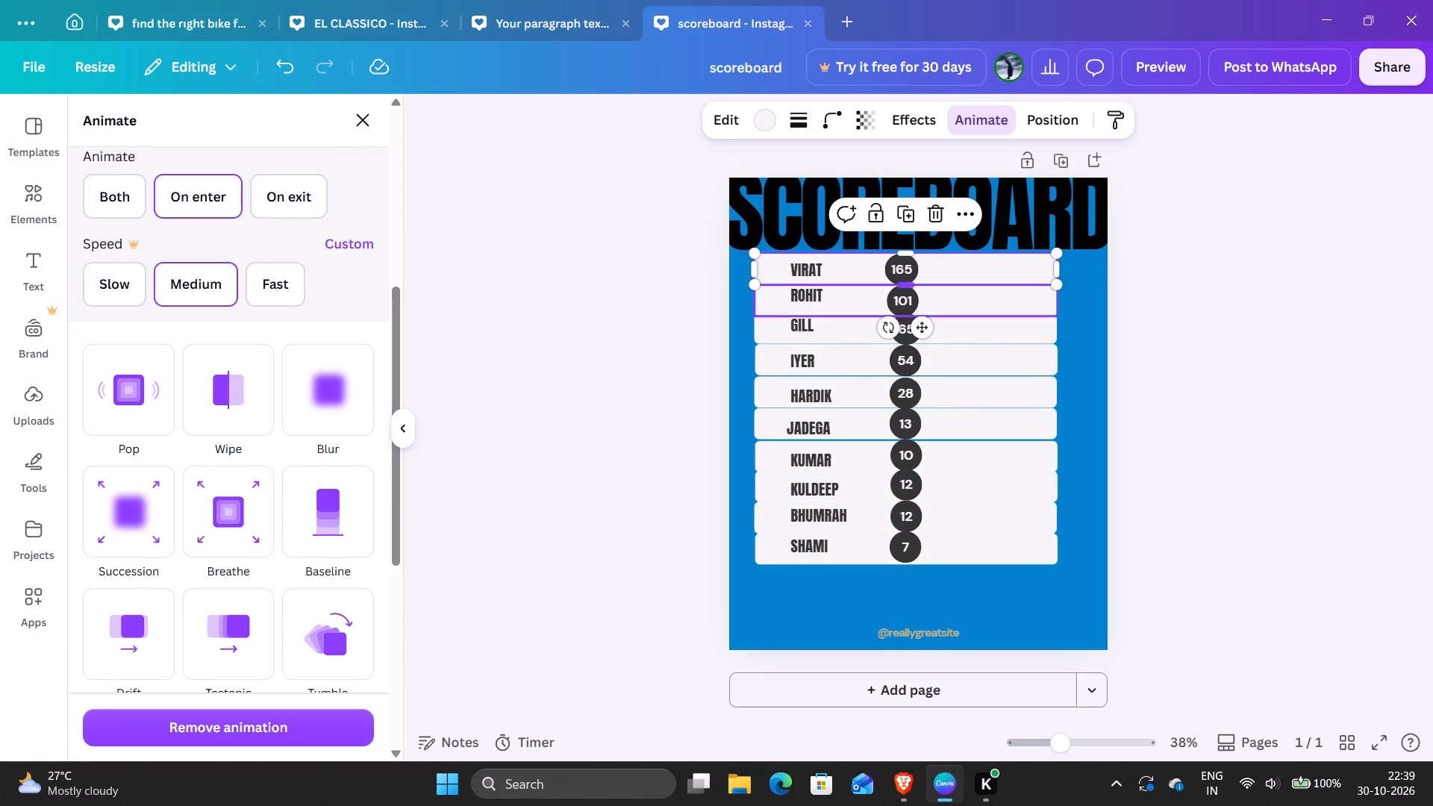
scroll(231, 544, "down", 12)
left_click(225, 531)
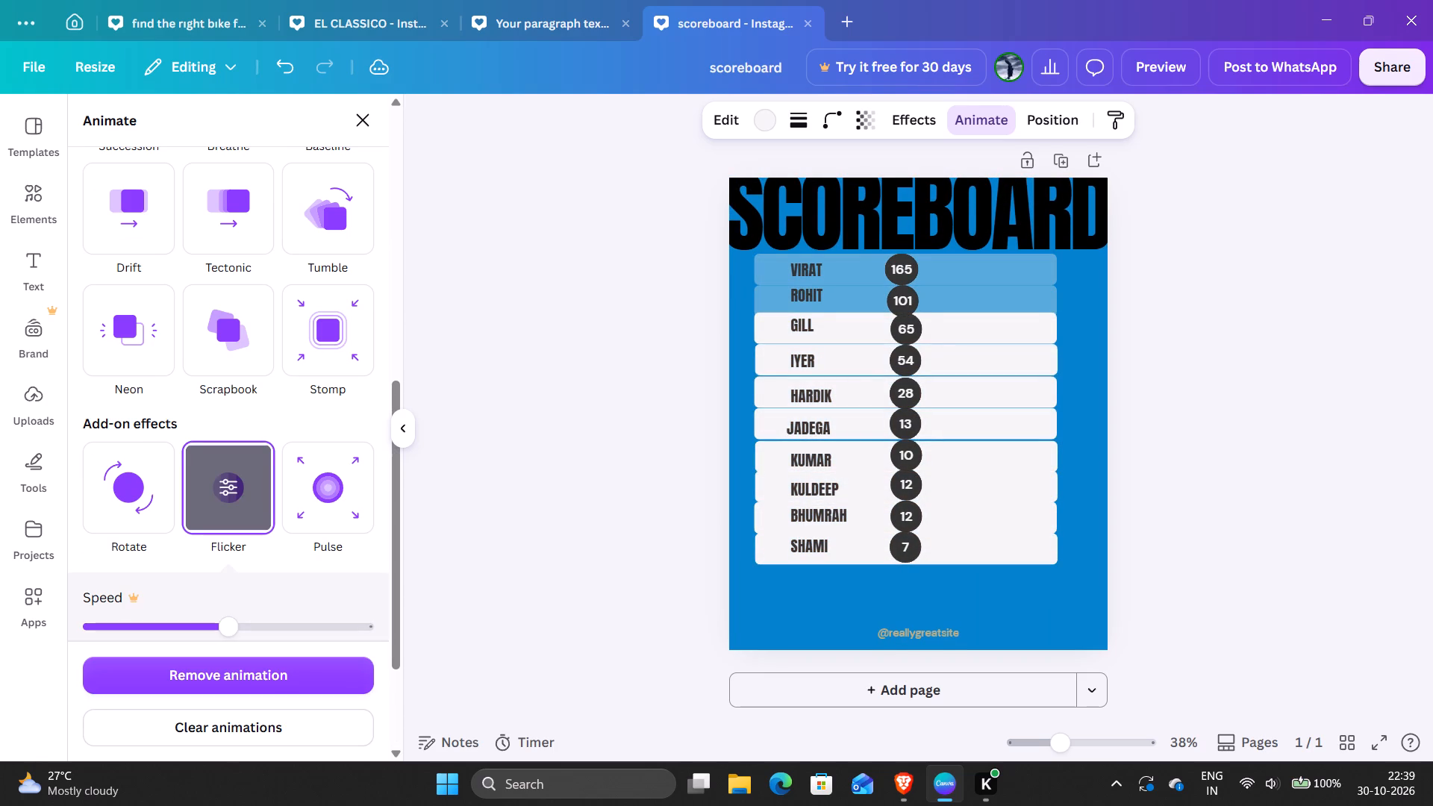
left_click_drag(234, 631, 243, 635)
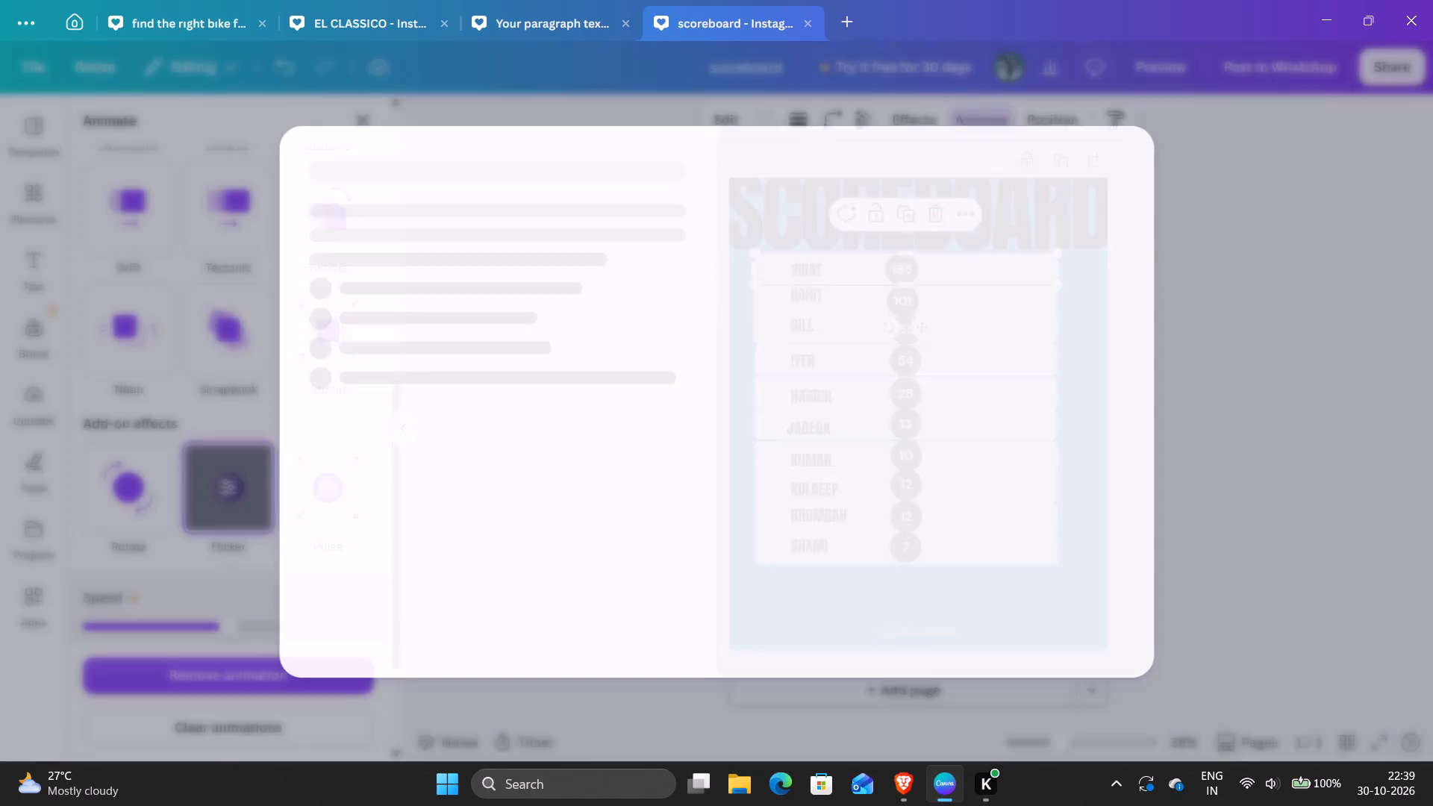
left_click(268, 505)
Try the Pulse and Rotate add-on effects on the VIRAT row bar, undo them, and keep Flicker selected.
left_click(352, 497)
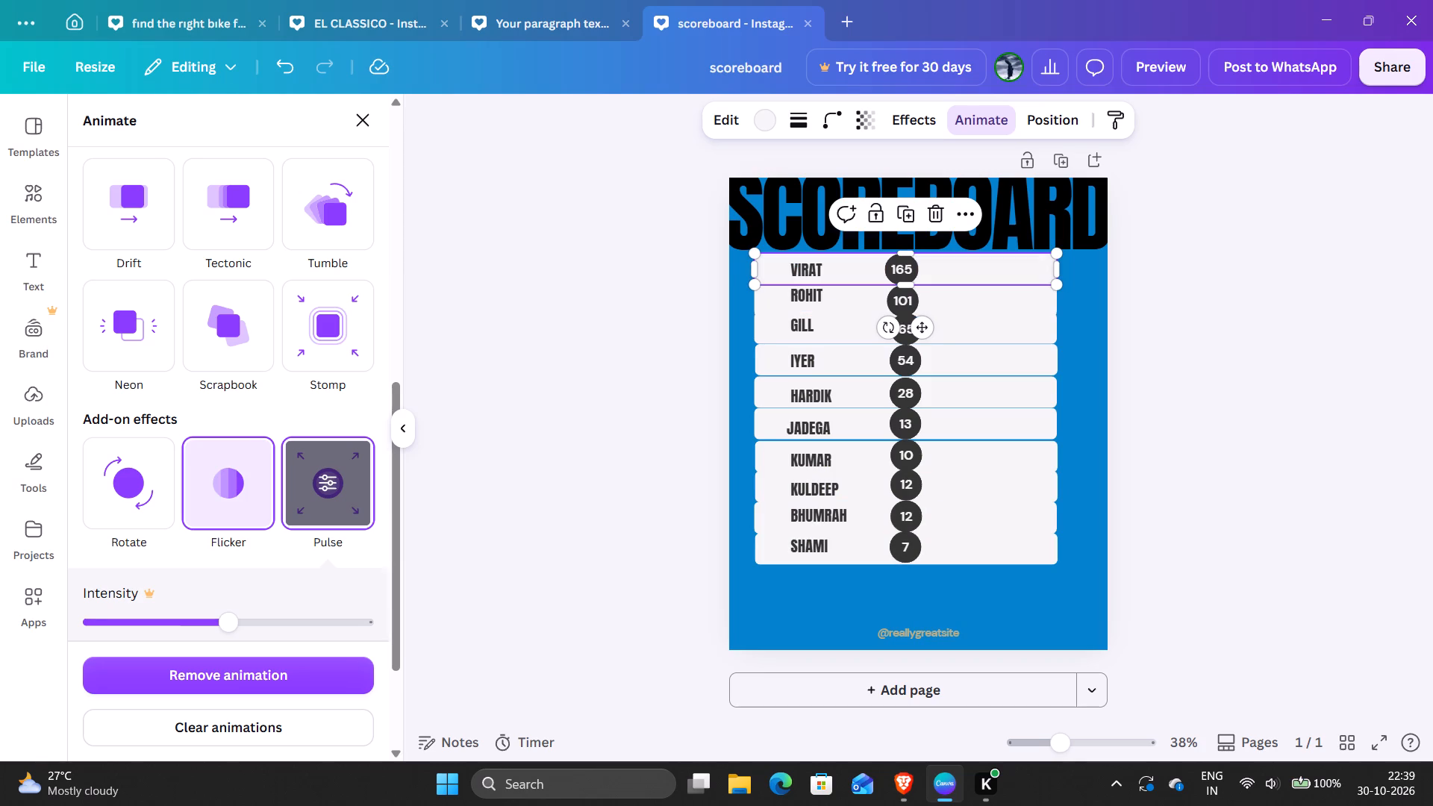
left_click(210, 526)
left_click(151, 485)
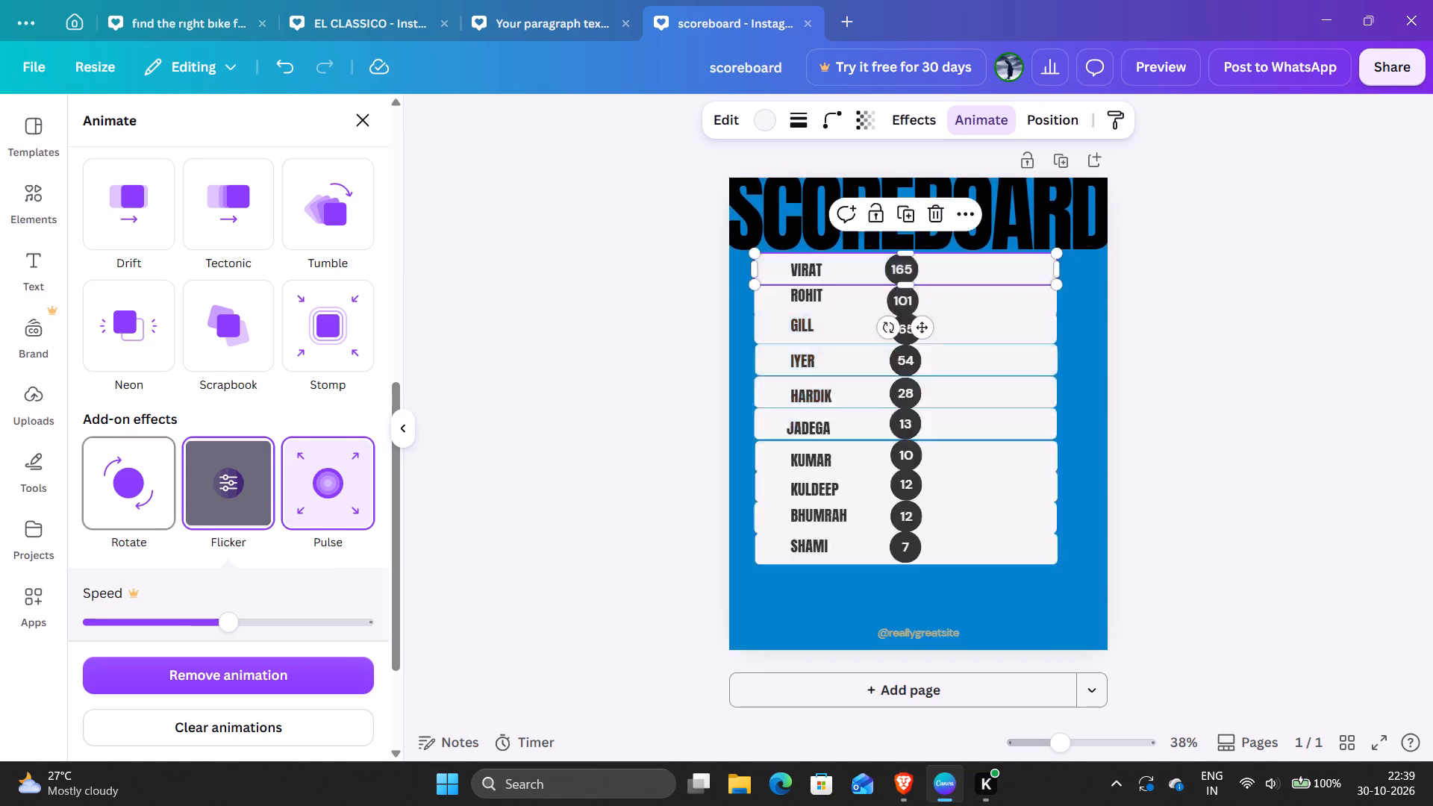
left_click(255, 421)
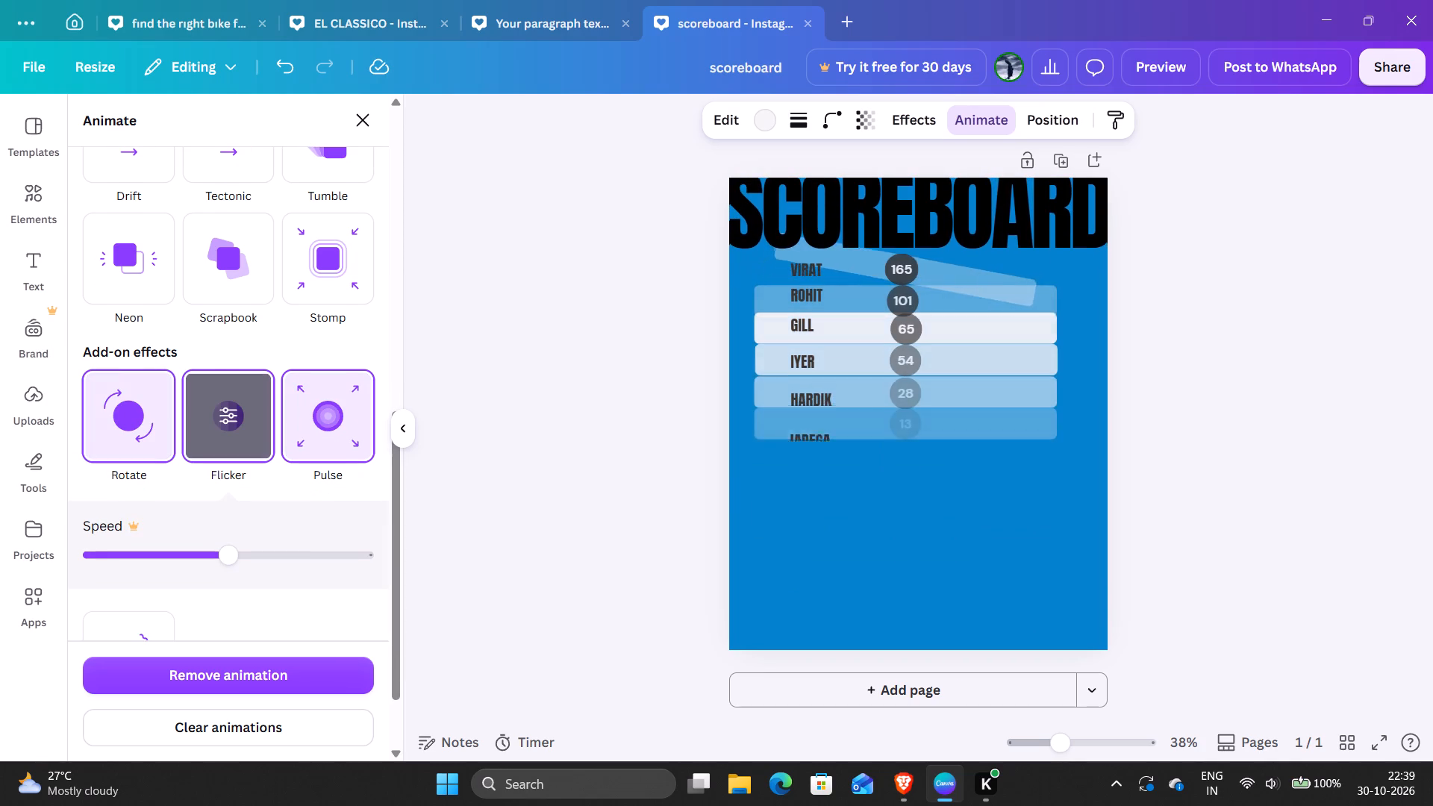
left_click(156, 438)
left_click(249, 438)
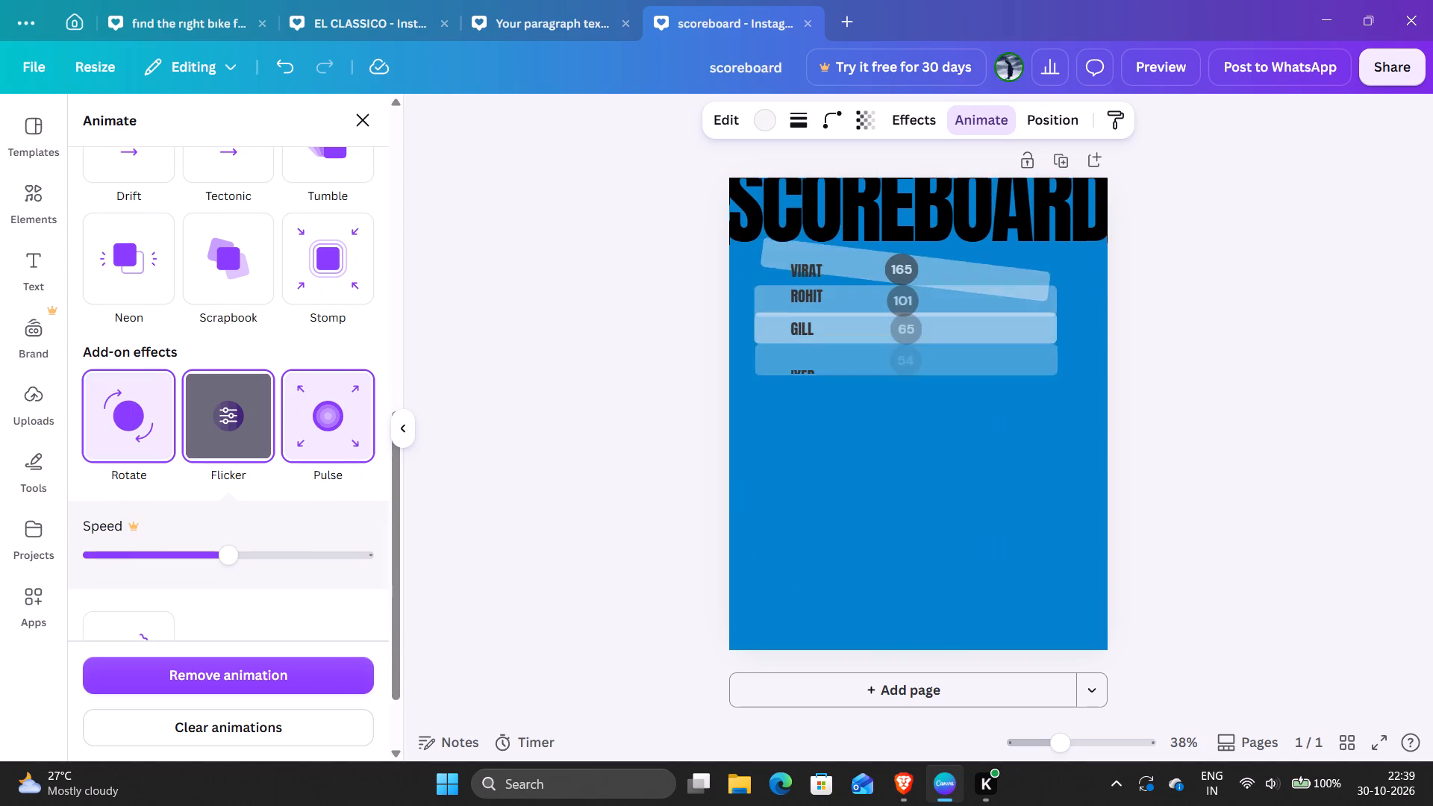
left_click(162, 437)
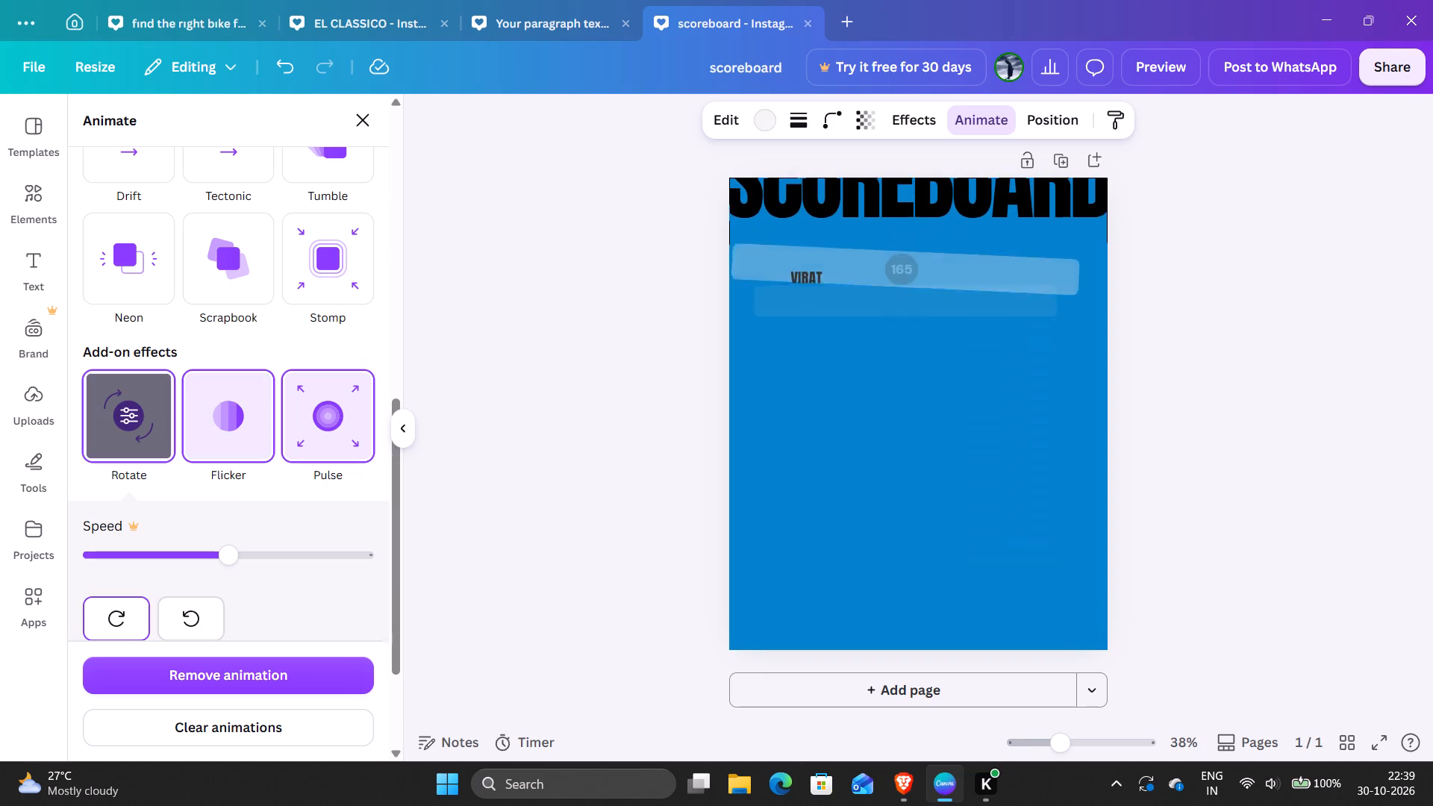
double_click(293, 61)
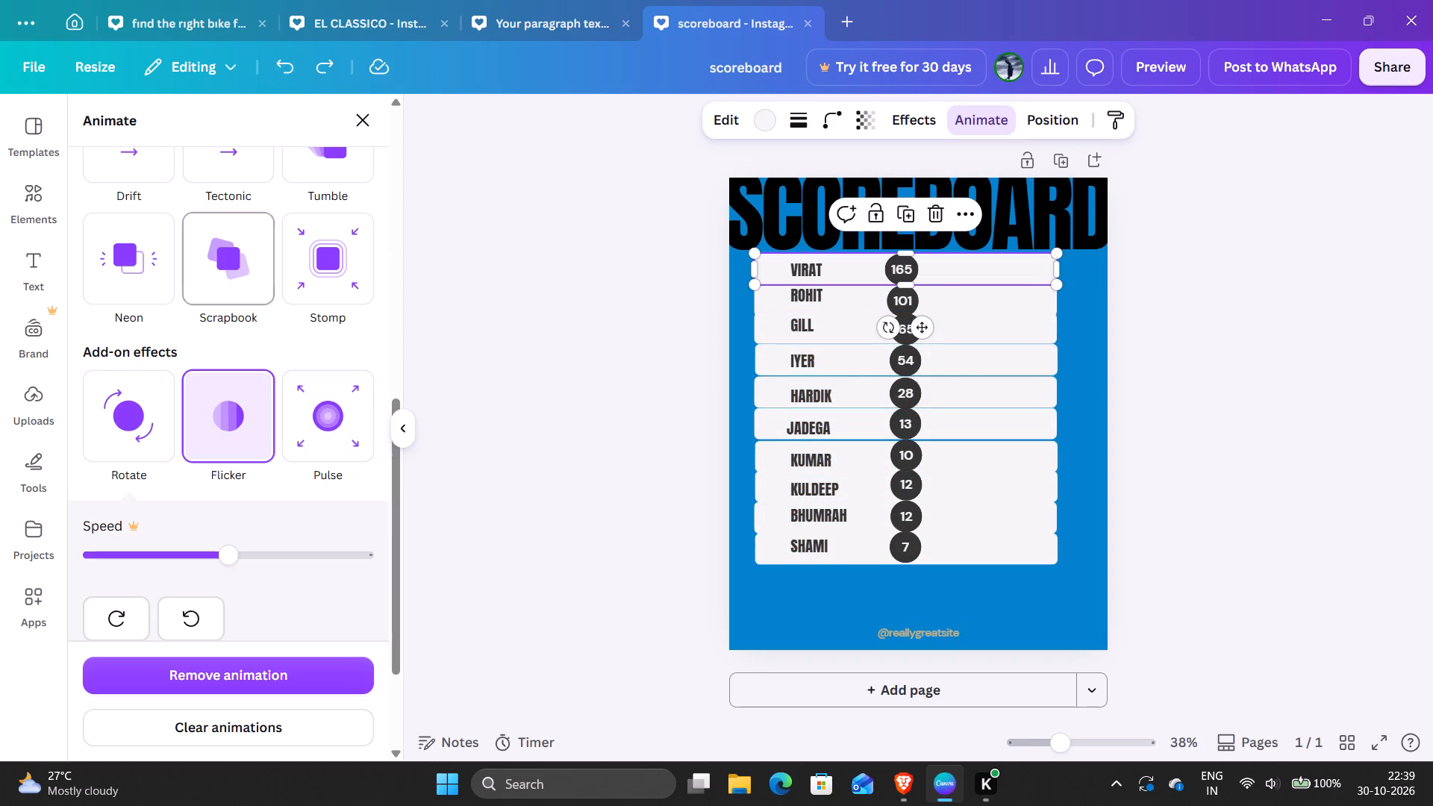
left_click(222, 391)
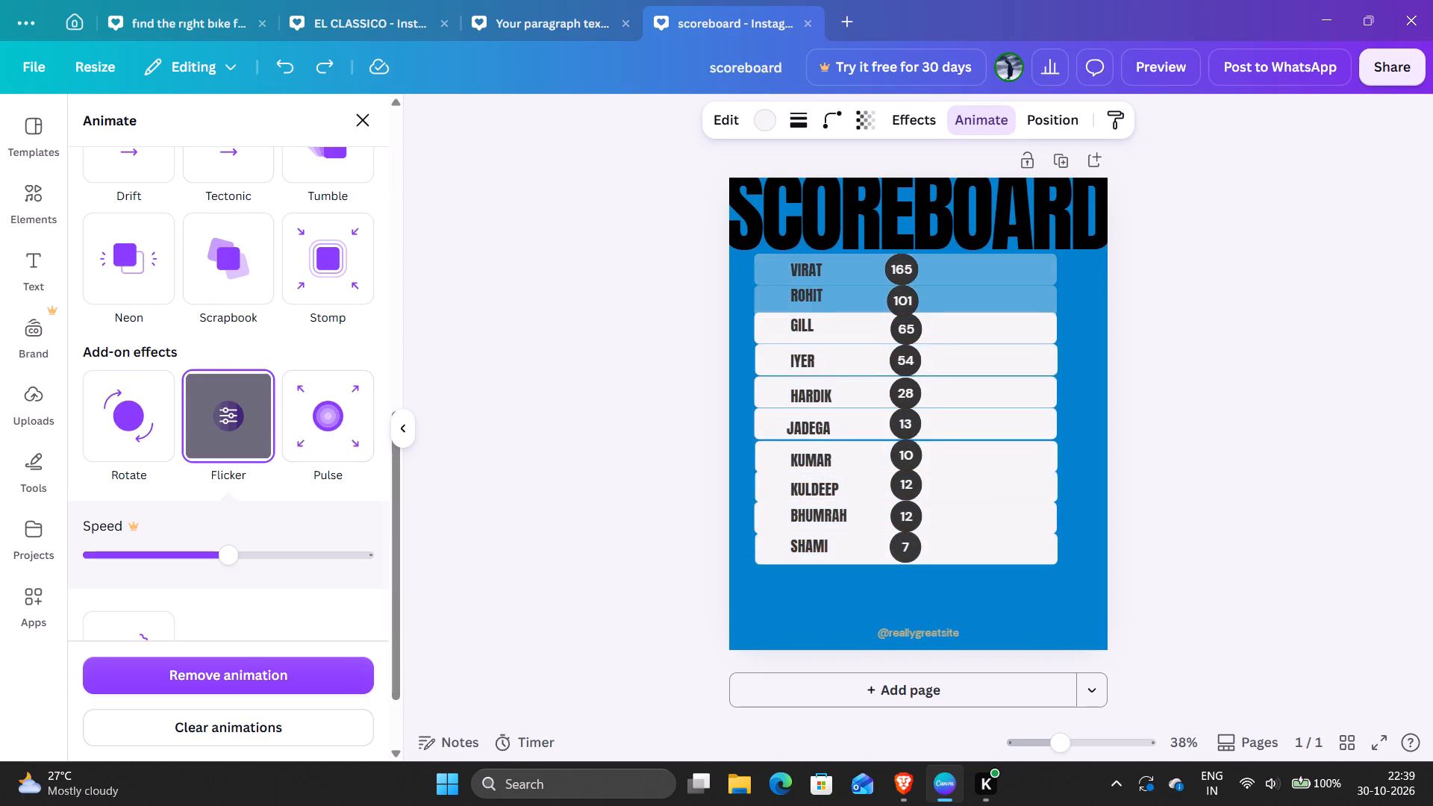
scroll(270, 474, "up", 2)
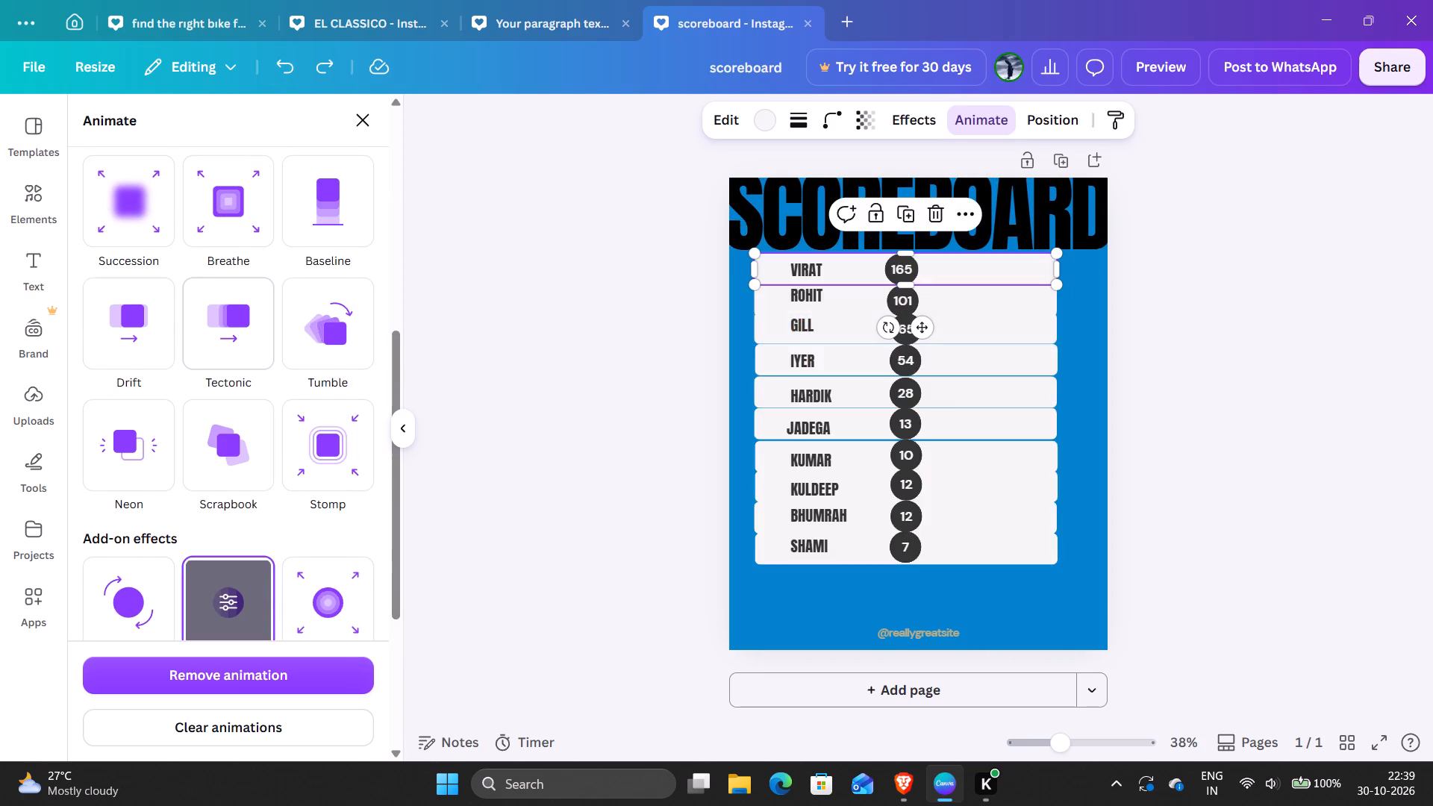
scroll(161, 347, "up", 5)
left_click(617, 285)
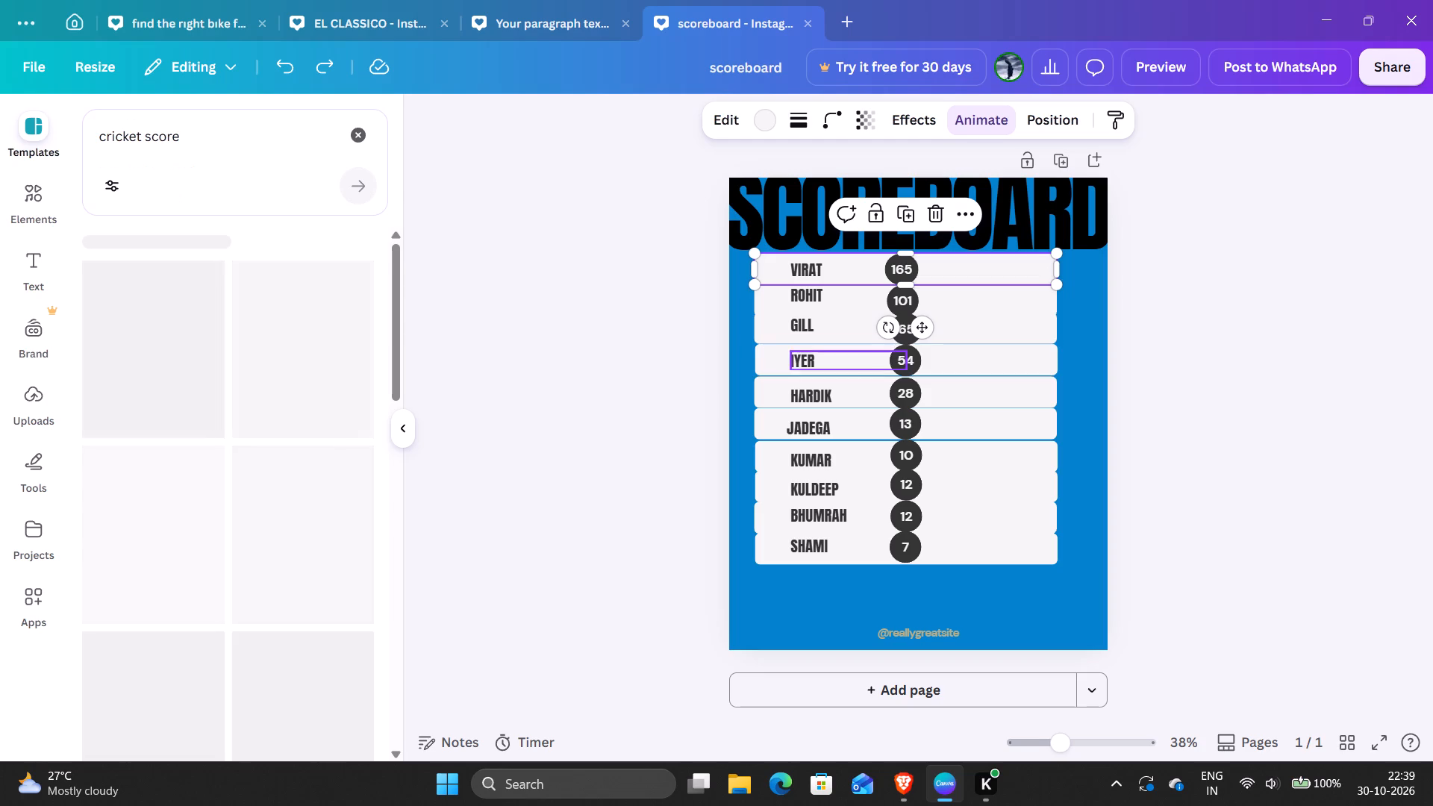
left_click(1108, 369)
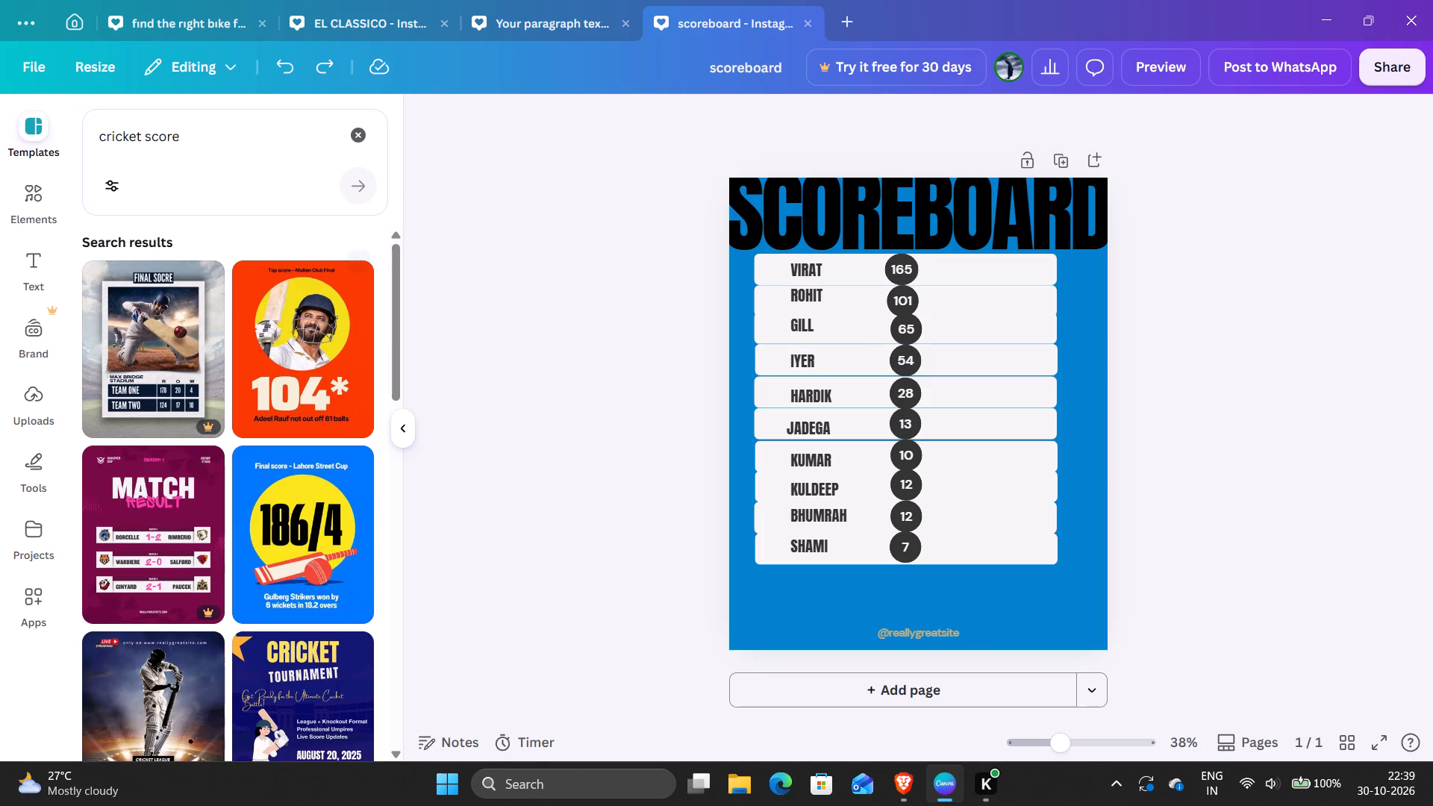
Apply the Simple page animation, on enter, to the whole scoreboard page.
left_click(48, 199)
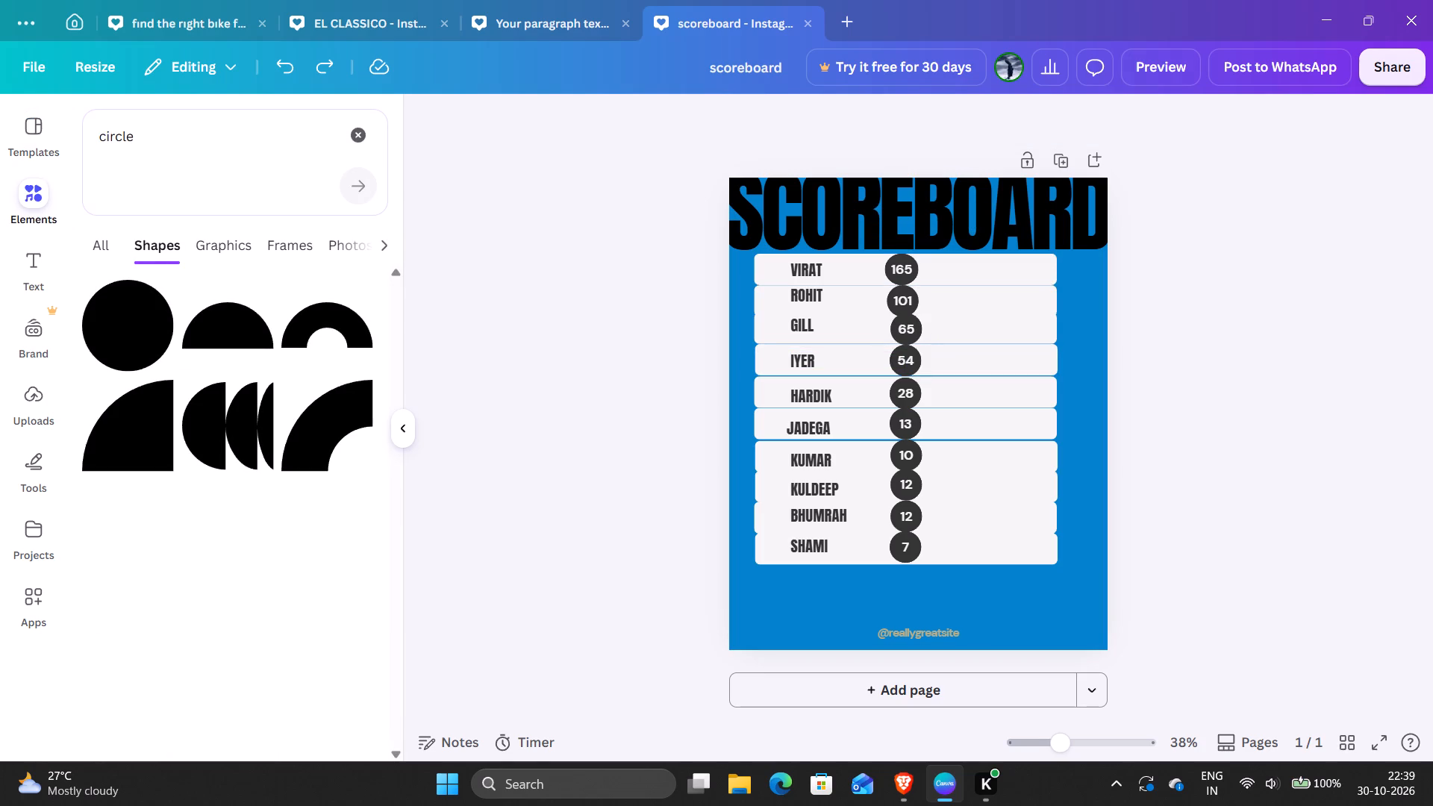
left_click(1081, 311)
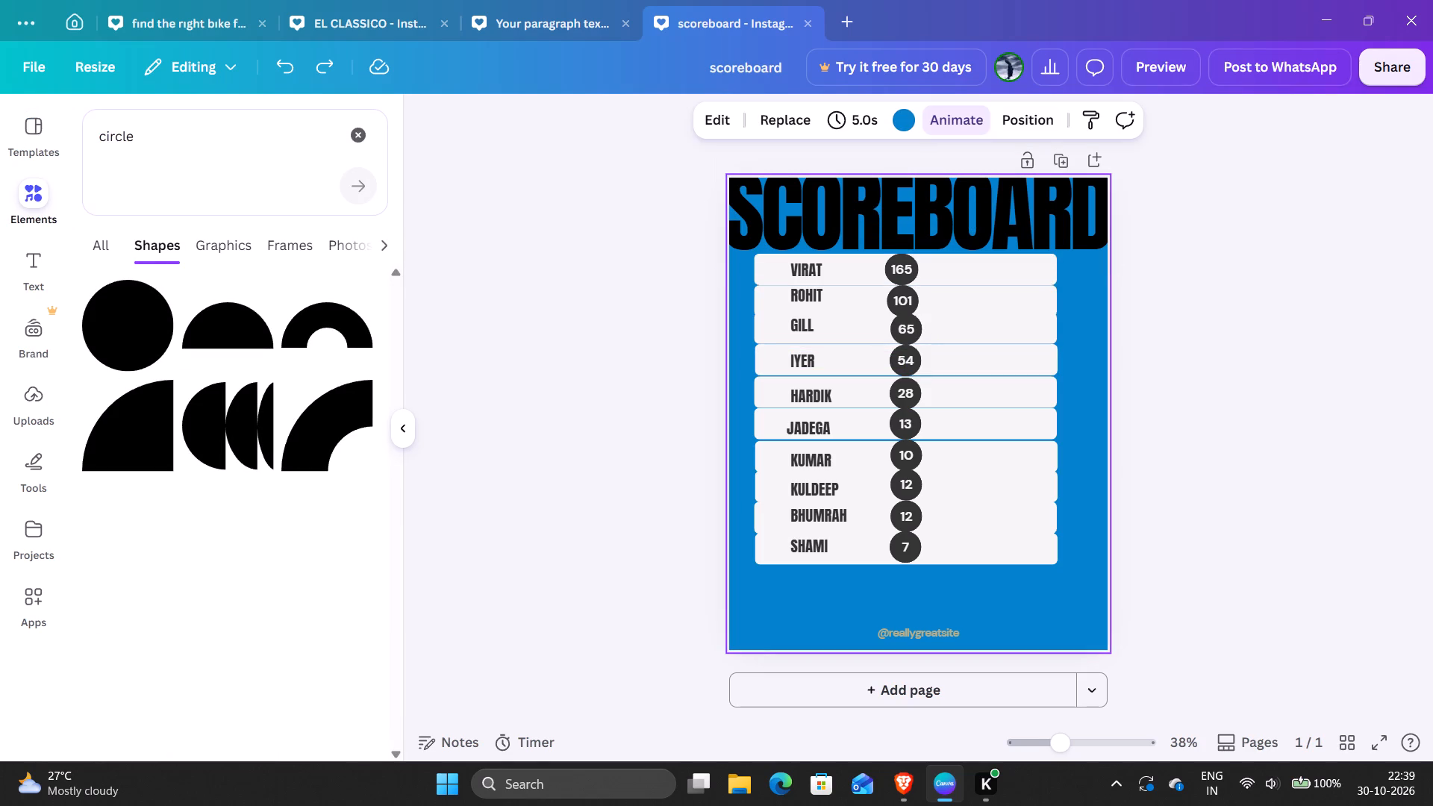
left_click(1054, 114)
left_click(951, 121)
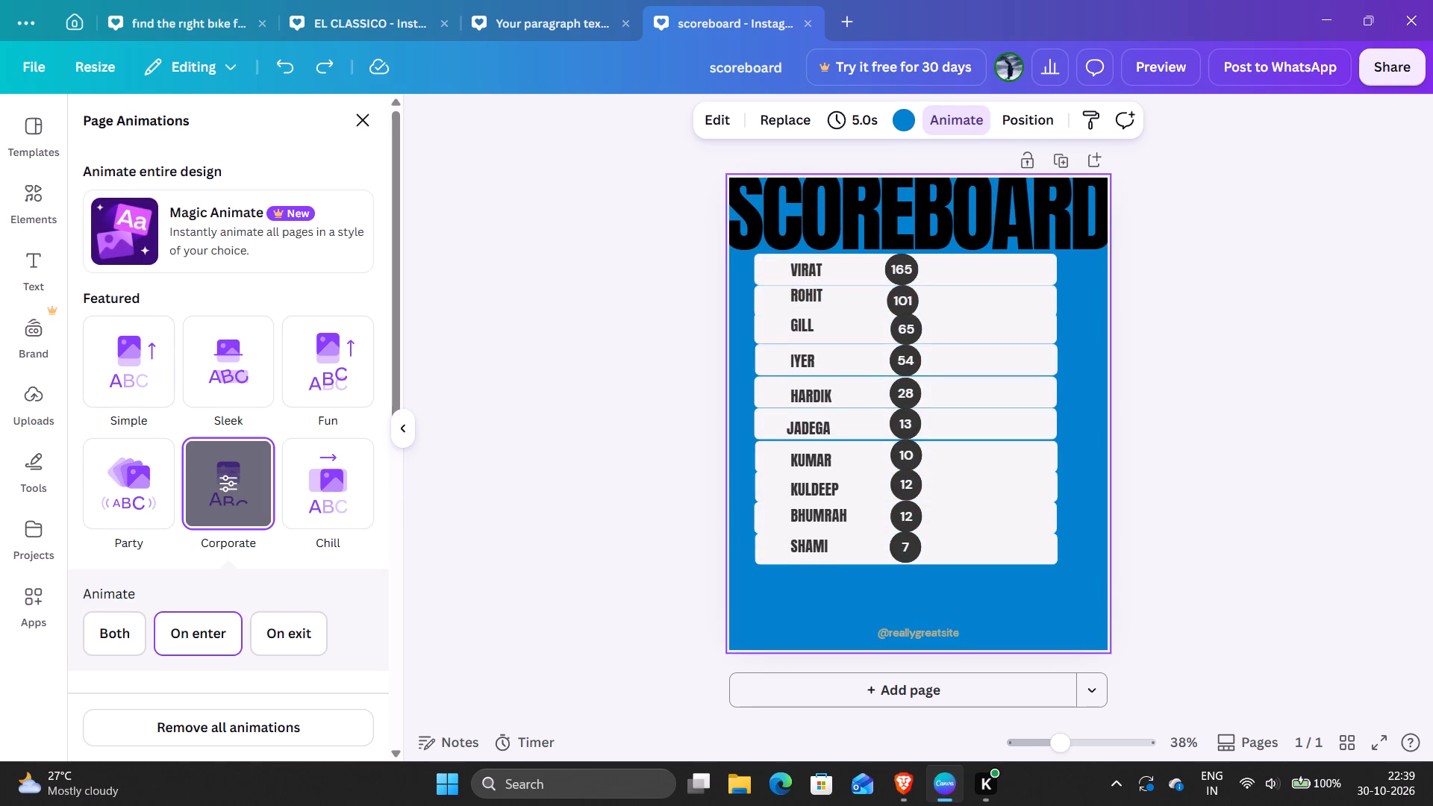
left_click(164, 360)
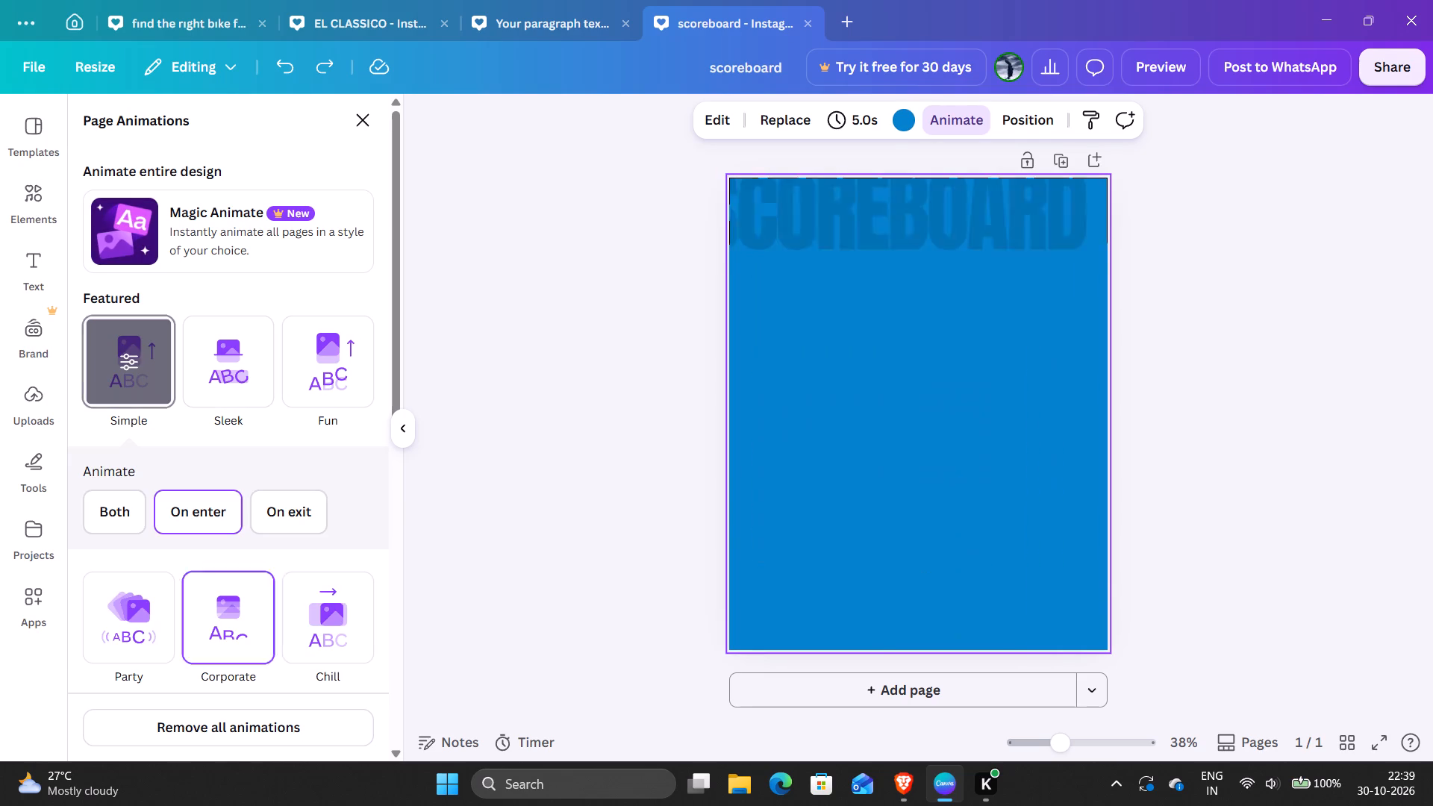
left_click(143, 381)
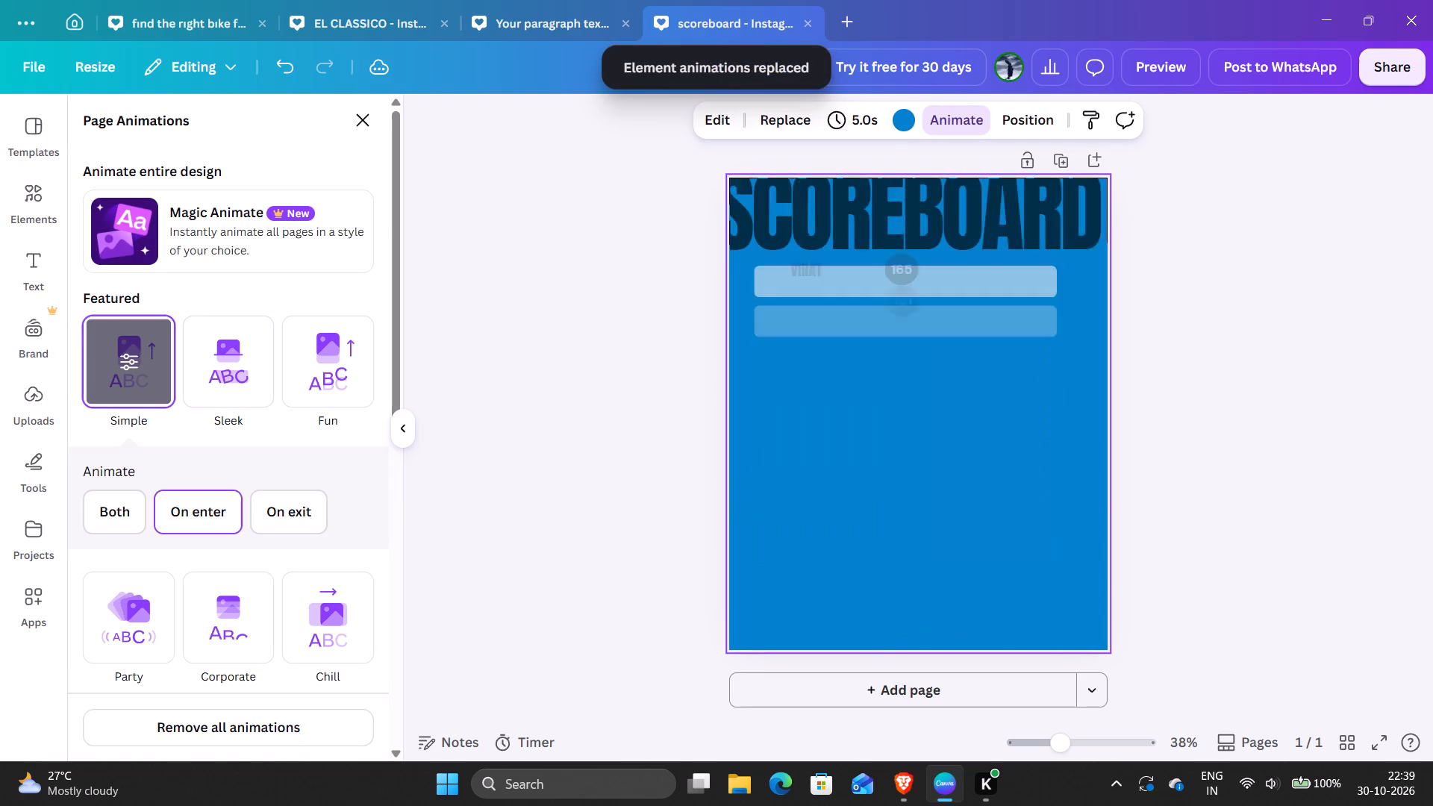
Stretch the ROHIT row bar upward so that it also spans the VIRAT row.
left_click(777, 272)
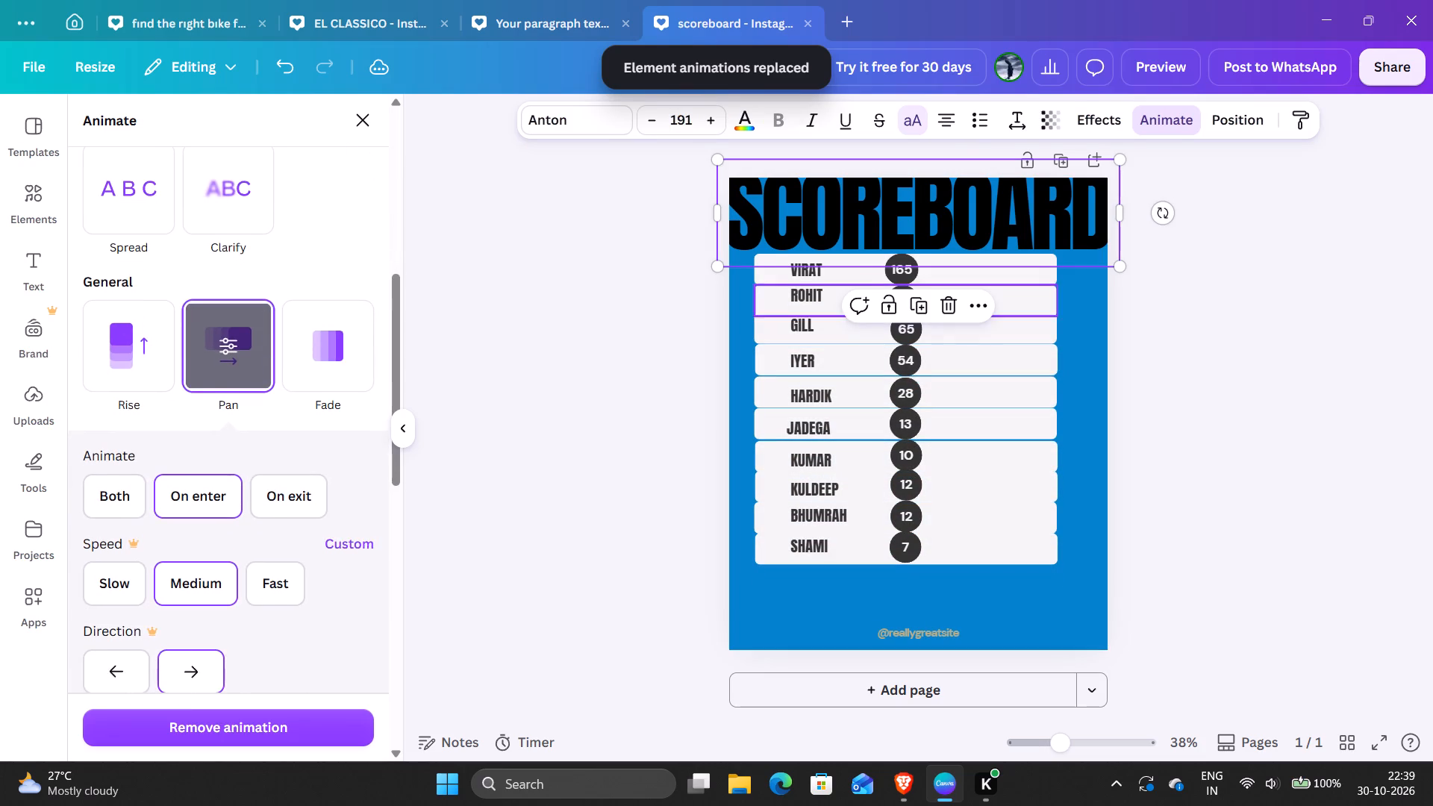
left_click(793, 292)
left_click(808, 272)
left_click(772, 266)
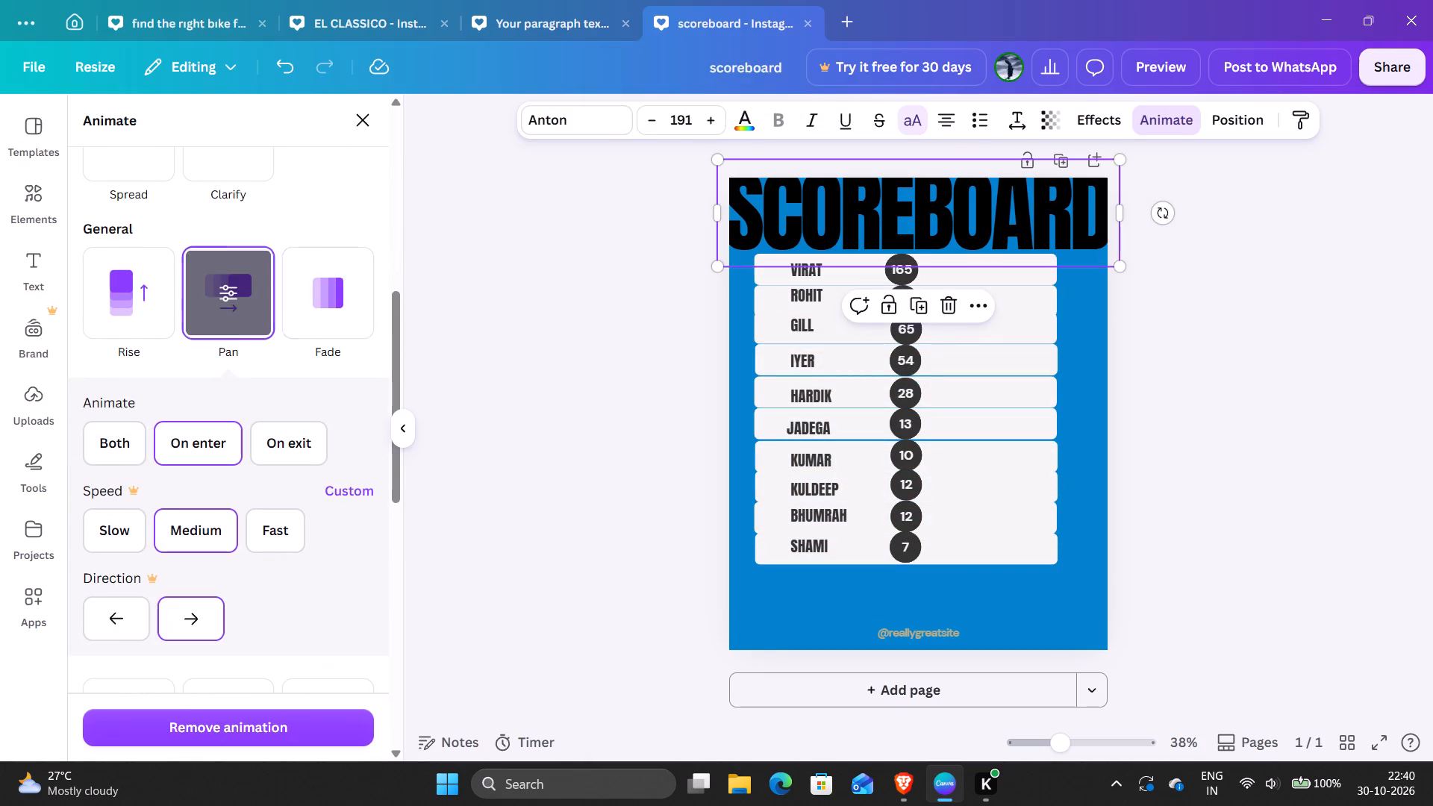
left_click(764, 285)
left_click(764, 281)
left_click_drag(755, 280, 755, 270)
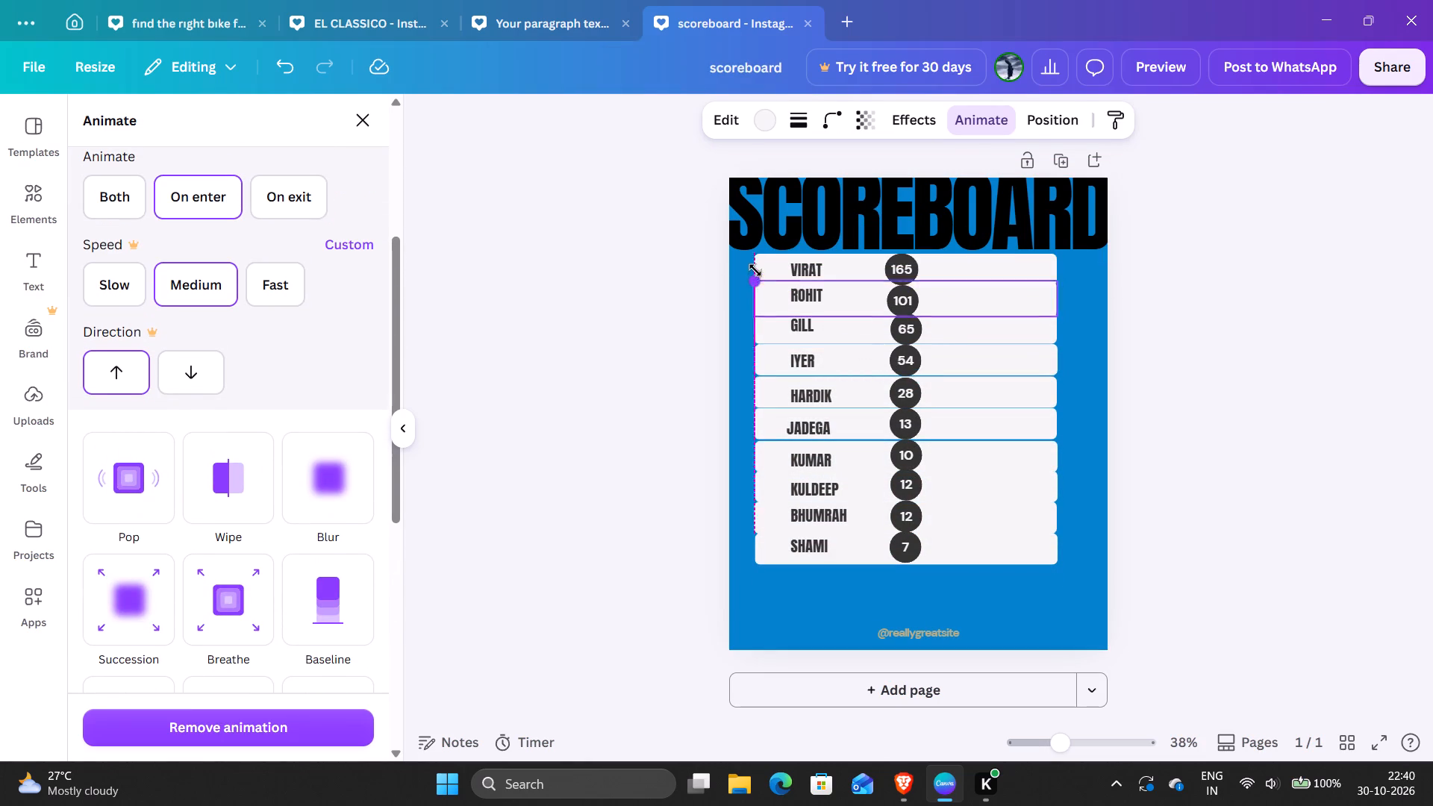
left_click_drag(755, 270, 756, 250)
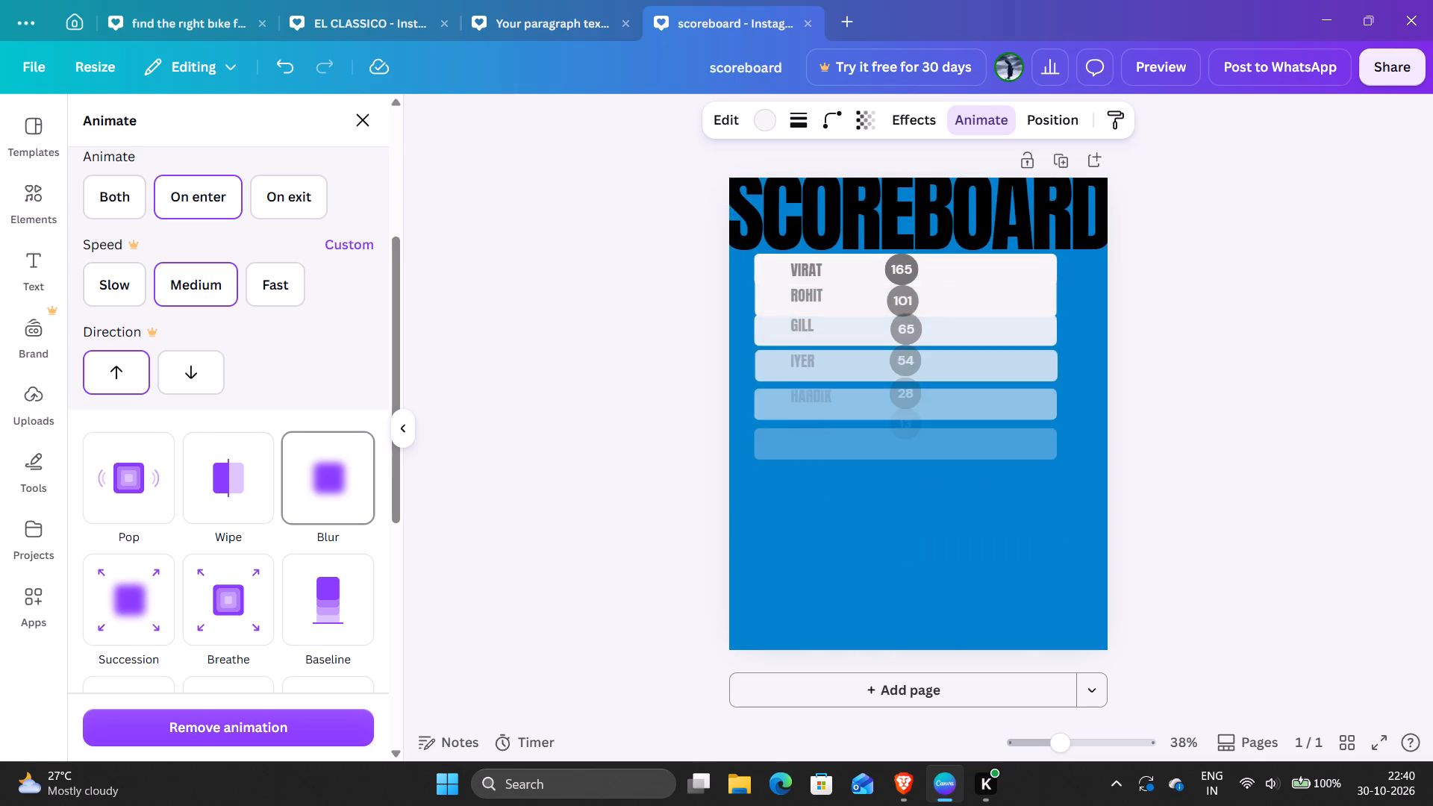
Add the Flicker add-on effect to the enlarged ROHIT row bar.
scroll(231, 608, "down", 1)
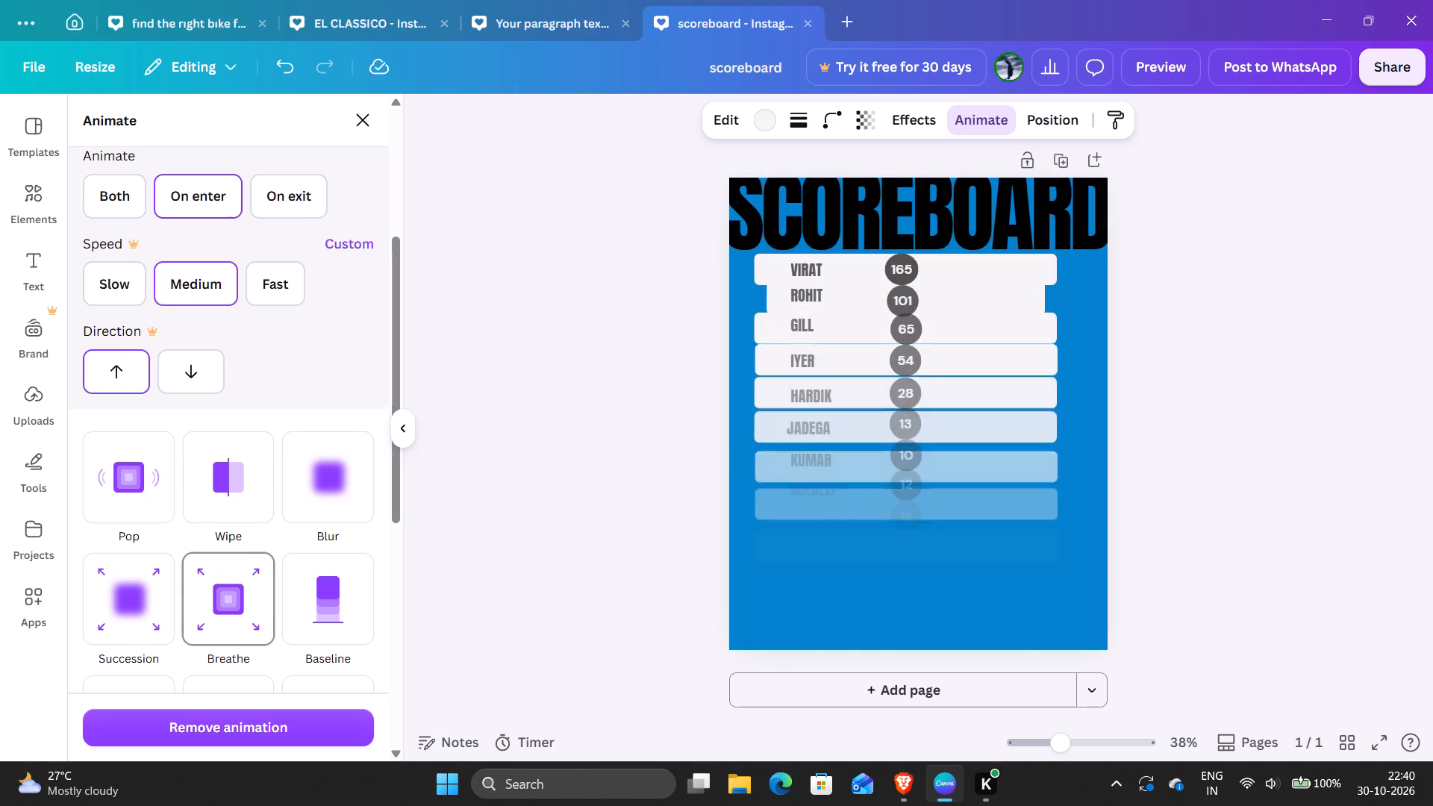
scroll(231, 608, "down", 4)
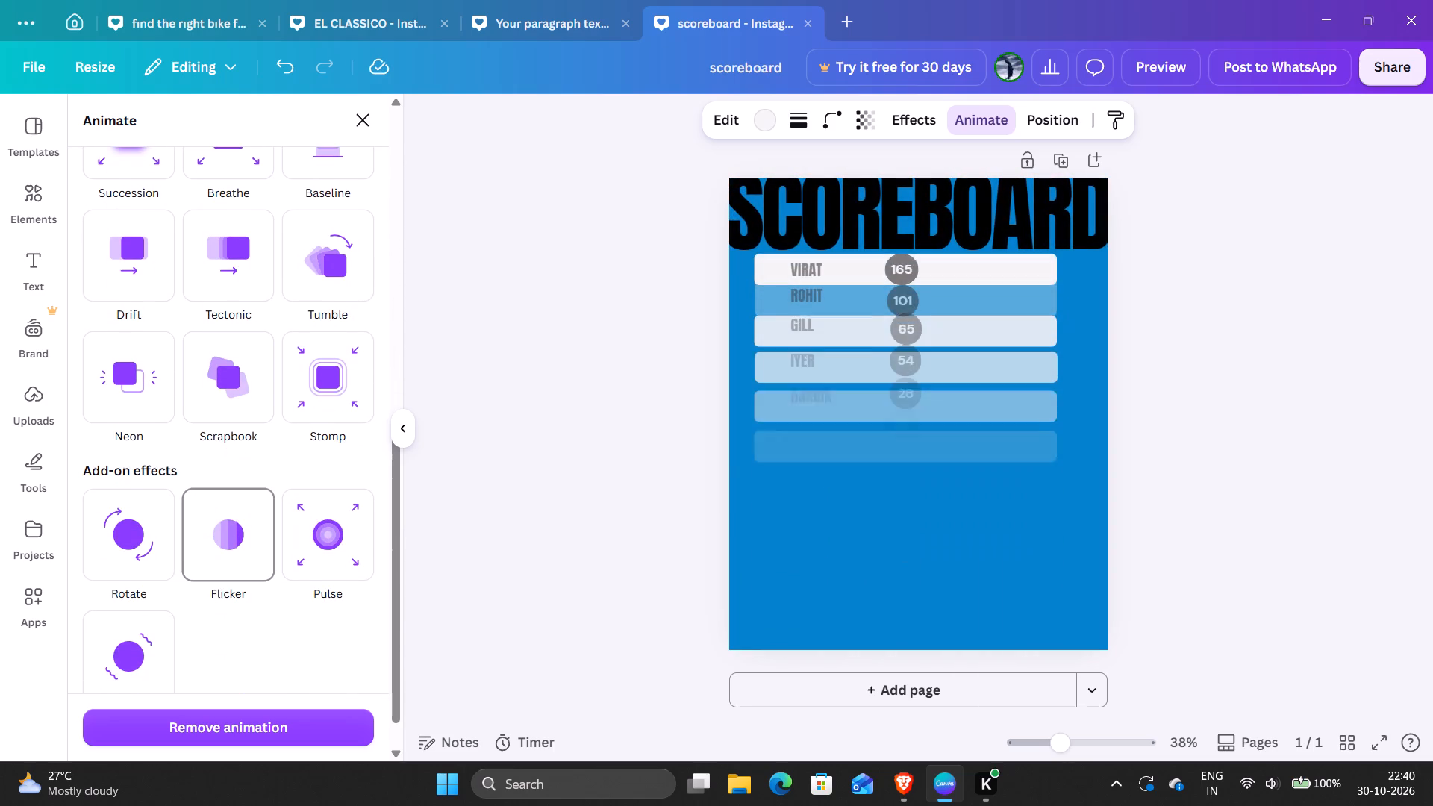
left_click(234, 550)
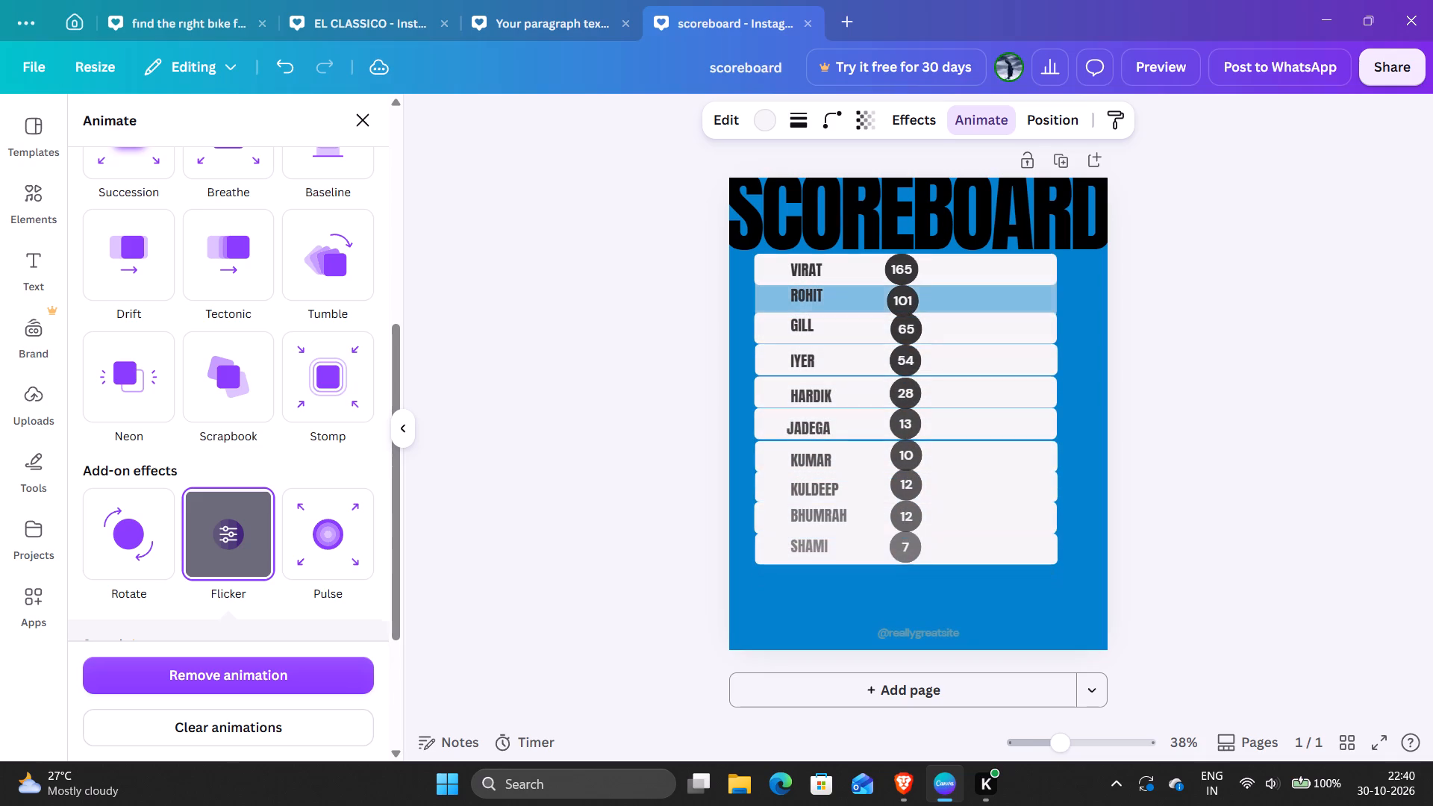
Lock the SCOREBOARD title in place.
left_click(777, 278)
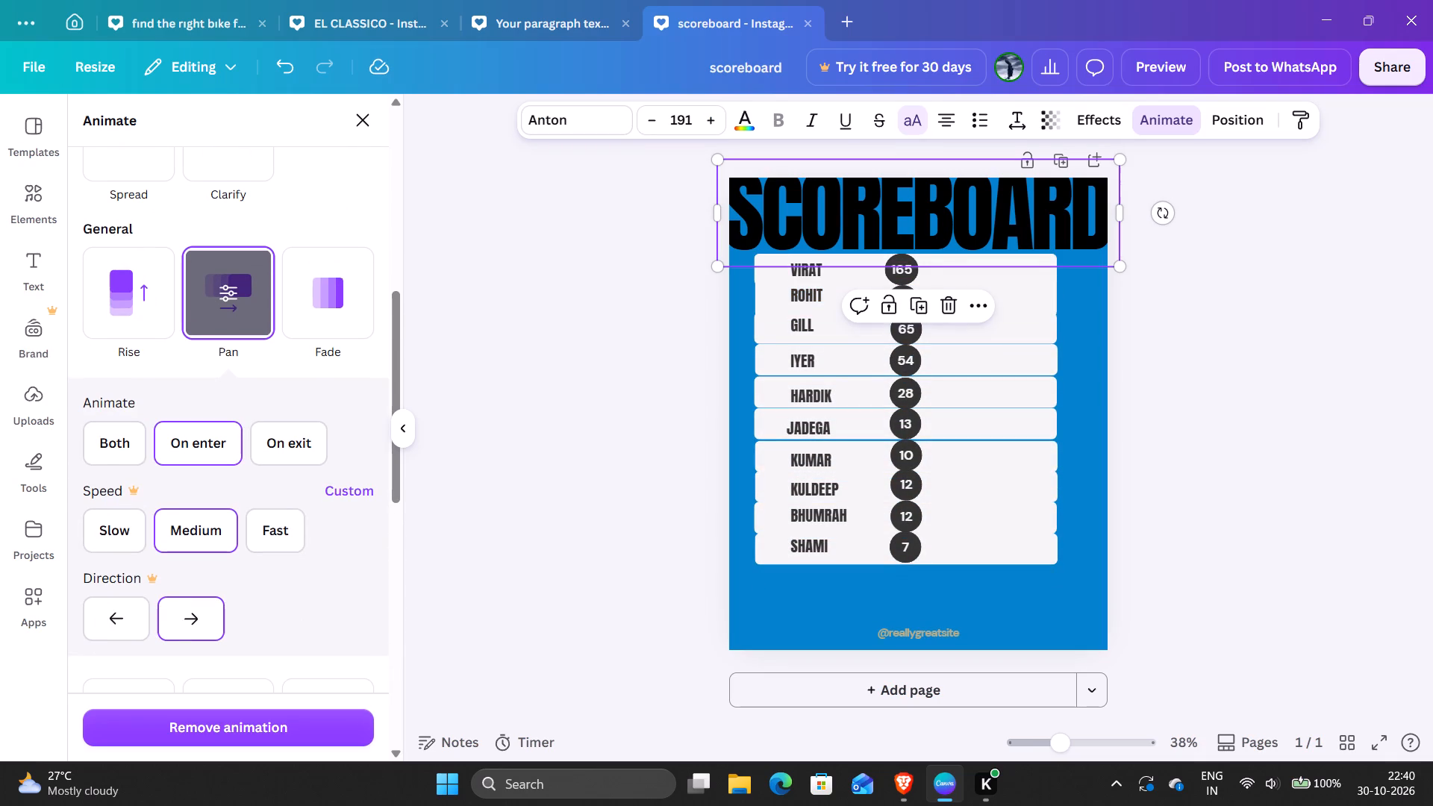
left_click(1021, 274)
left_click(1016, 287)
left_click(1008, 252)
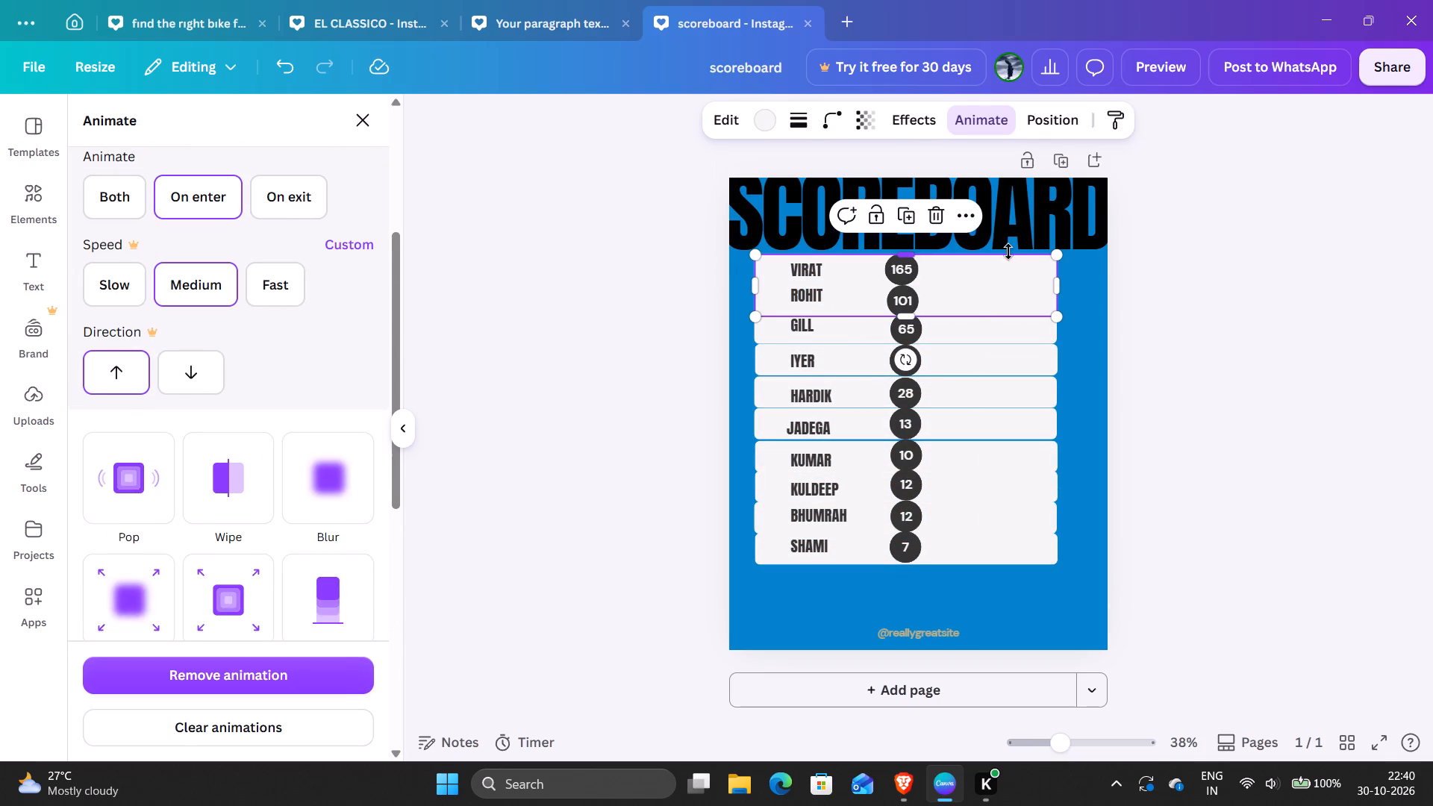
left_click(1006, 231)
left_click(893, 300)
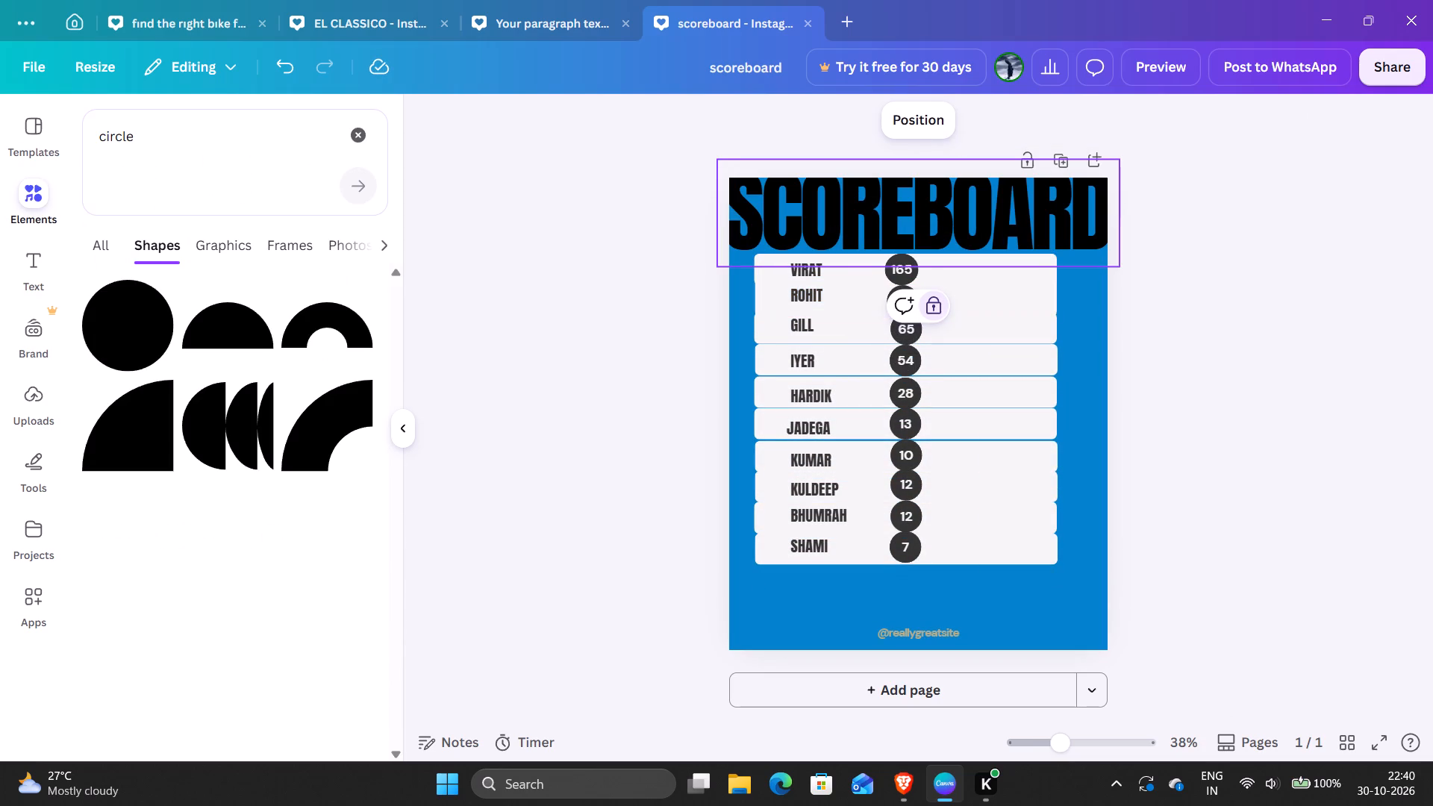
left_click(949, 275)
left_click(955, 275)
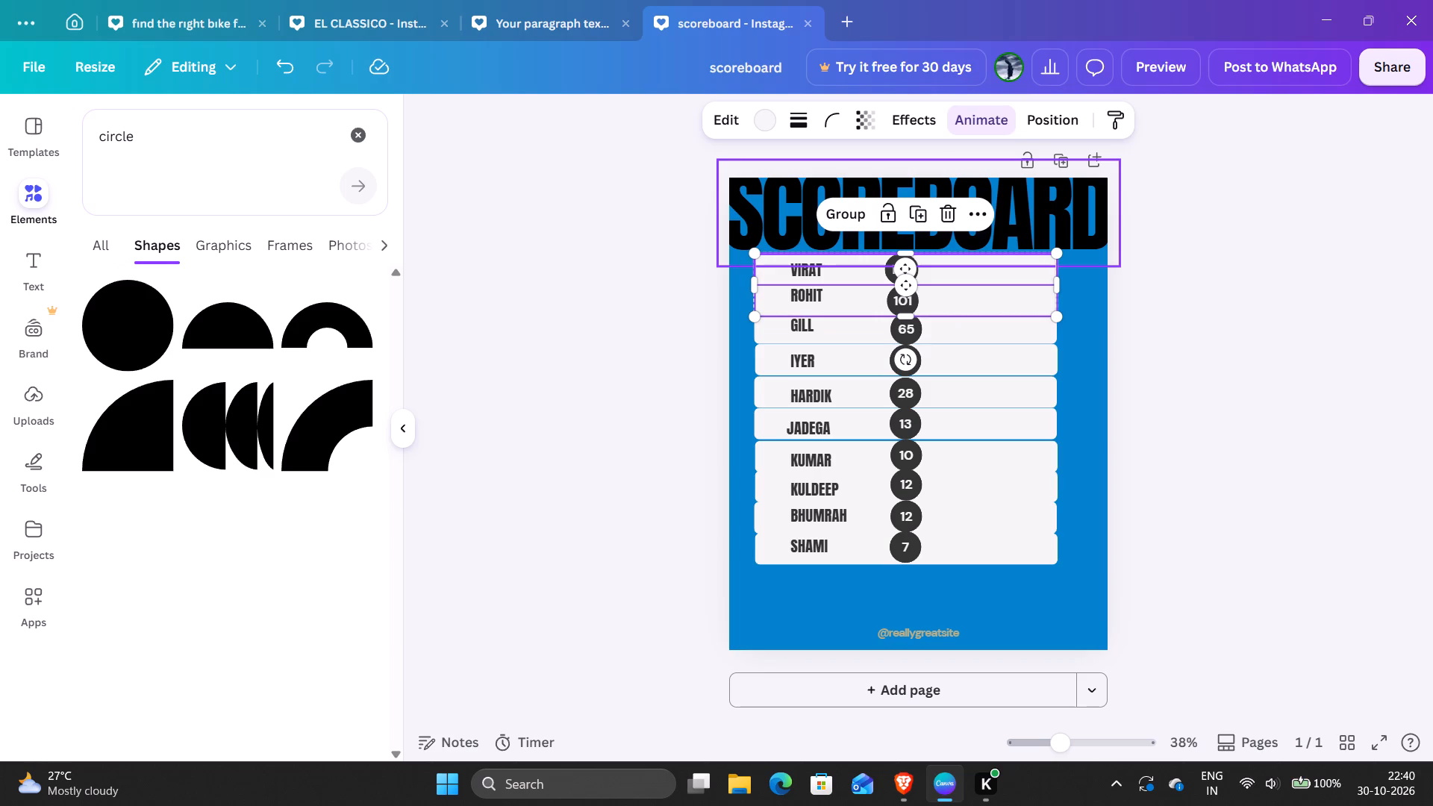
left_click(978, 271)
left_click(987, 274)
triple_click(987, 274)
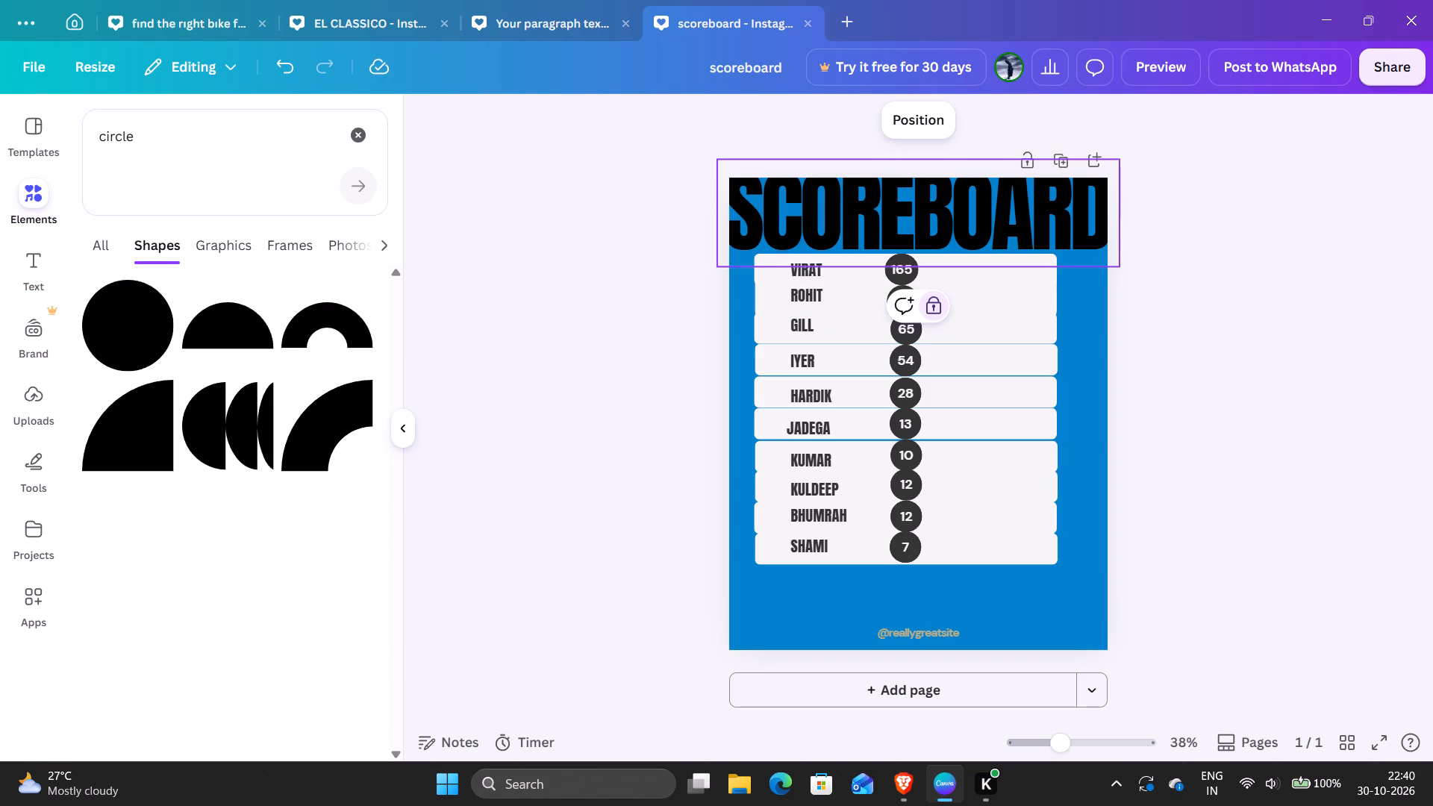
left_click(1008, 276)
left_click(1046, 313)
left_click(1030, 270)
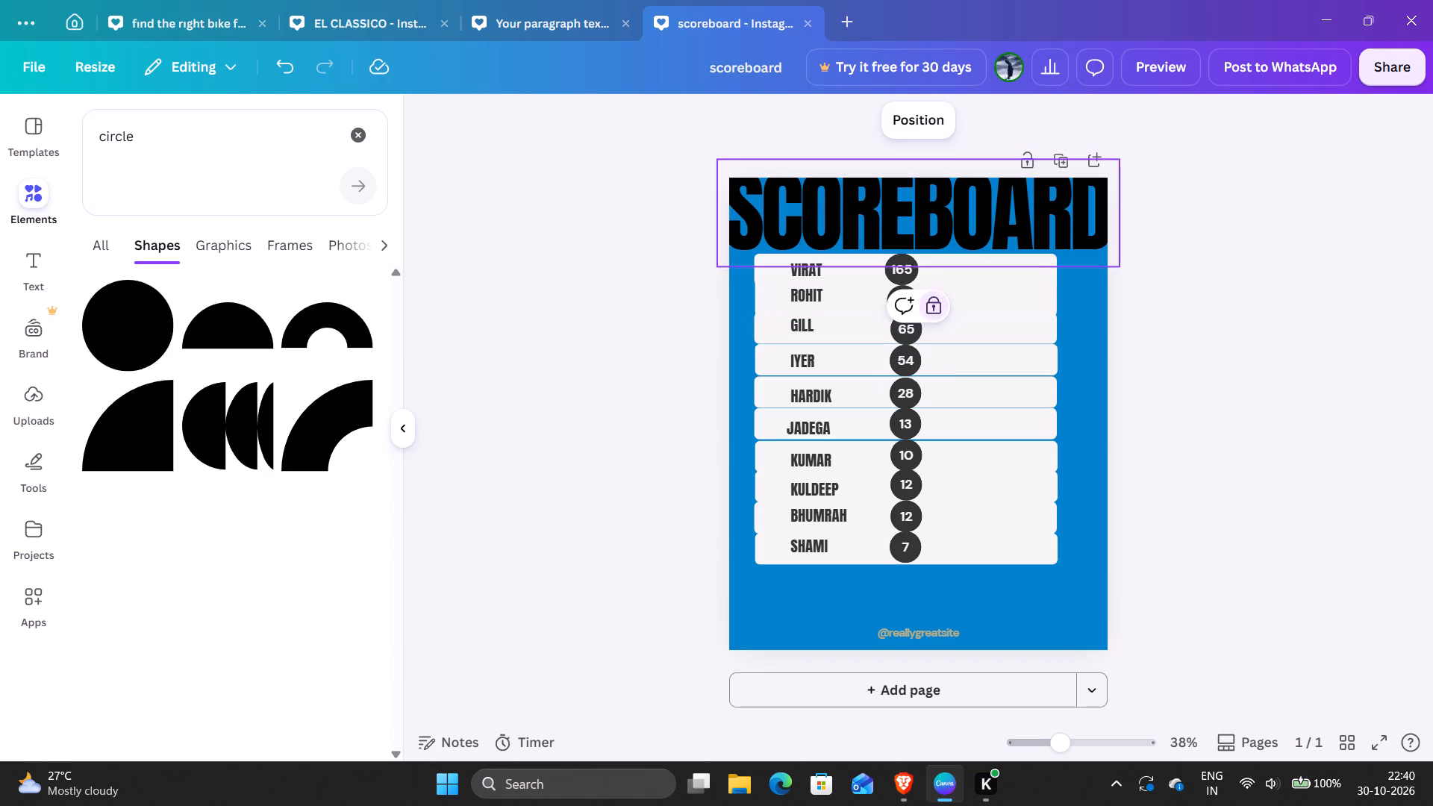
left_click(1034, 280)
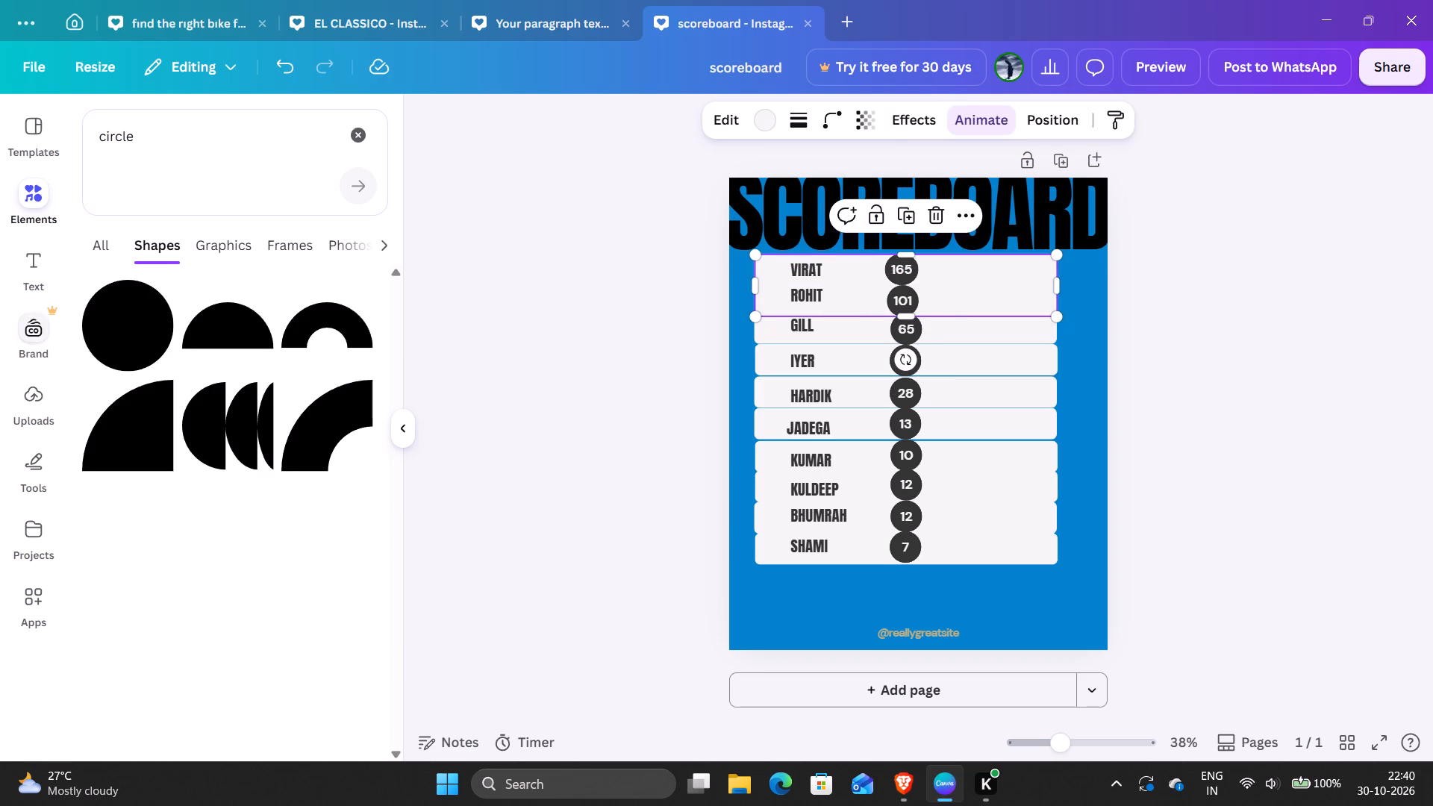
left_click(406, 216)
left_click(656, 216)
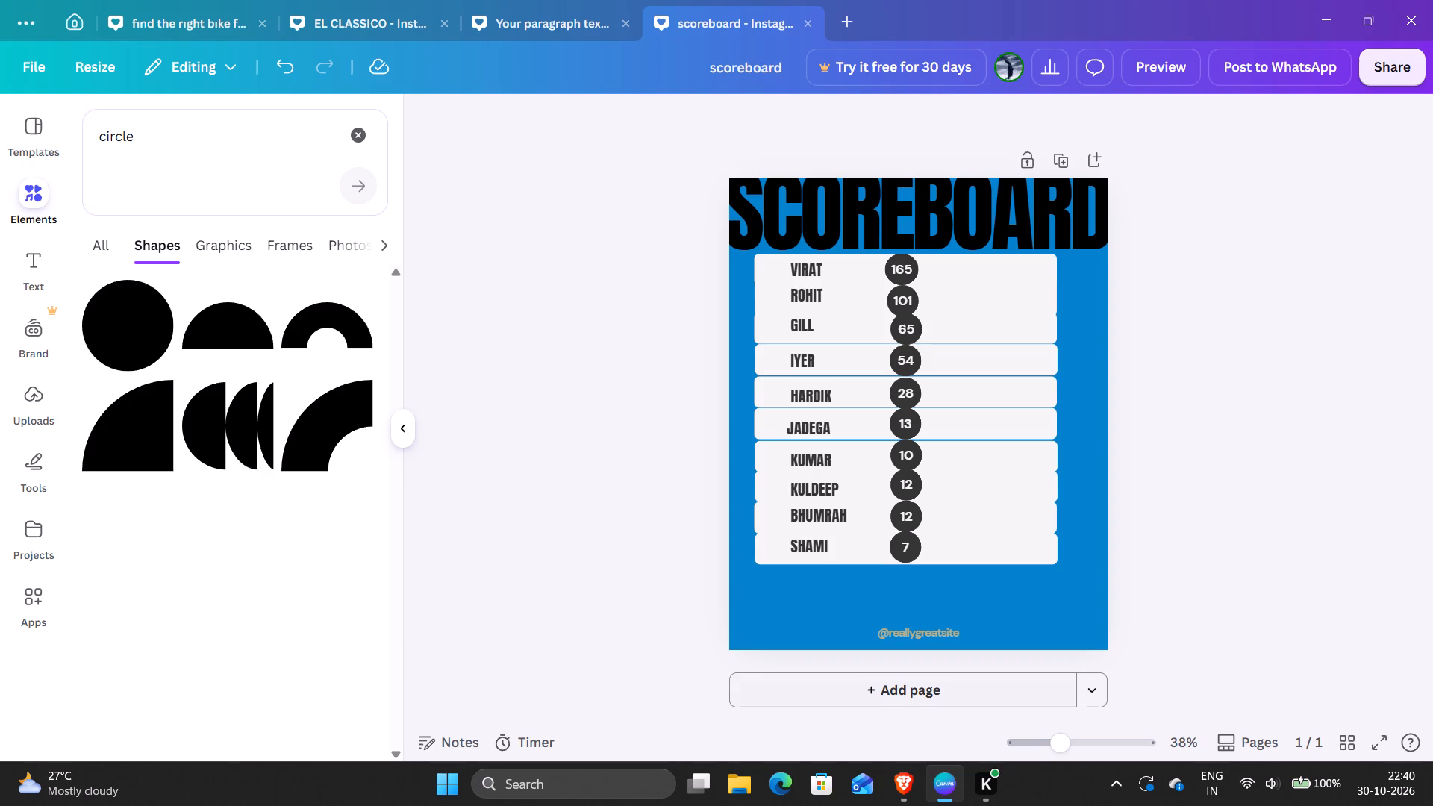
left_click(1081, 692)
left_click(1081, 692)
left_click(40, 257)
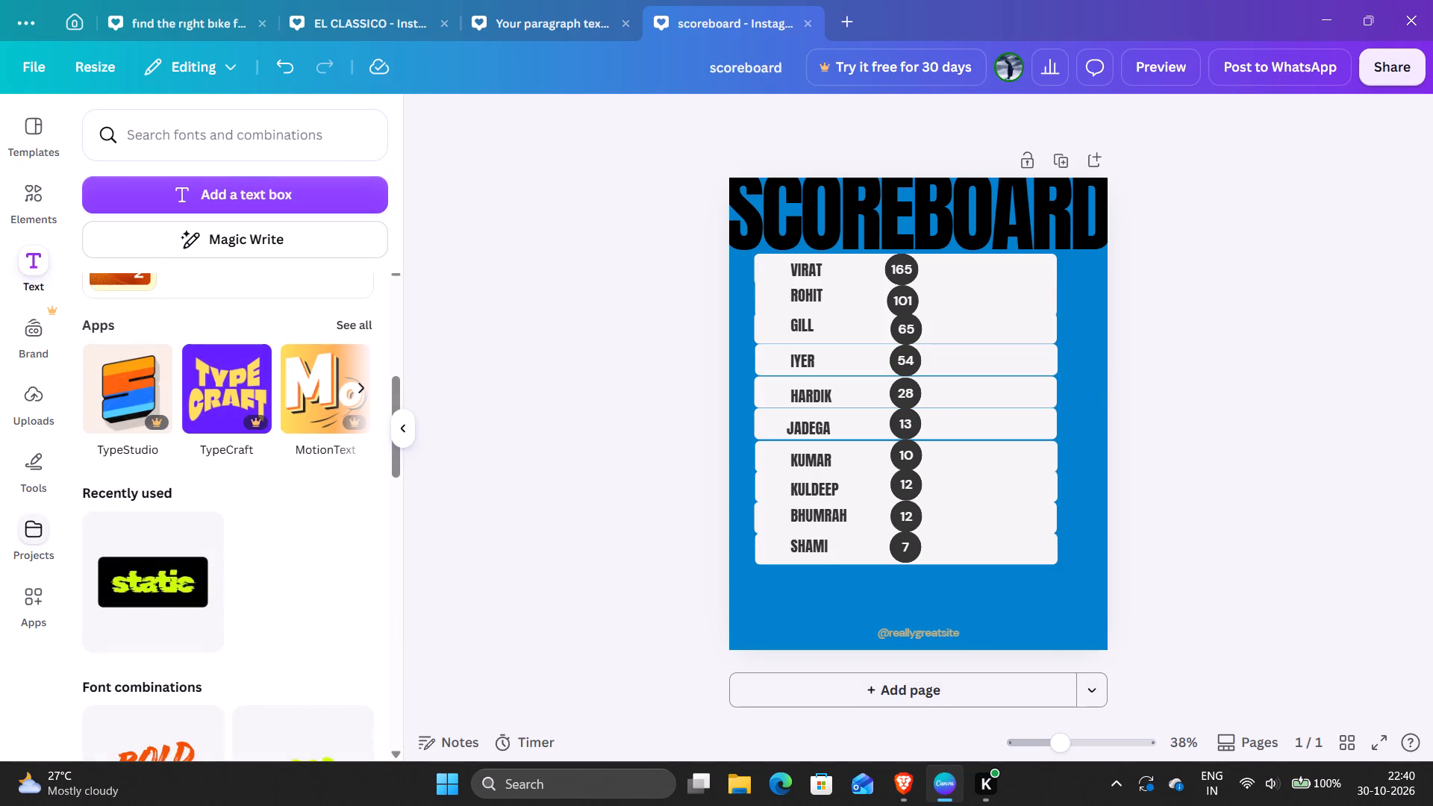
Switch to the Visora job listings page in the Brave browser.
left_click(908, 784)
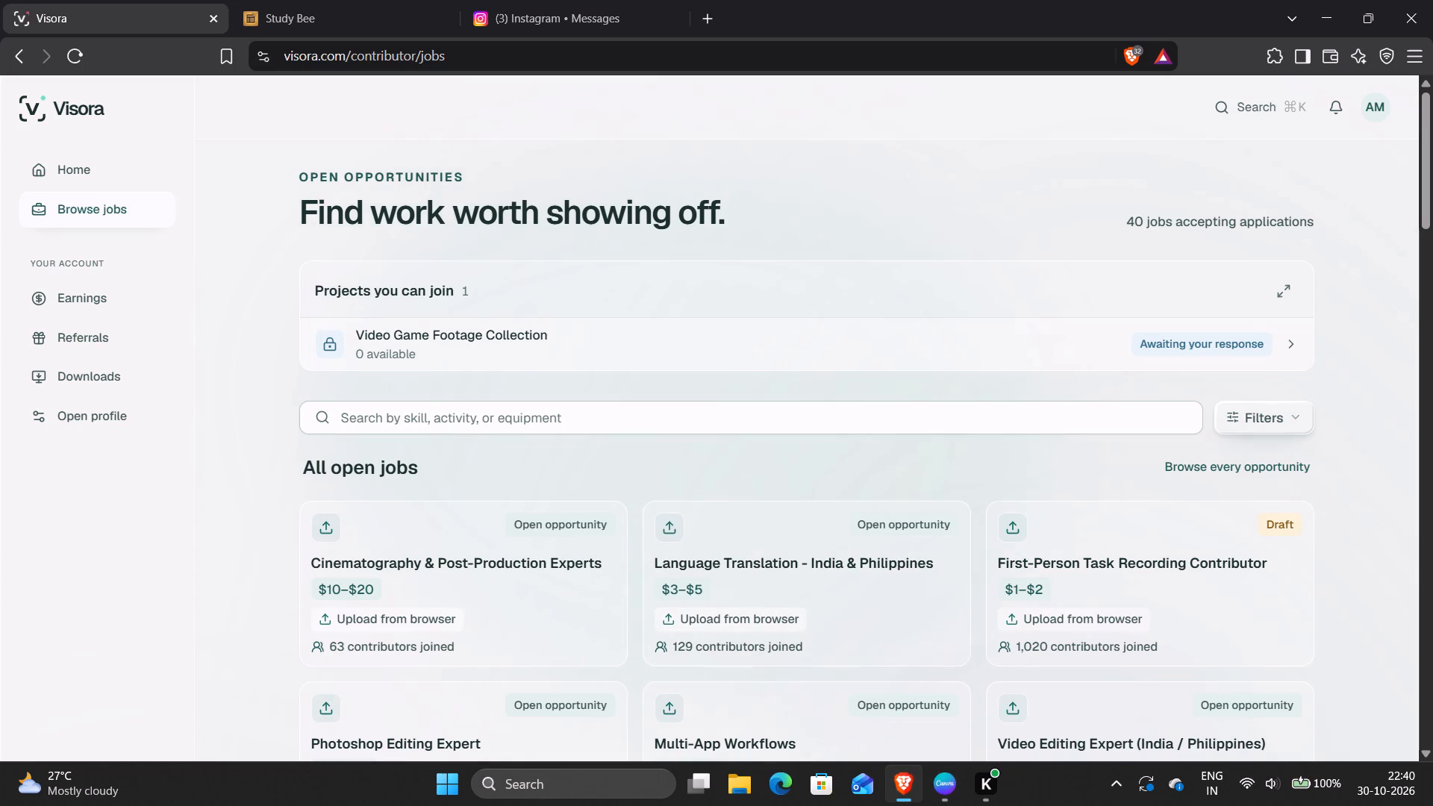
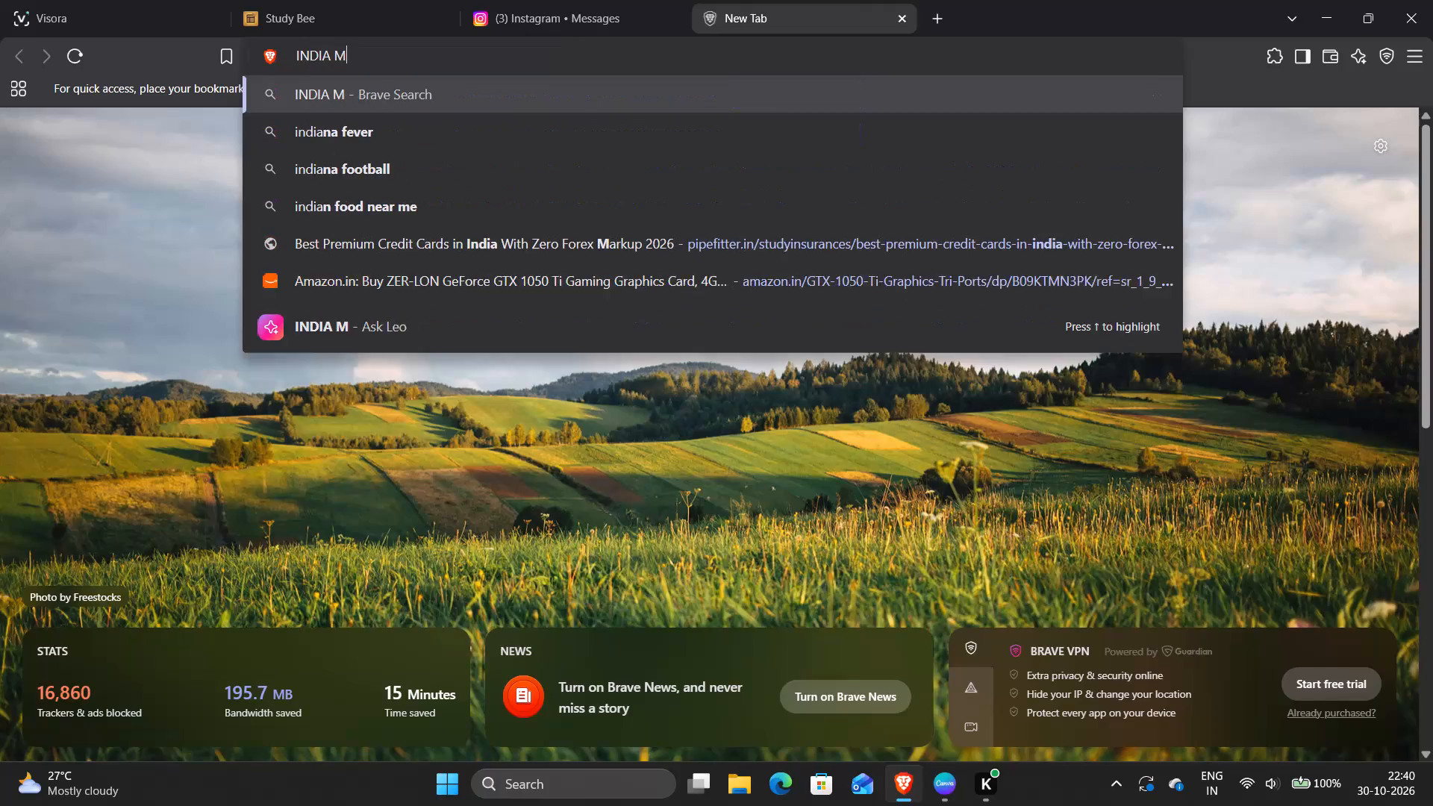
Search the web for "INDIA MASSIVE WIN SCORECARD" and show the image results.
key("BackSpace")
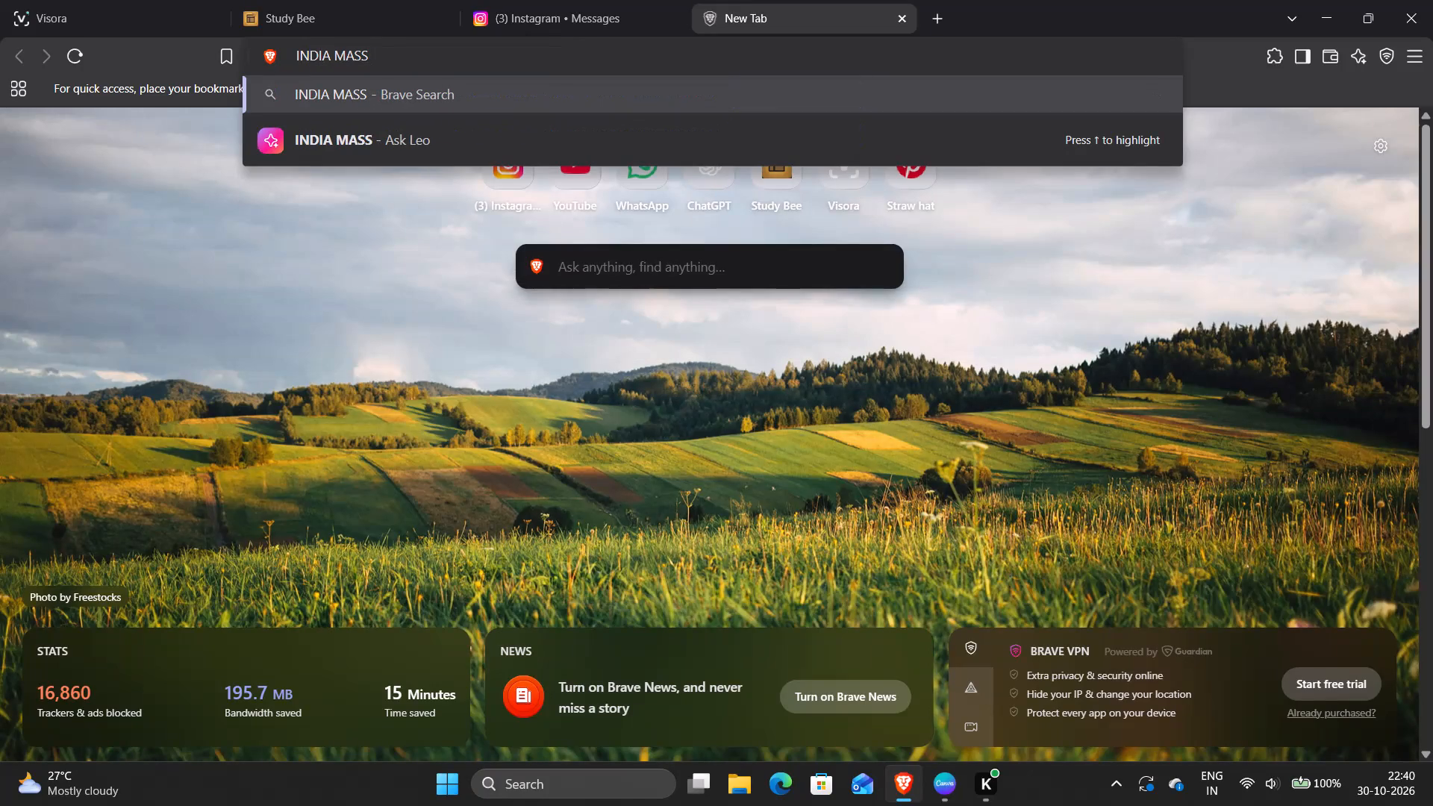
type("IVE WIN SCORECARD")
key("Return")
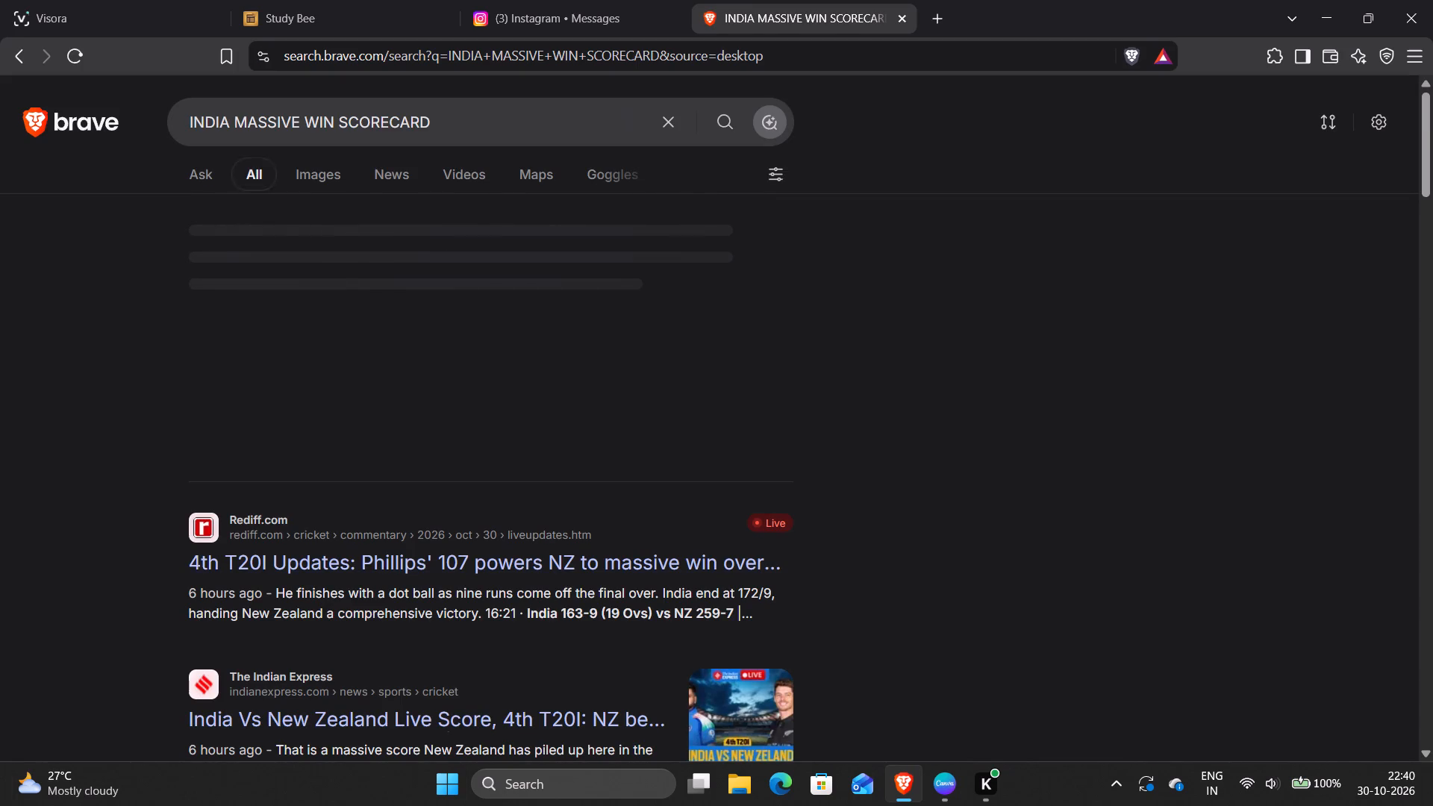
left_click(299, 185)
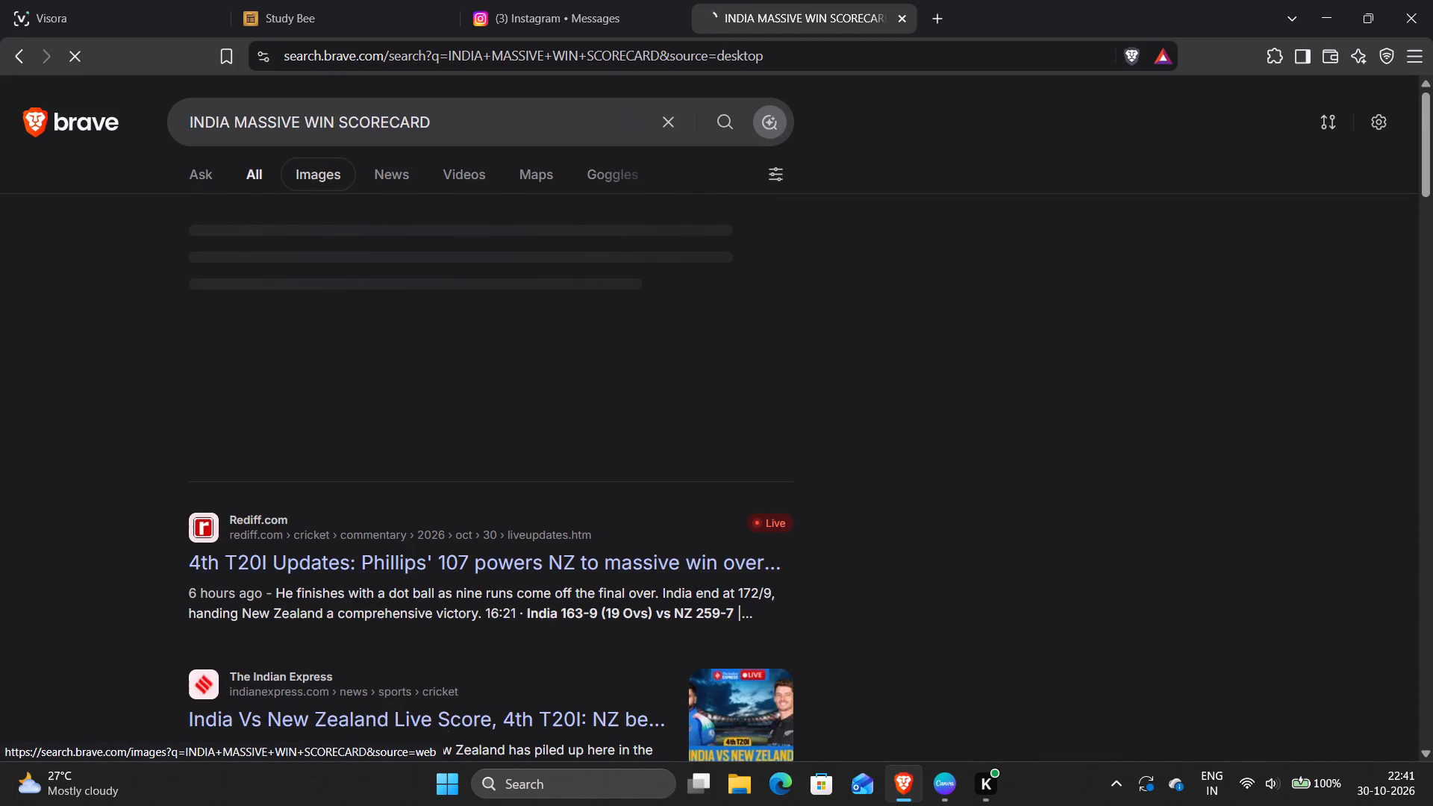
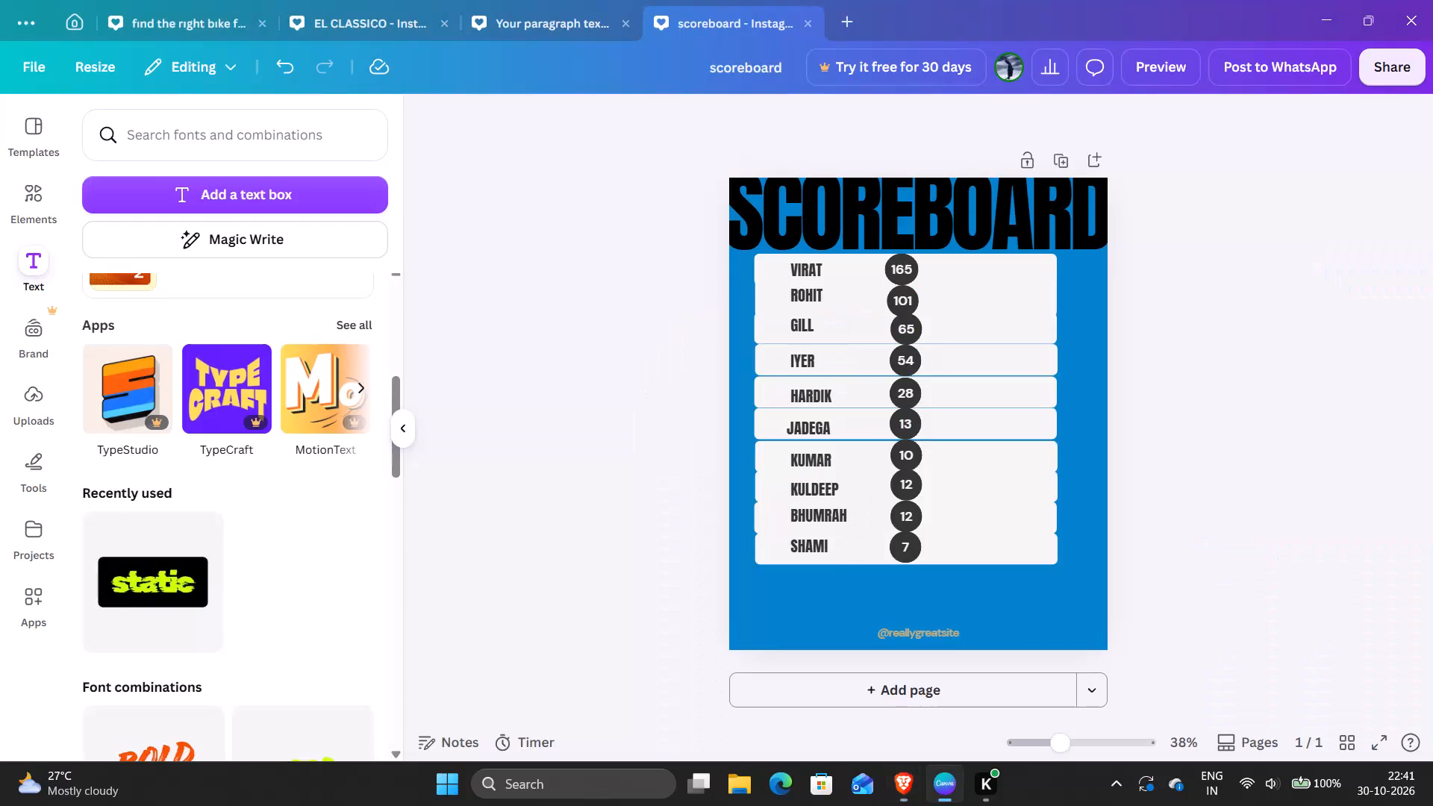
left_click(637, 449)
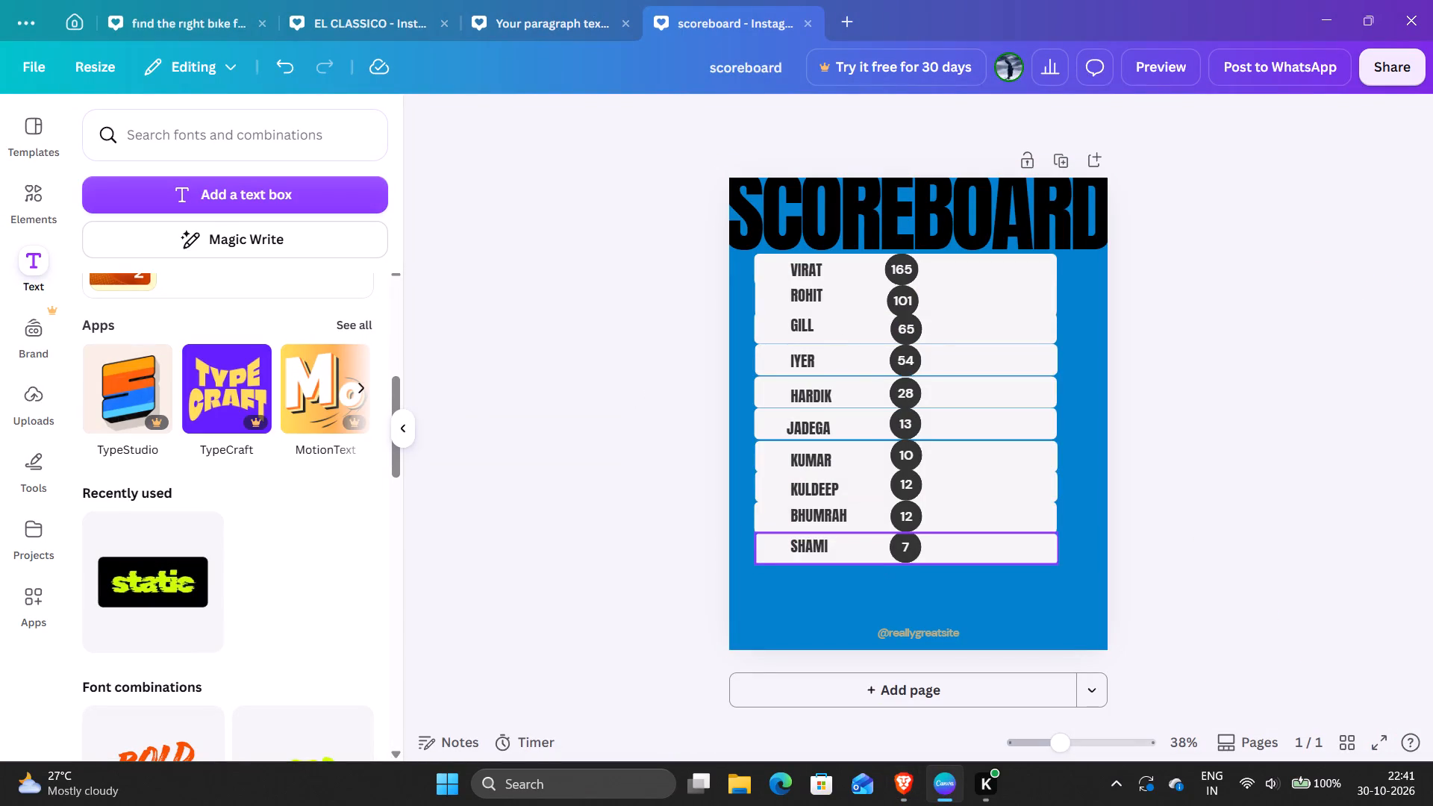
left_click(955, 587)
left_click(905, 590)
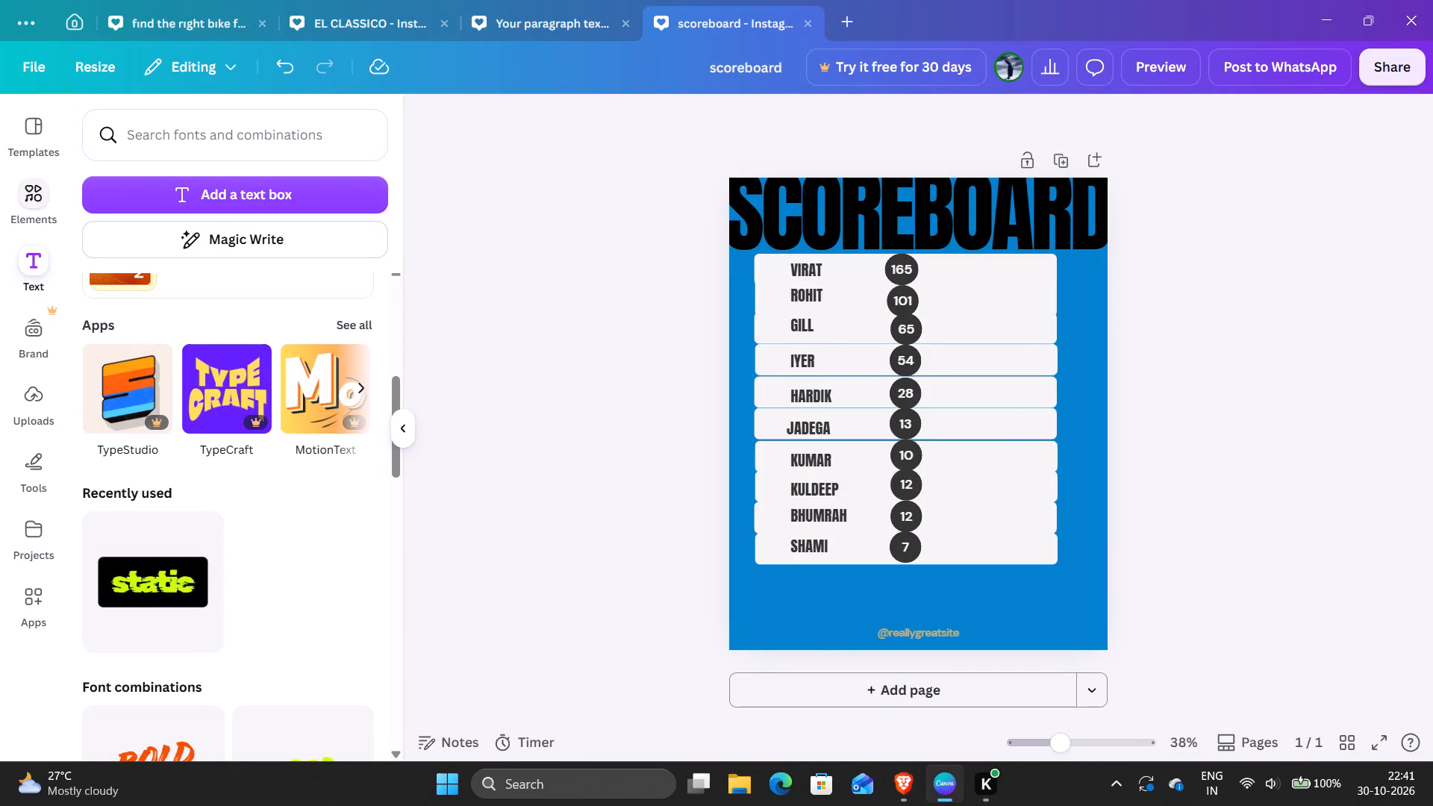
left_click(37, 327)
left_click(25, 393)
Add a text box and place it in the blue space below the SHAMI row.
left_click(31, 268)
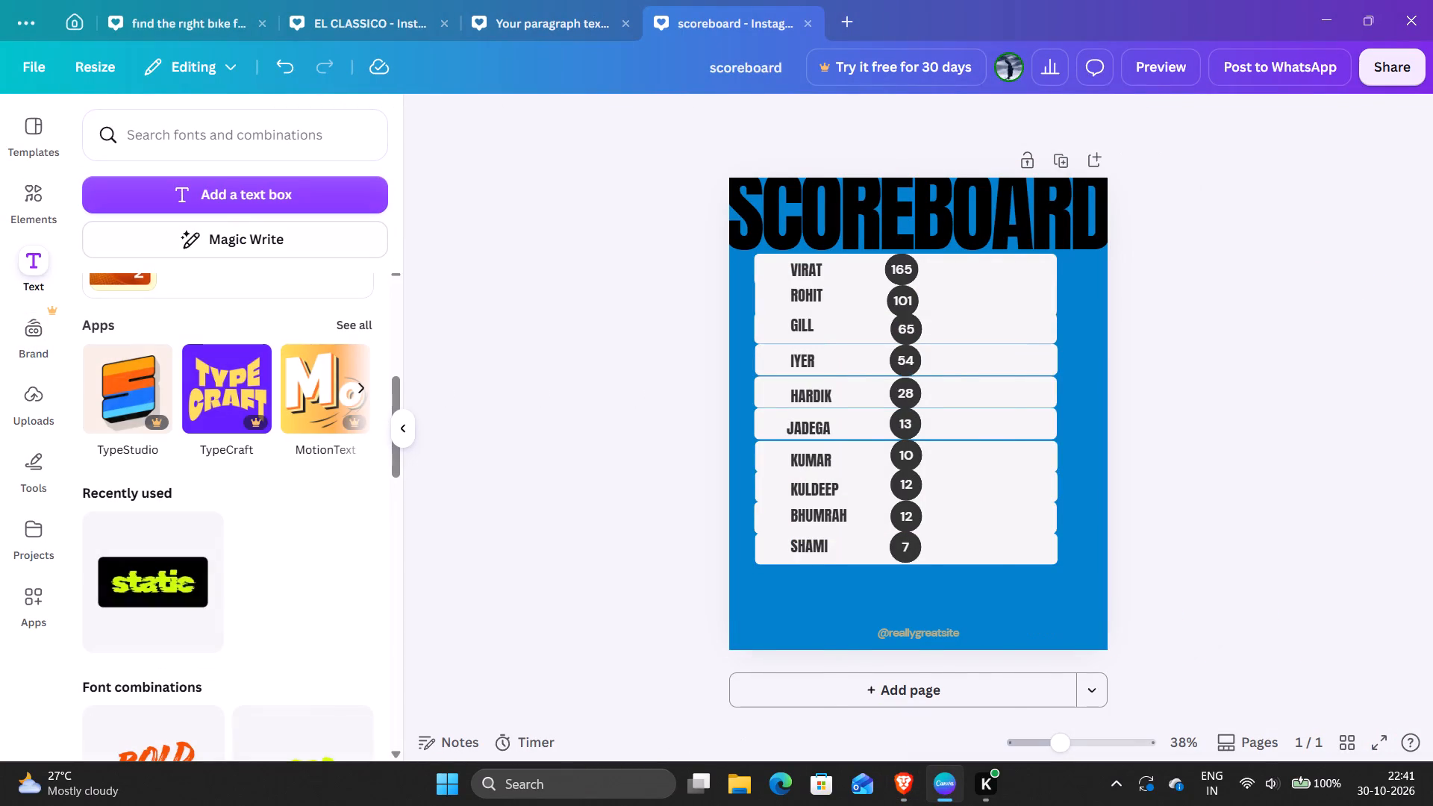
left_click(235, 186)
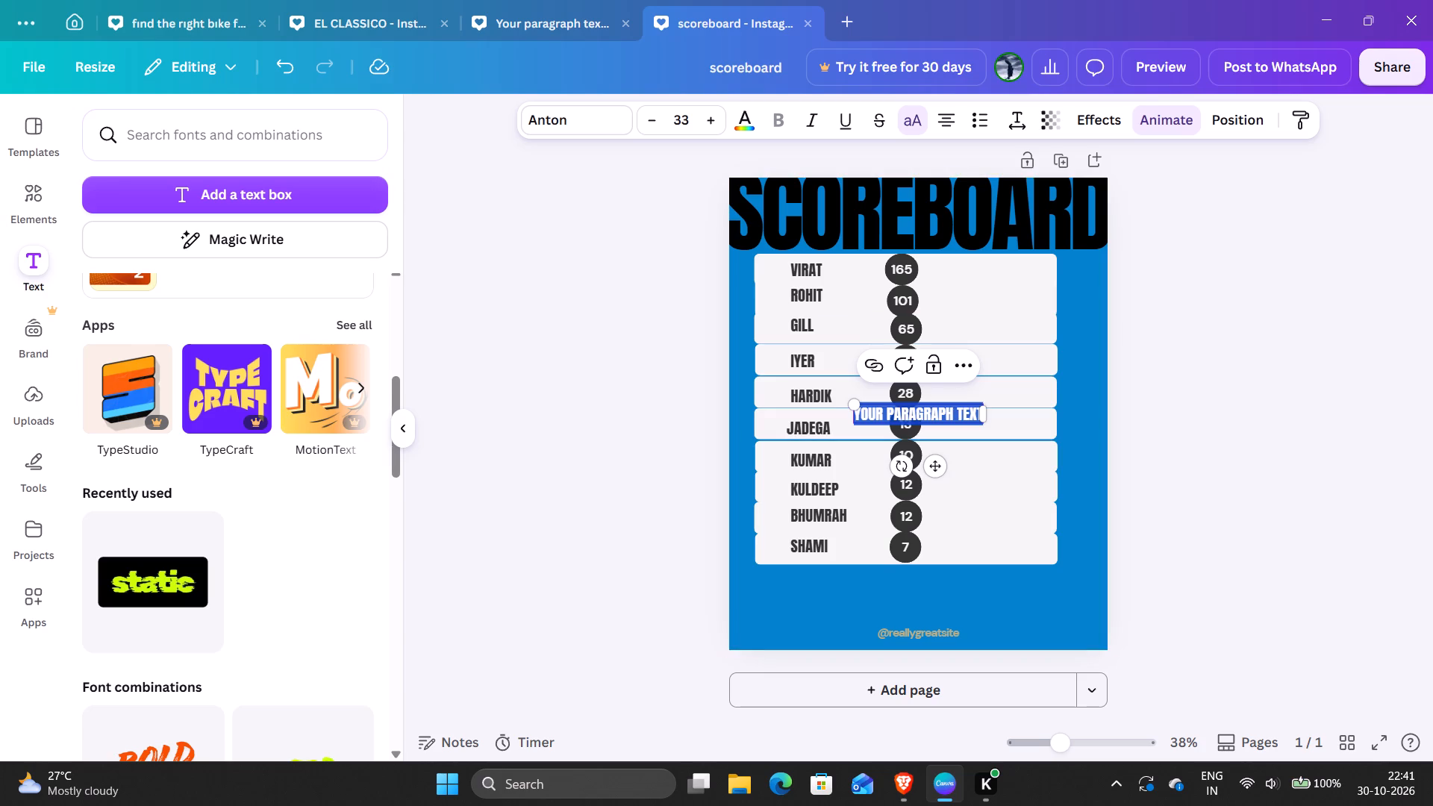
left_click_drag(957, 416, 964, 472)
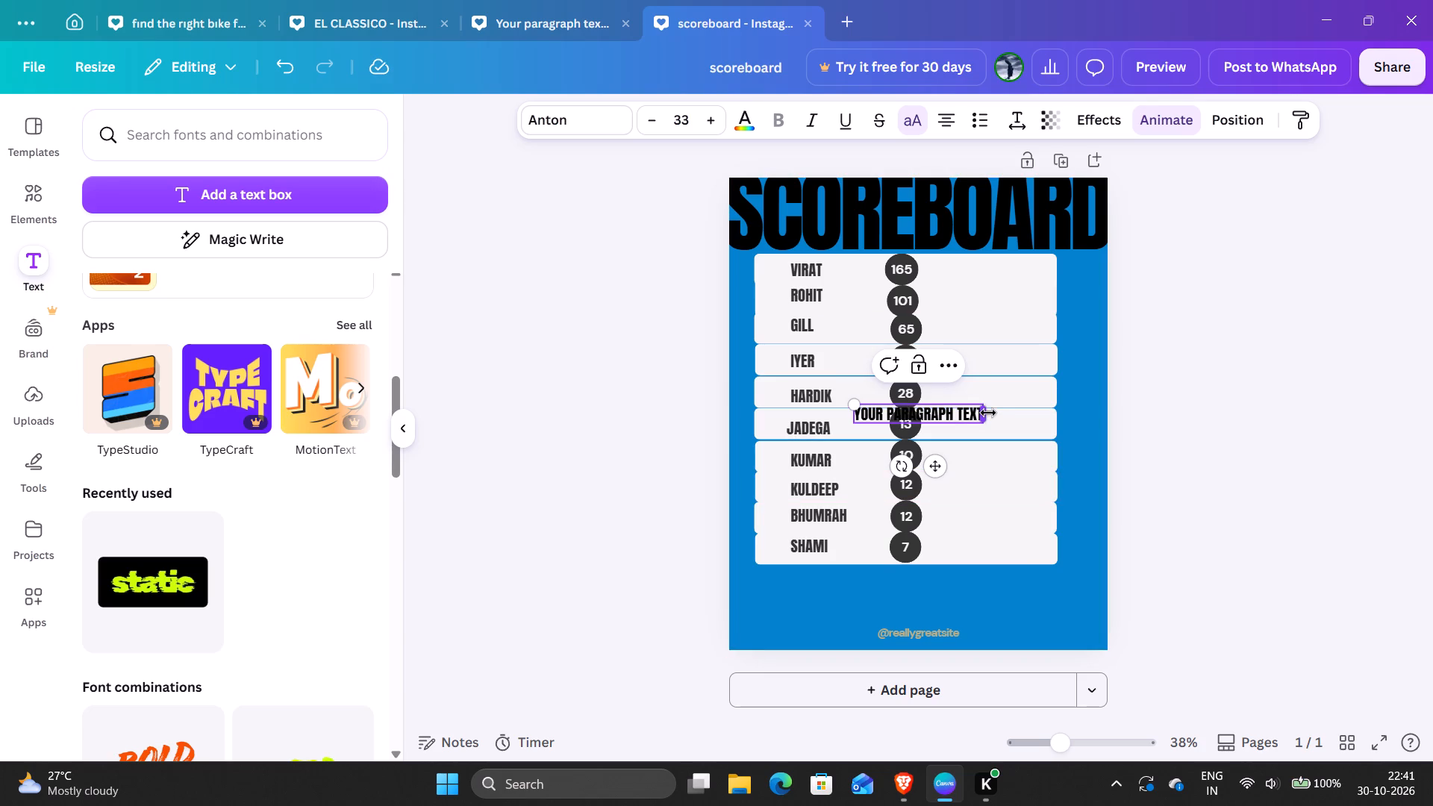
left_click(988, 413)
left_click_drag(850, 405, 864, 419)
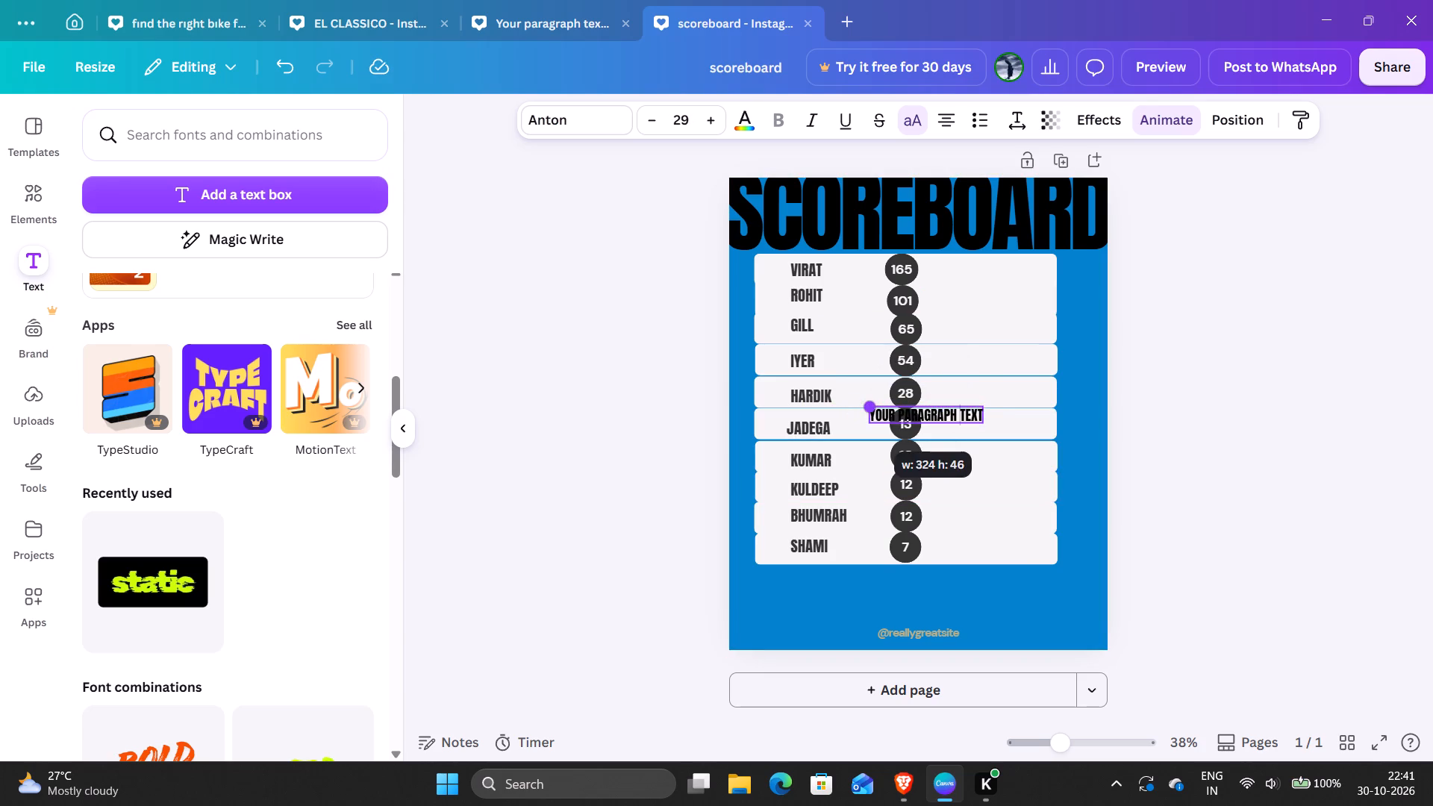
left_click_drag(864, 419, 865, 420)
left_click_drag(886, 415, 890, 422)
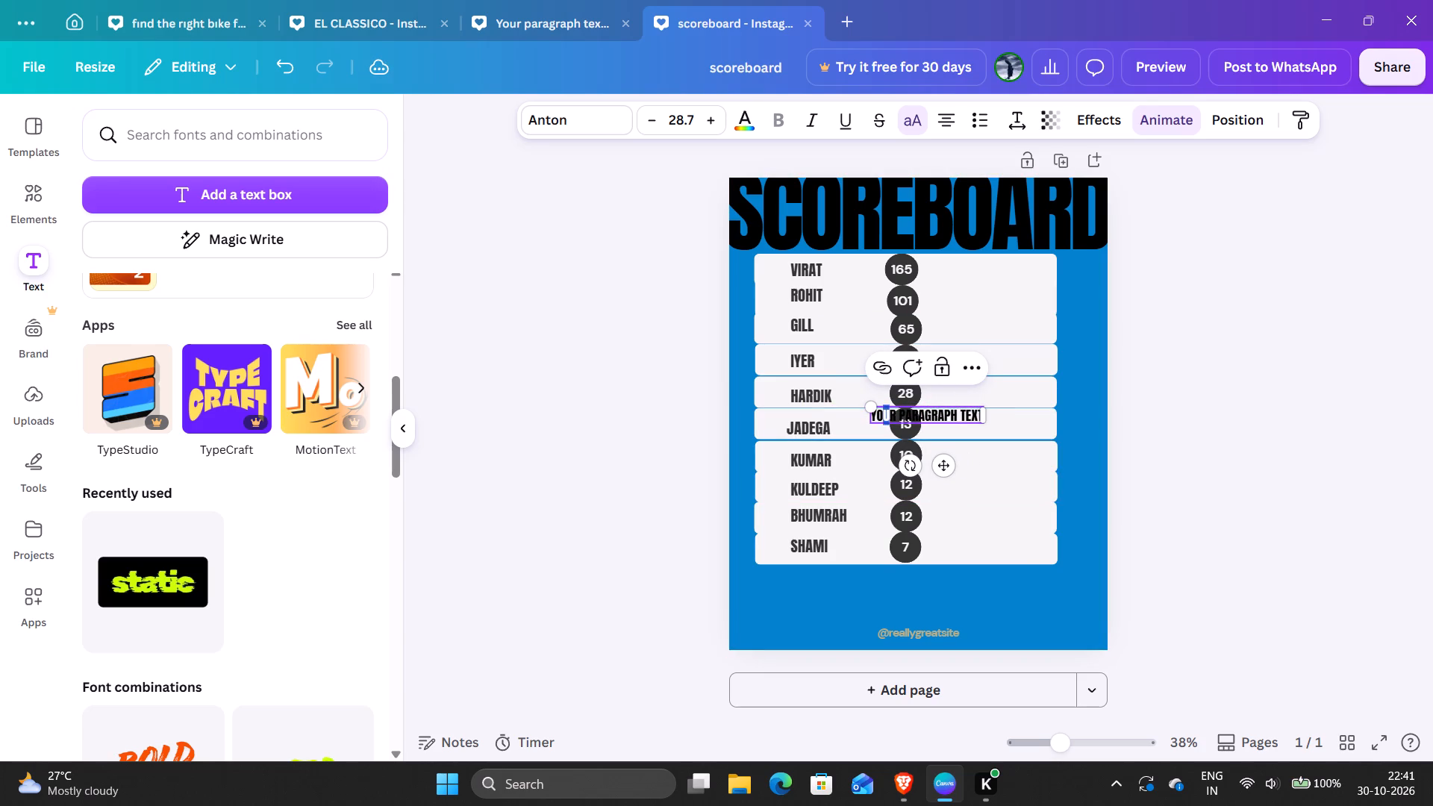
left_click_drag(936, 406, 924, 579)
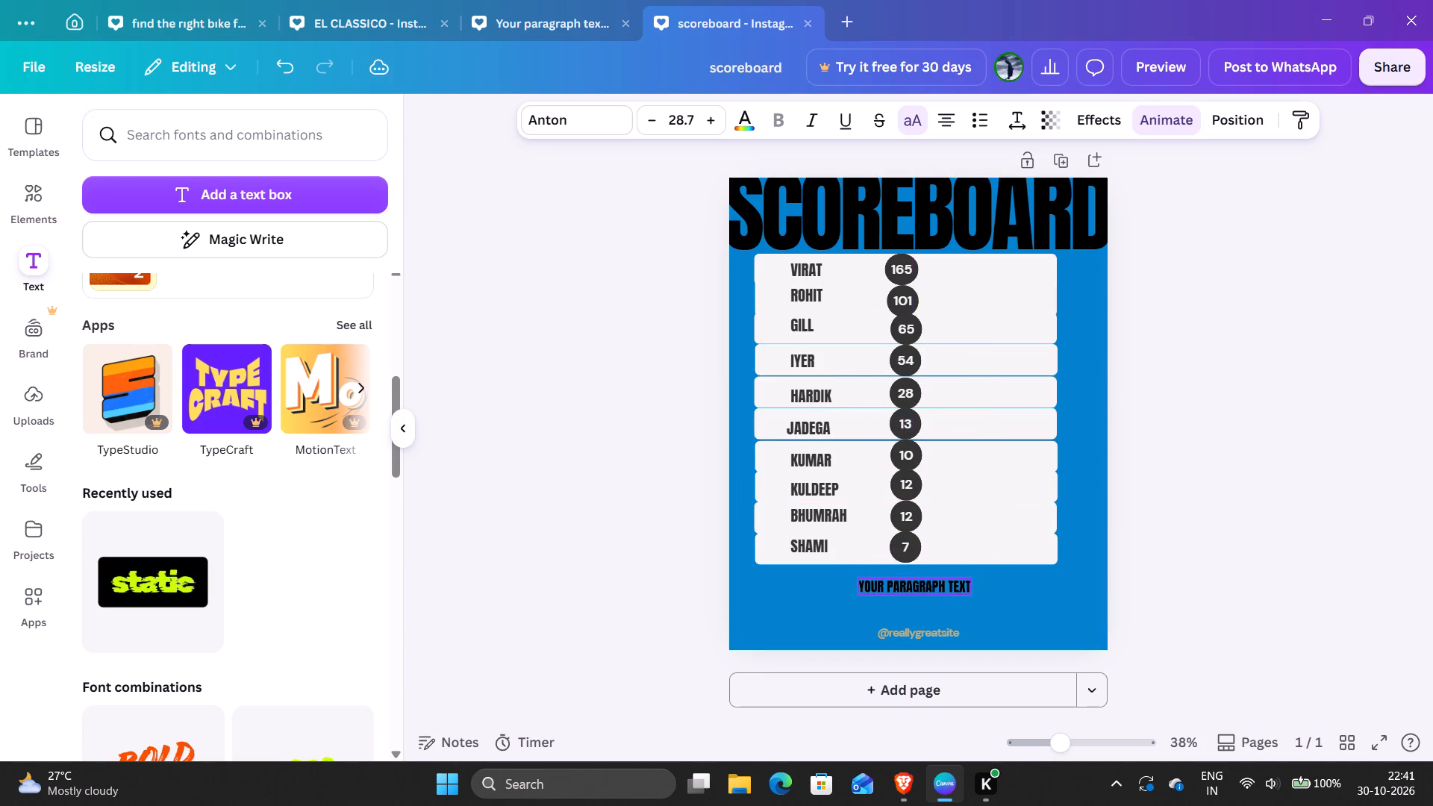
left_click_drag(924, 579, 911, 596)
left_click_drag(849, 590, 811, 559)
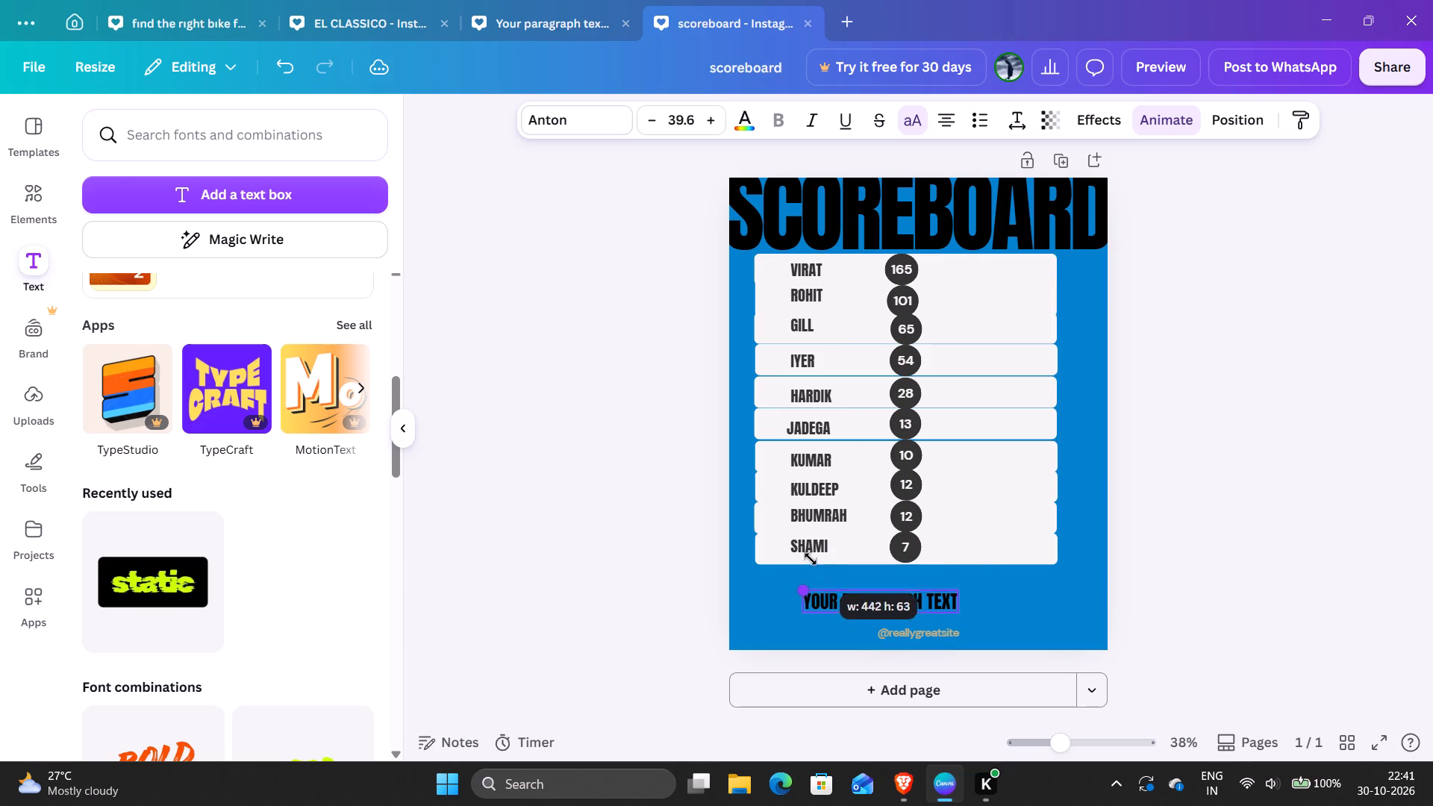
left_click_drag(811, 559, 808, 546)
left_click_drag(961, 596, 1024, 616)
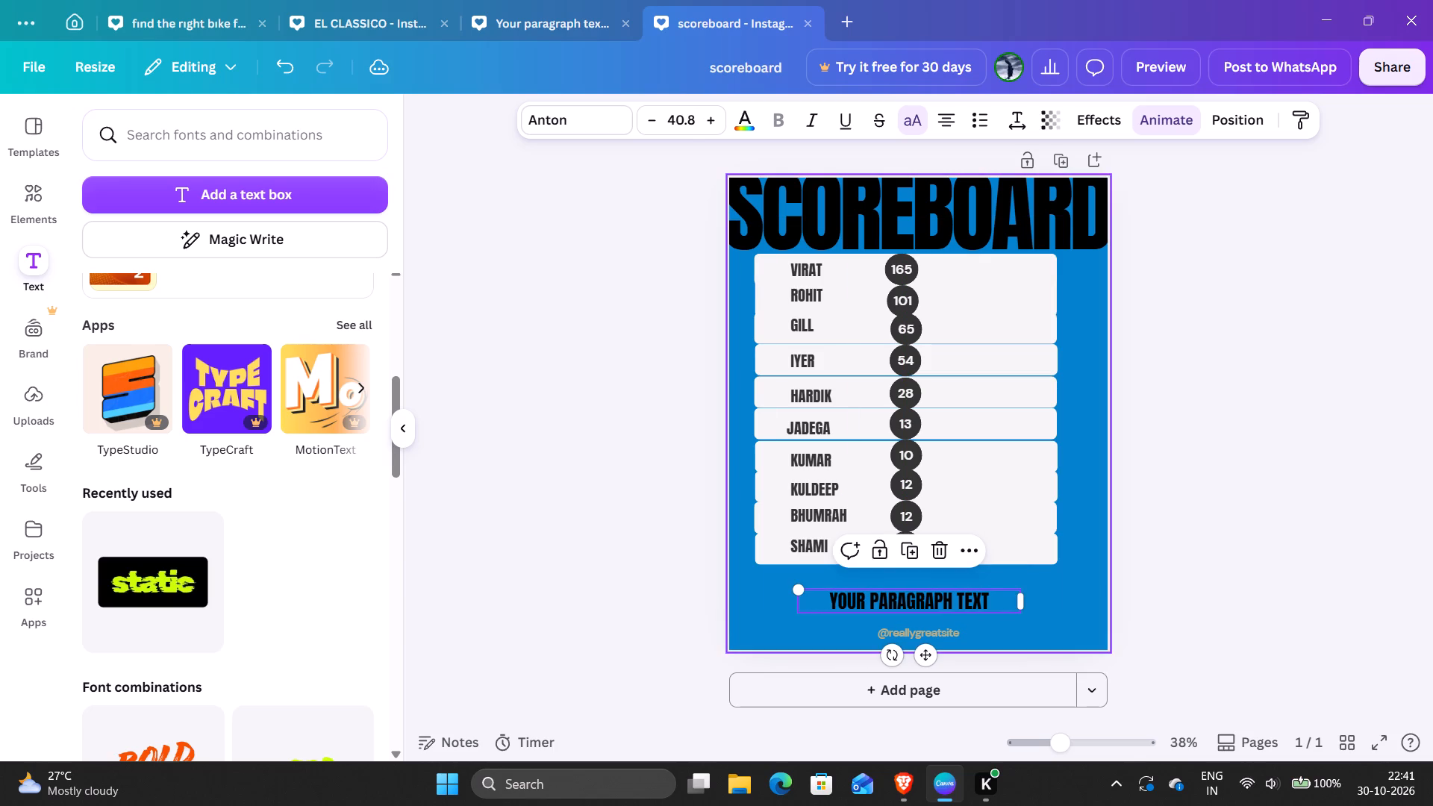
left_click_drag(802, 584, 787, 566)
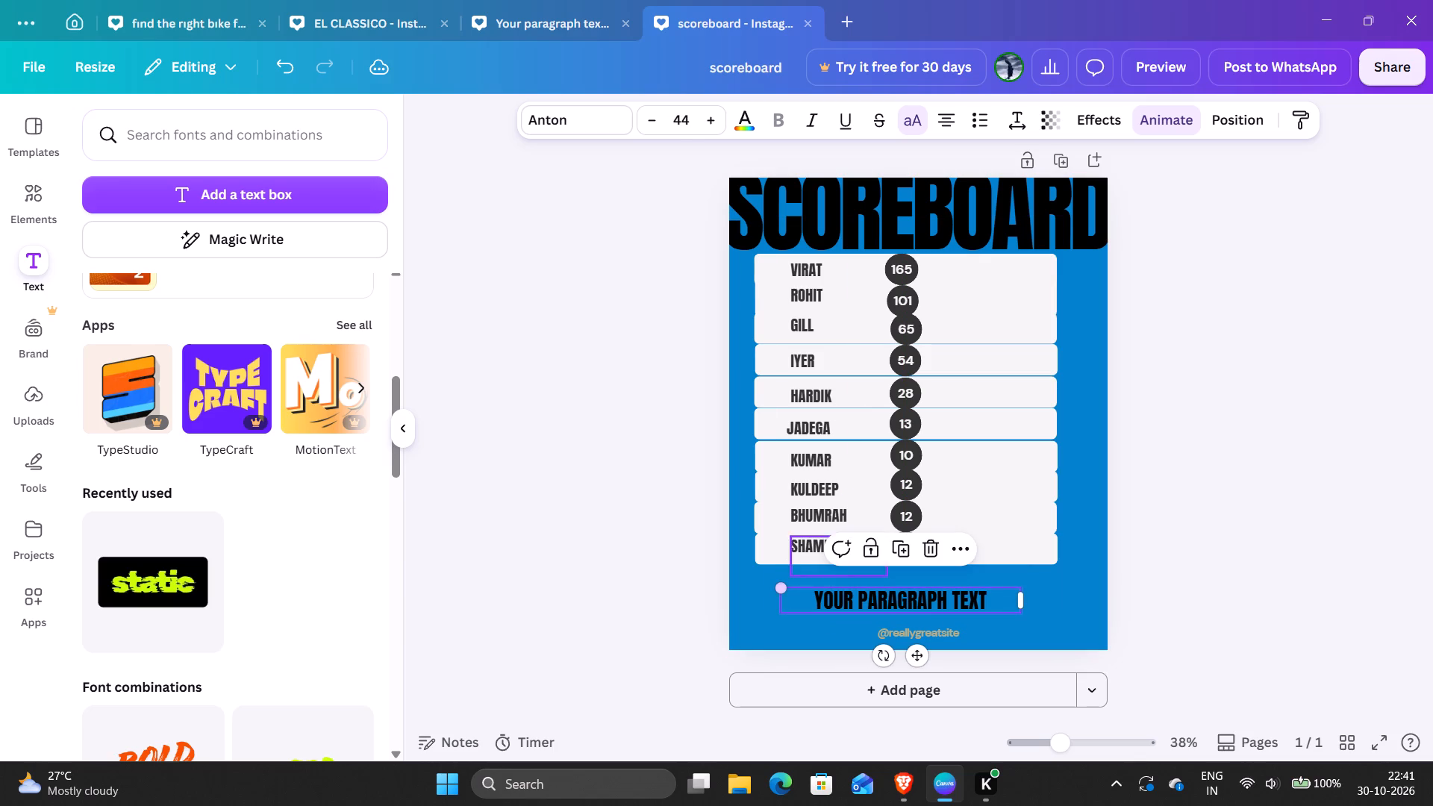
left_click_drag(898, 612, 903, 628)
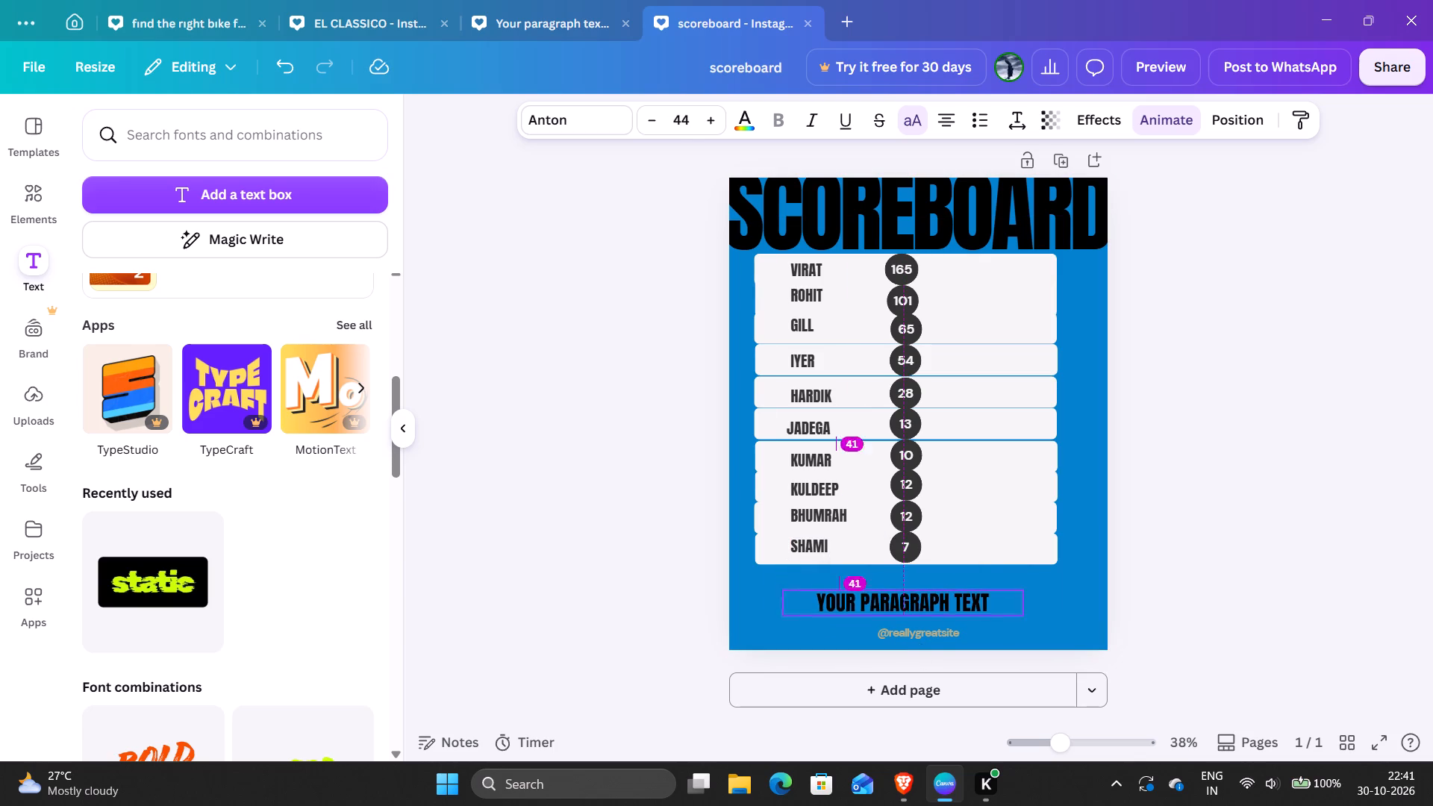
left_click_drag(903, 628, 898, 619)
left_click_drag(1023, 607, 1025, 606)
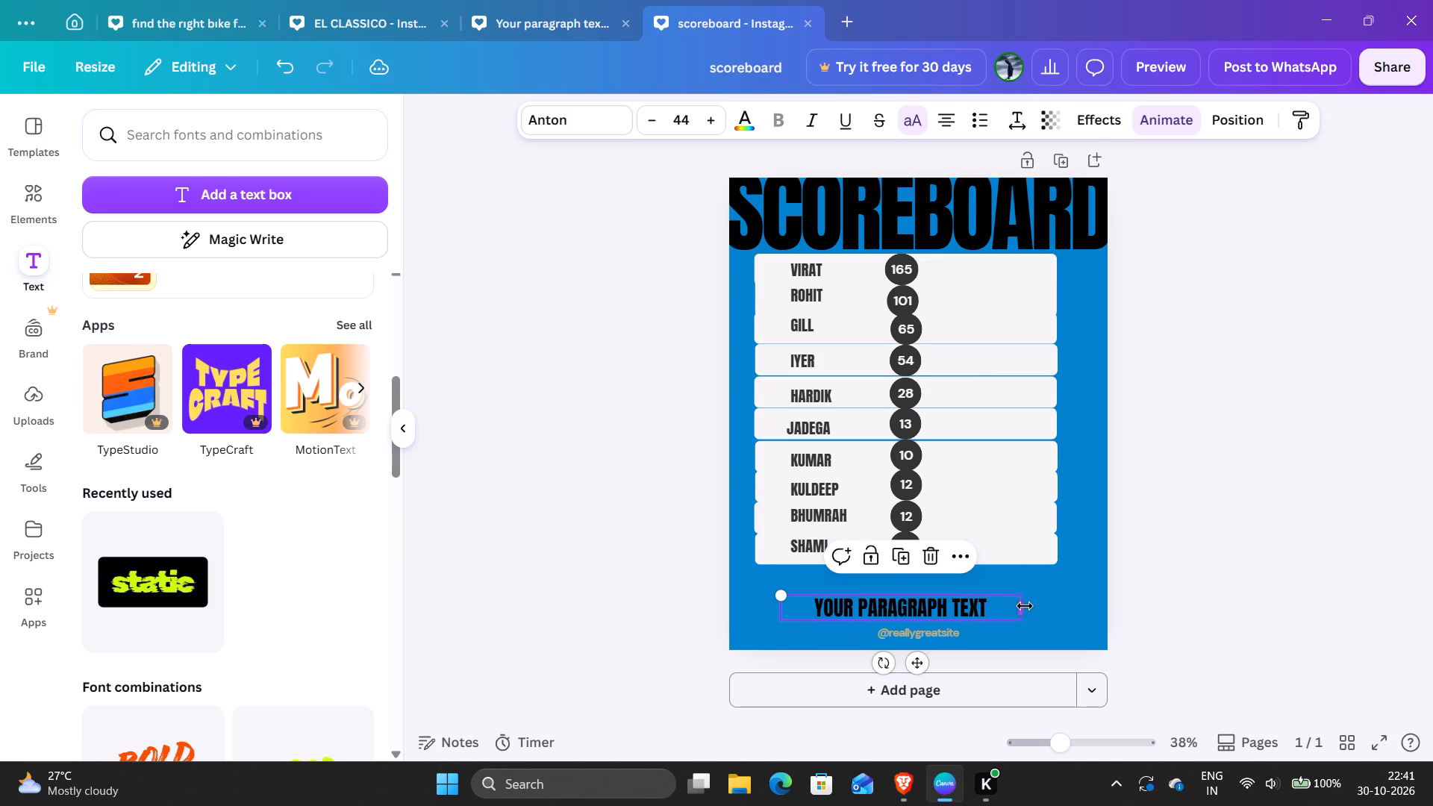
left_click_drag(1025, 606, 1031, 604)
left_click_drag(782, 593, 783, 593)
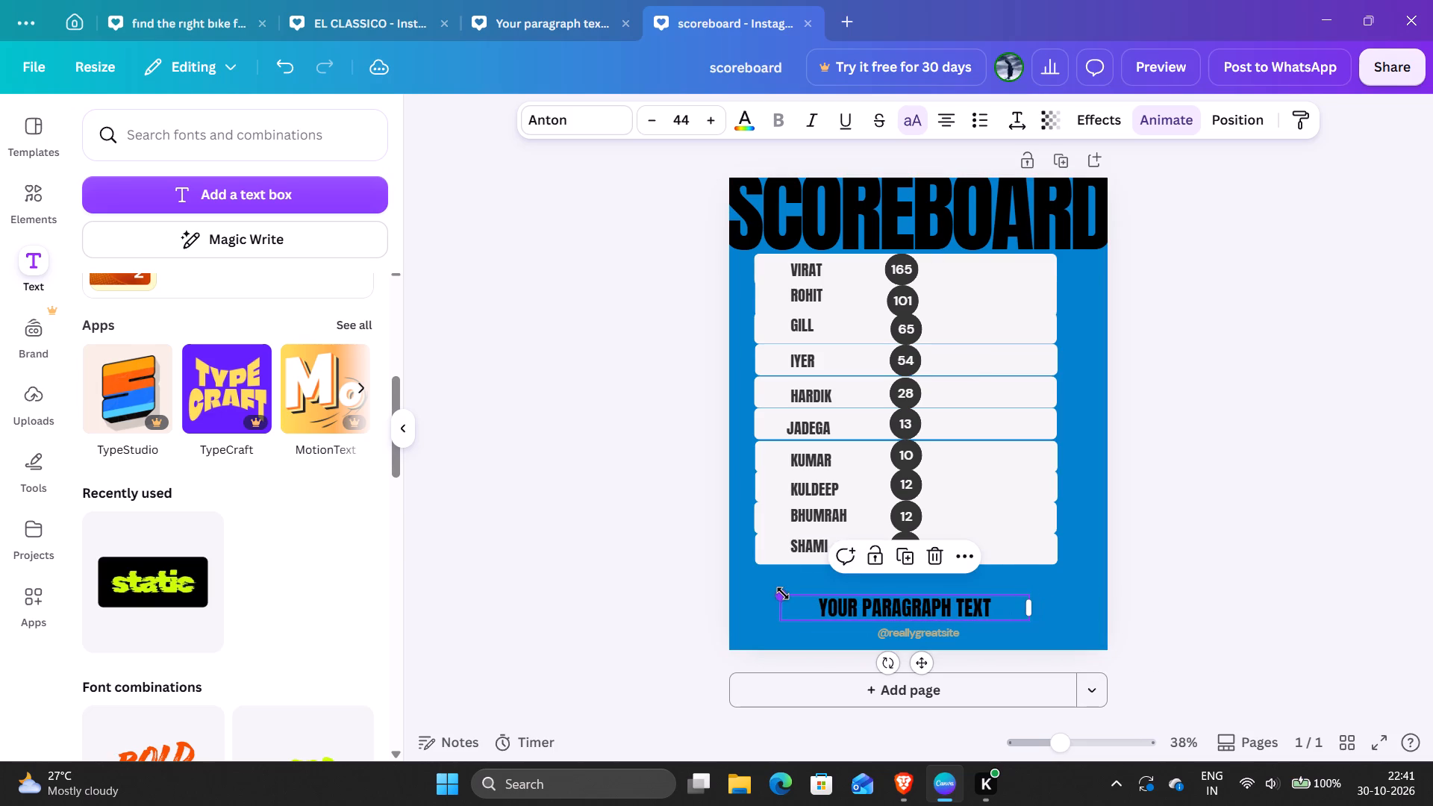
left_click_drag(783, 593, 768, 501)
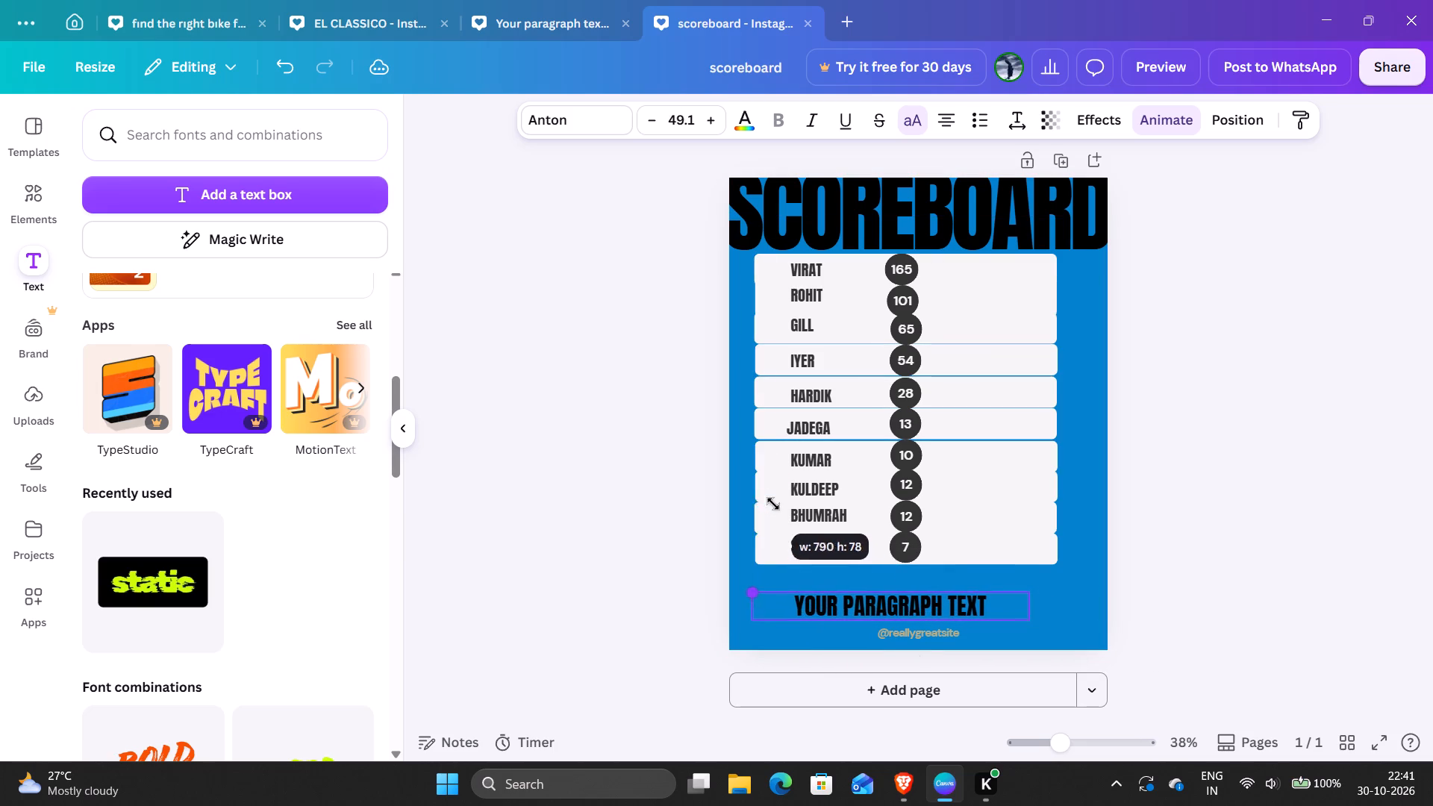
left_click_drag(762, 590, 746, 569)
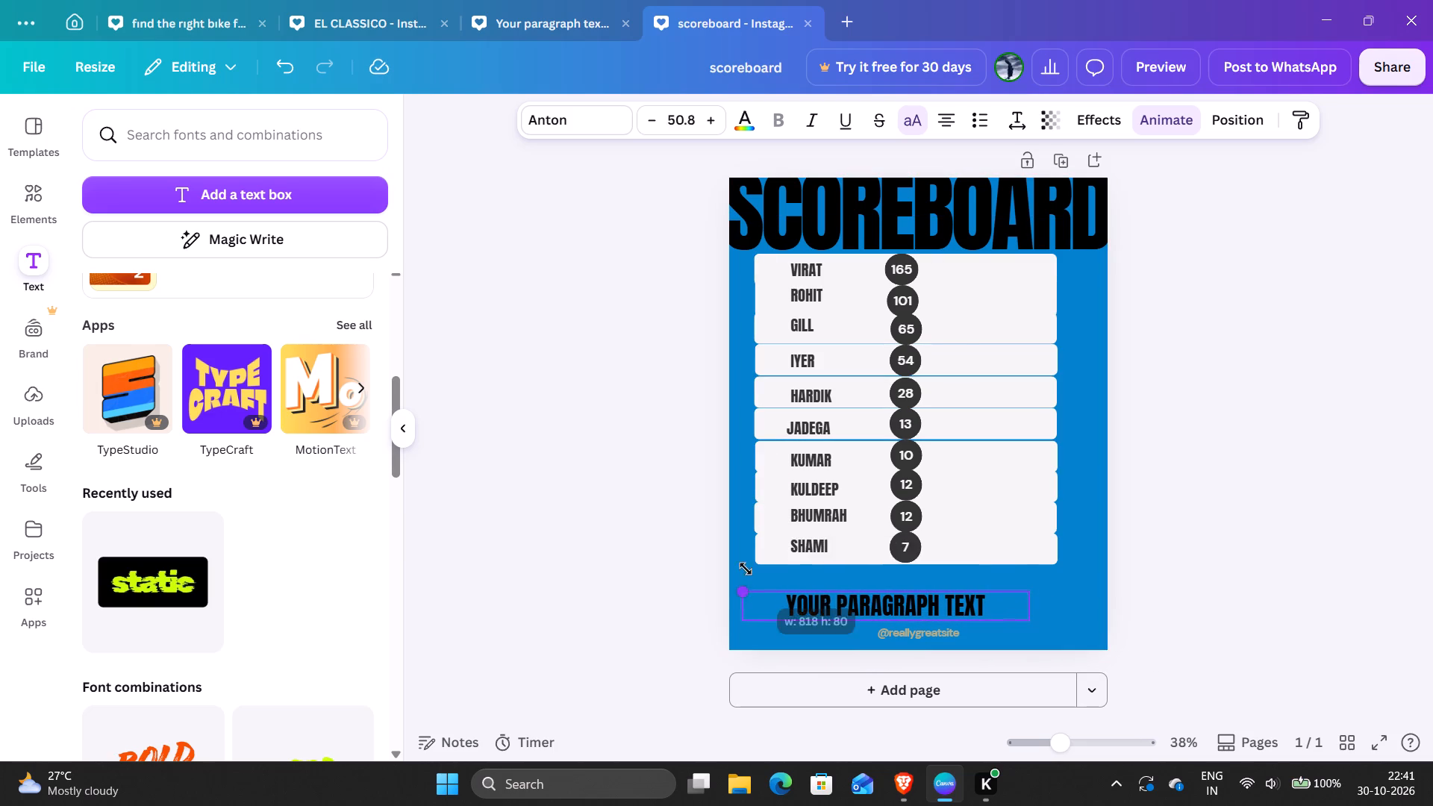
left_click_drag(746, 569, 746, 566)
left_click_drag(1028, 608, 1059, 610)
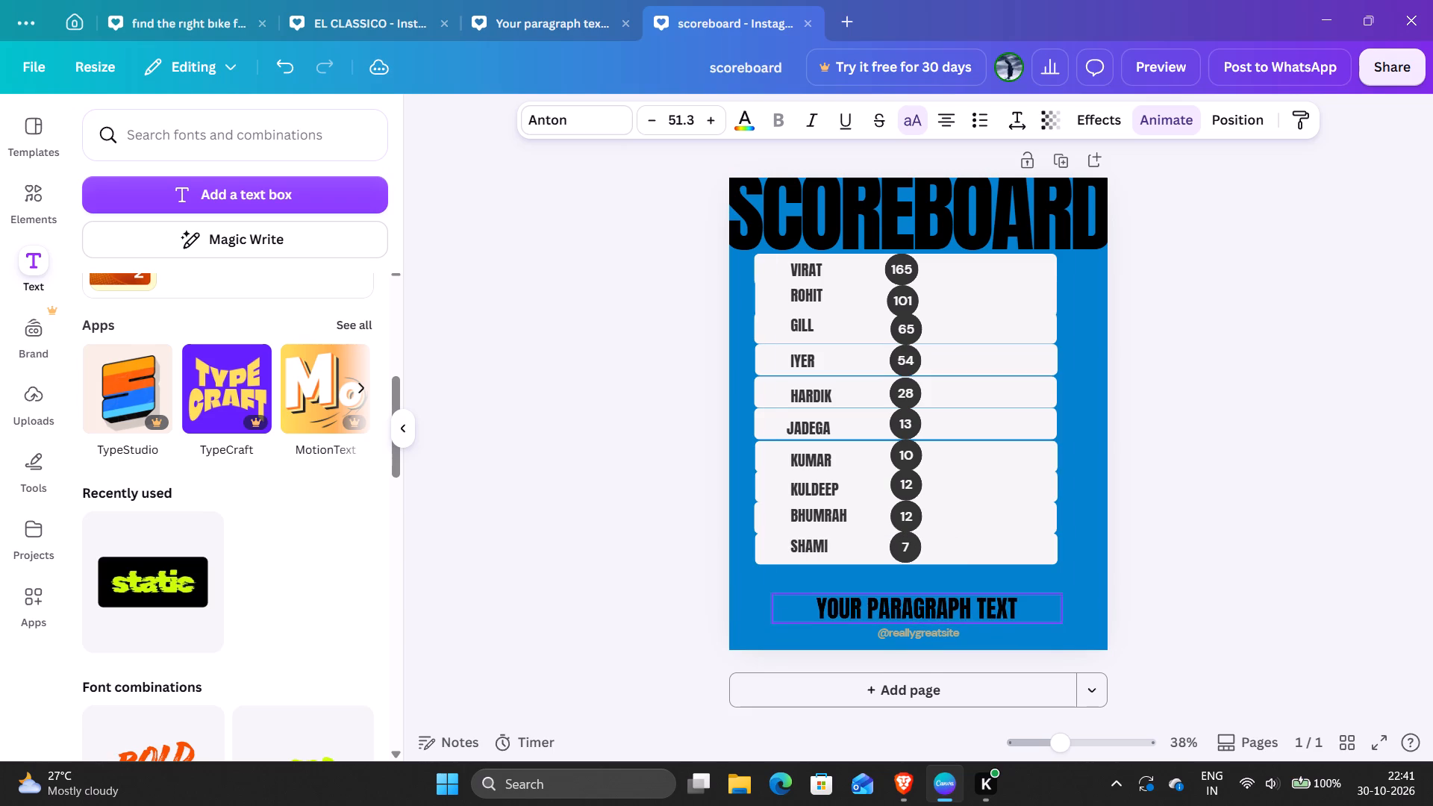
left_click_drag(1059, 610, 1050, 607)
Open the placeholder text below the SHAMI row for editing with all of its words selected.
left_click(903, 611)
double_click(899, 605)
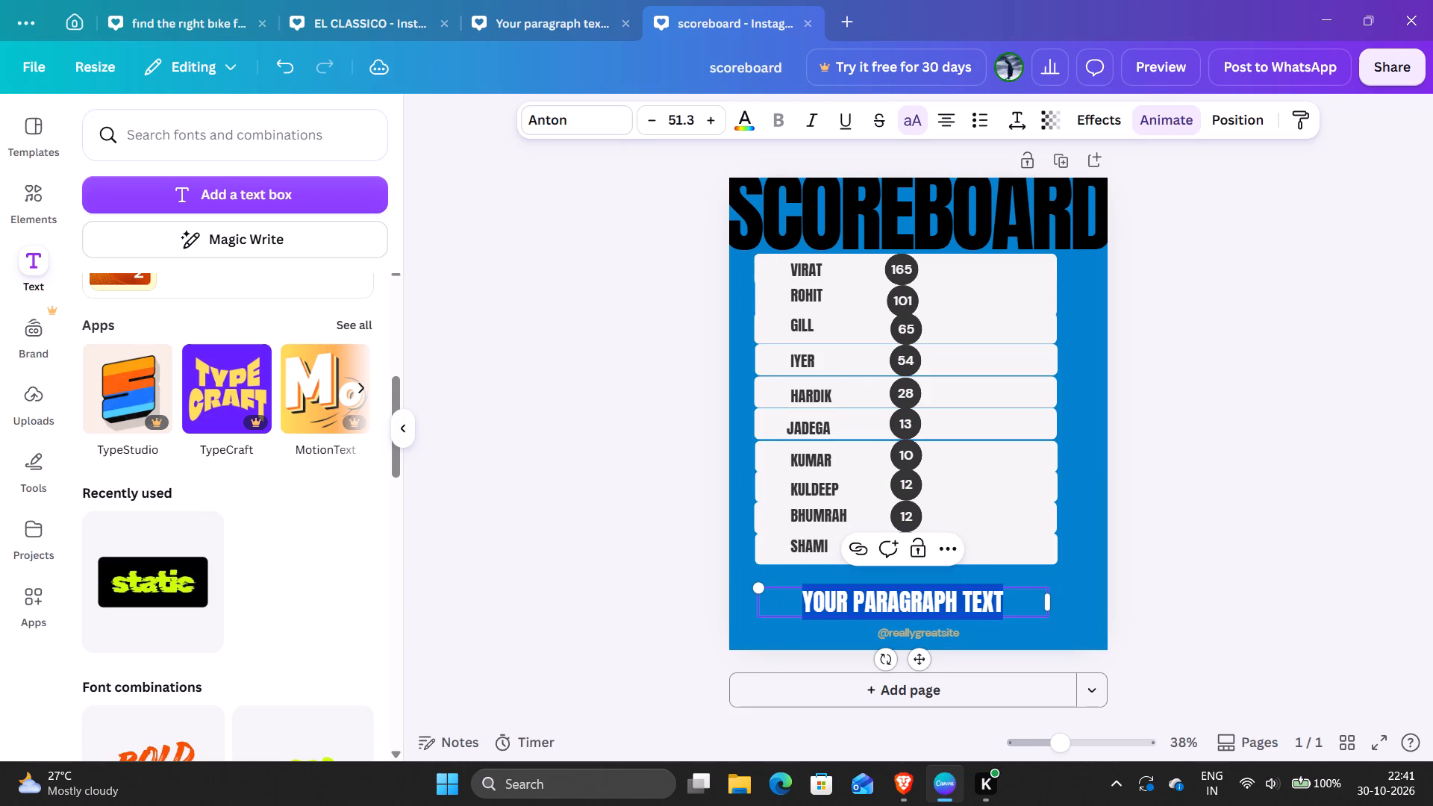
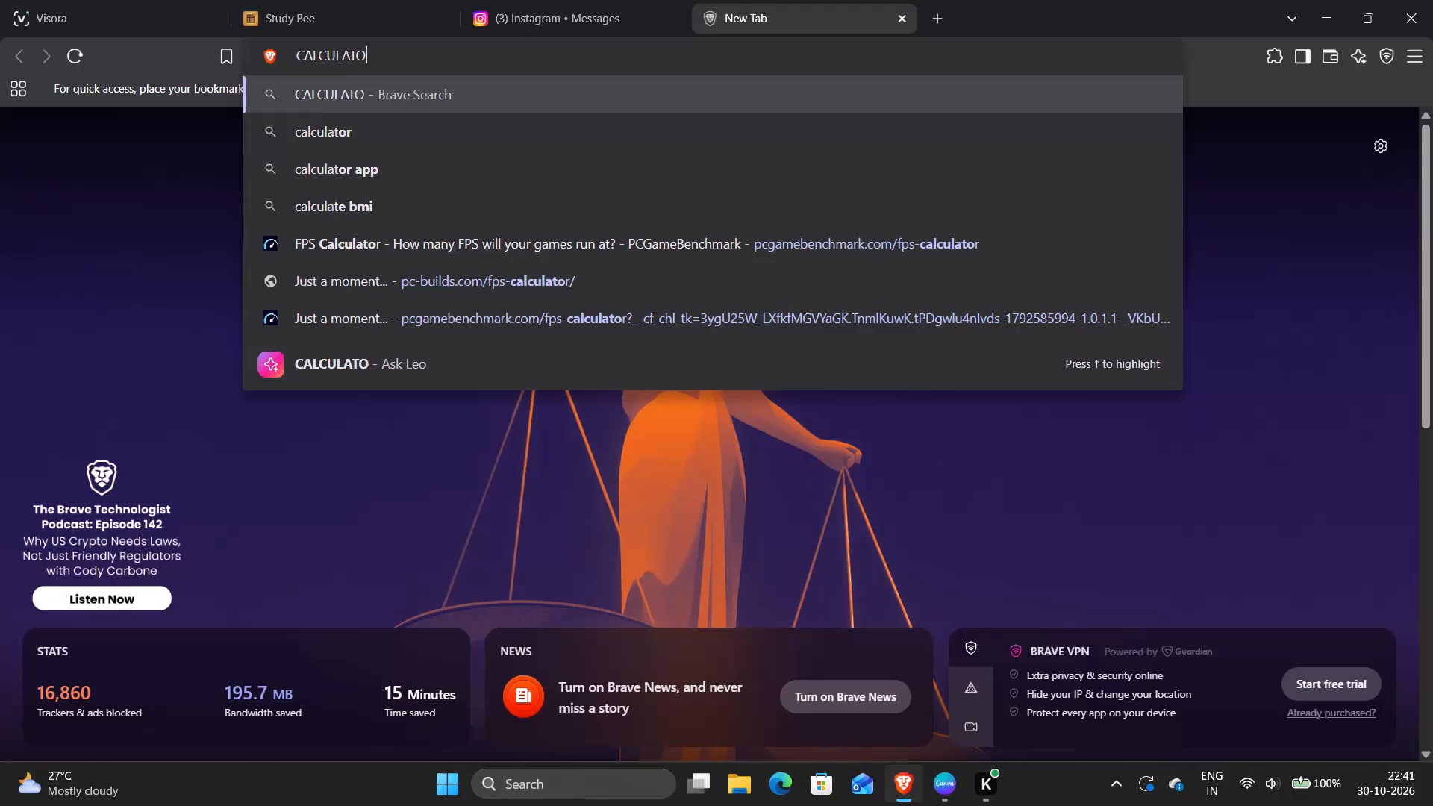
Search the web for CALCULATOR in Brave to bring up an online calculator.
key("Return")
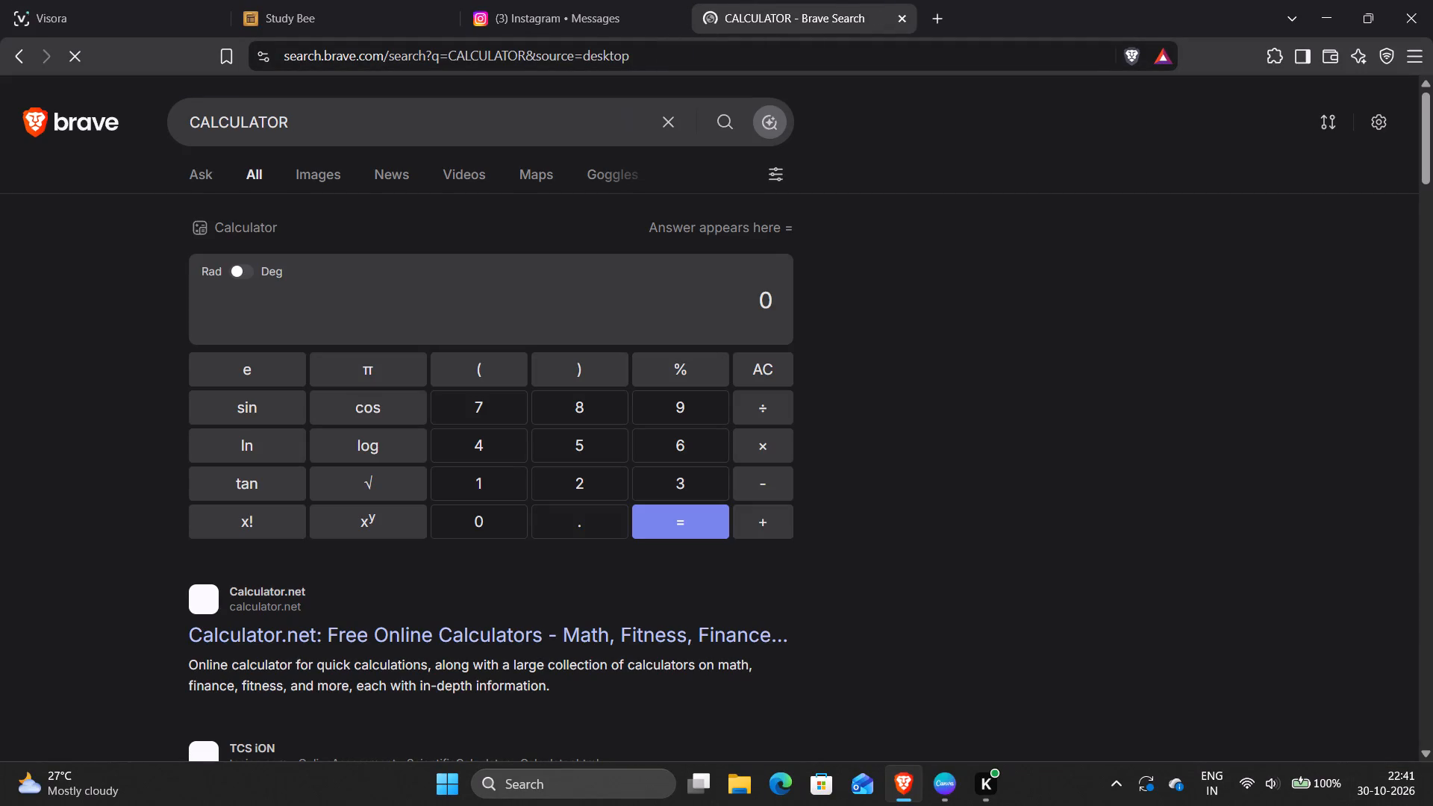
key("alt+Tab")
key("alt+Tab")
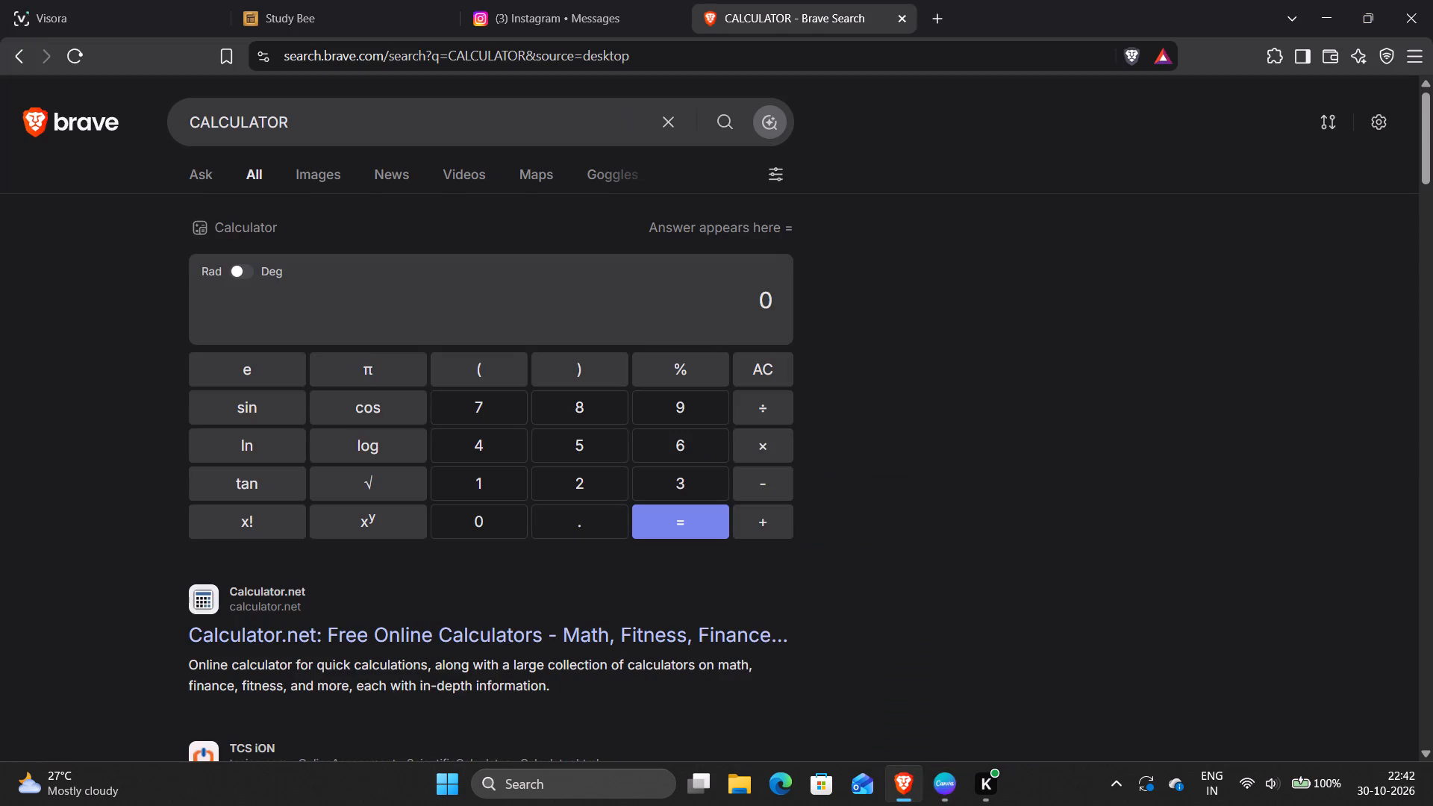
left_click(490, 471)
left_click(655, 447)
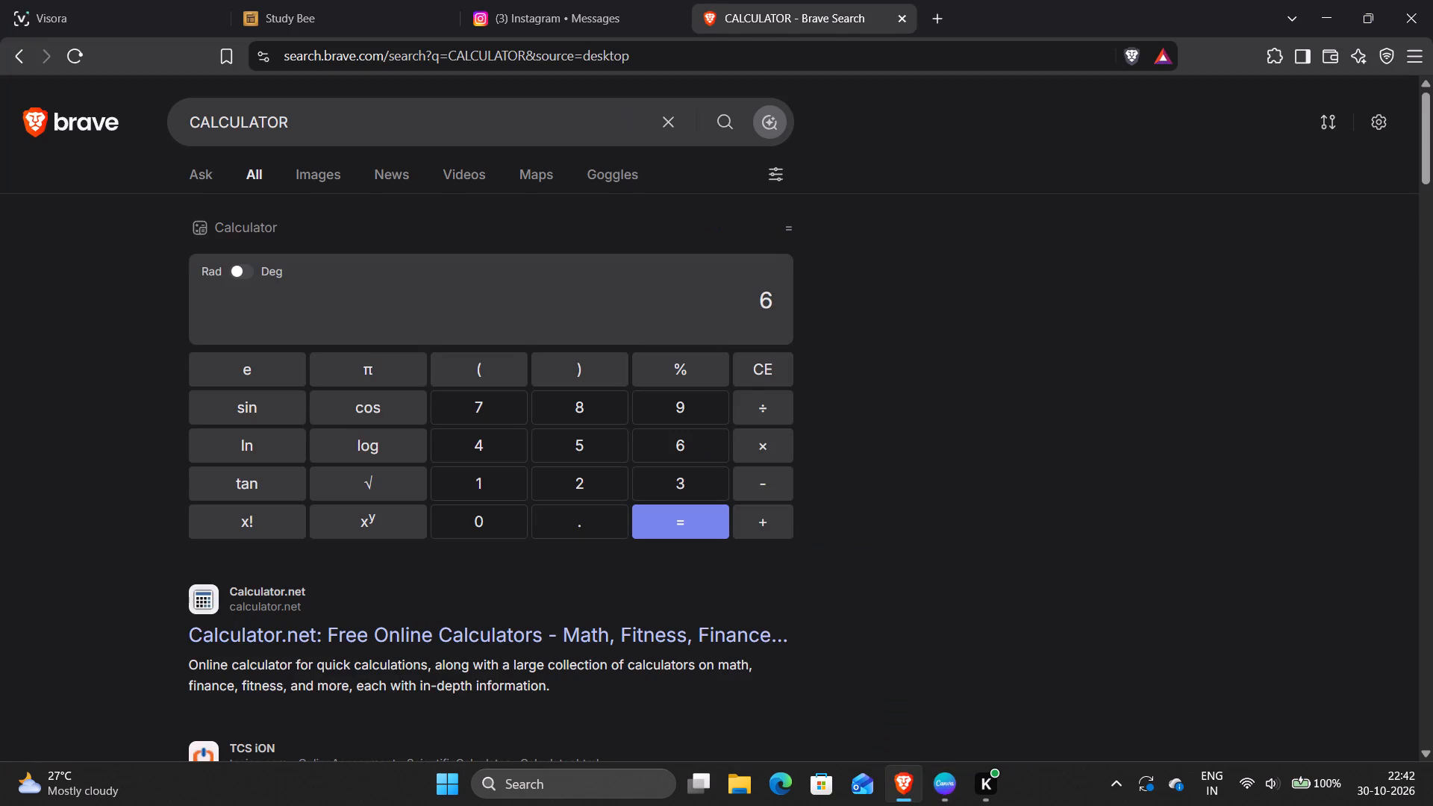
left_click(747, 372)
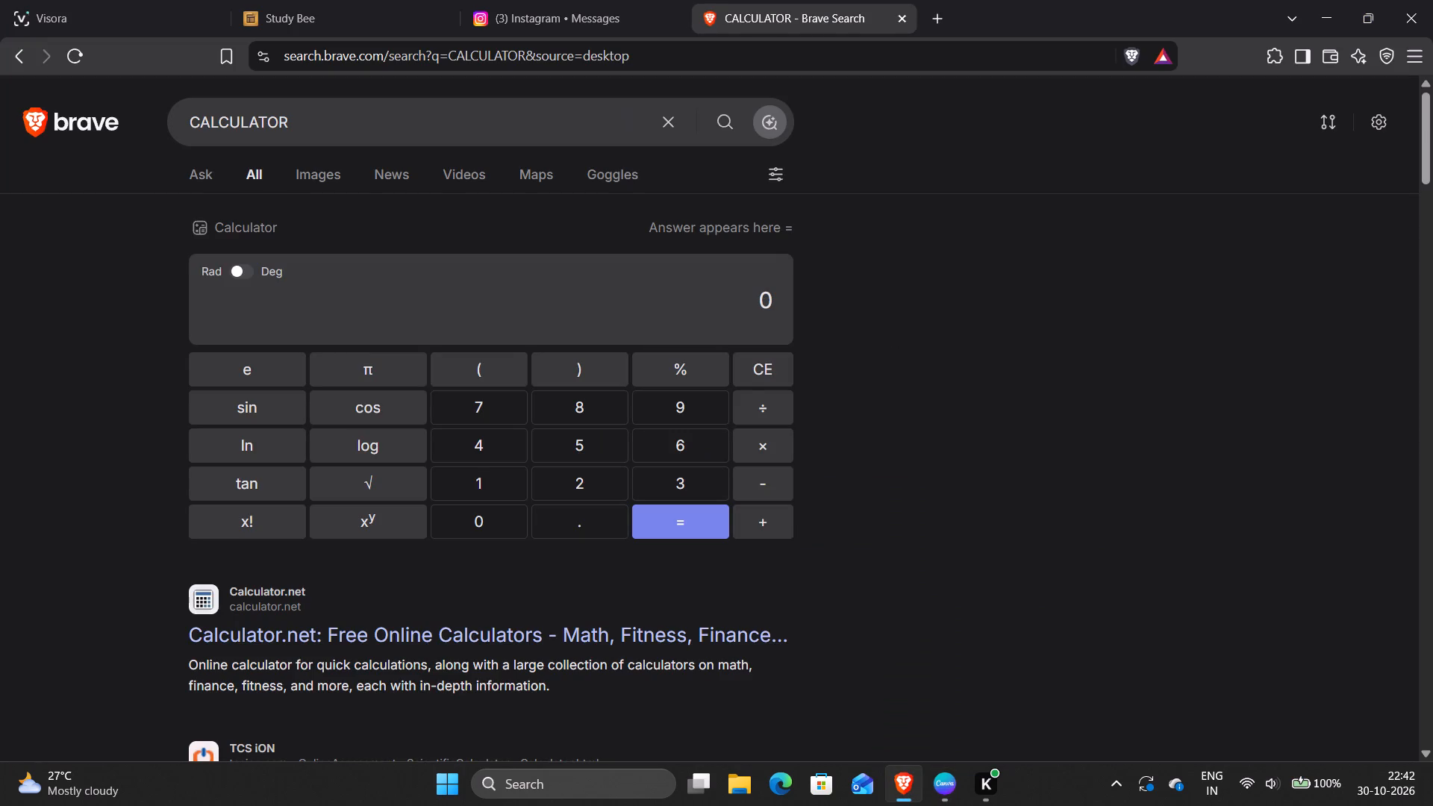
Start the score sum in the calculator with 165 + 101 for VIRAT and ROHIT.
left_click(495, 496)
left_click(662, 450)
left_click(605, 450)
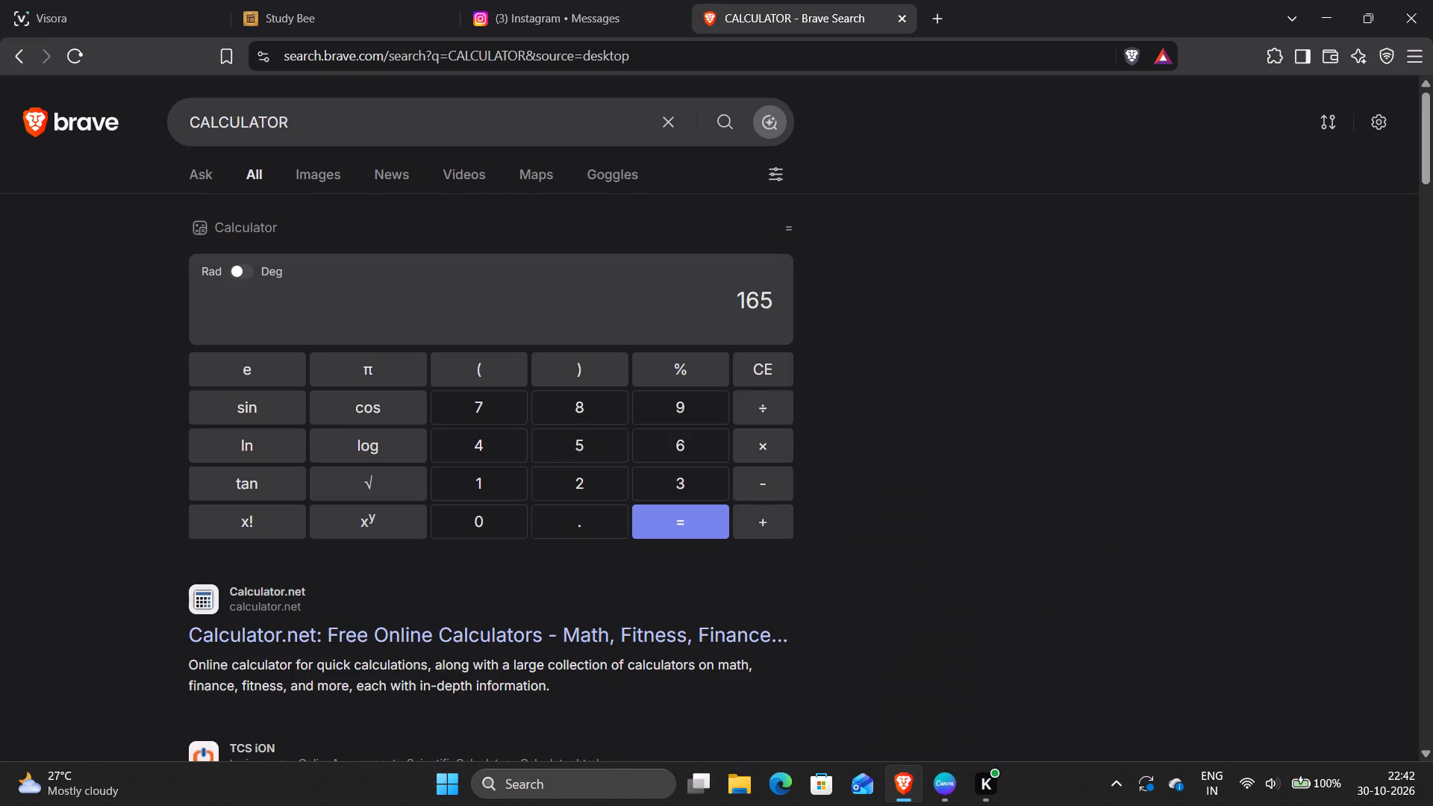
left_click(750, 510)
left_click(502, 485)
left_click(491, 513)
left_click(491, 505)
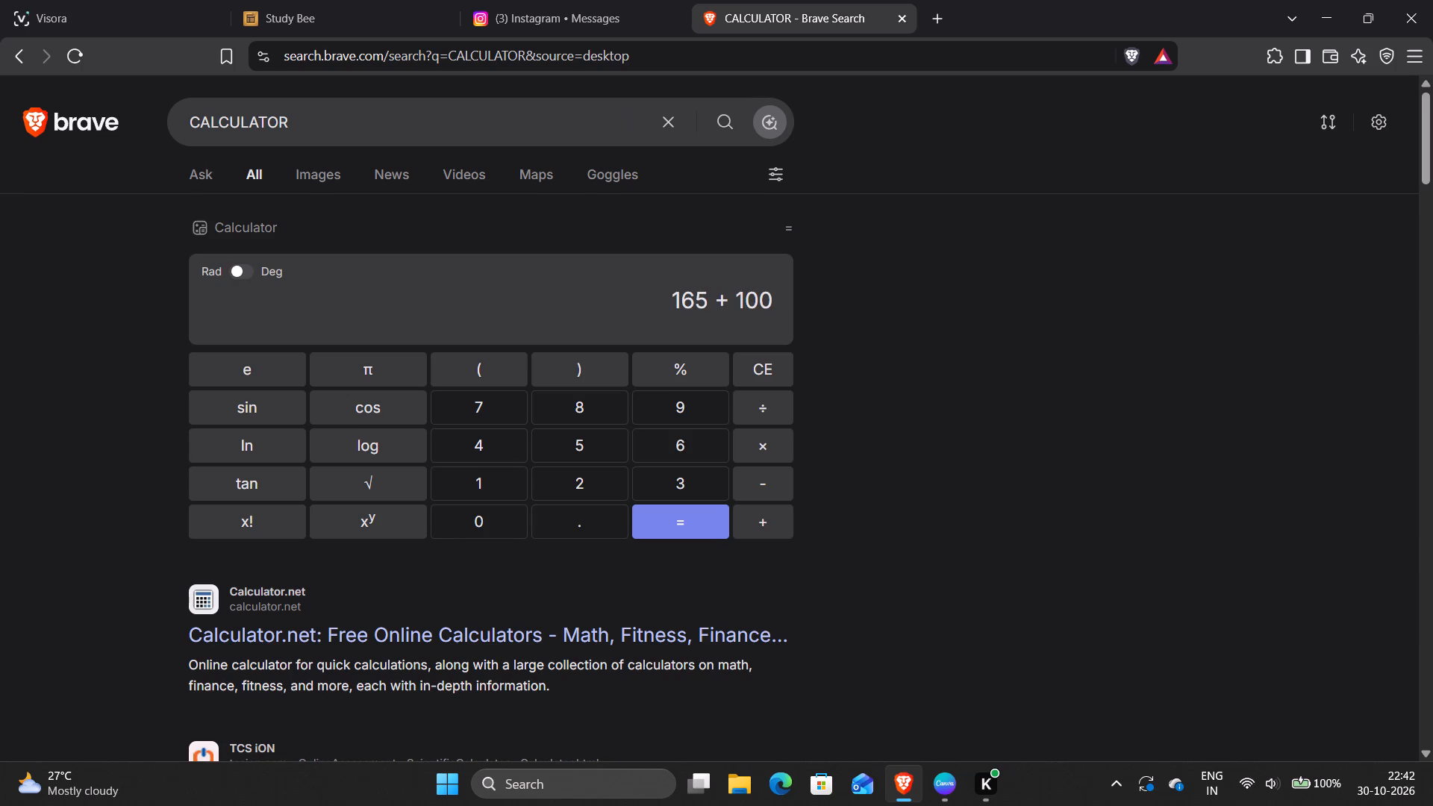
key("BackSpace")
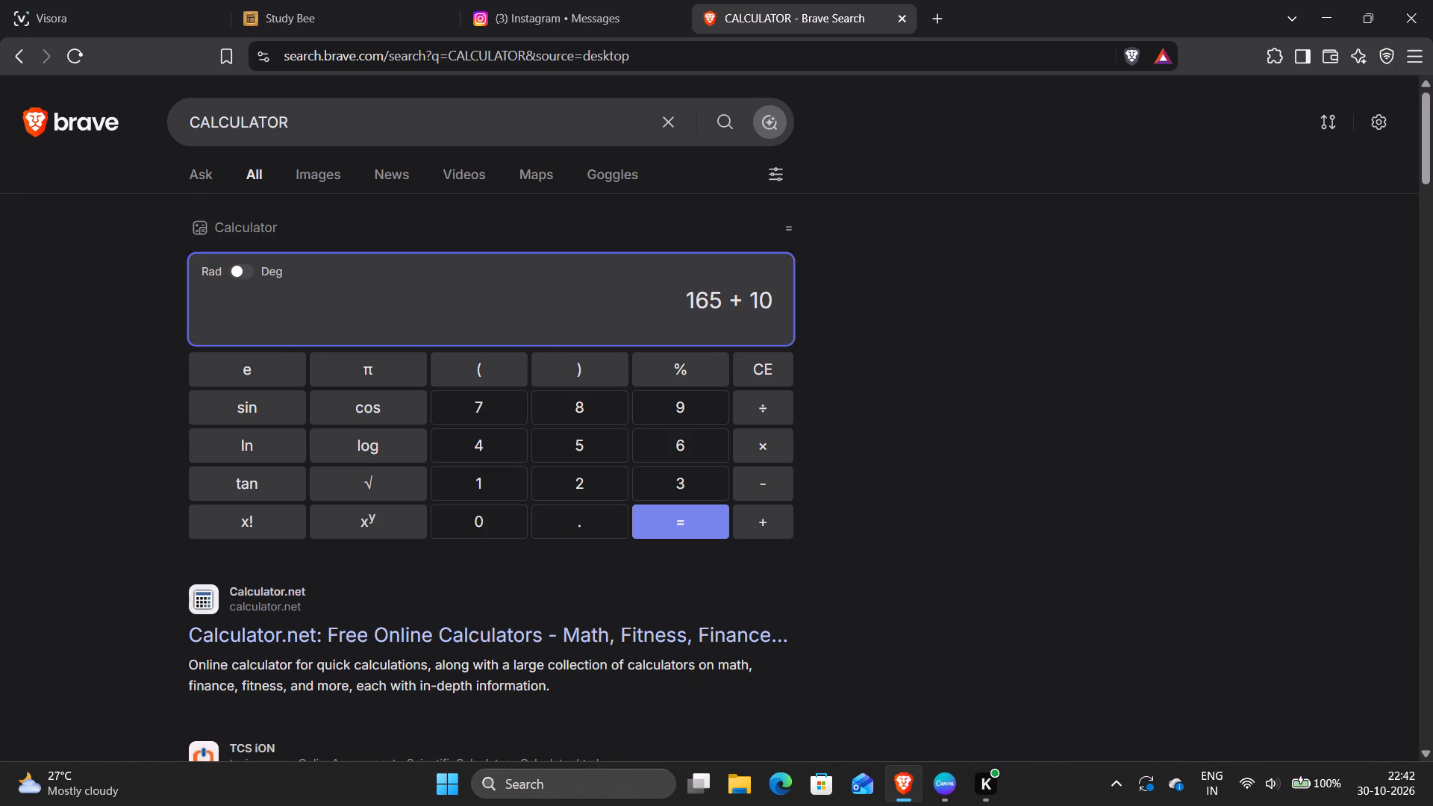
key("1")
Check the scoreboard in Canva and extend the calculator sum with 65 for GILL and 54 for IYER.
key("alt+Tab")
key("alt+Tab")
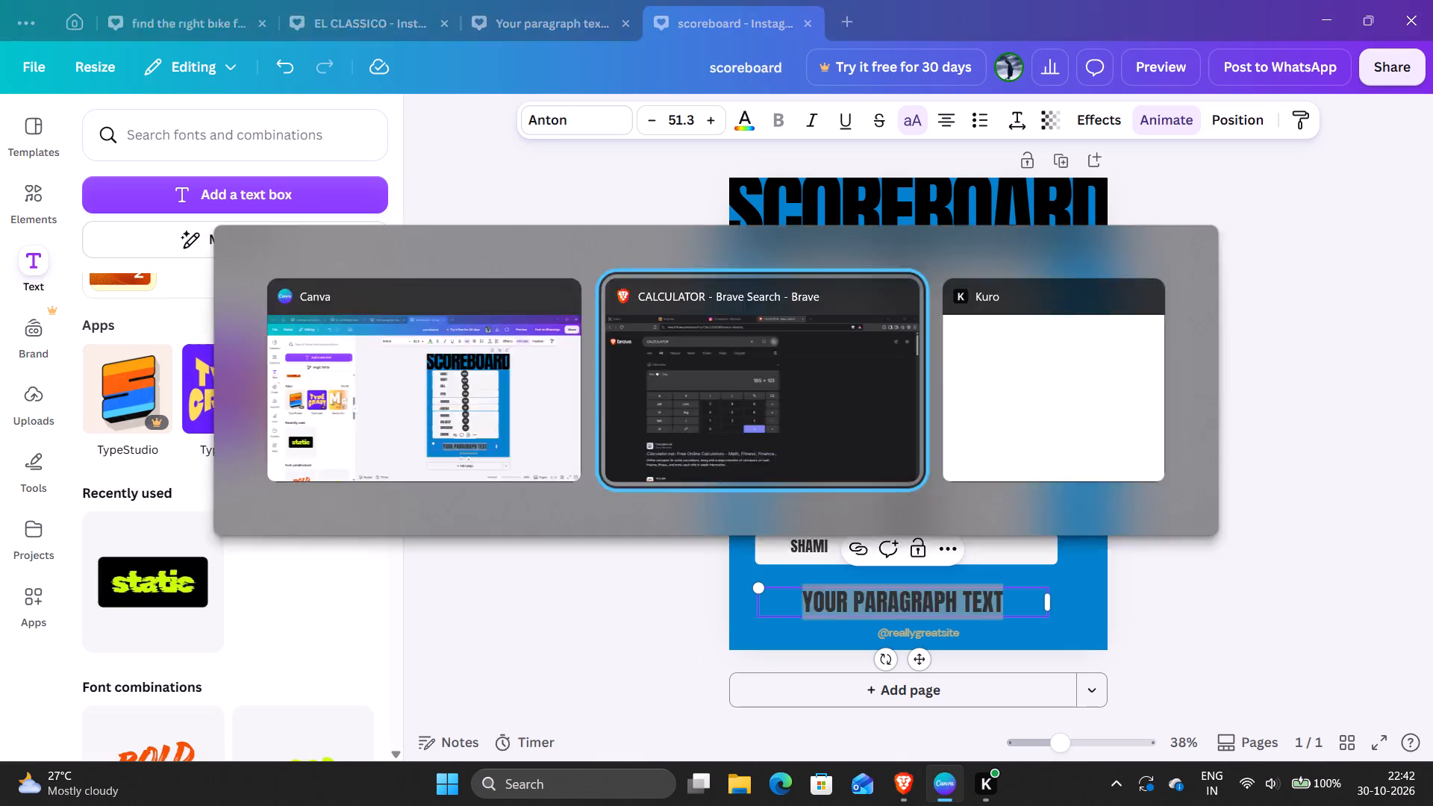
key("equal")
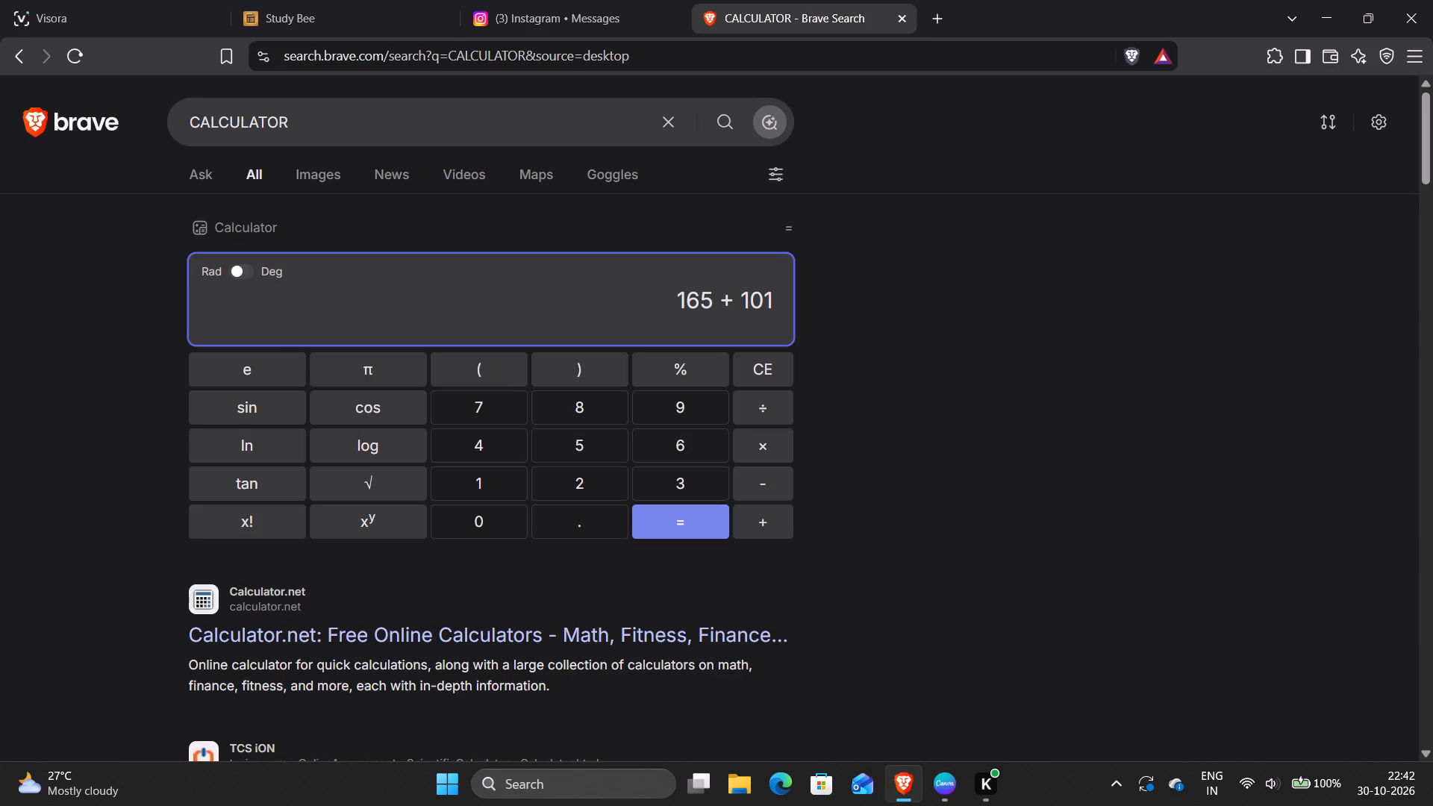
left_click(779, 528)
type("65")
key("alt+Tab")
key("alt+Tab")
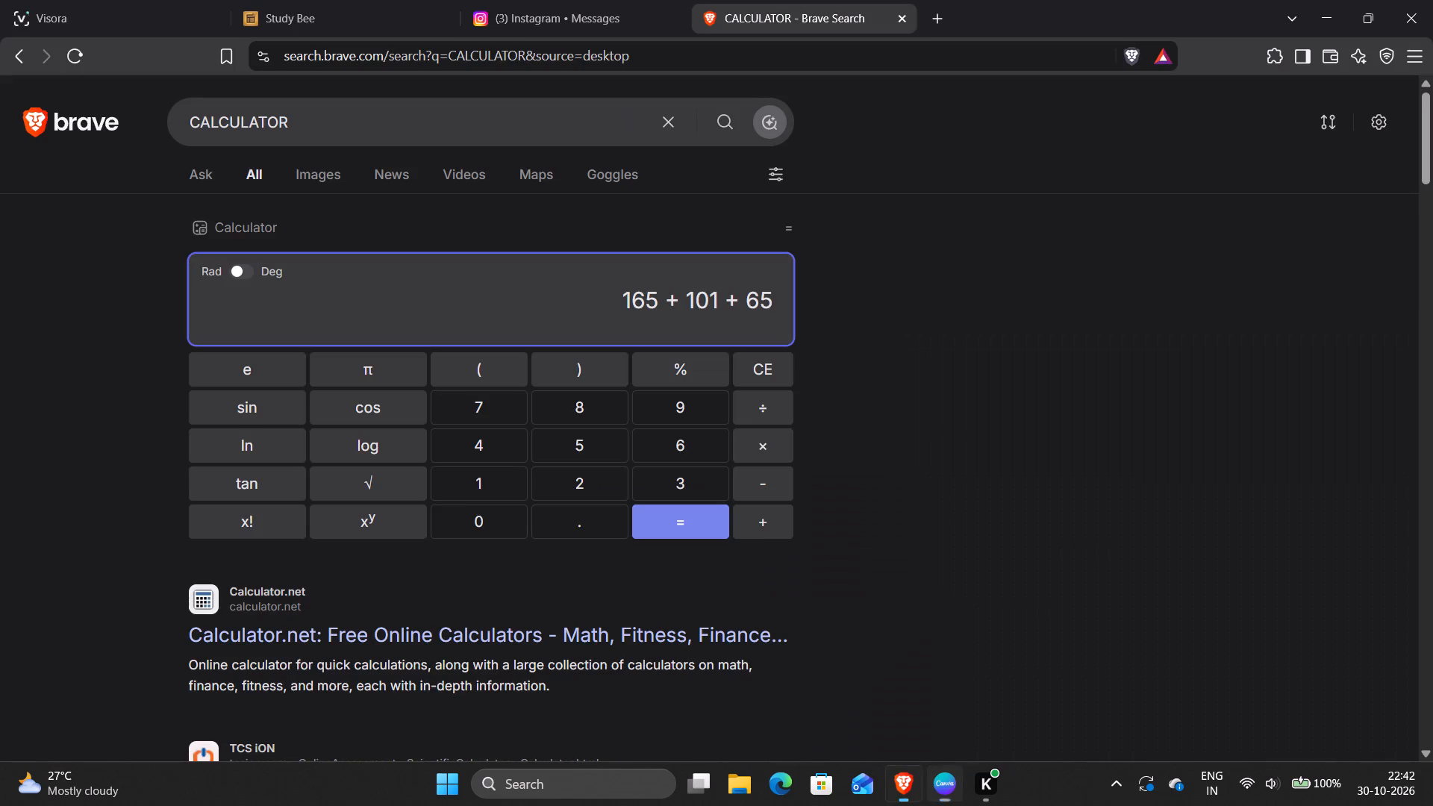
left_click(779, 528)
type("54")
Check the scoreboard again and add HARDIK's score of 28 to the calculator sum.
key("alt+Tab")
left_click(779, 528)
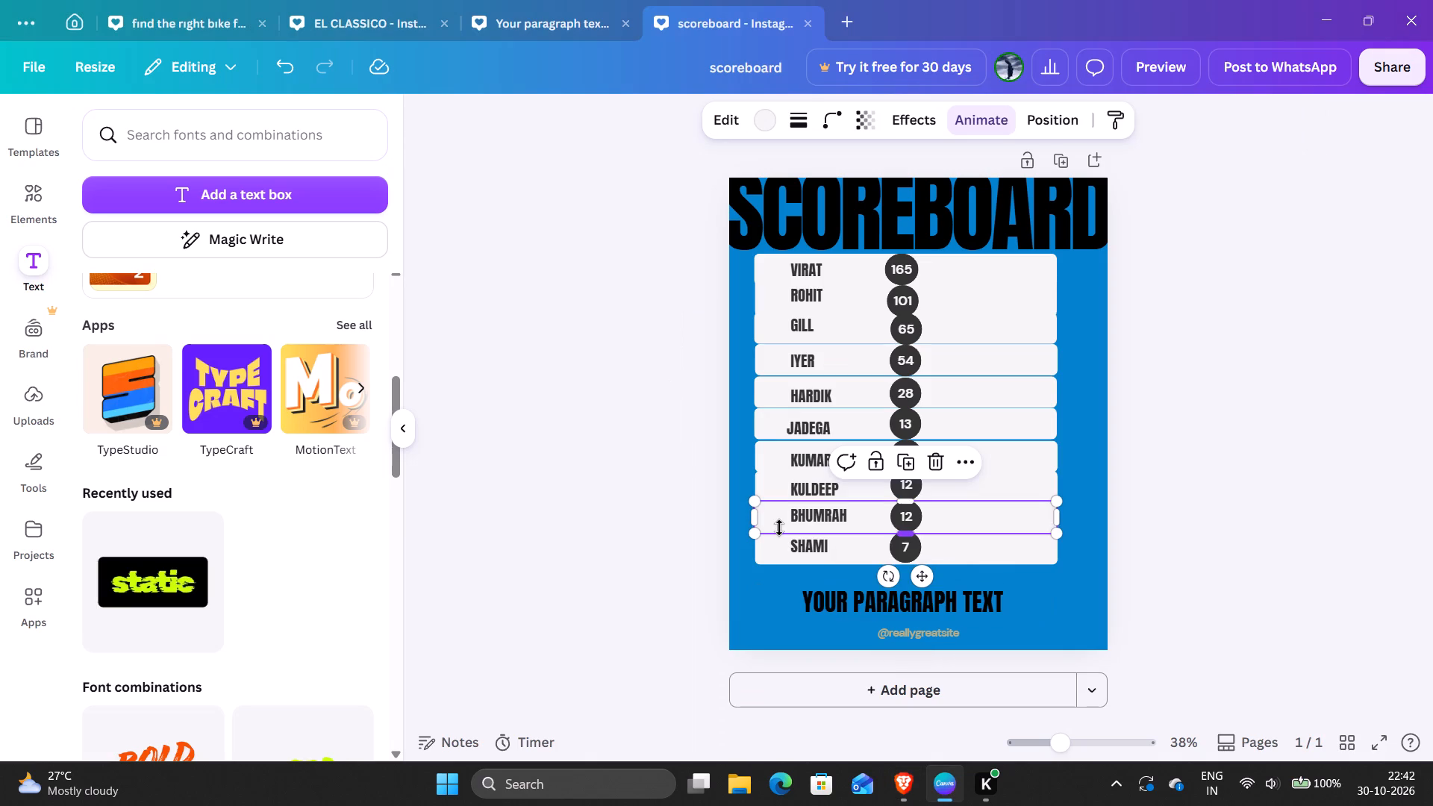
key("alt+Tab")
left_click(779, 528)
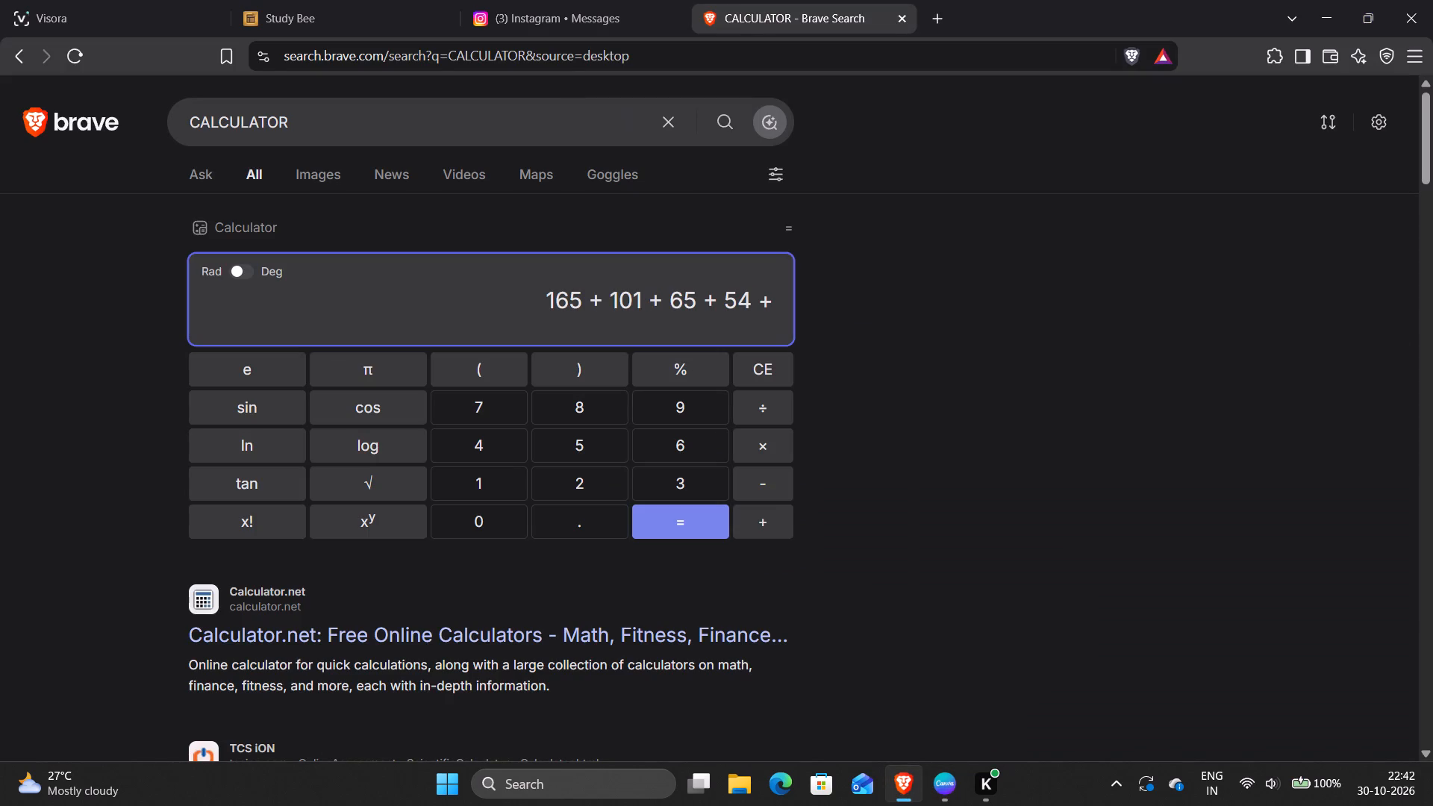
key("2")
key("alt+Tab")
key("alt+Tab")
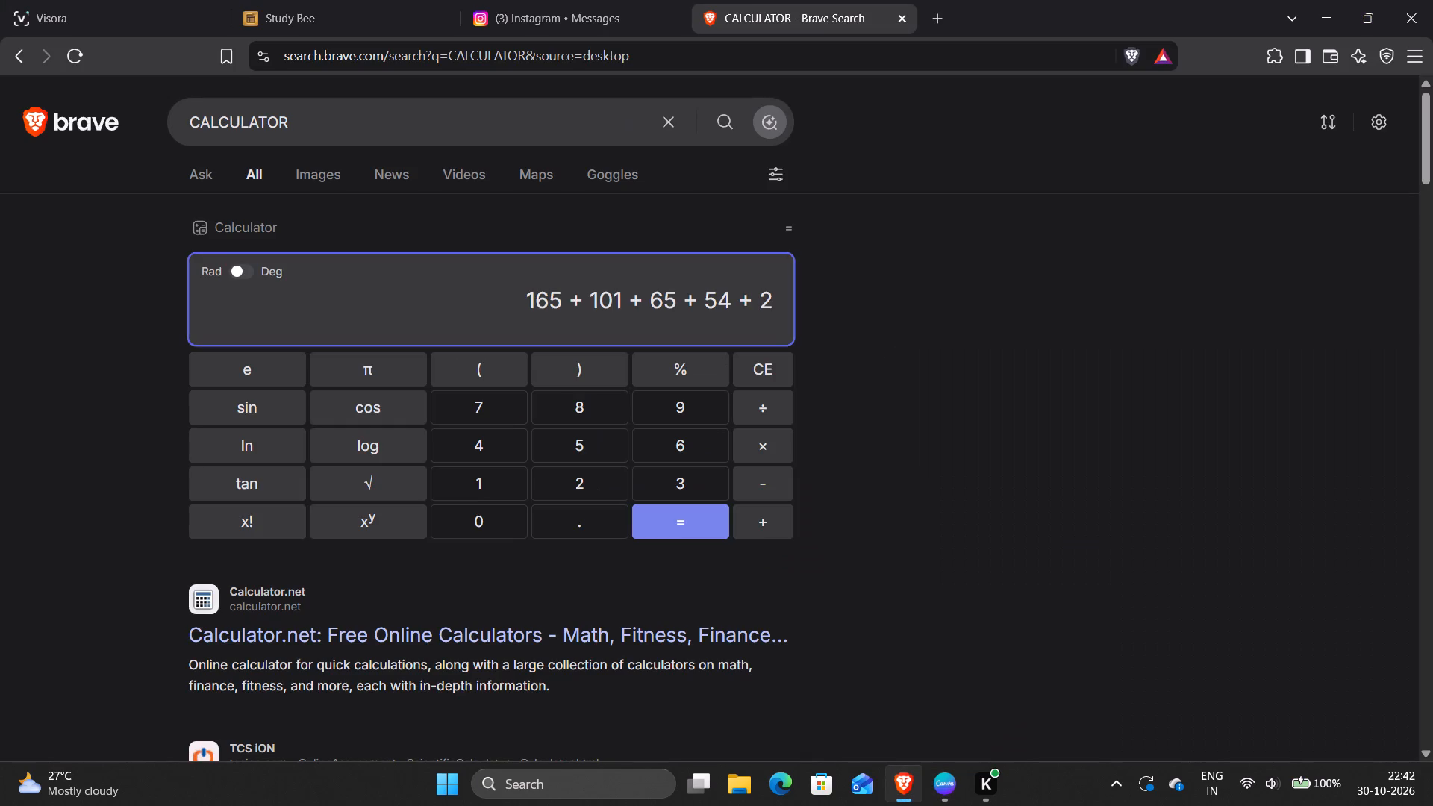
key("8")
Read the next scores on the scoreboard and add 13 for JADEGA and 10 for KUMAR to the sum.
key("alt+Tab")
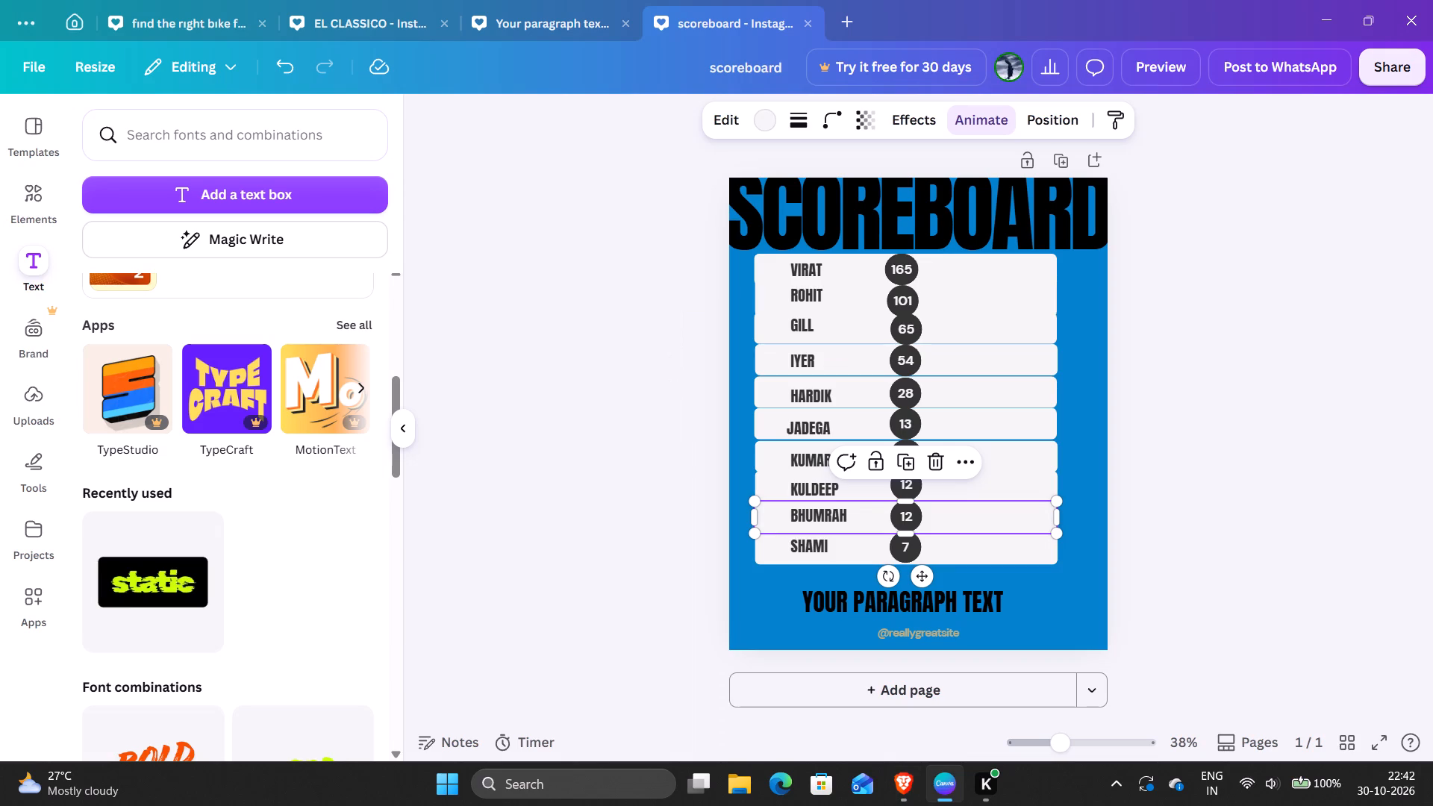
left_click(653, 422)
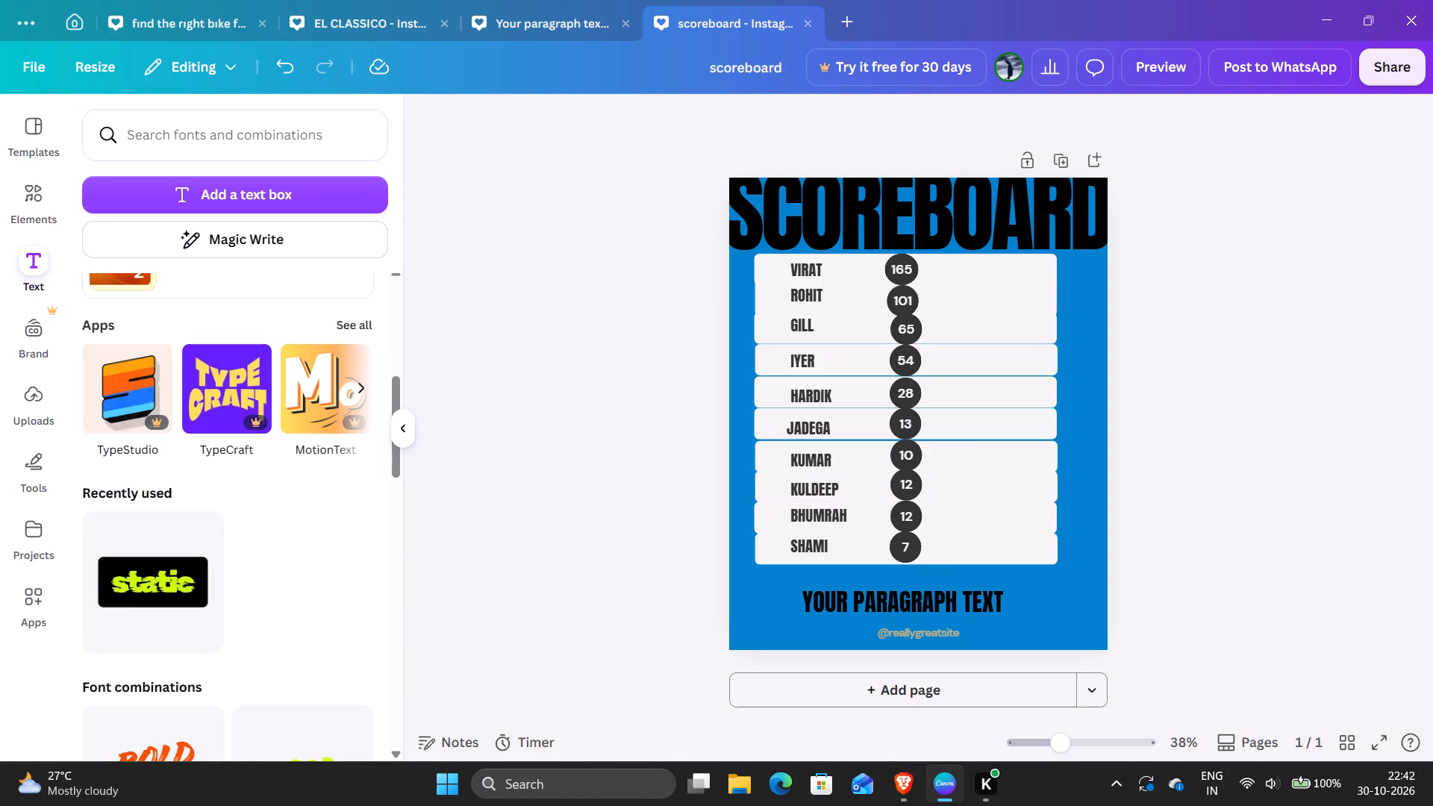
key("alt+Tab")
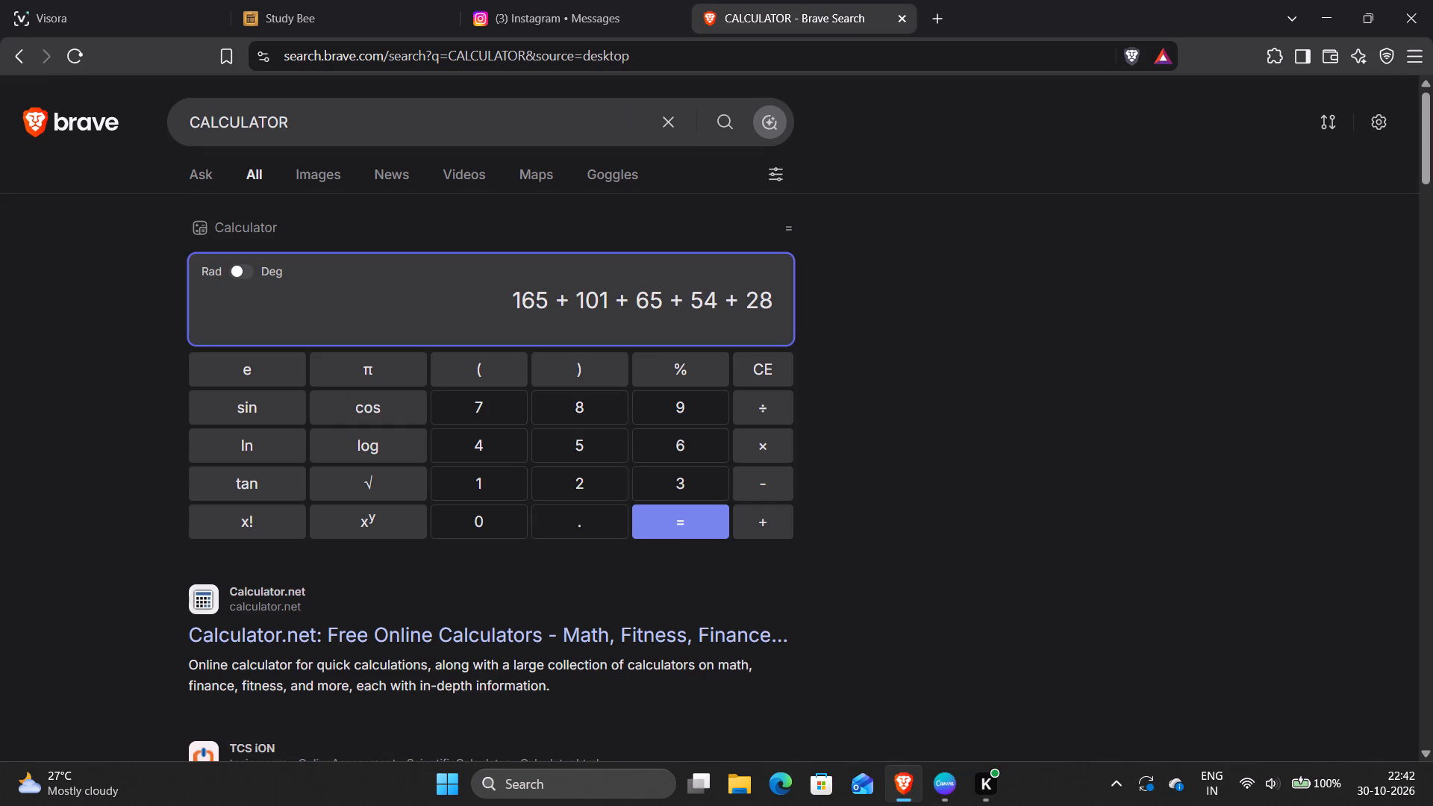
left_click(769, 516)
type("13")
left_click(769, 516)
type("10")
Add the remaining scores 12, 12 and 7 for KULDEEP, BHUMRAH and SHAMI, and calculate the total.
key("alt+Tab")
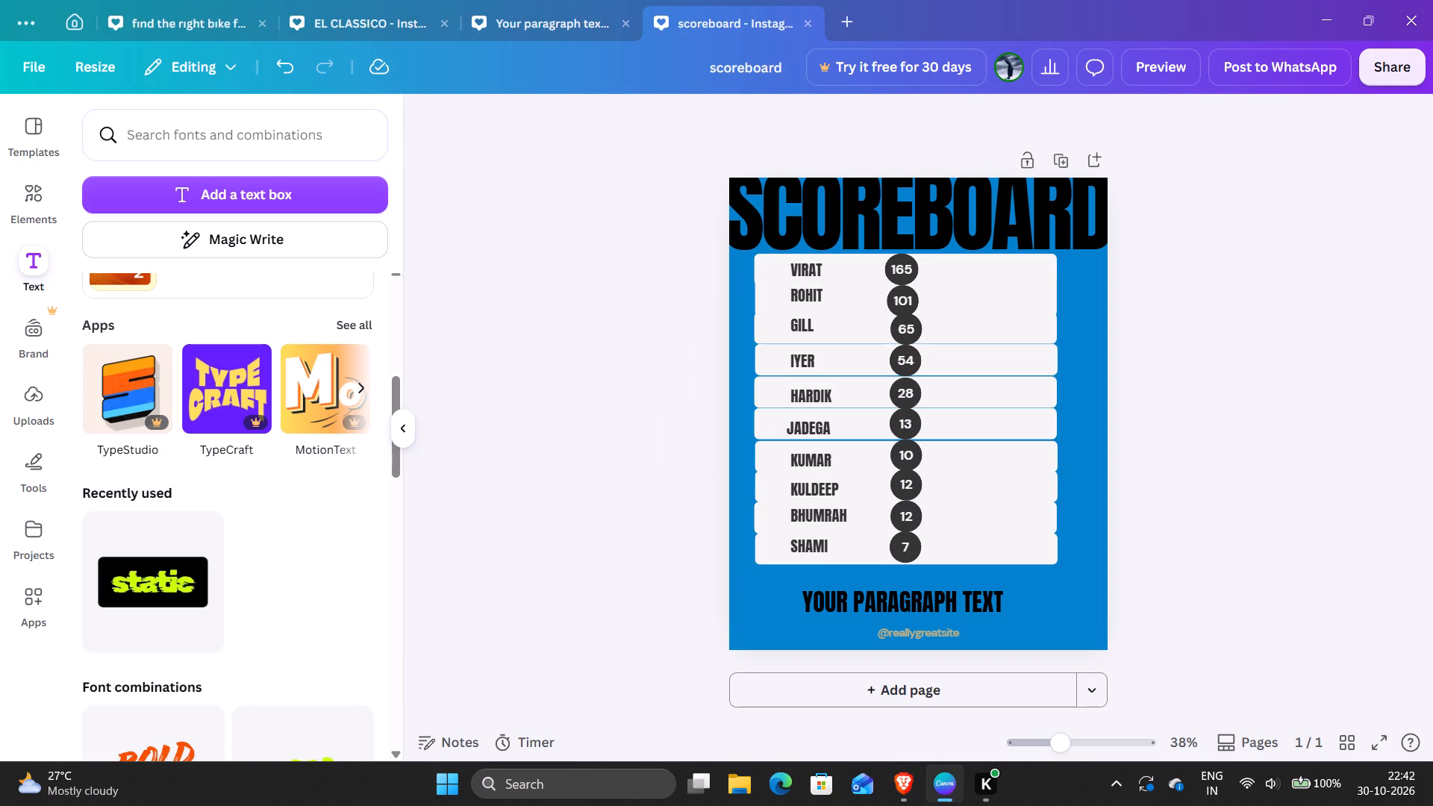
key("alt+Tab")
left_click(769, 516)
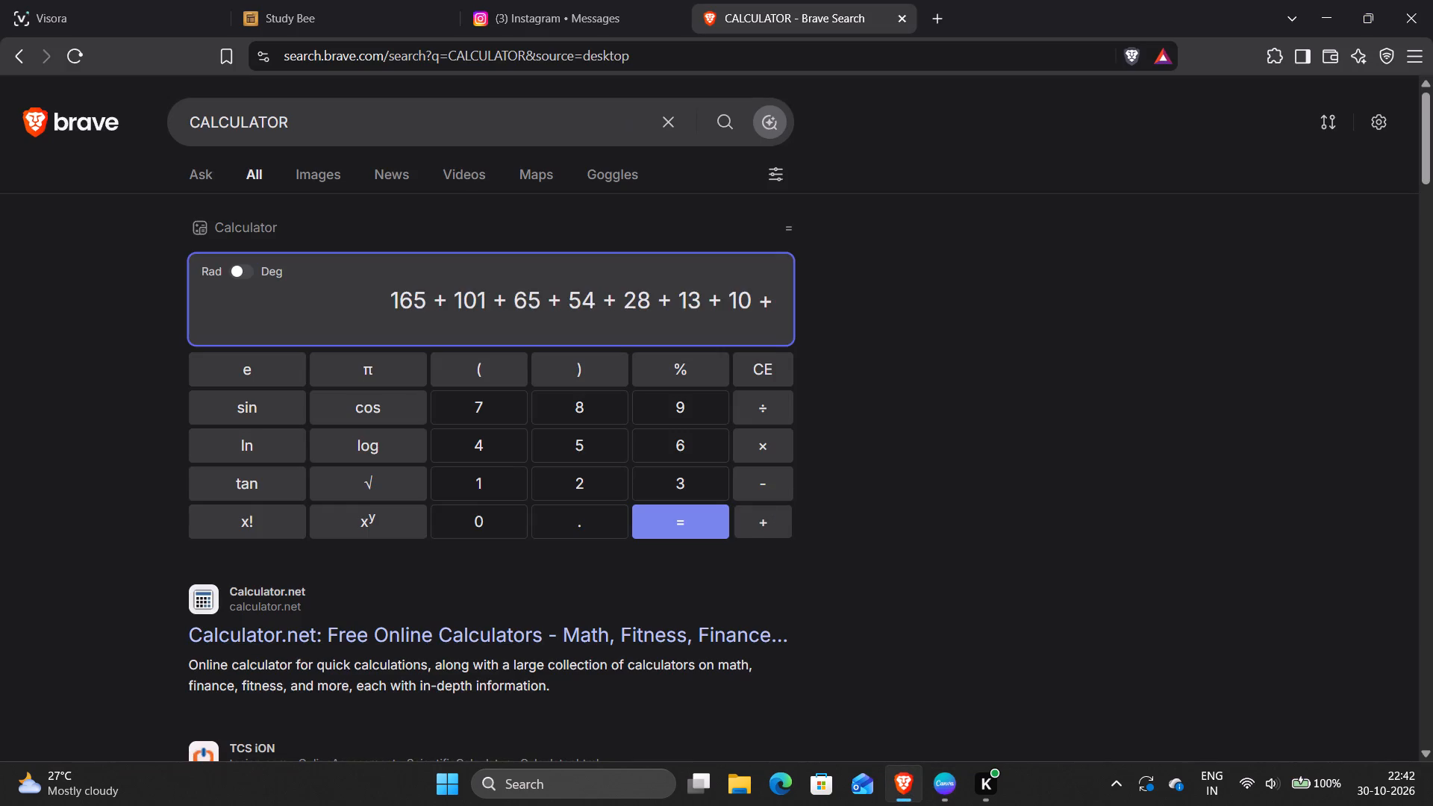
type("12")
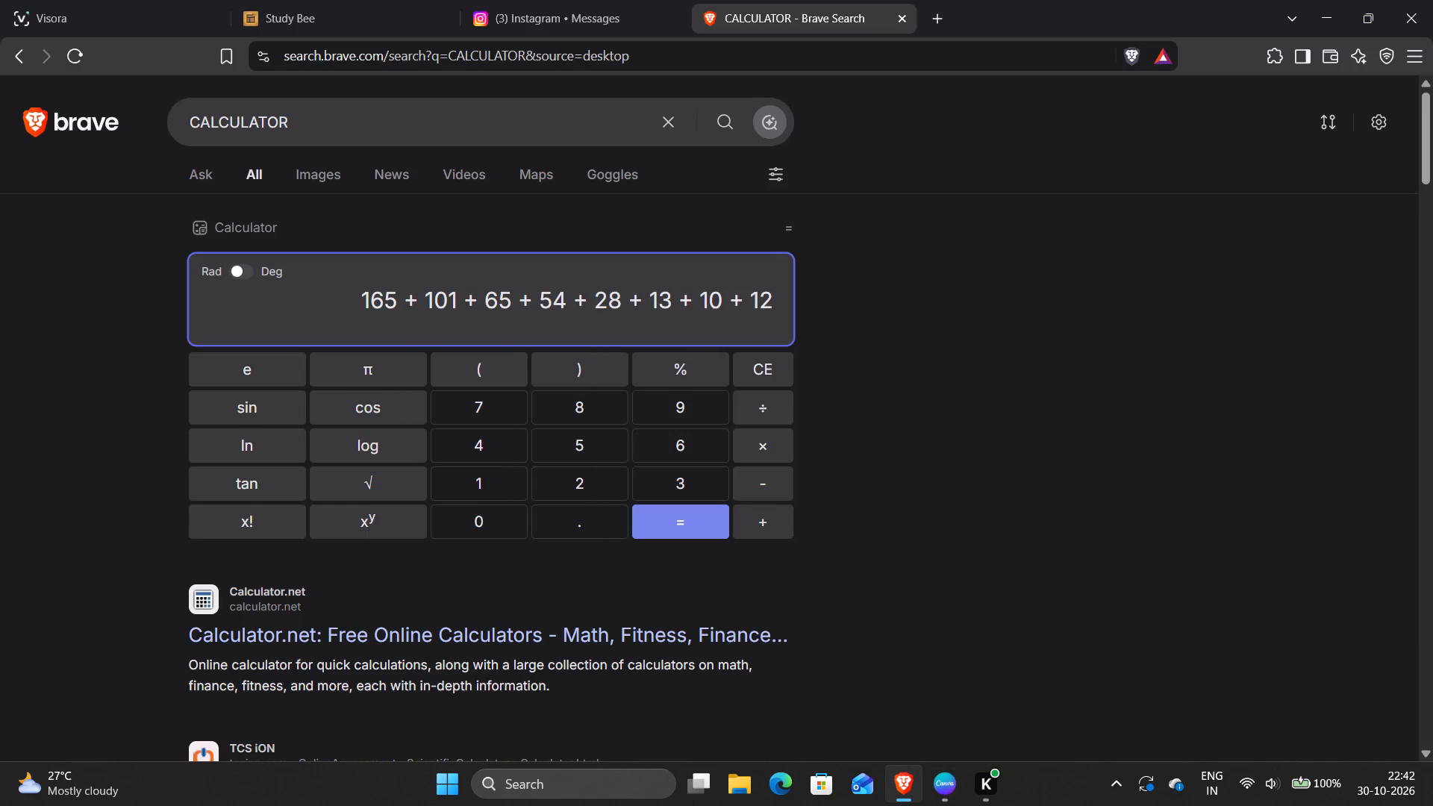
left_click(769, 516)
type("12")
left_click(769, 516)
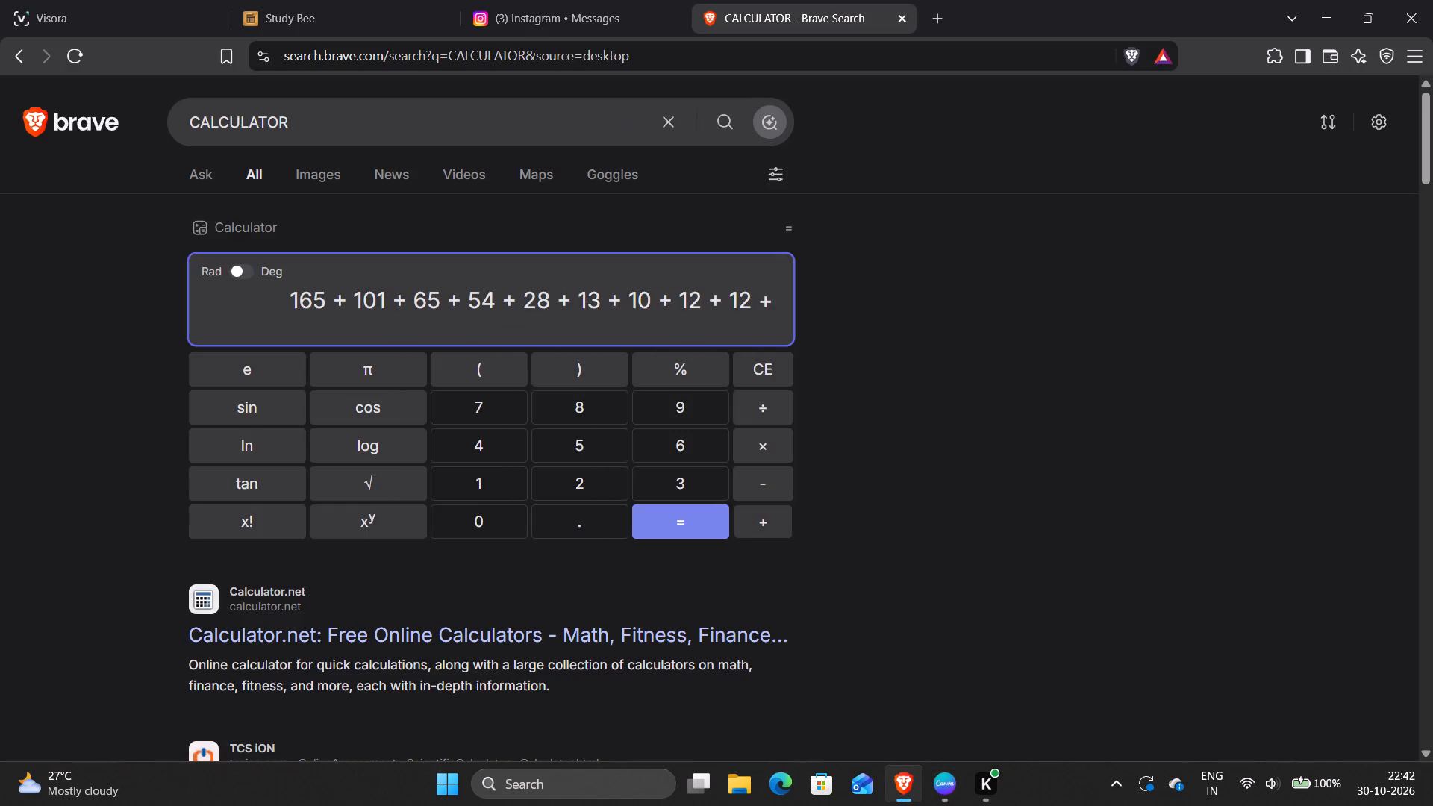
key("7")
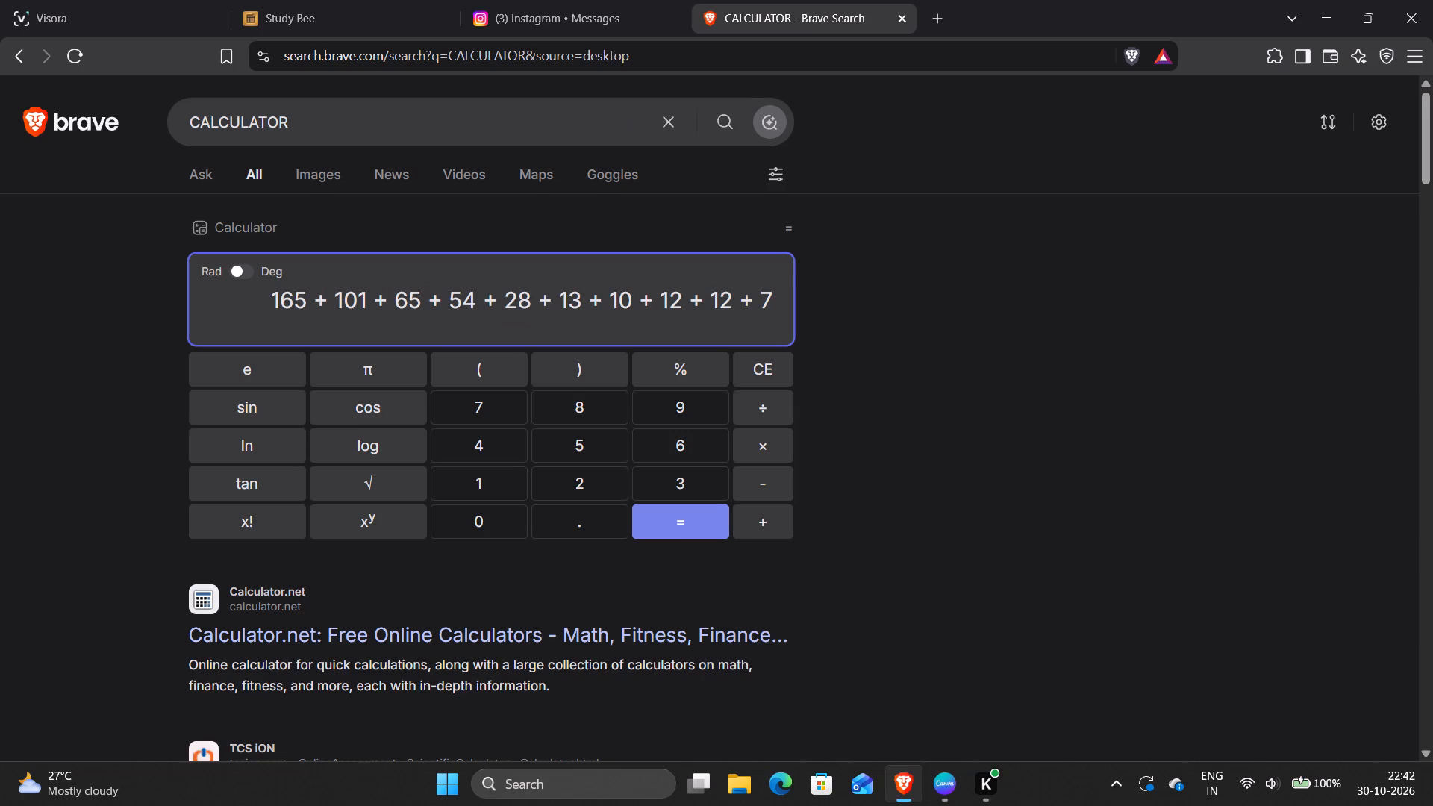
left_click(703, 507)
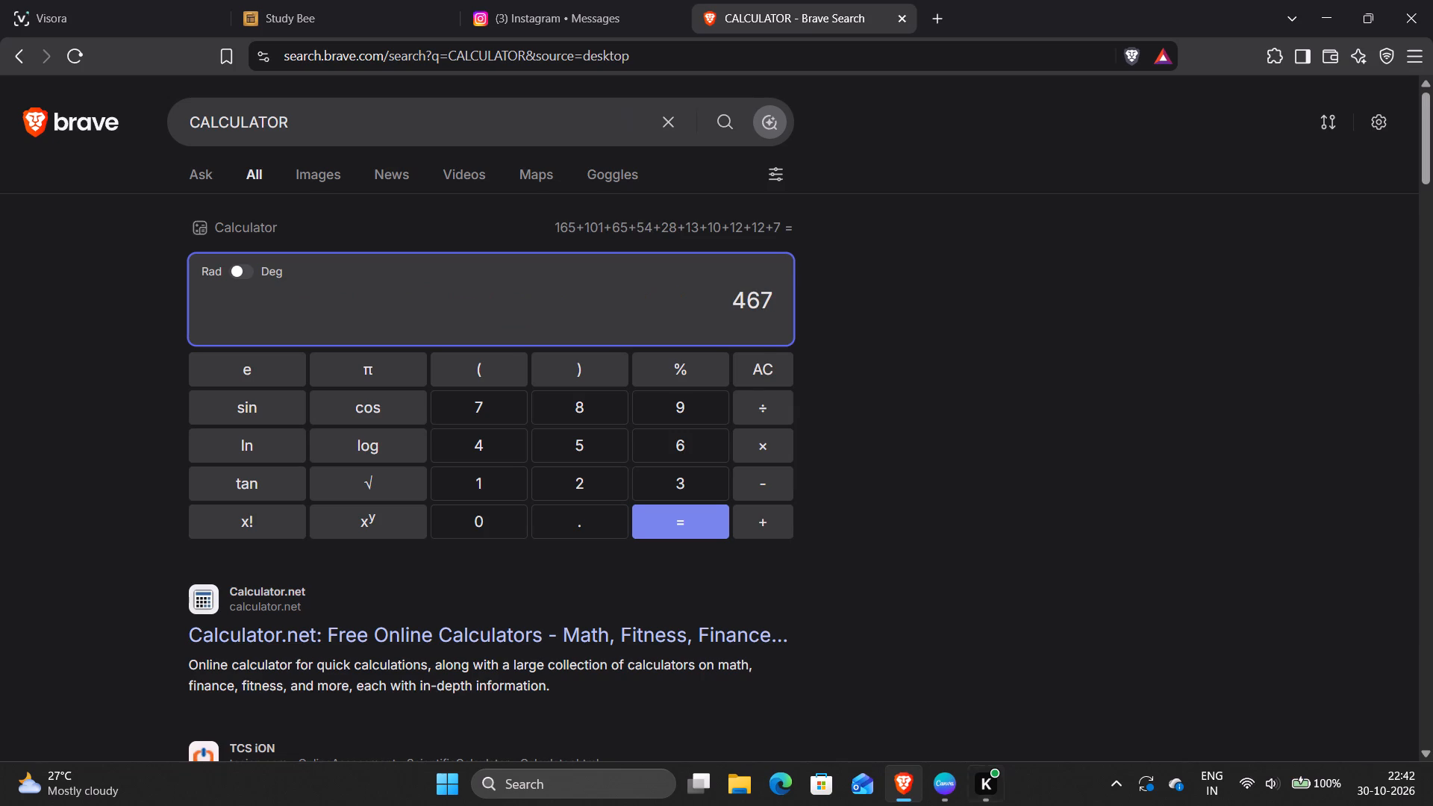
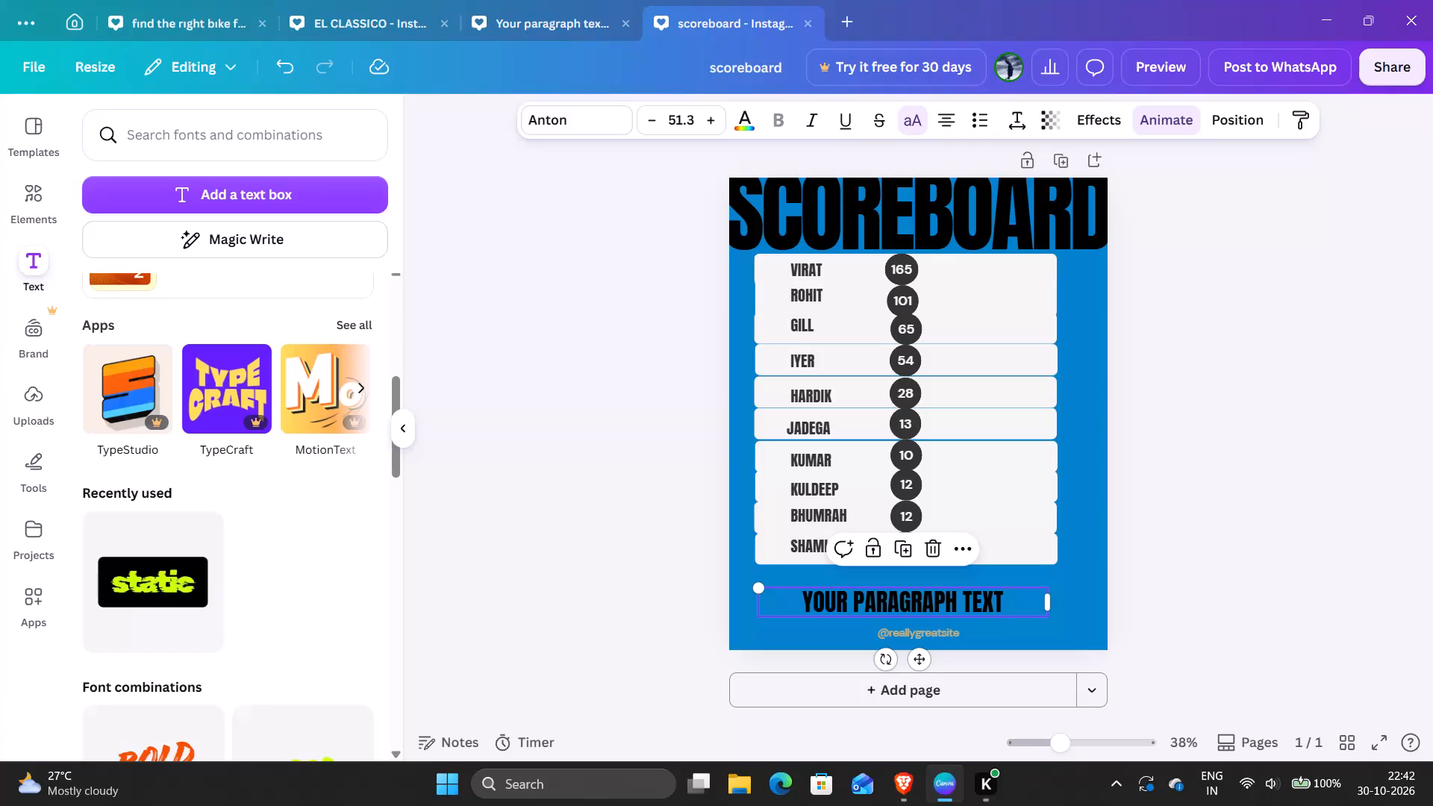
Replace the placeholder paragraph text below the player rows with the team total 467/9.
double_click(878, 605)
double_click(878, 604)
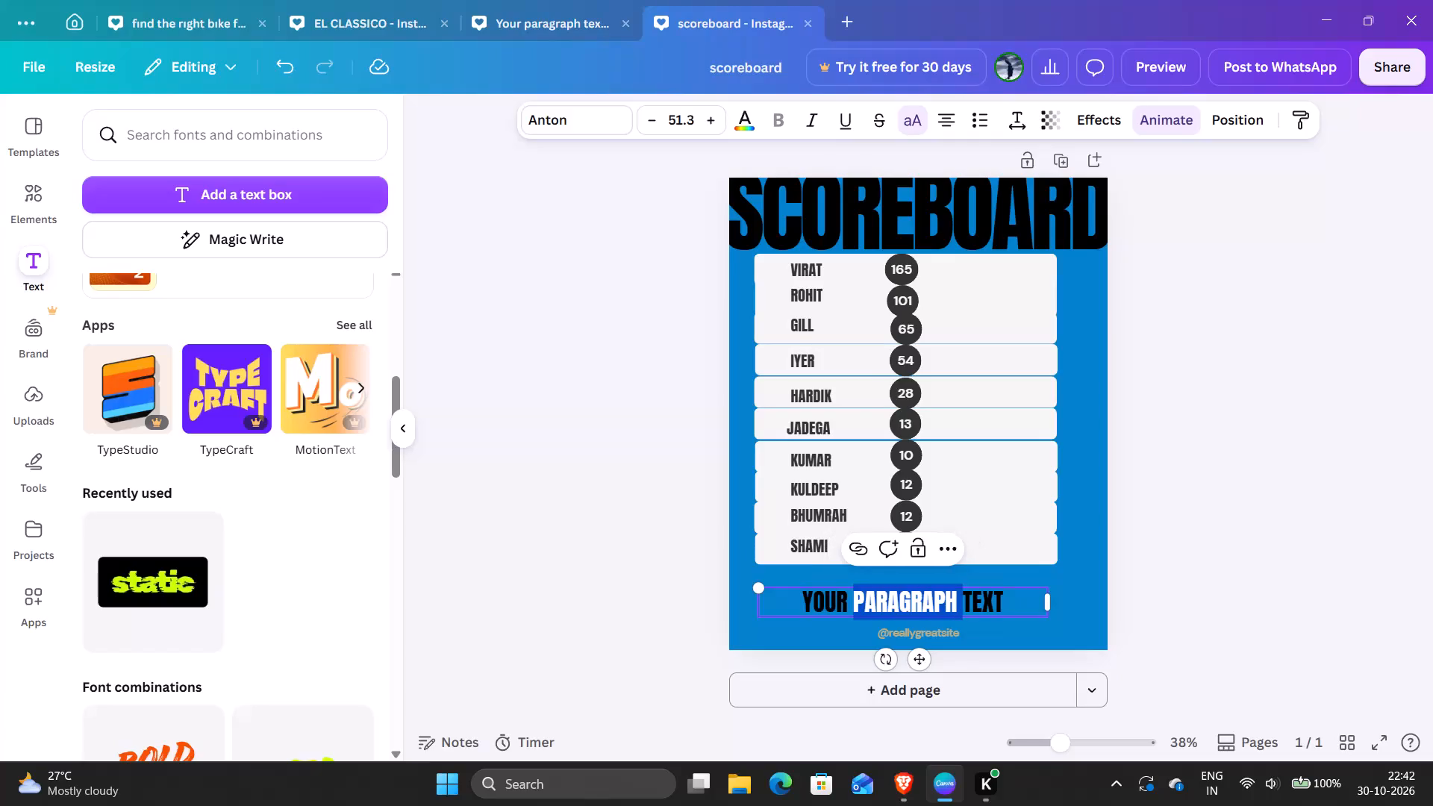
left_click(878, 604)
key("4")
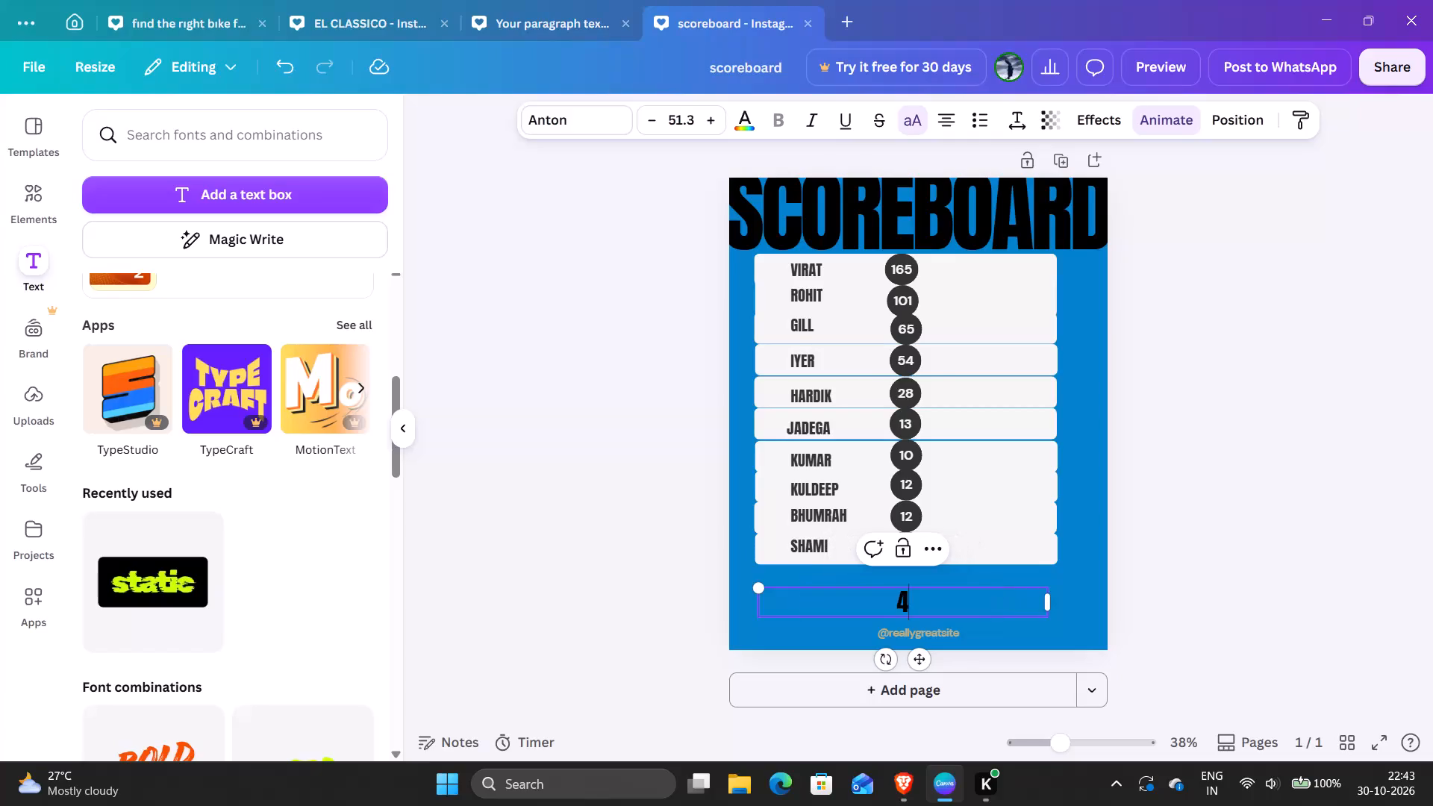
type("67")
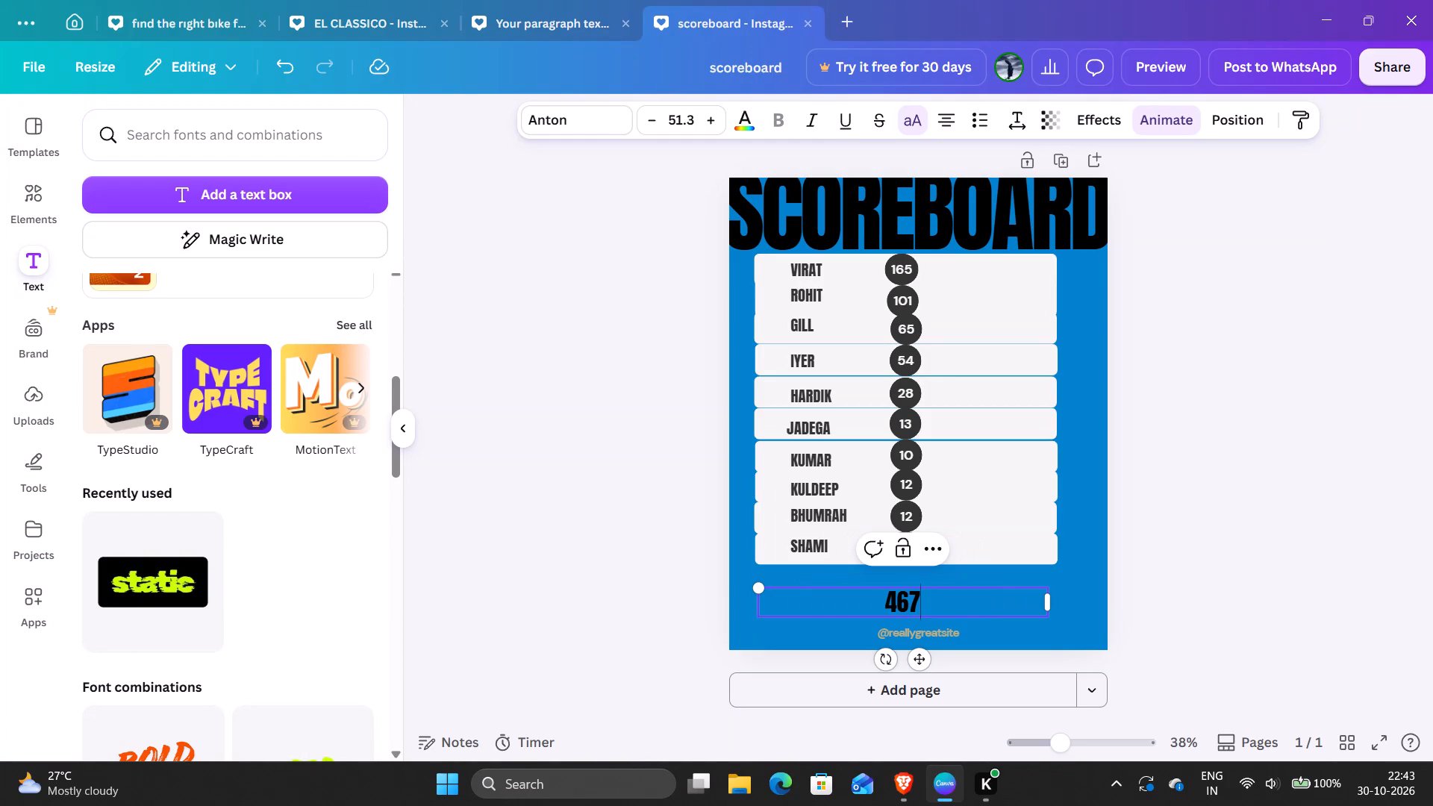
key("shift+question")
key("BackSpace")
key("slash")
key("9")
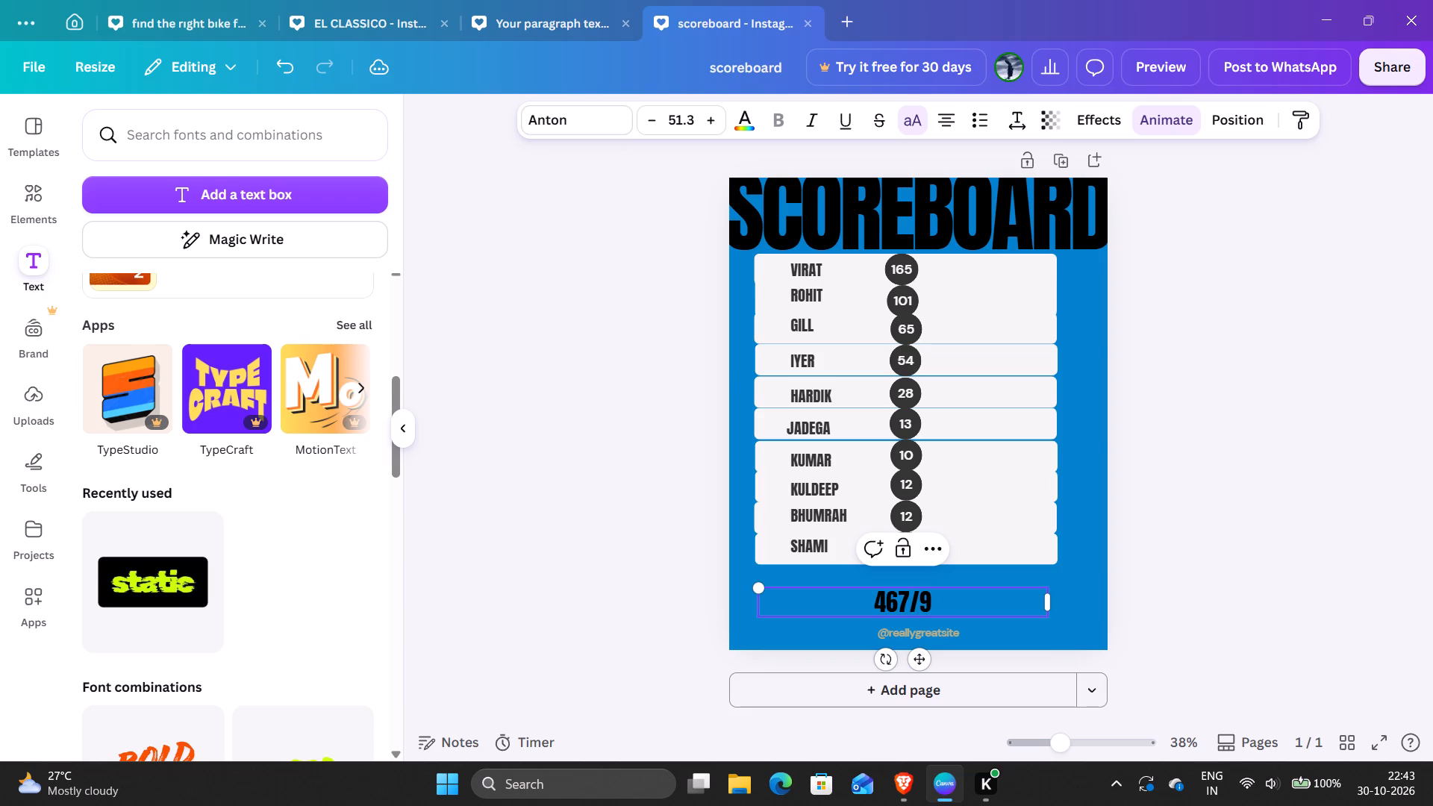
Increase the font size of the 467/9 total several points beyond 51.3.
triple_click(703, 118)
triple_click(703, 118)
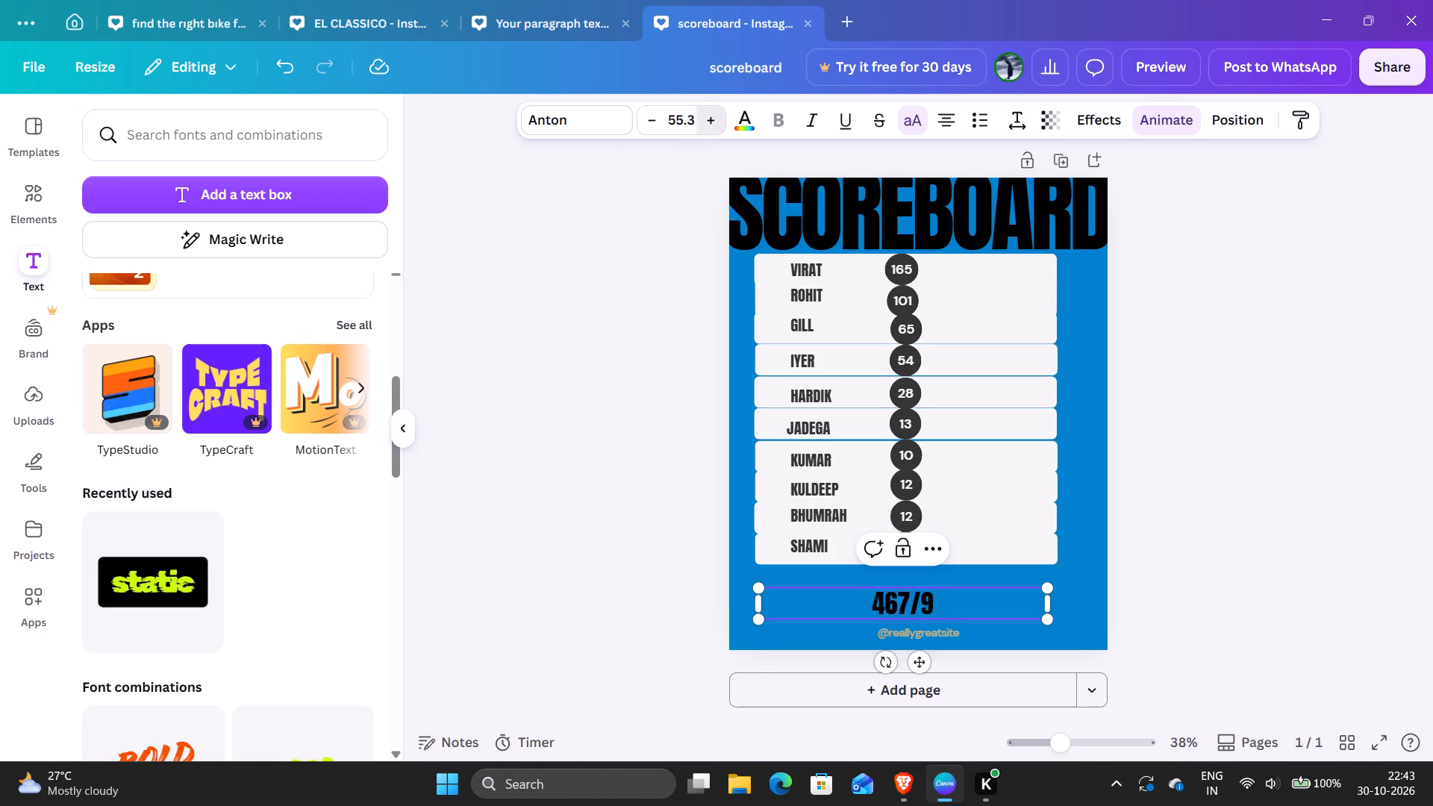
triple_click(703, 118)
double_click(703, 118)
left_click(713, 510)
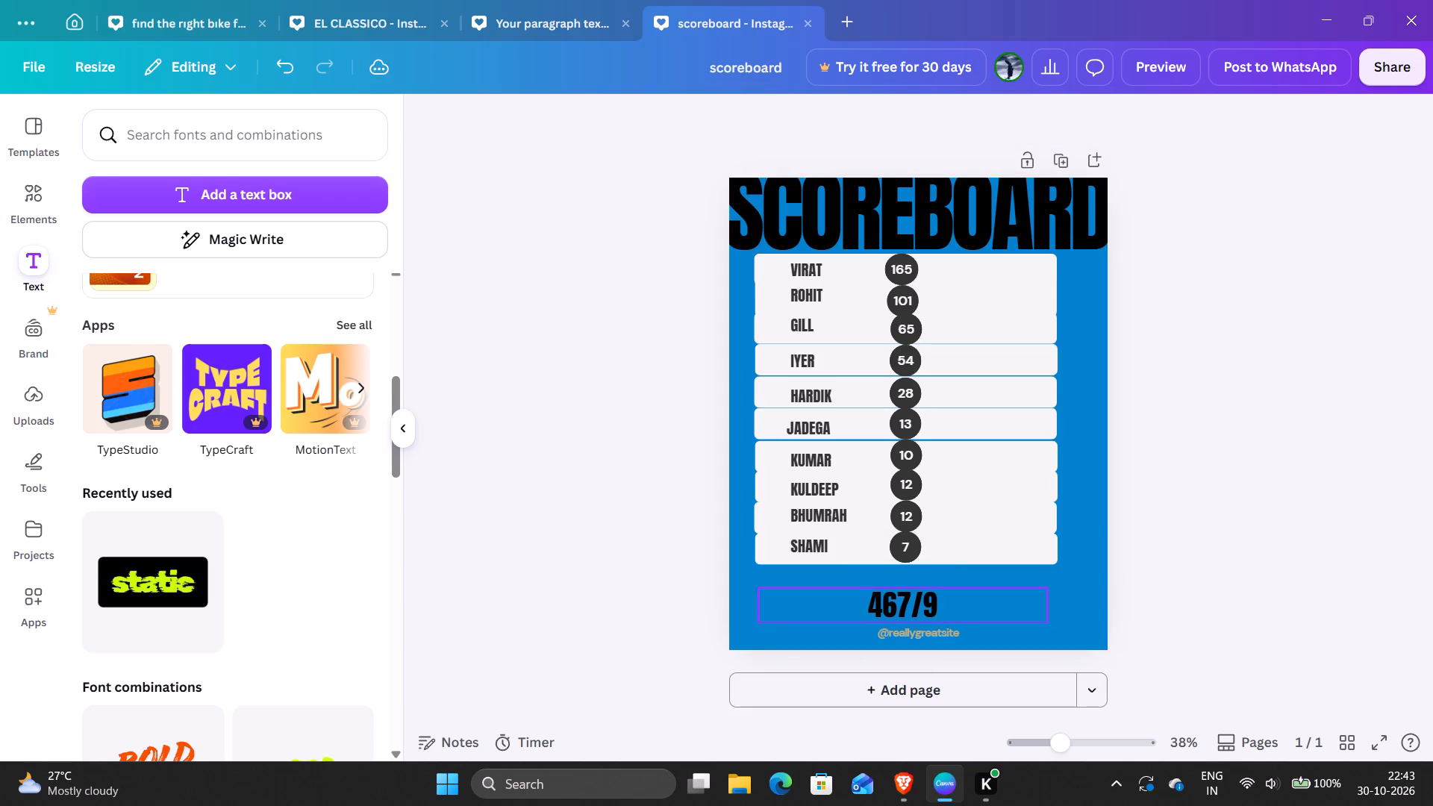
Preview the scoreboard's animation and return to the editor.
left_click(1094, 342)
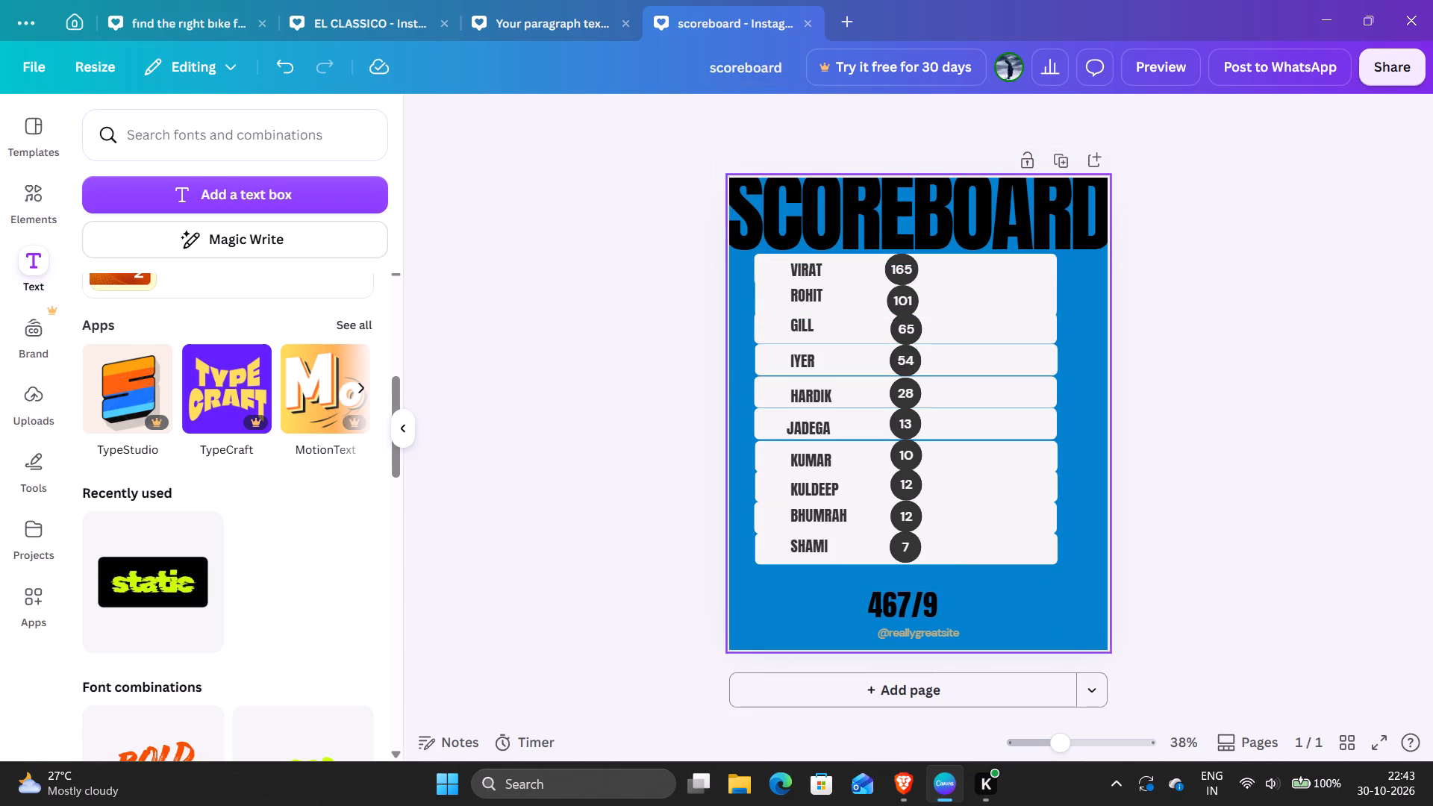
left_click(1178, 51)
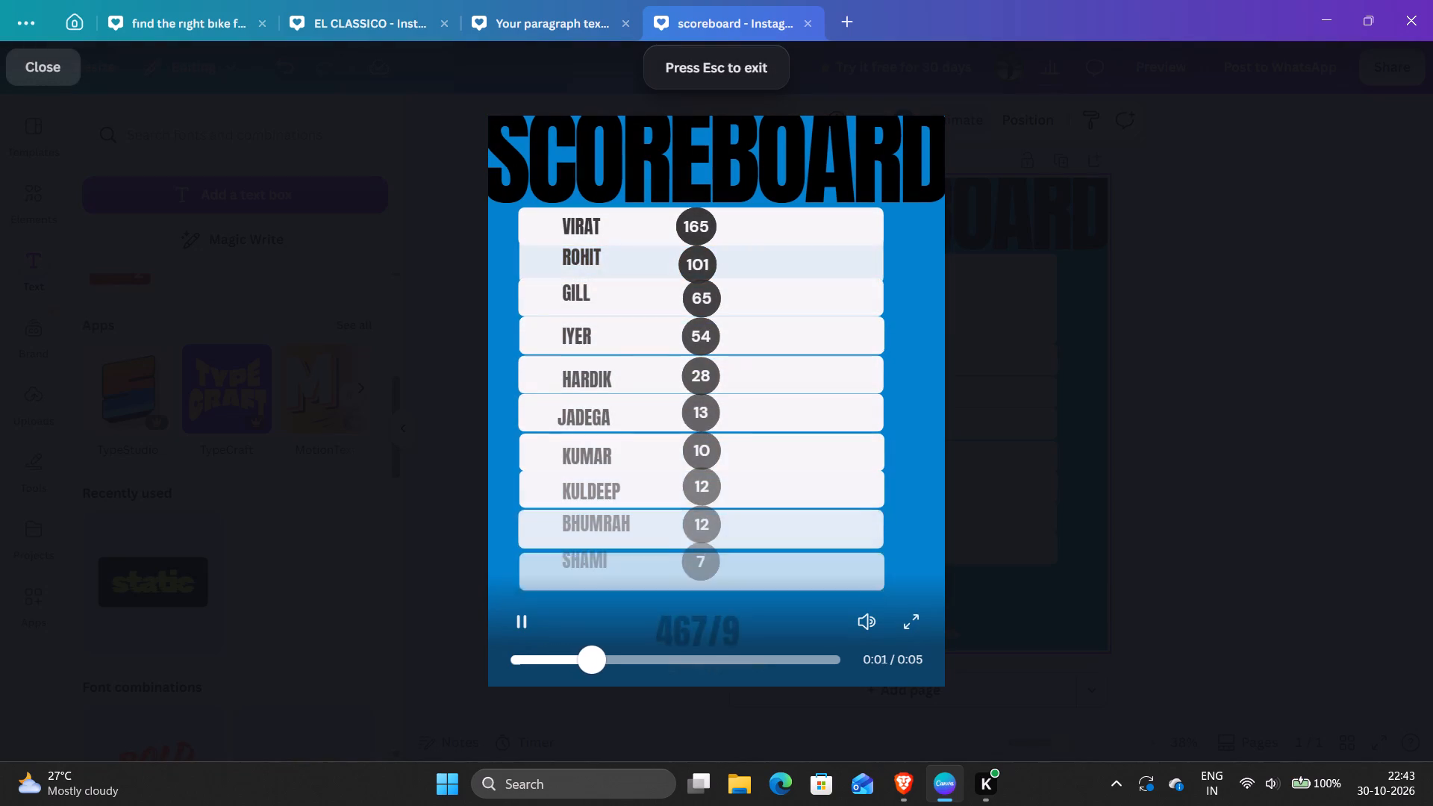
left_click(1121, 446)
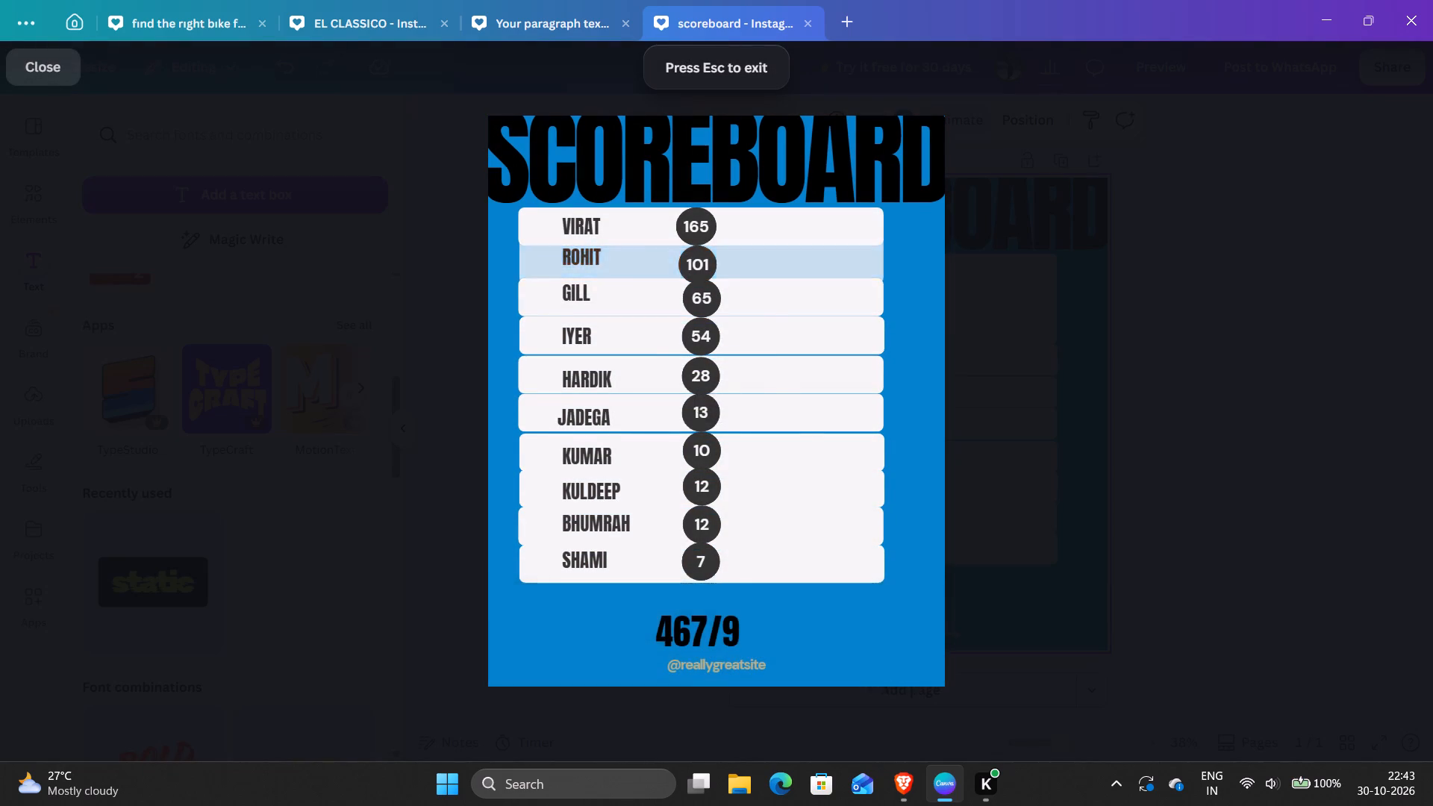
left_click(1227, 475)
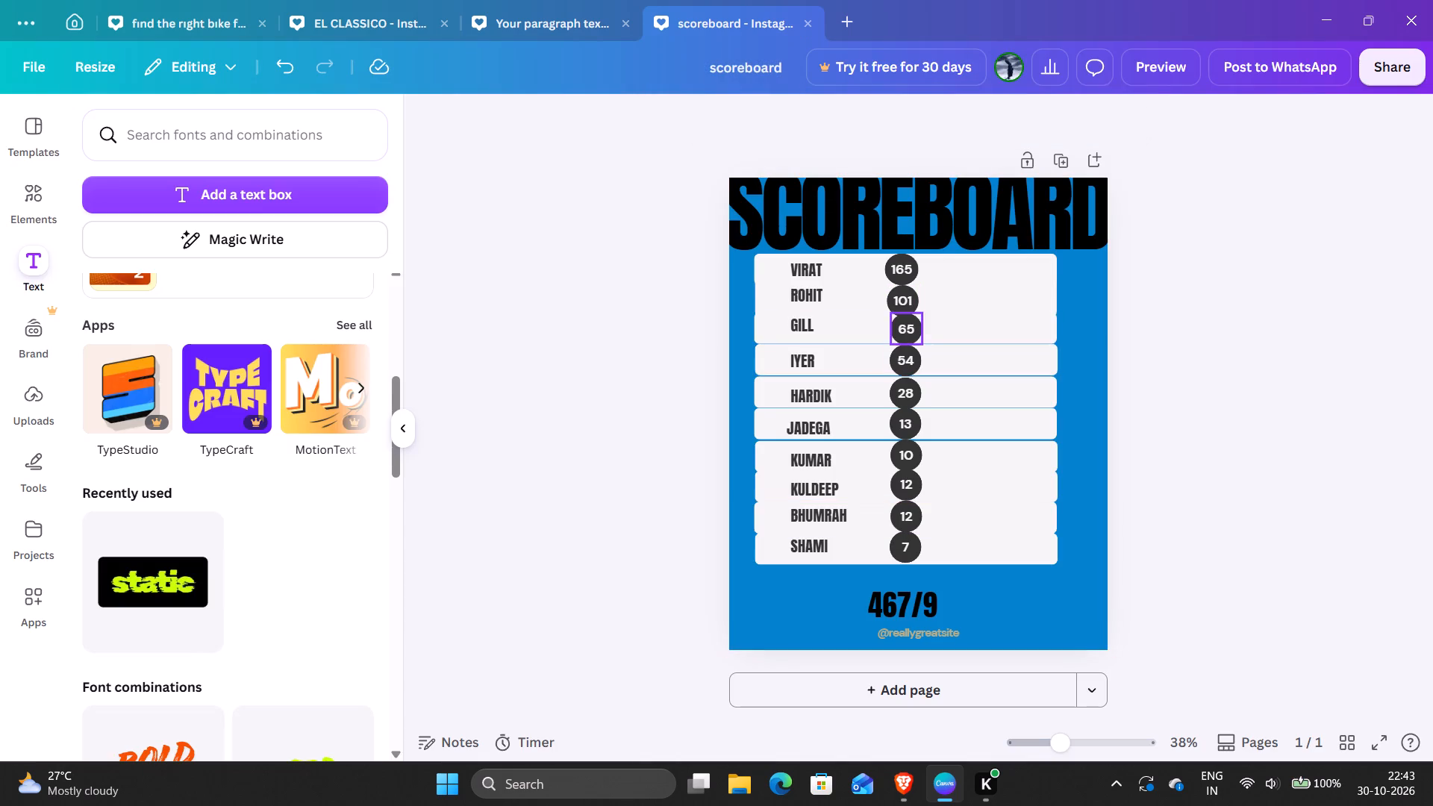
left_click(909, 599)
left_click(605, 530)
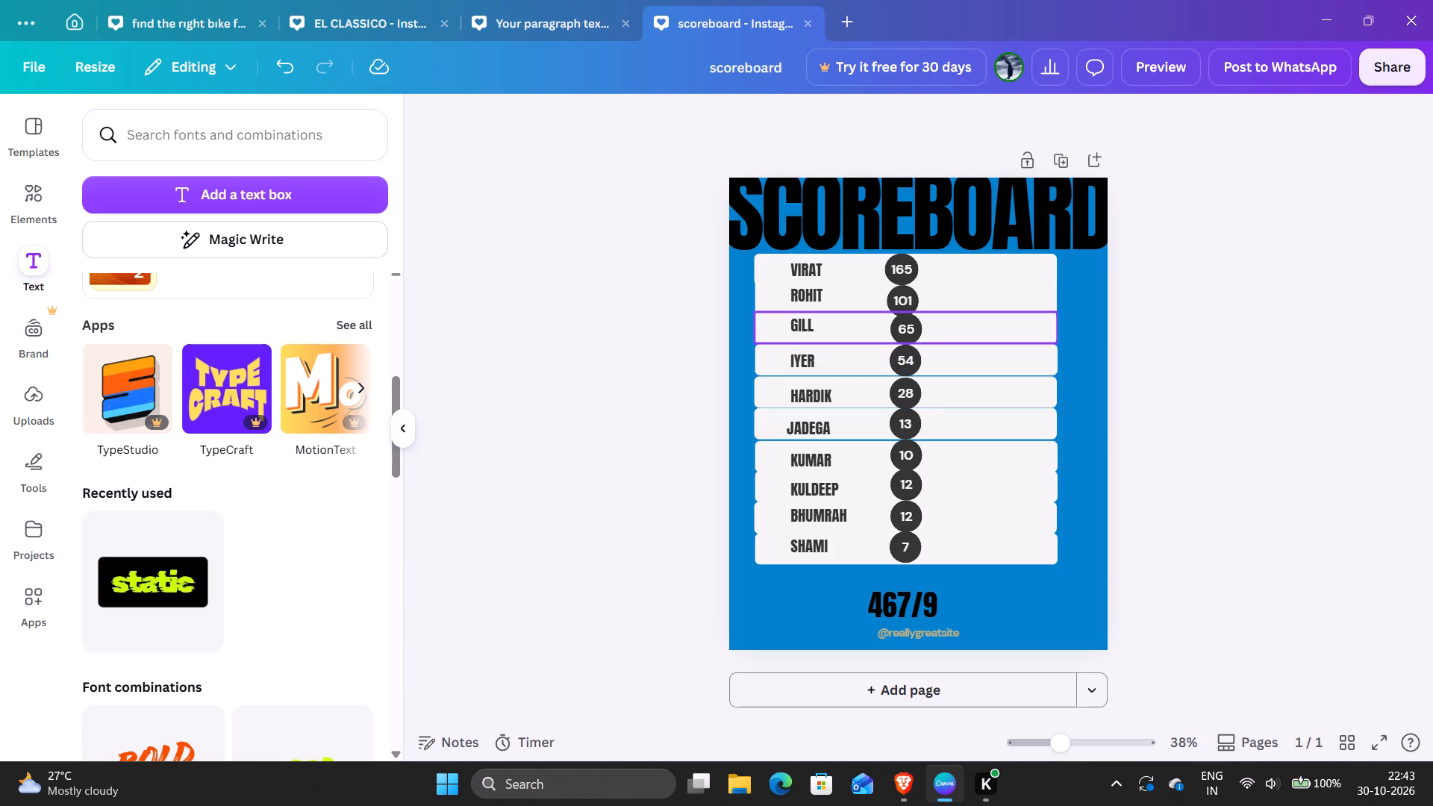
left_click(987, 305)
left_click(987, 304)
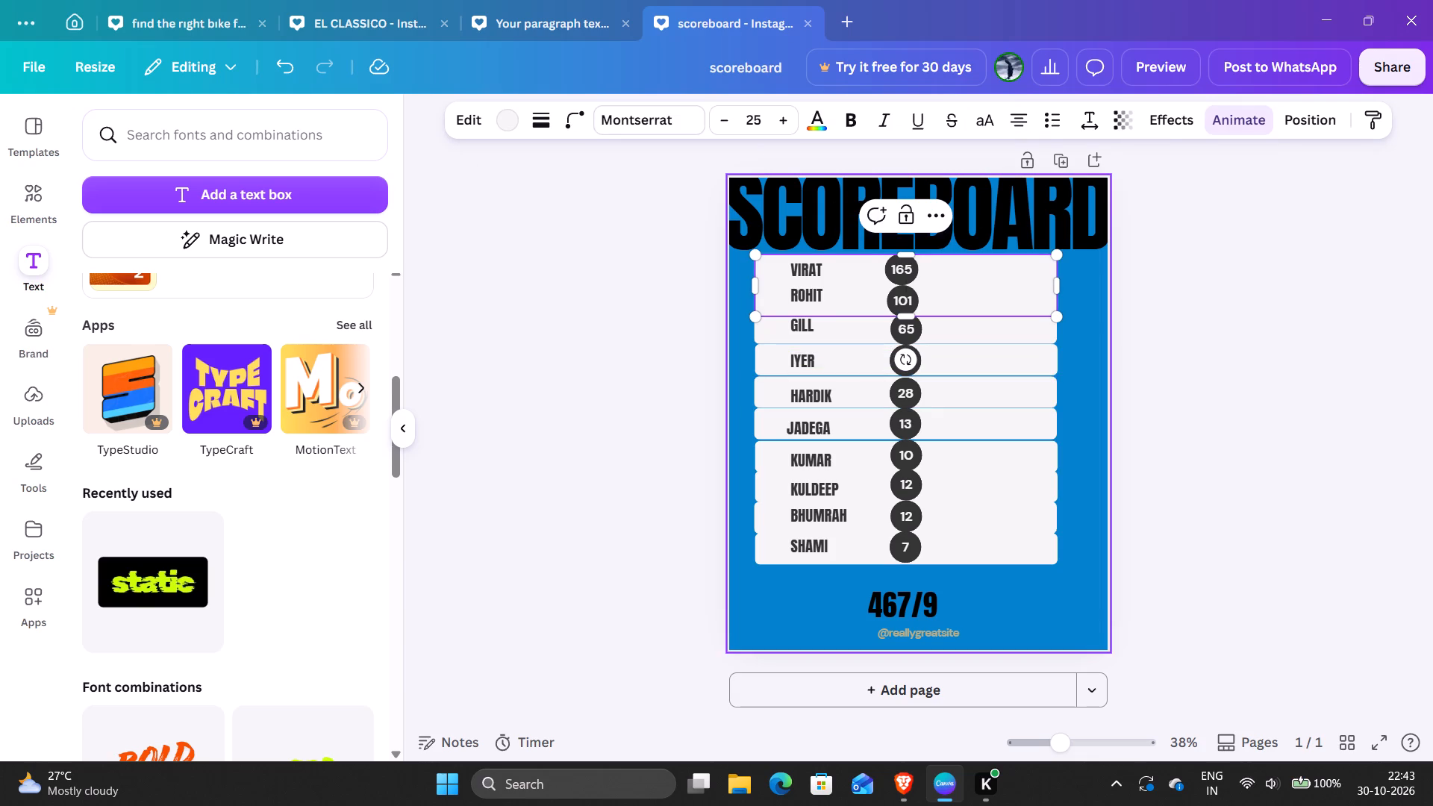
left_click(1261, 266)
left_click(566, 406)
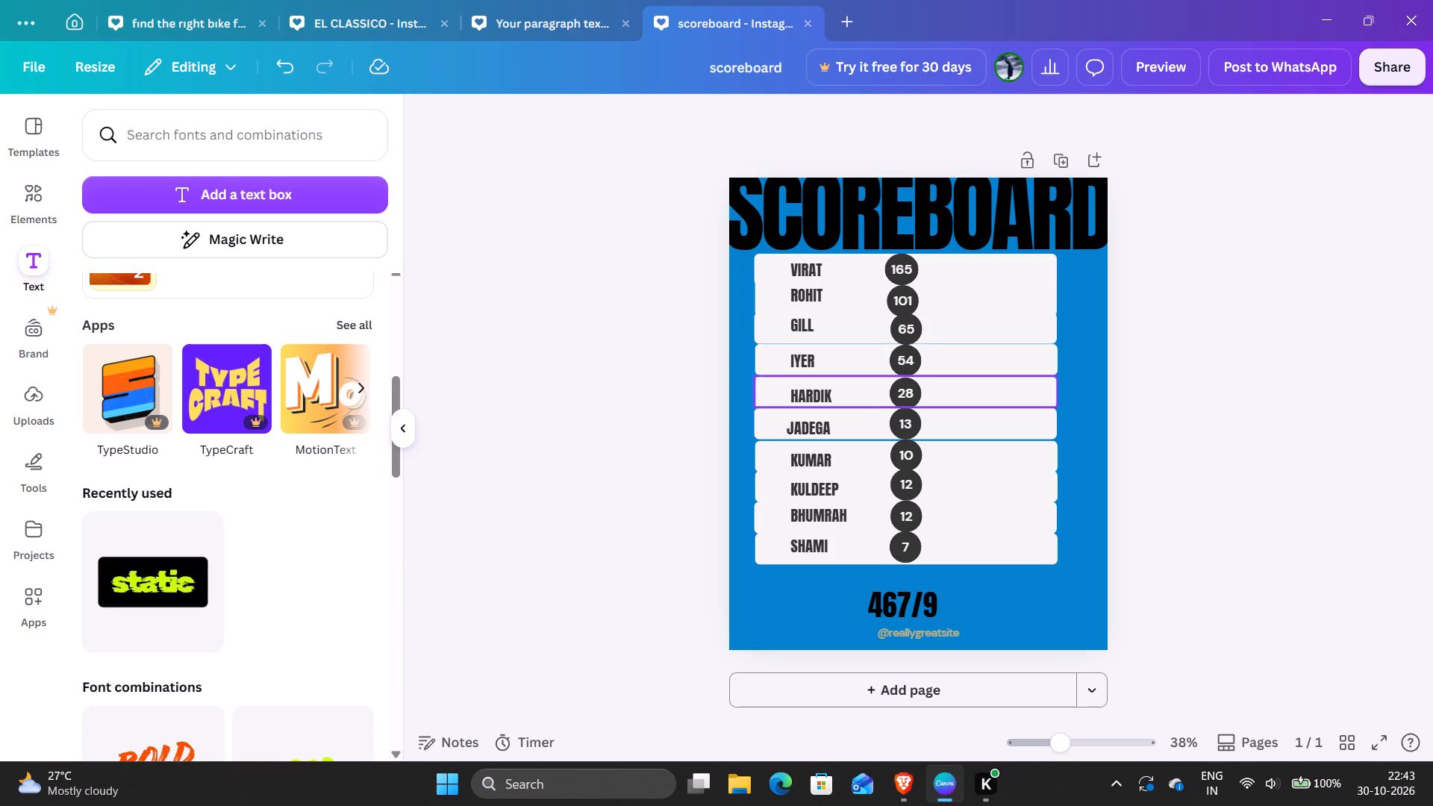
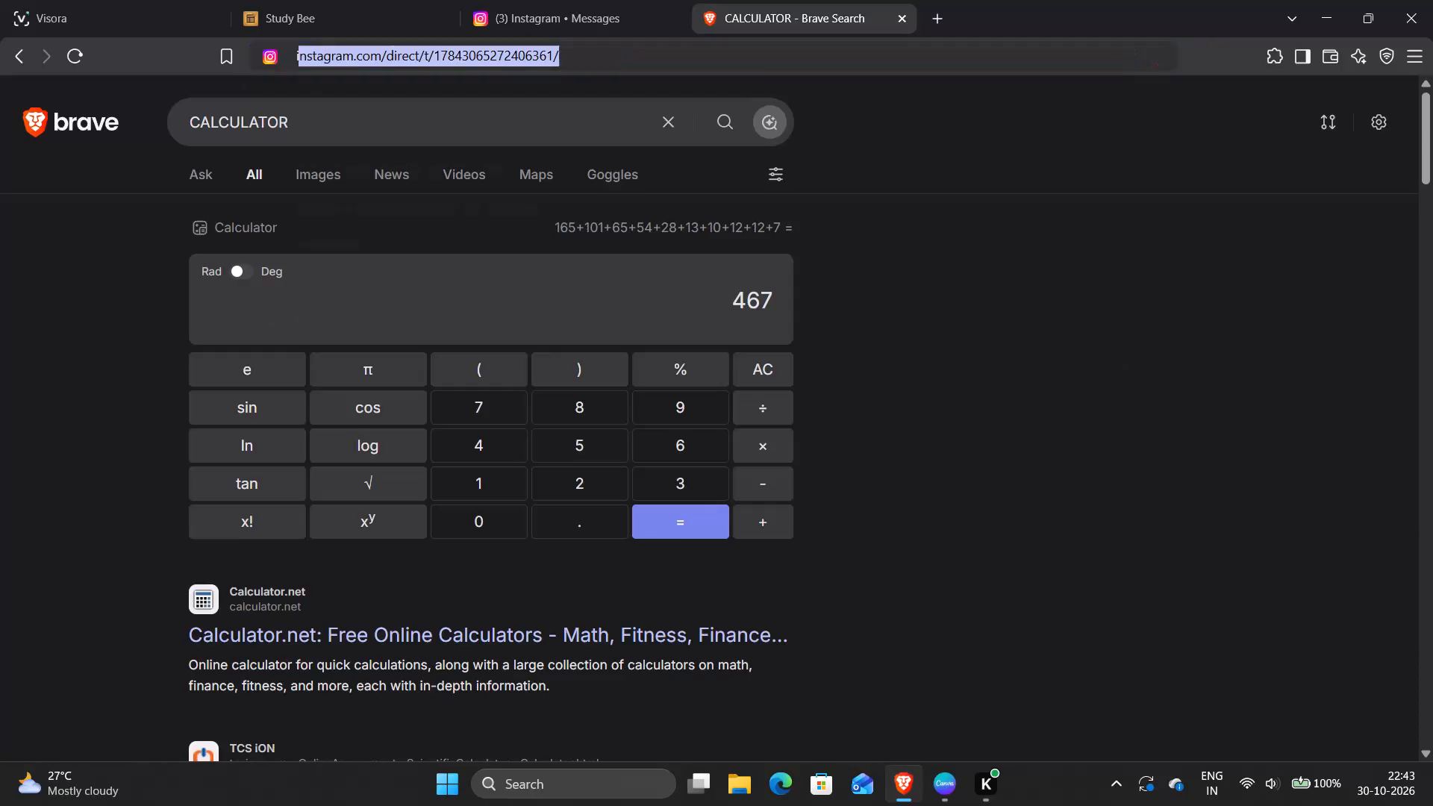
Search the web for the India team logo.
type("ni")
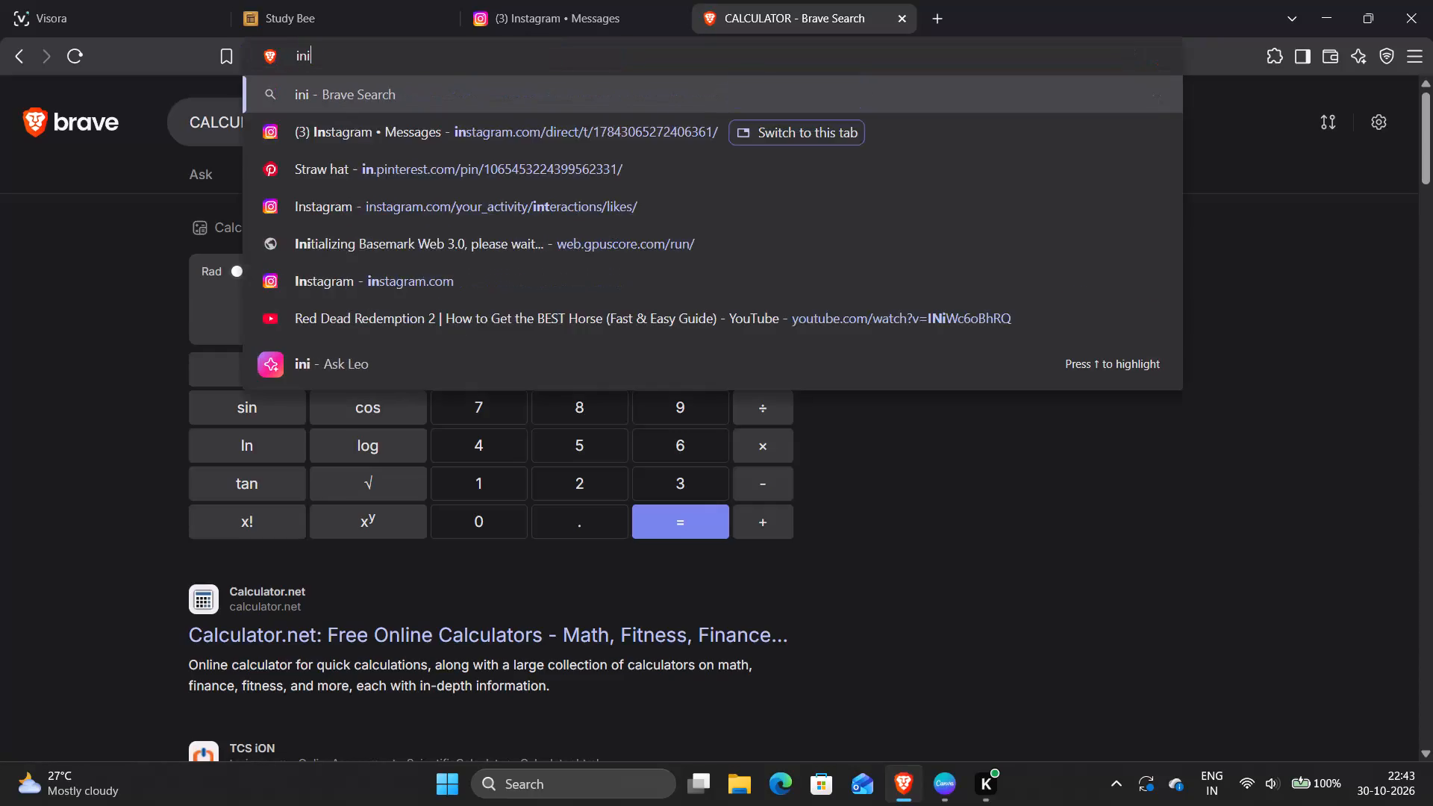
type("da team lo")
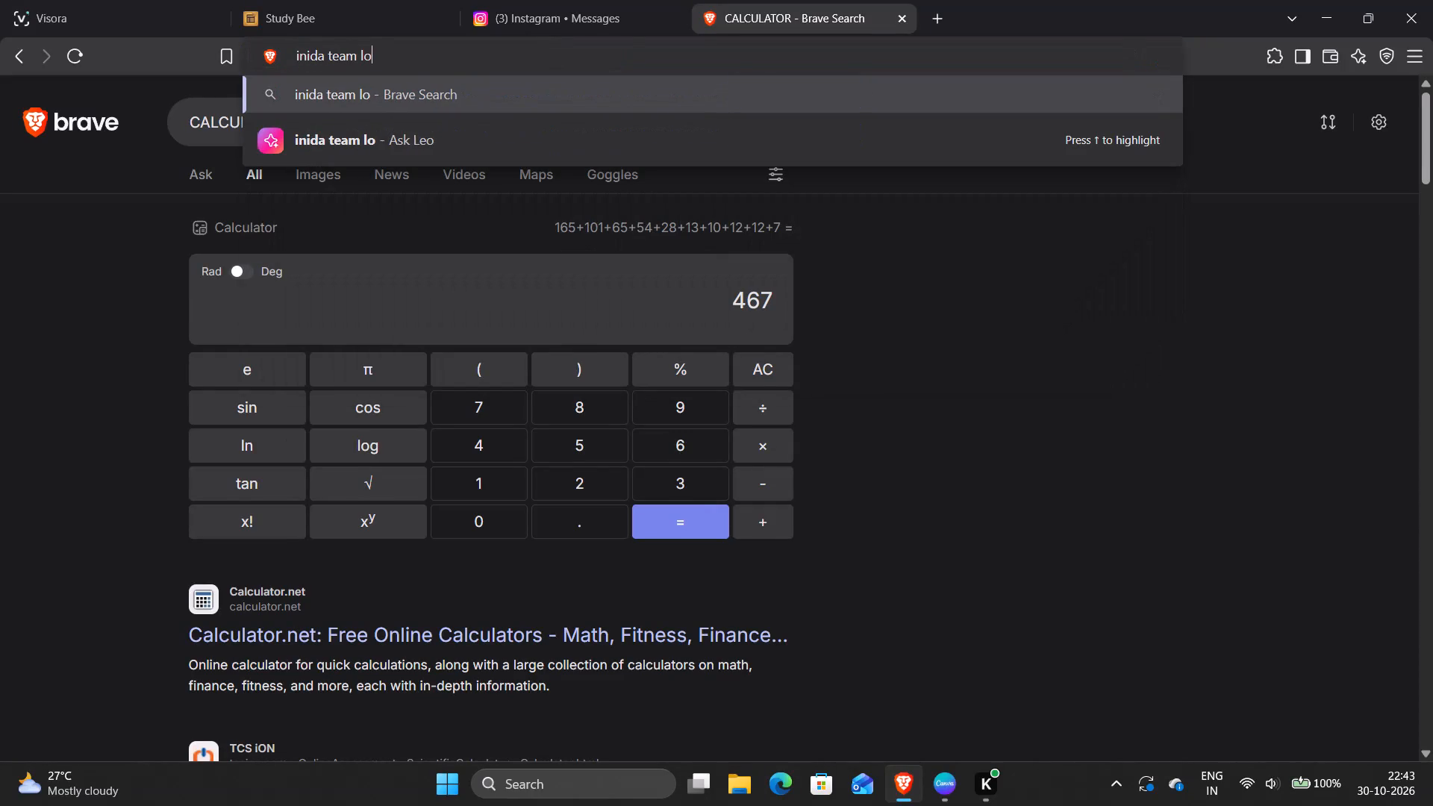
type("gi")
key("Return")
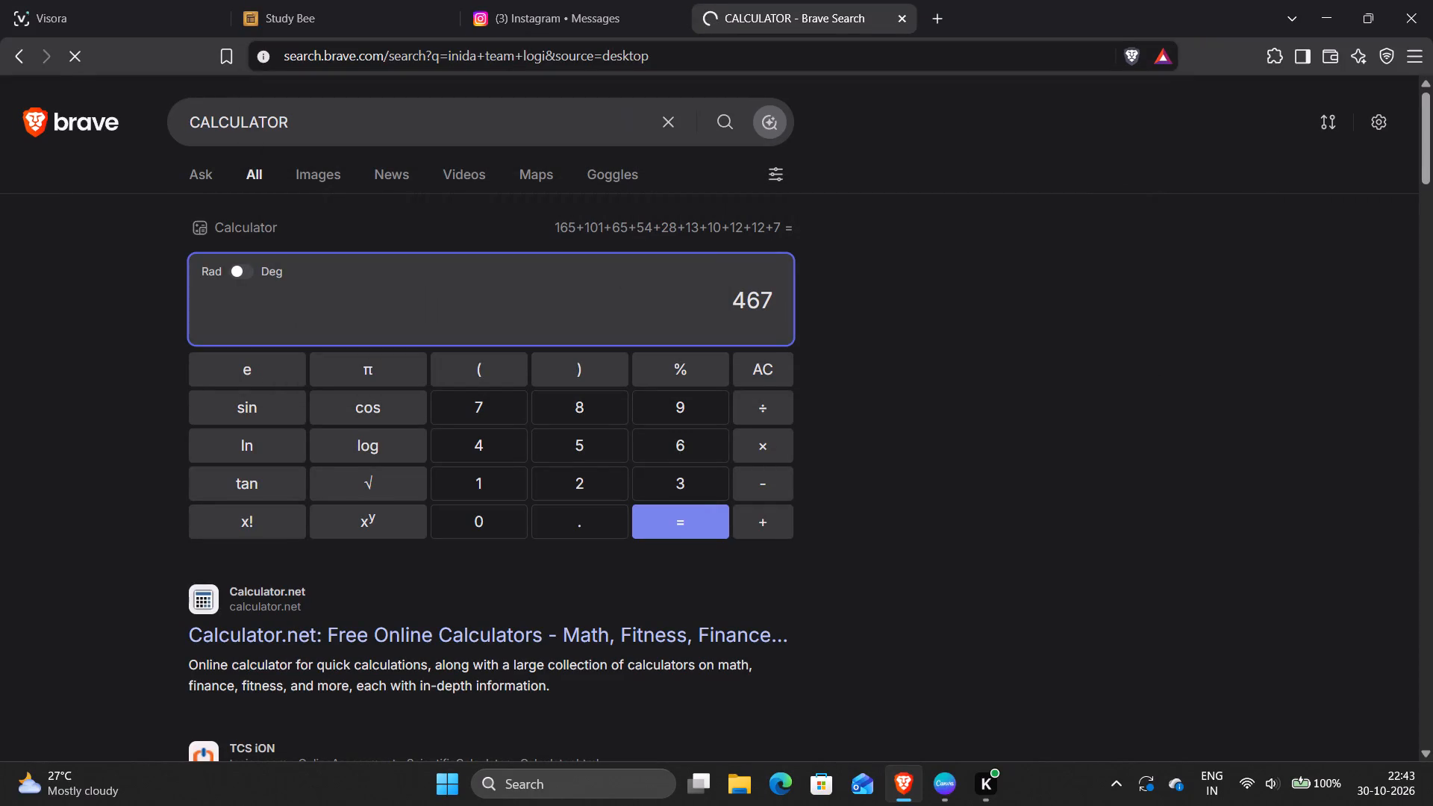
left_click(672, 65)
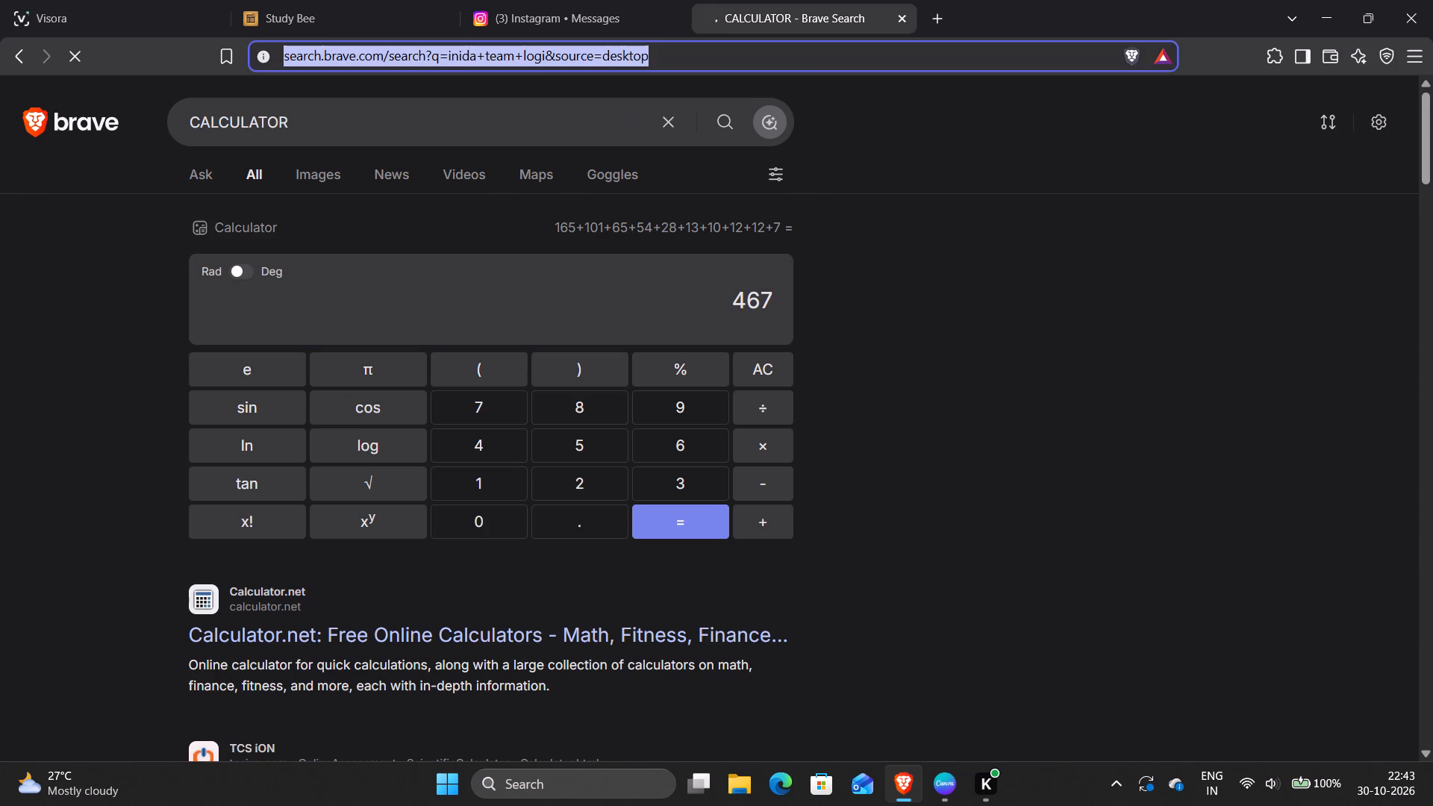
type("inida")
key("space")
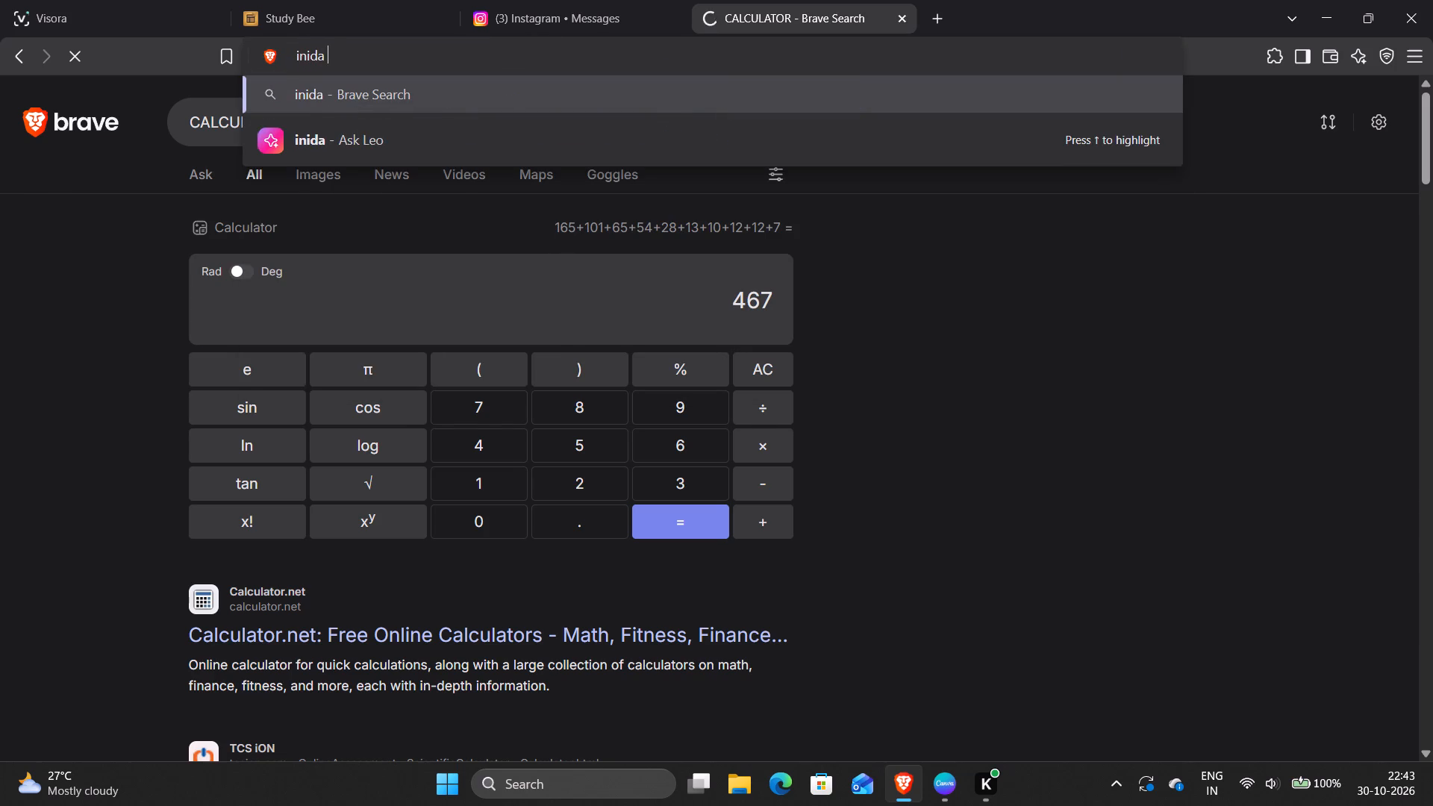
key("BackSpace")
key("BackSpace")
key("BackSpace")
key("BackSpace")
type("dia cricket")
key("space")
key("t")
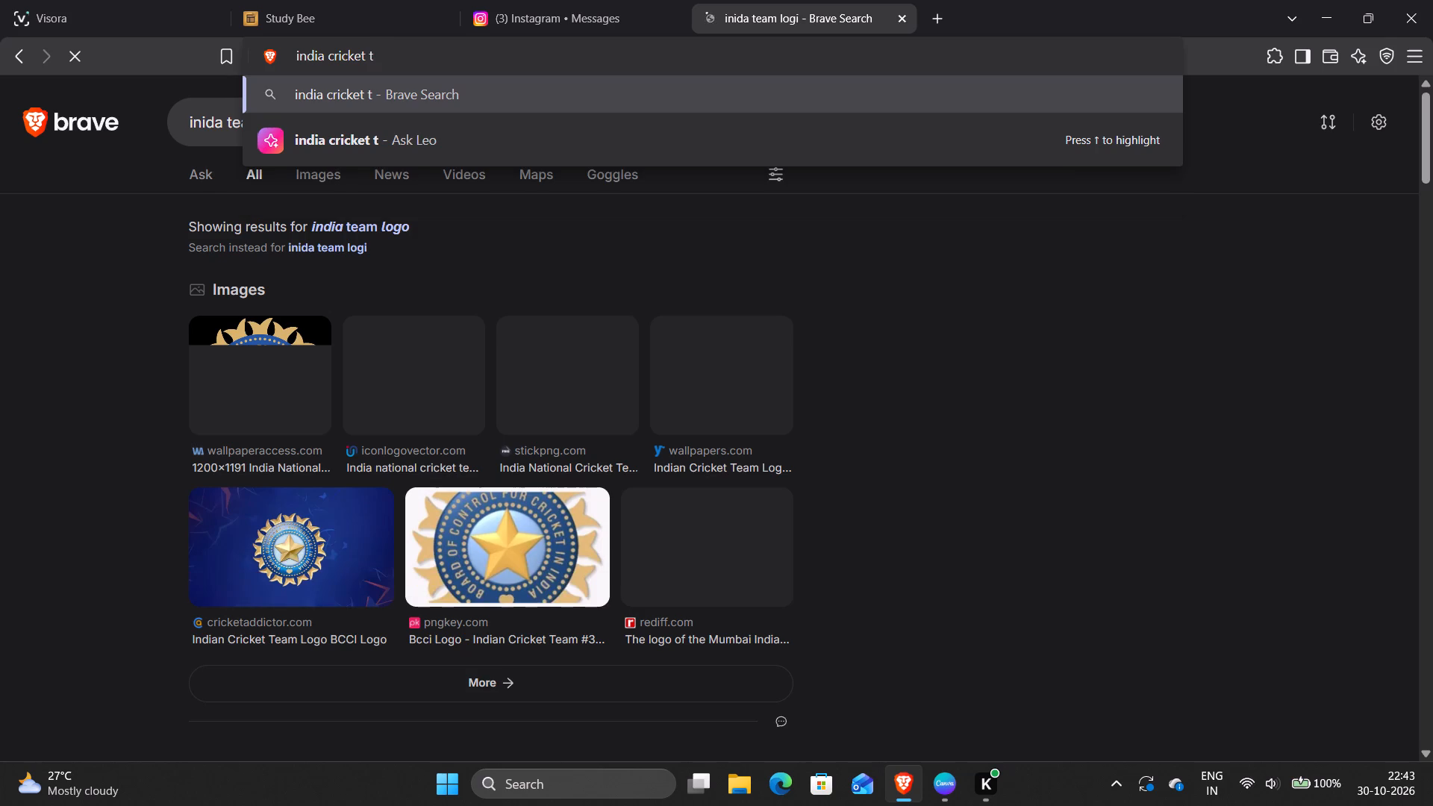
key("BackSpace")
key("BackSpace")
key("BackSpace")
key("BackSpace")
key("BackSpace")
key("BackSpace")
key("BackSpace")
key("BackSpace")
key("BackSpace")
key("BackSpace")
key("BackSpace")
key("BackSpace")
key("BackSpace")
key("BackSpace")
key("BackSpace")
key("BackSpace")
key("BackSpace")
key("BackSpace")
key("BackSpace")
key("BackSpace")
Search the web for "india vs eng" and browse the results.
type("india vs eng")
key("Return")
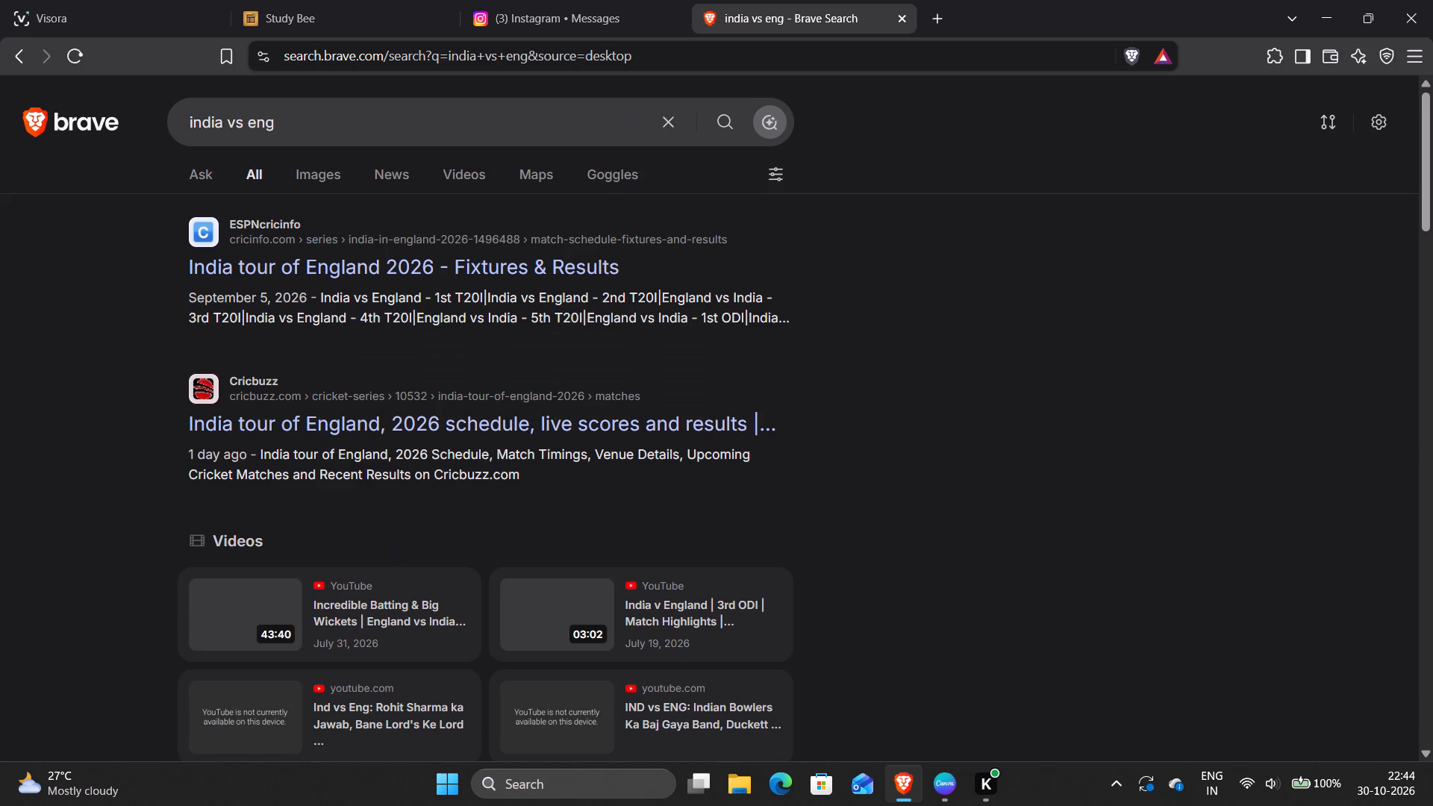
scroll(539, 402, "down", 12)
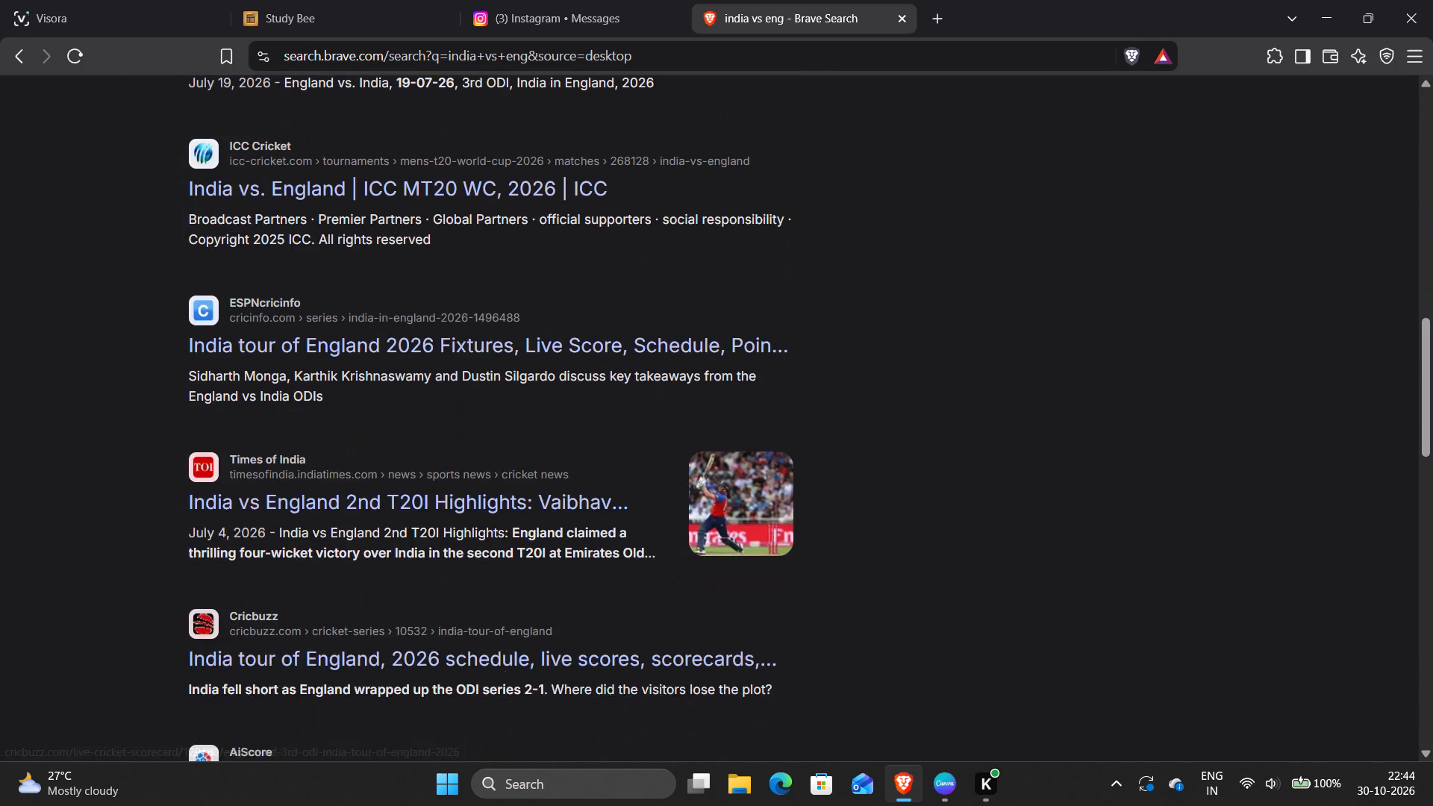
Refine the web search to "india vs eng google score".
scroll(494, 437, "up", 14)
left_click(381, 101)
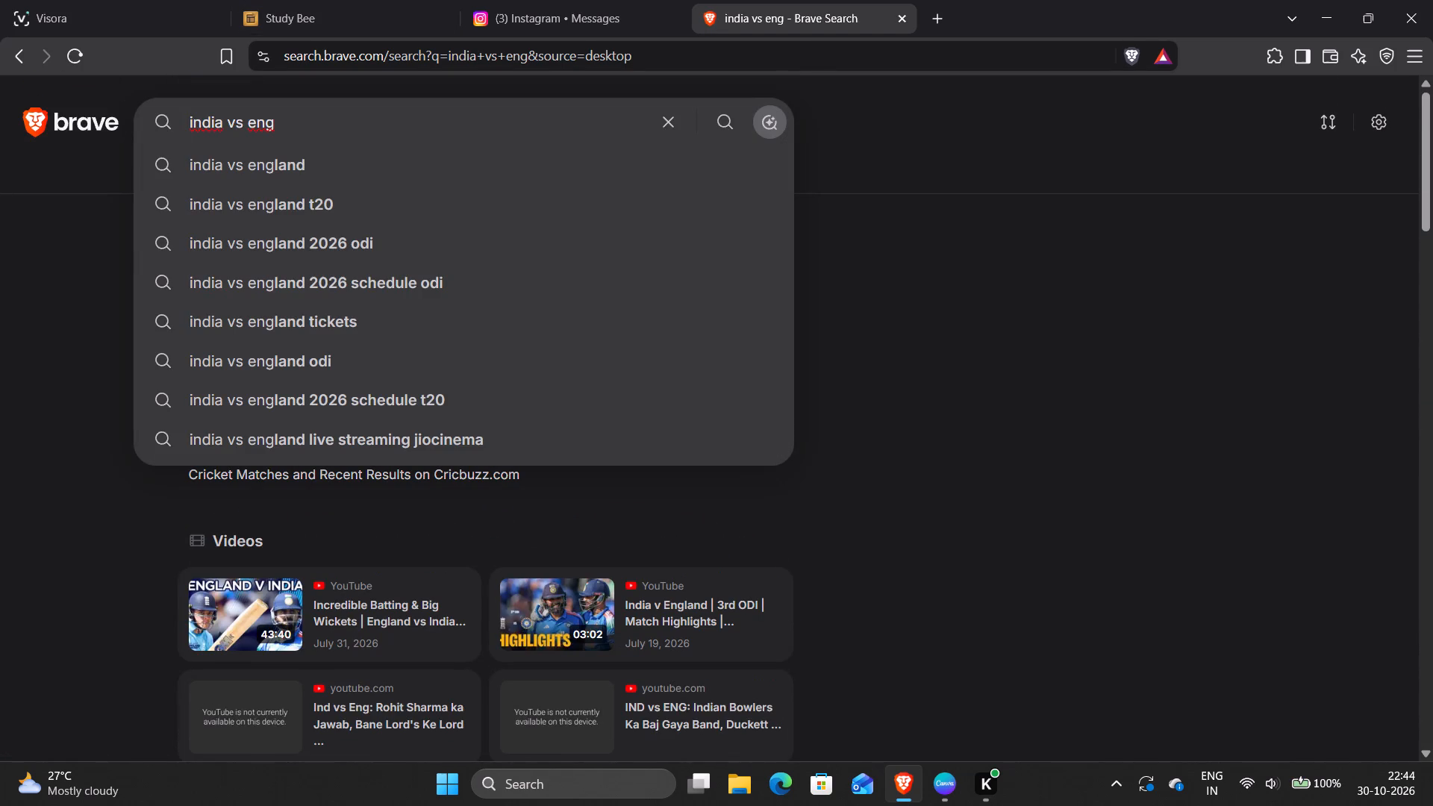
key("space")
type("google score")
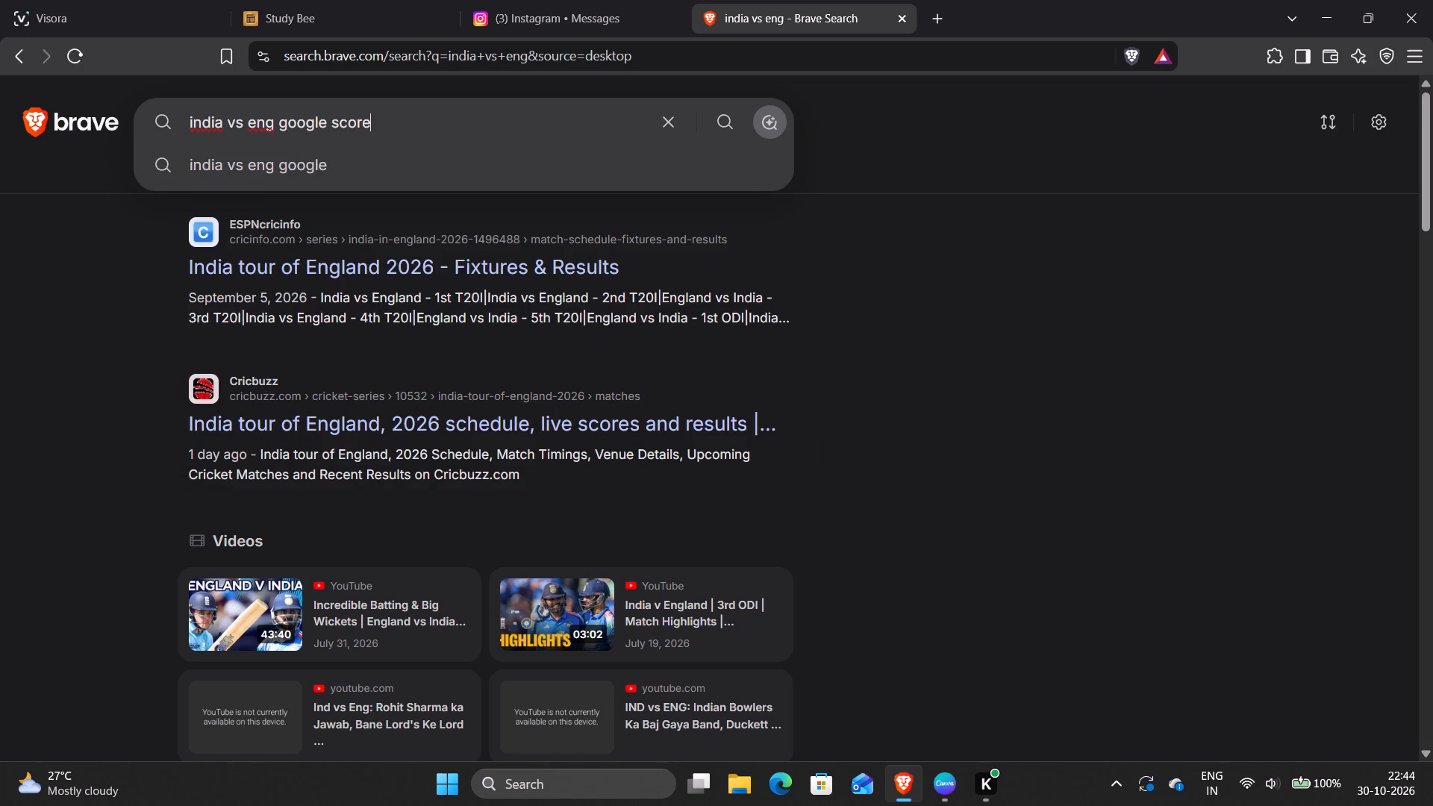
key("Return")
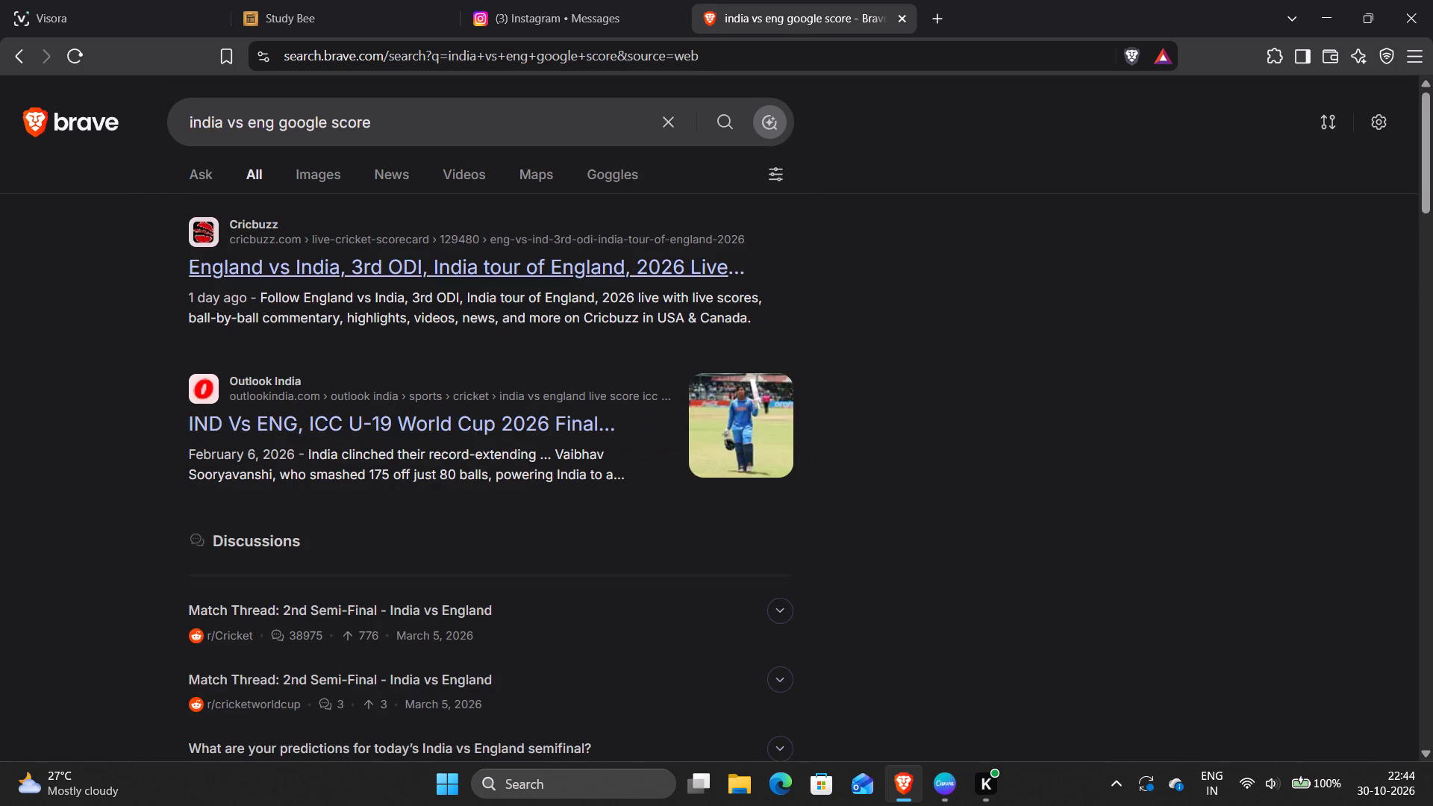
Look through the search results and open the Cricbuzz page for England vs India, 3rd ODI, India tour of England, 2026.
scroll(346, 571, "down", 20)
scroll(346, 571, "down", 5)
scroll(472, 505, "up", 13)
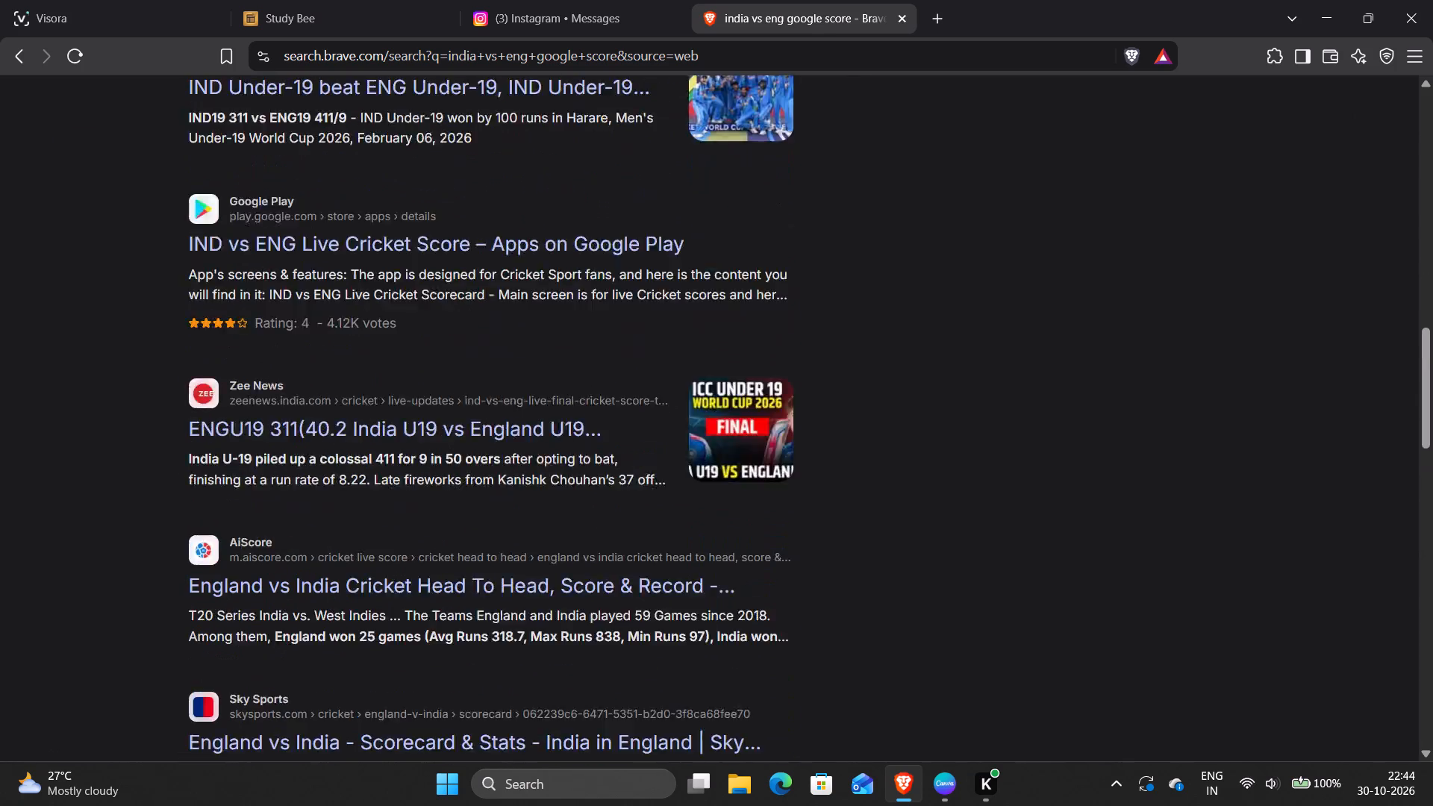
scroll(472, 505, "up", 13)
left_click(486, 270)
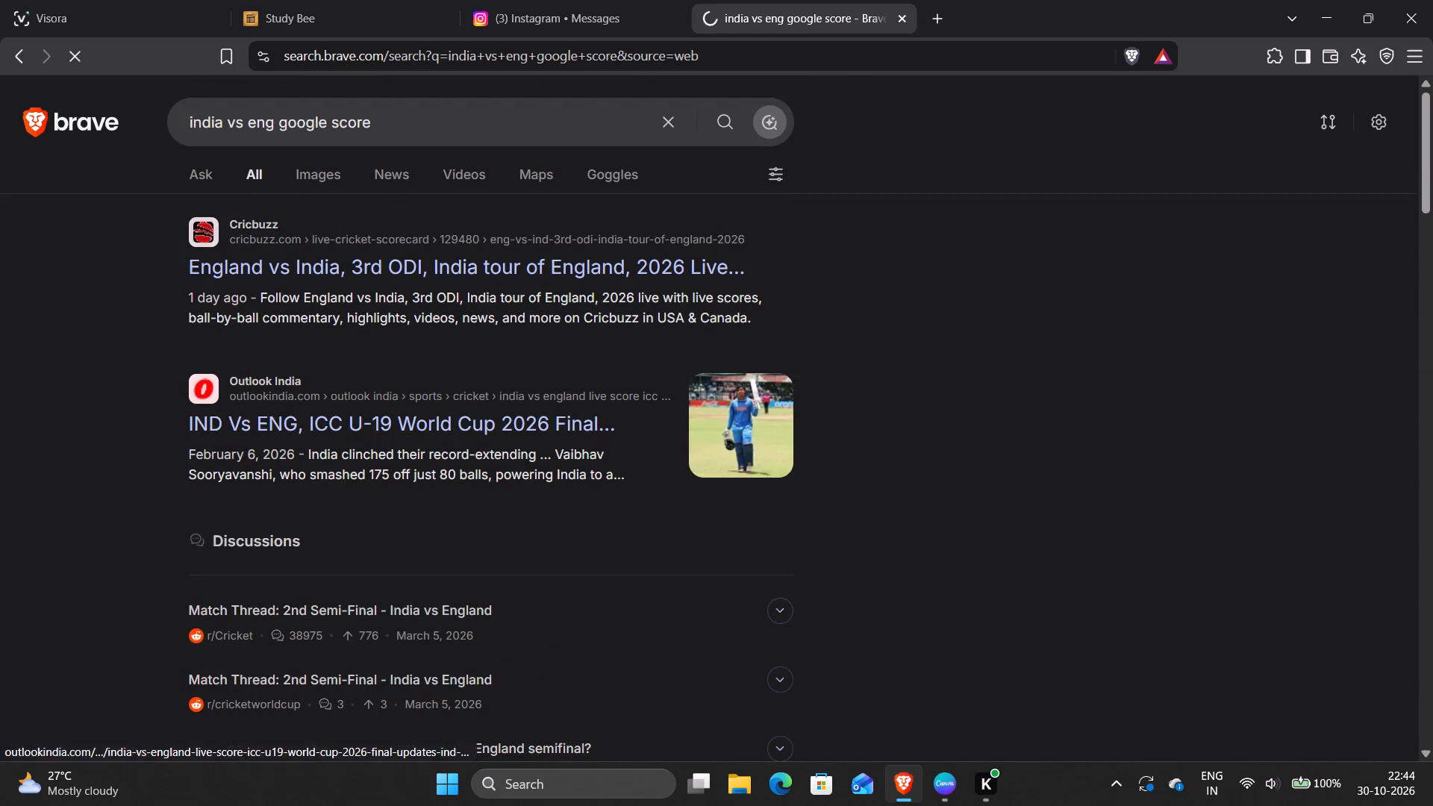
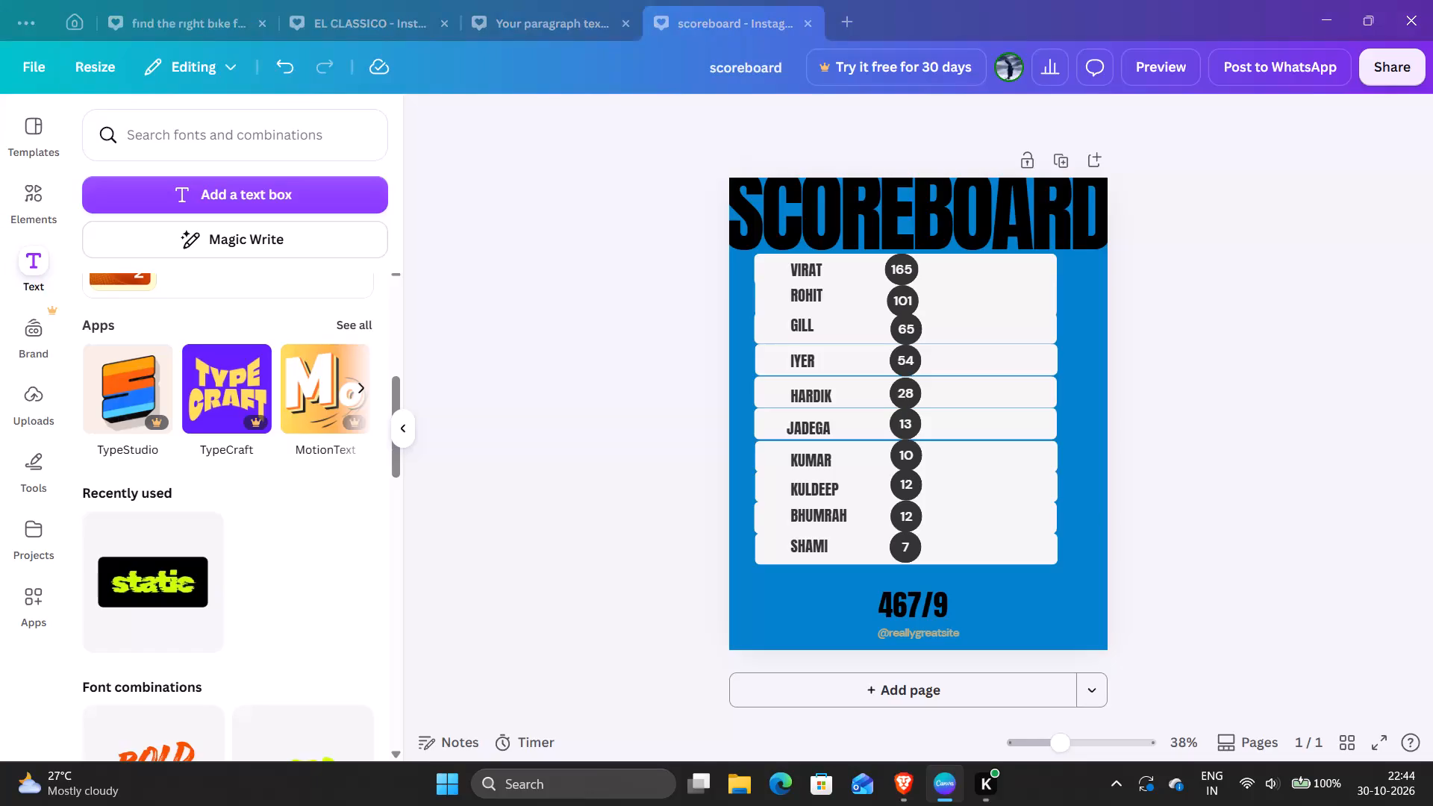
Switch to the Brave browser to view the "india vs eng google score" search results.
key("alt+Tab")
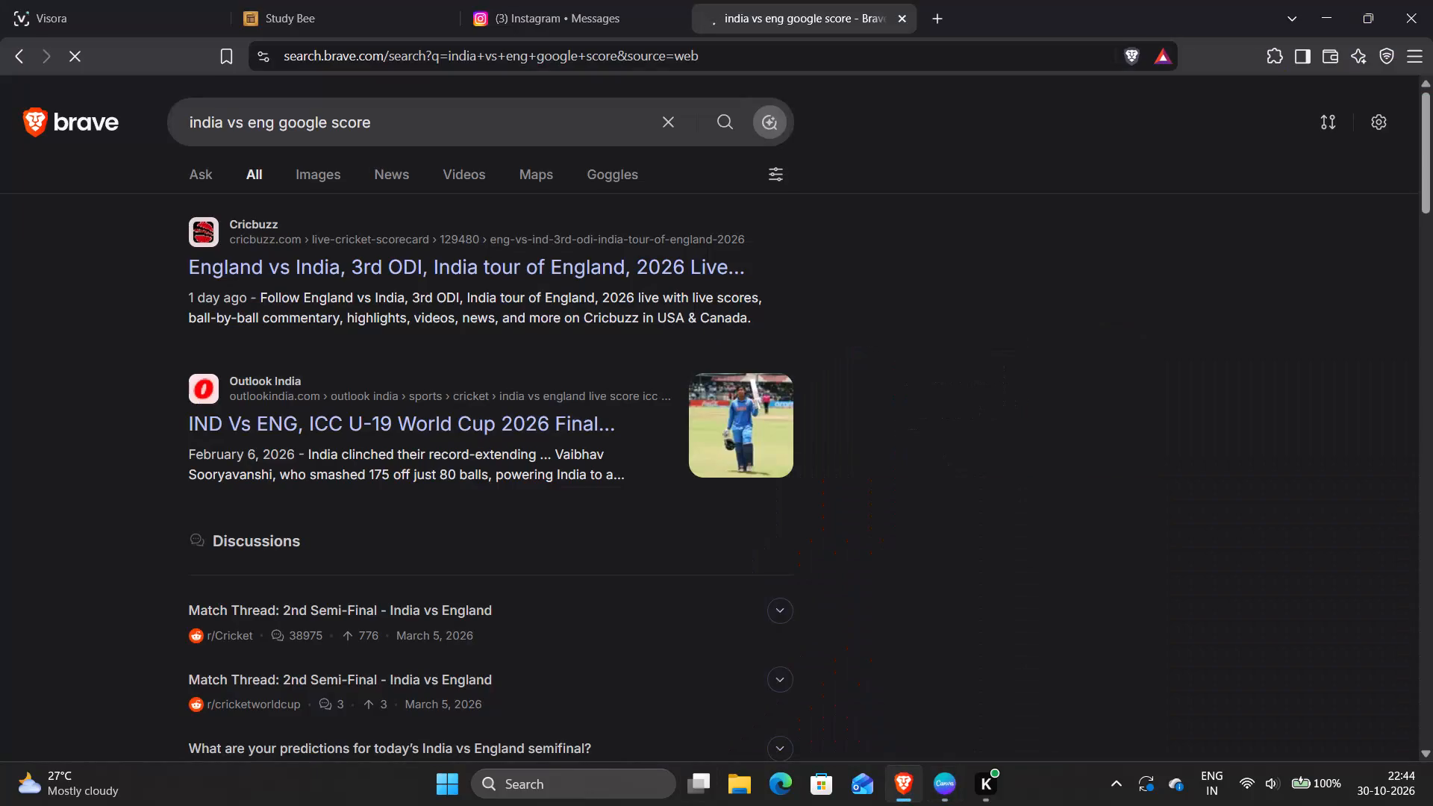
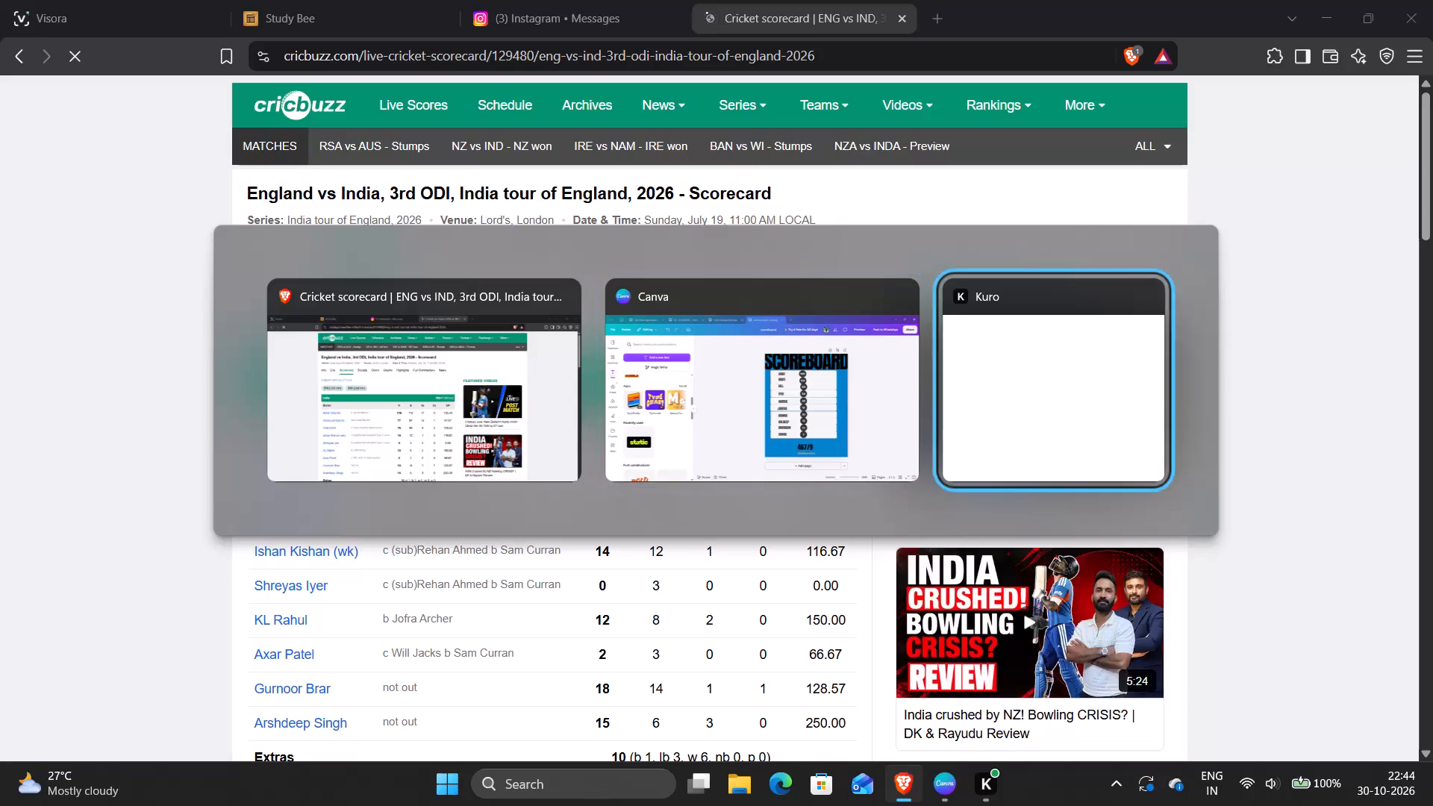
Examine the batting scores and match details on the England vs India 3rd ODI scorecard, and switch back to Canva.
key("alt+Tab")
scroll(388, 386, "down", 16)
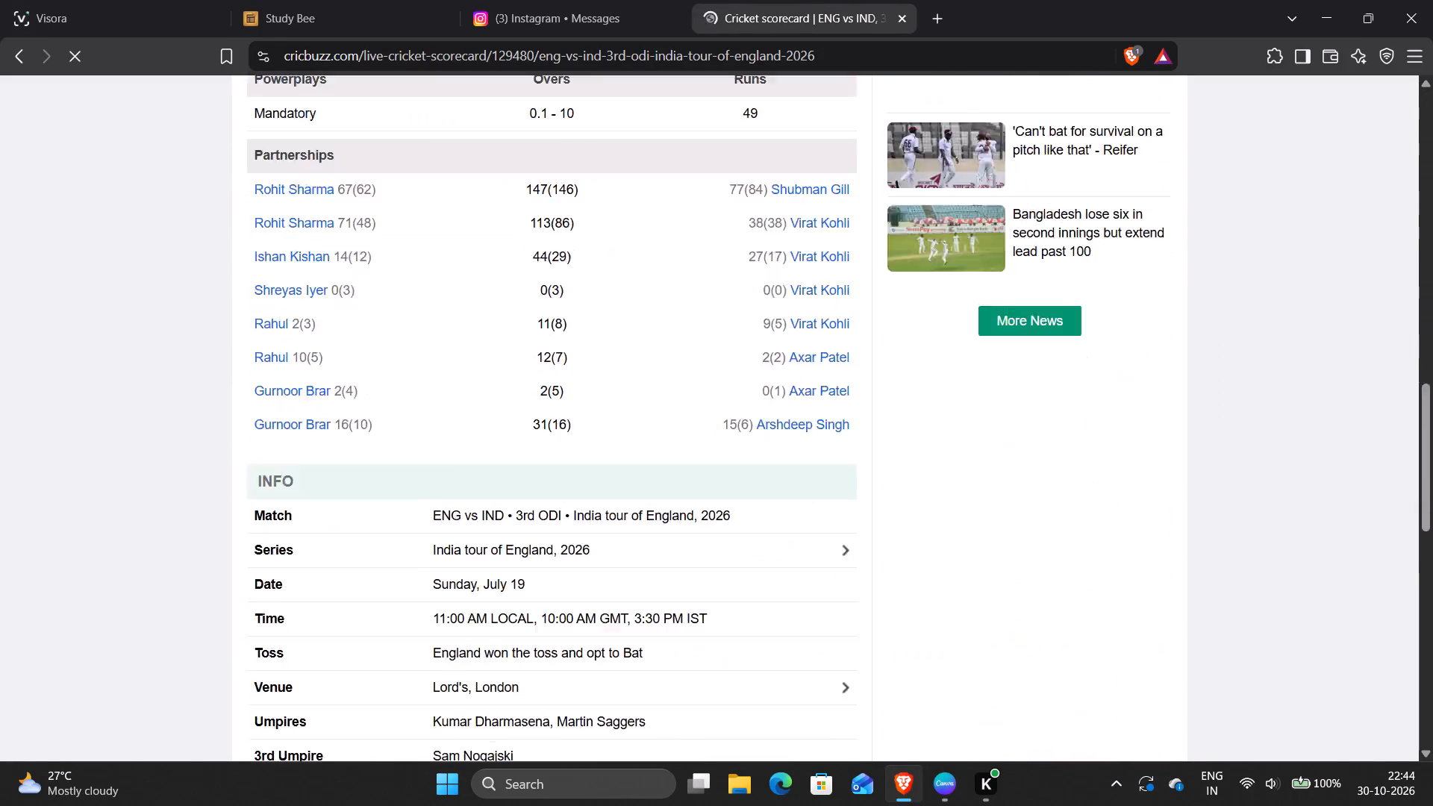
scroll(387, 385, "down", 7)
scroll(387, 385, "up", 20)
scroll(387, 385, "up", 13)
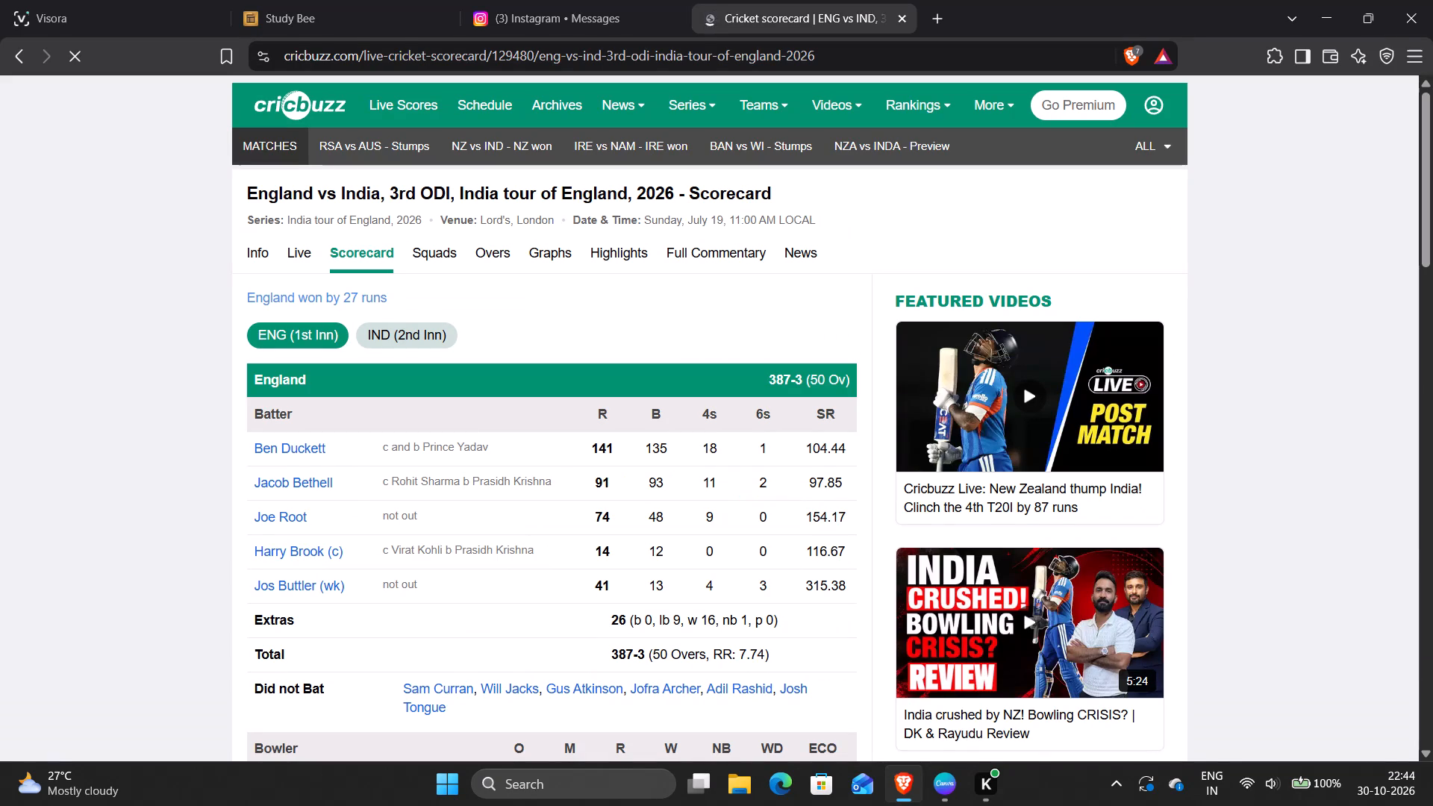
left_click(152, 232)
key("alt+Tab")
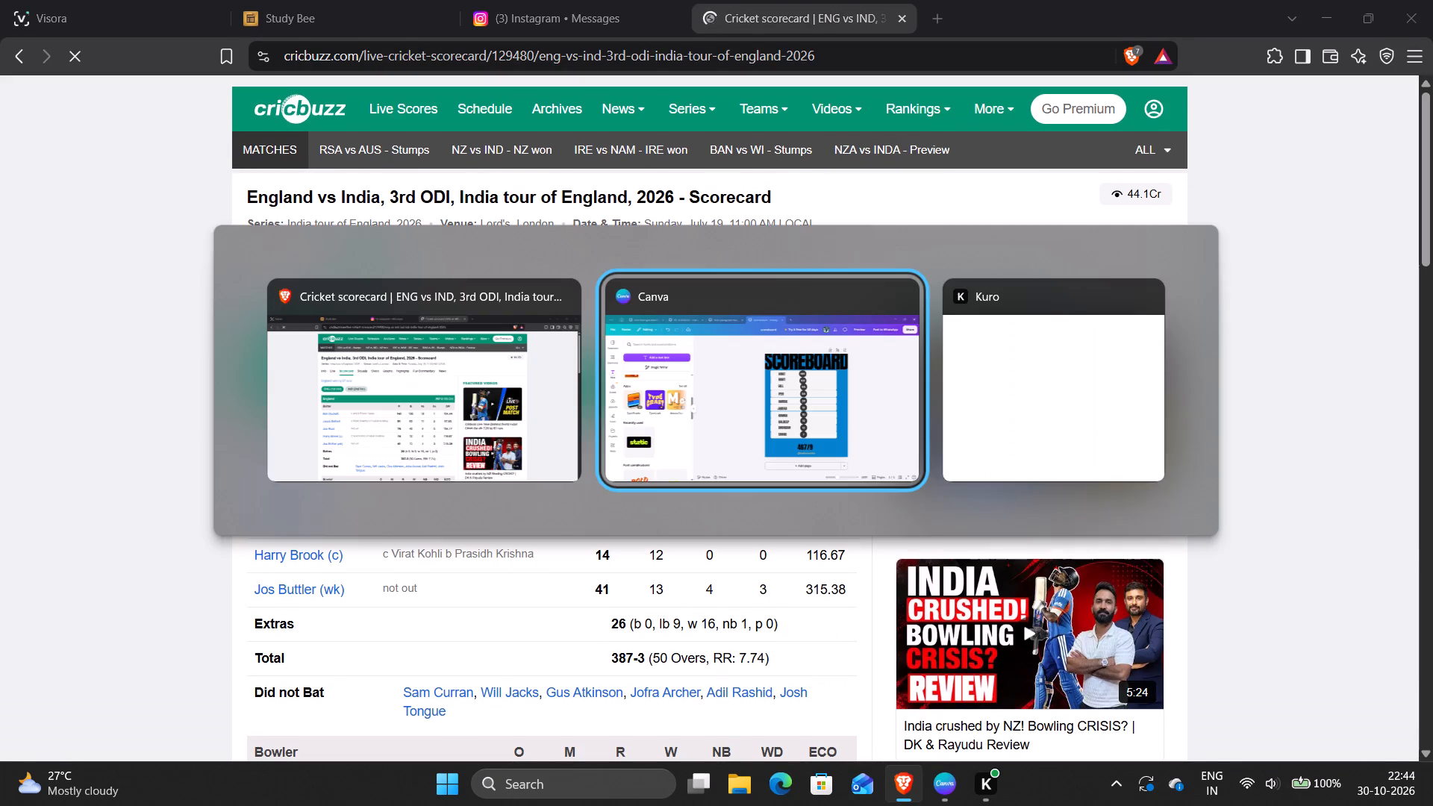
Leave the England vs India scorecard and search the web for "india latest cricket match".
key("alt+Tab")
key("alt+Tab")
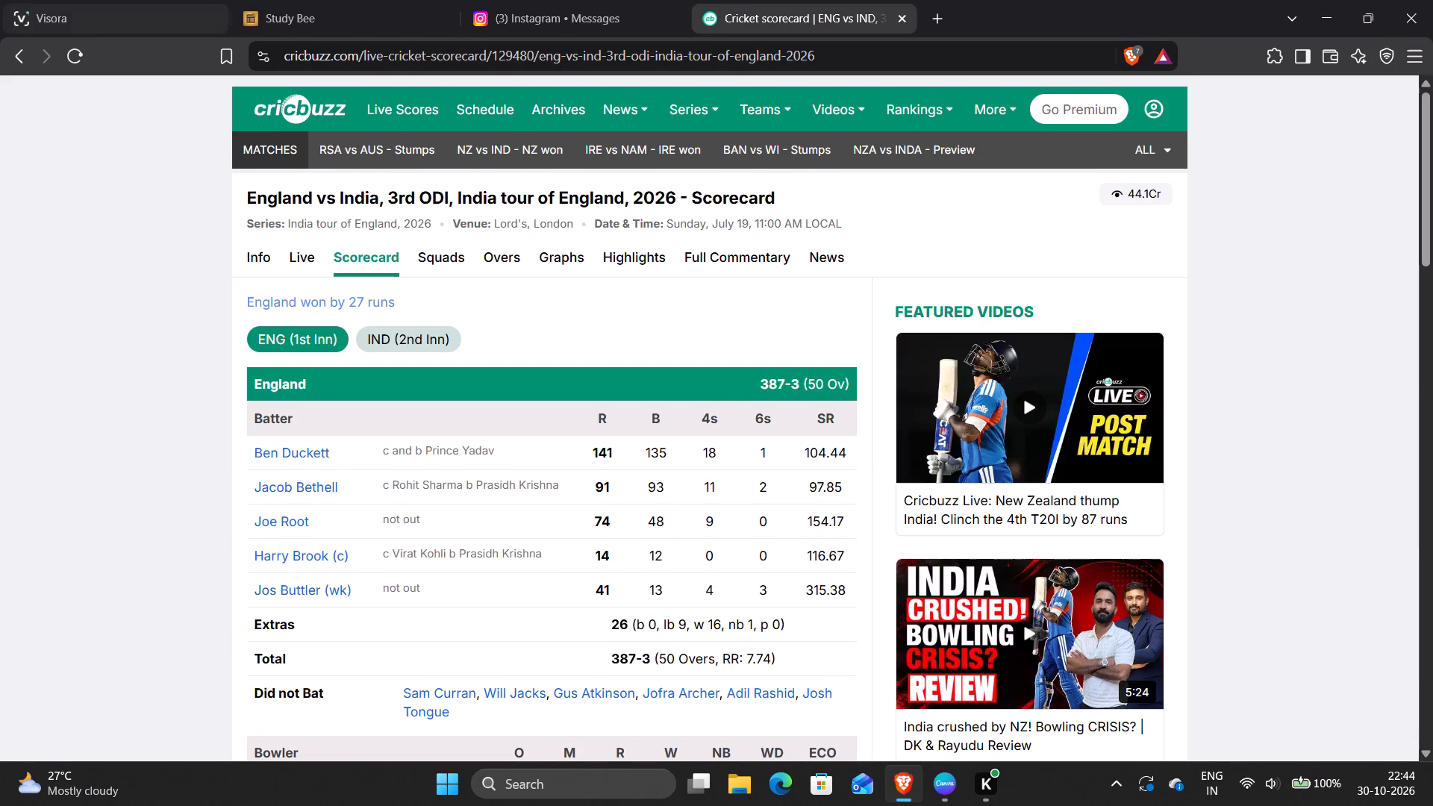
left_click(34, 80)
left_click(28, 64)
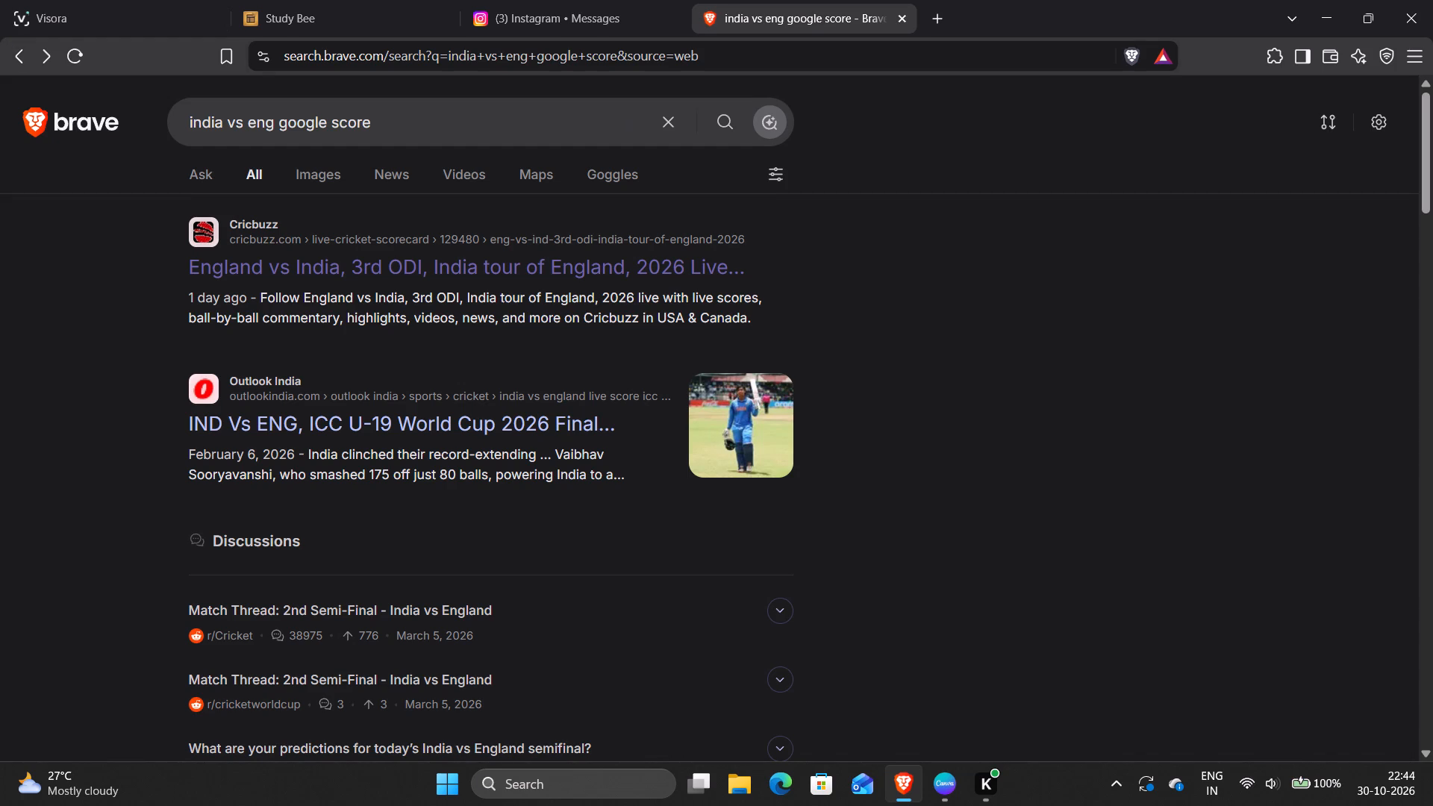
left_click(541, 46)
type("india latest cricket match")
key("Return")
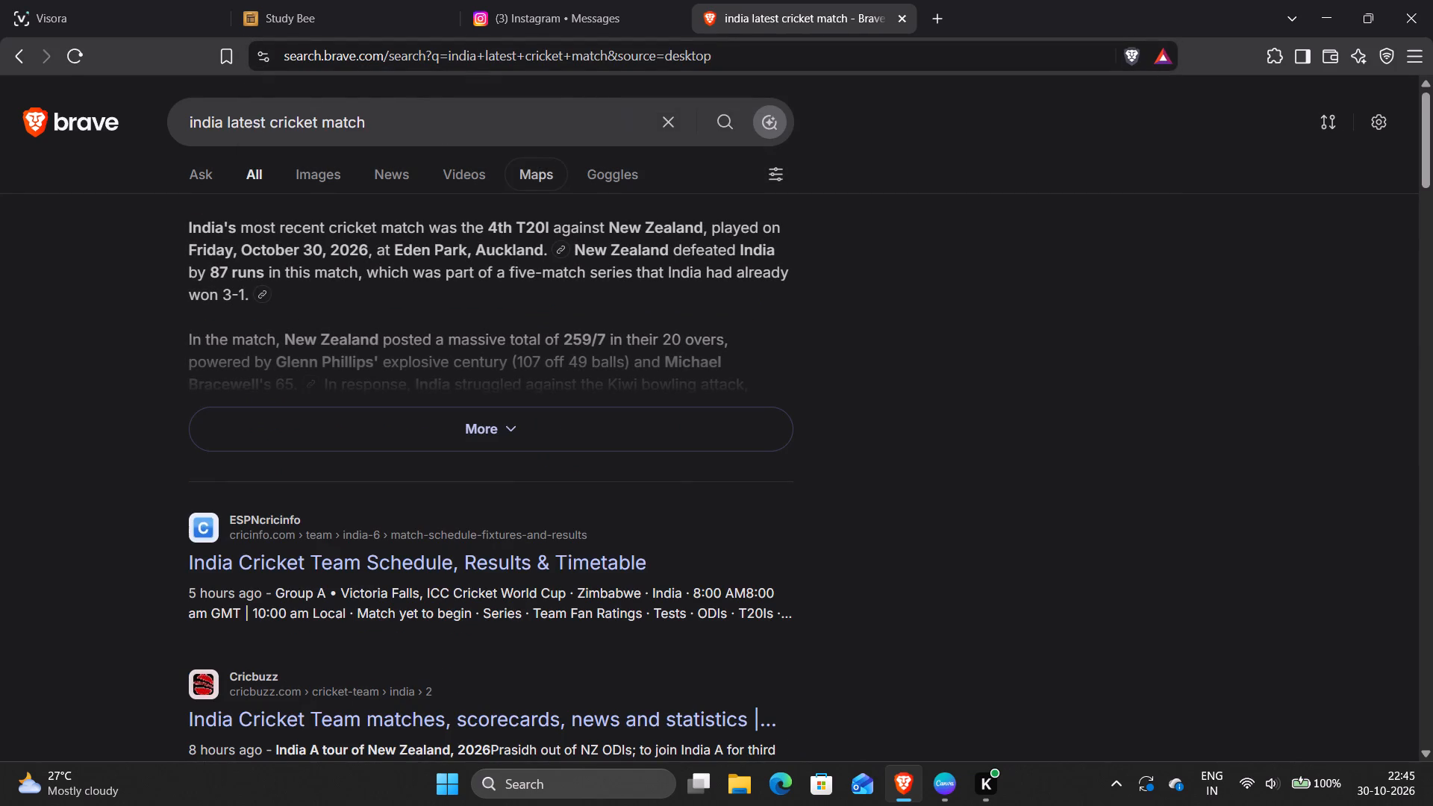
left_click(469, 116)
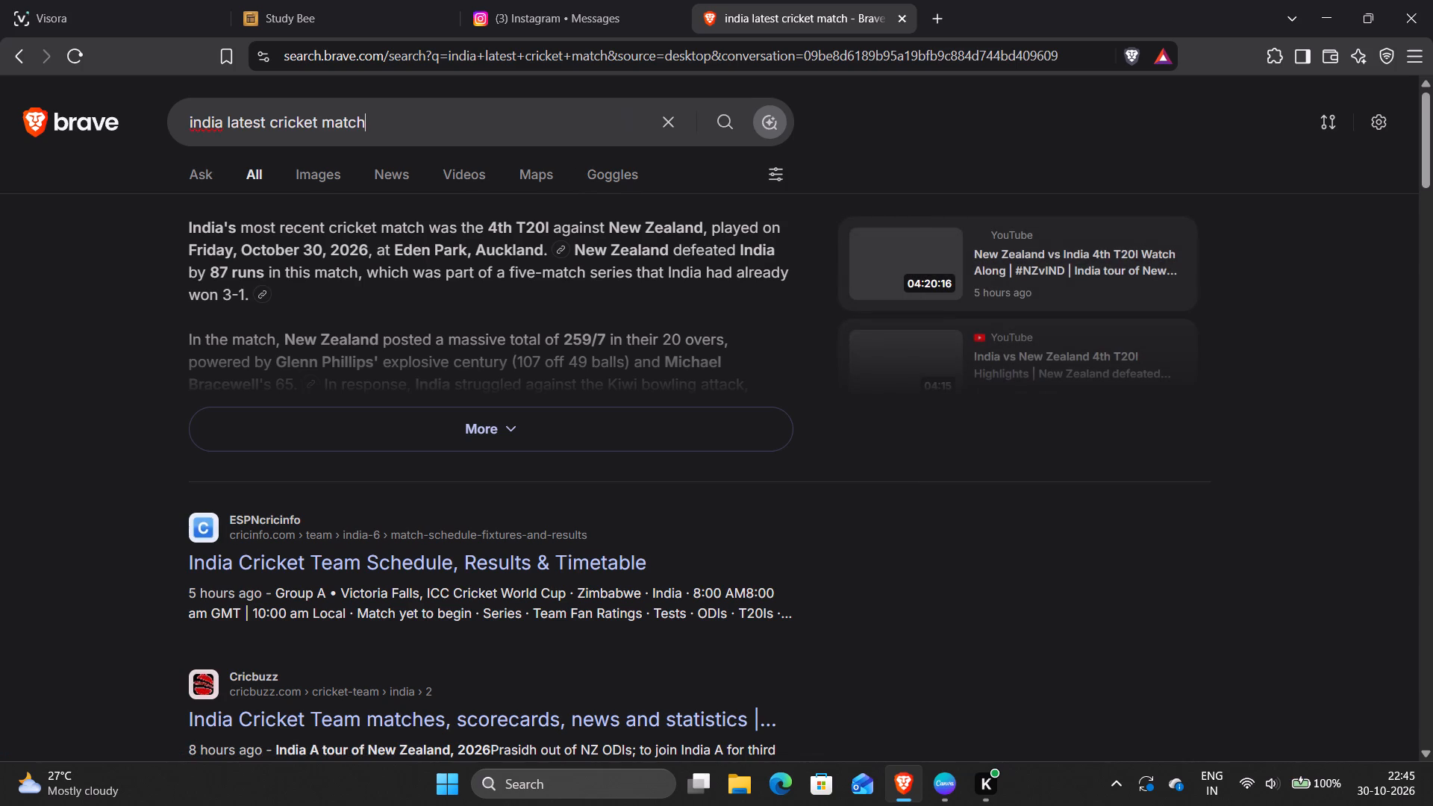
Search the web for "india vs new zeland" and open the results for the corrected spelling "india vs new zealand".
left_click(493, 56)
type("india vs new")
key("space")
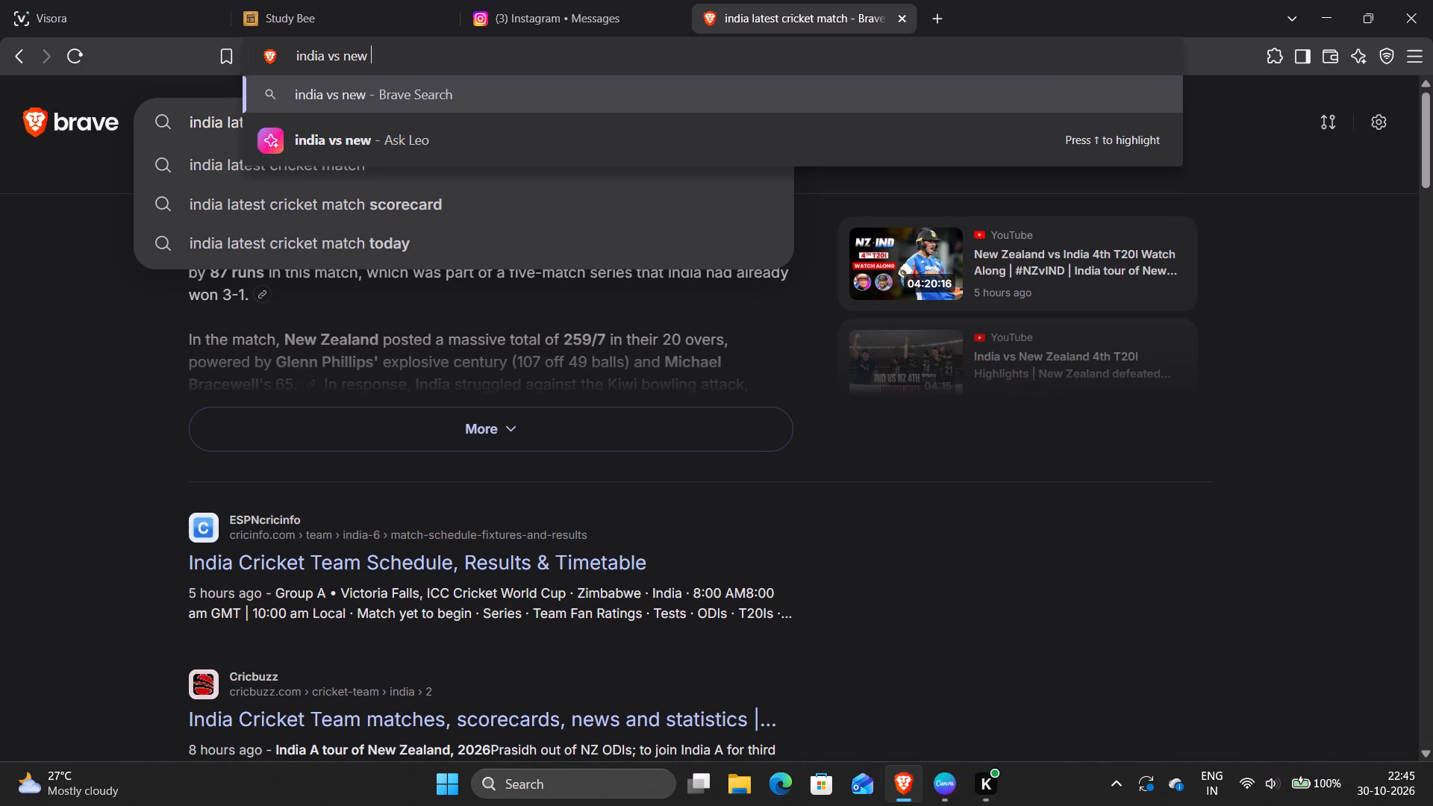
type("zeland")
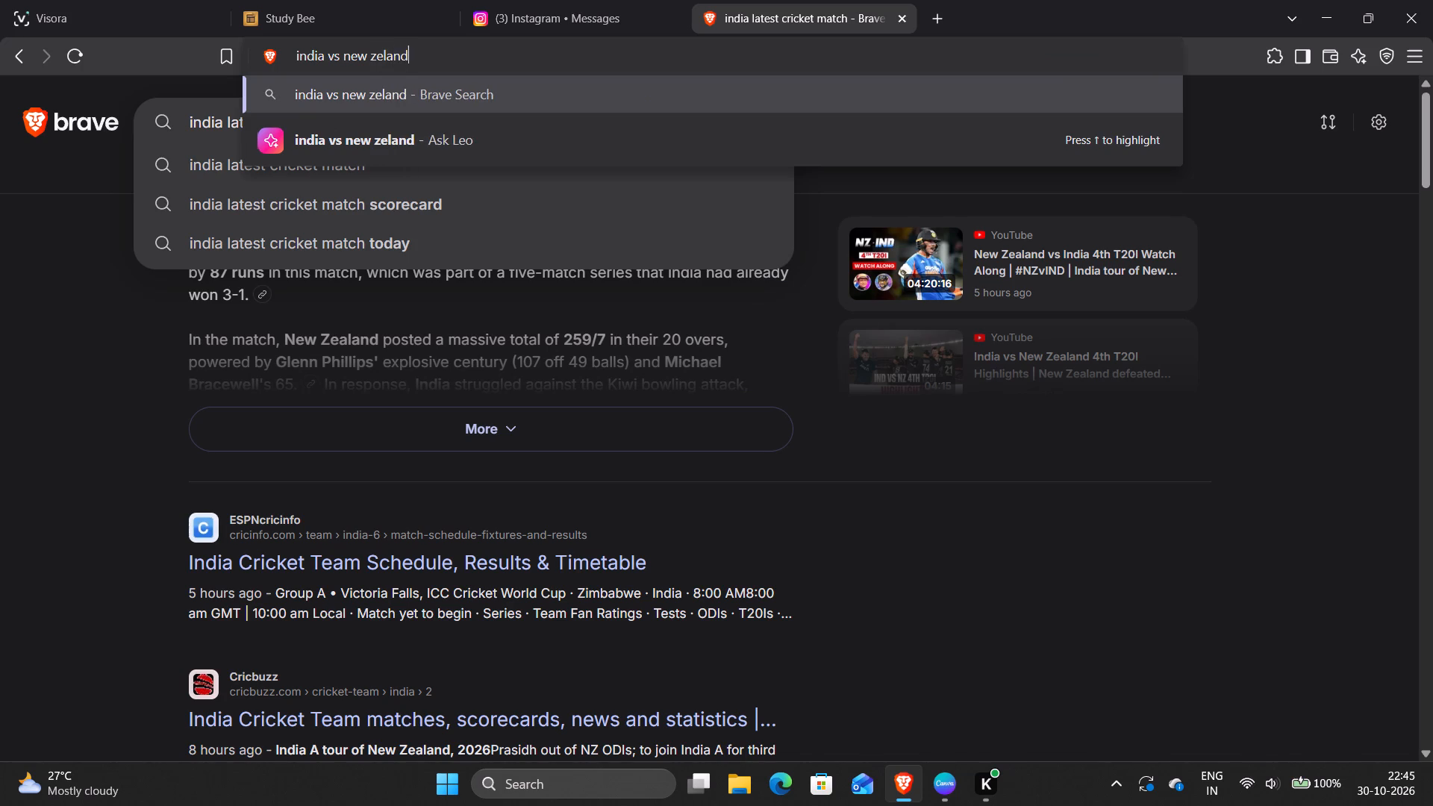
key("Return")
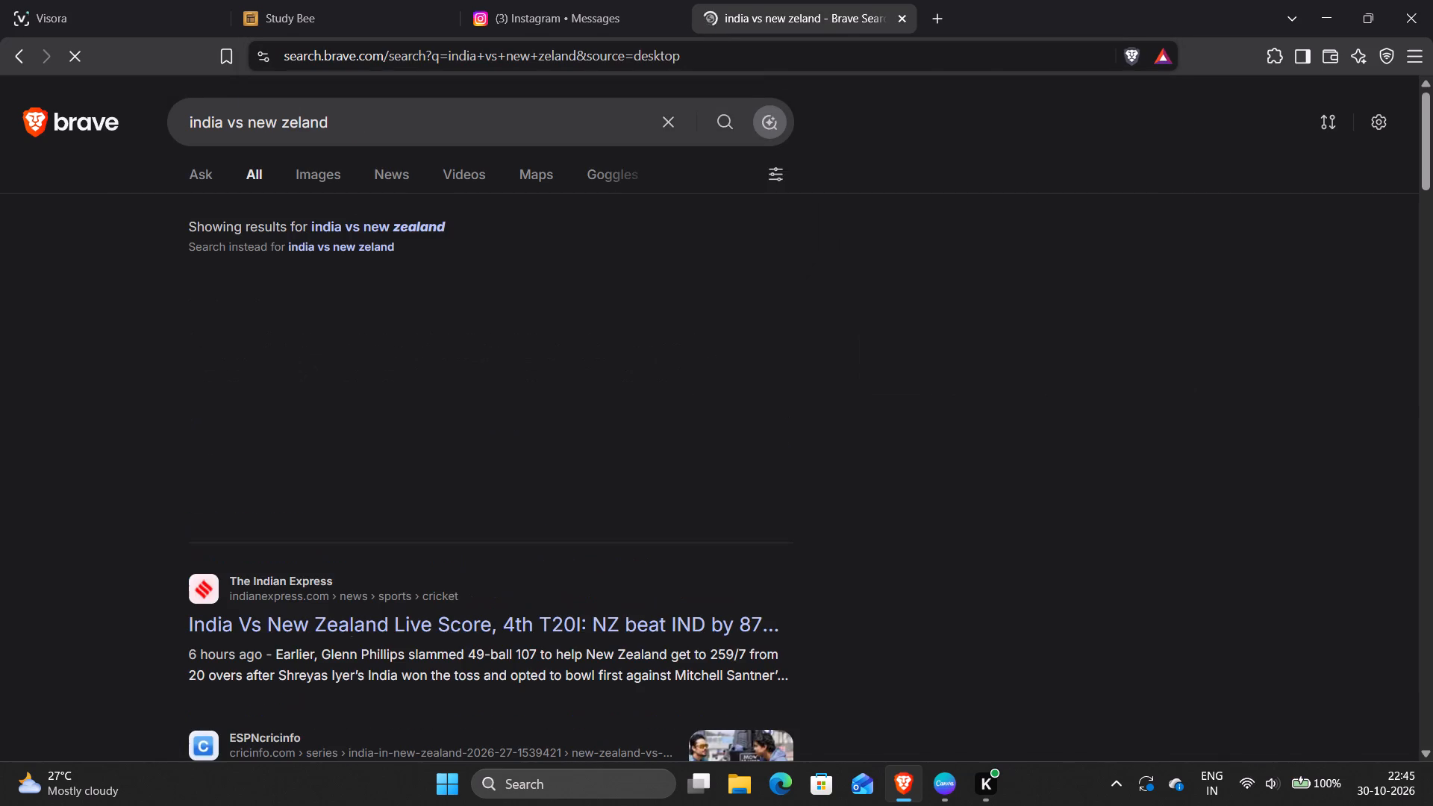
left_click(420, 231)
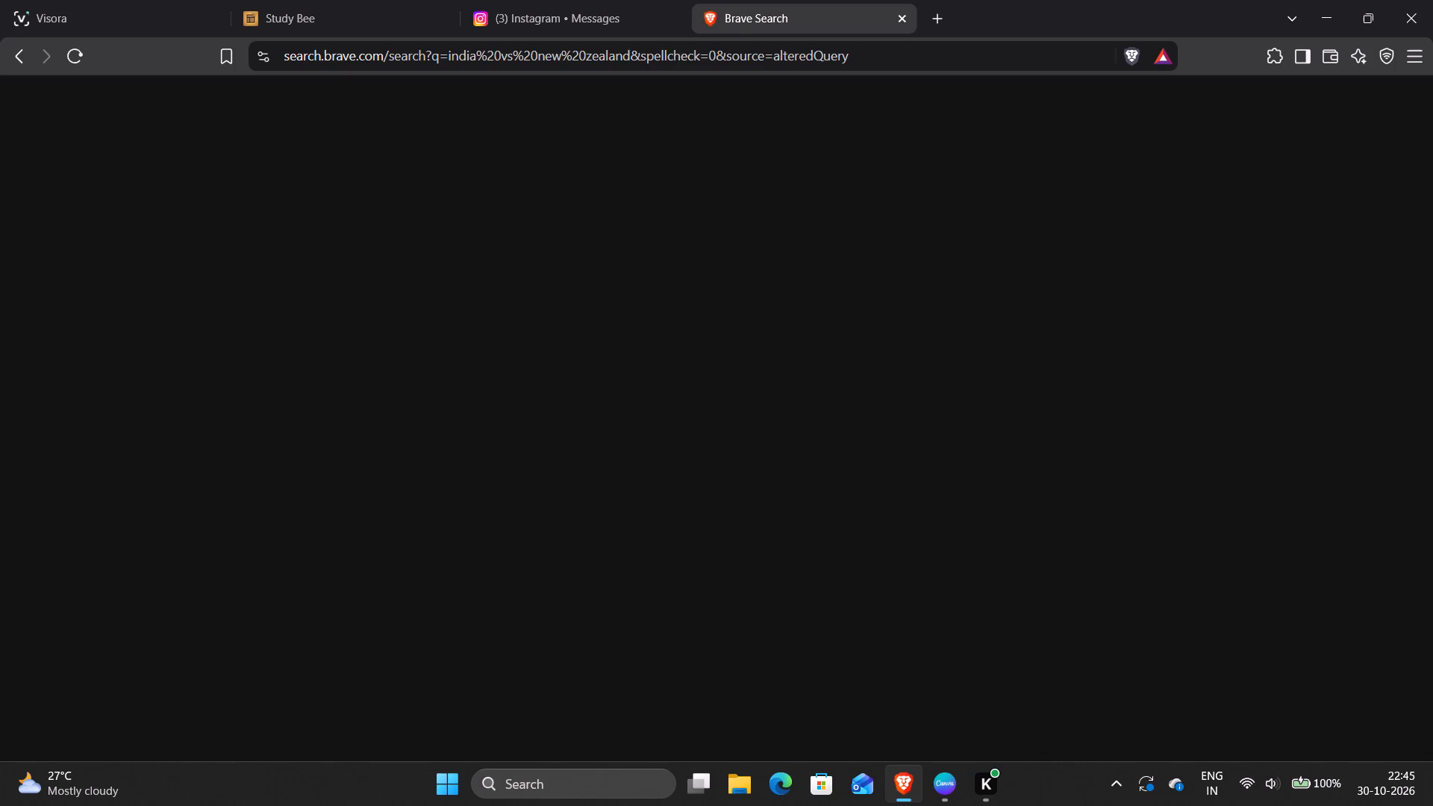
left_click(495, 180)
left_click(675, 493)
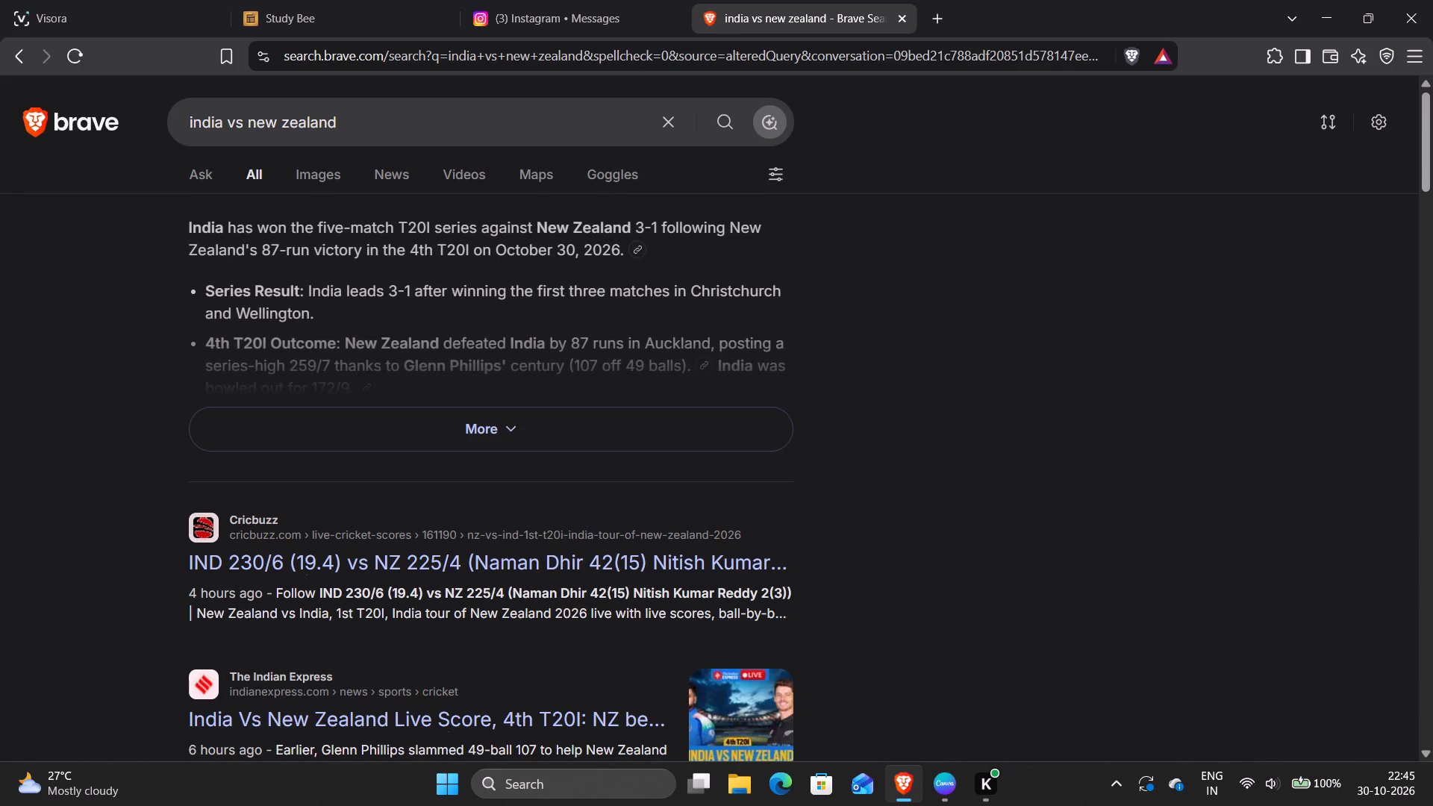
Extend the search to "india vs new zealand t20" and browse the results.
left_click(520, 128)
key("space")
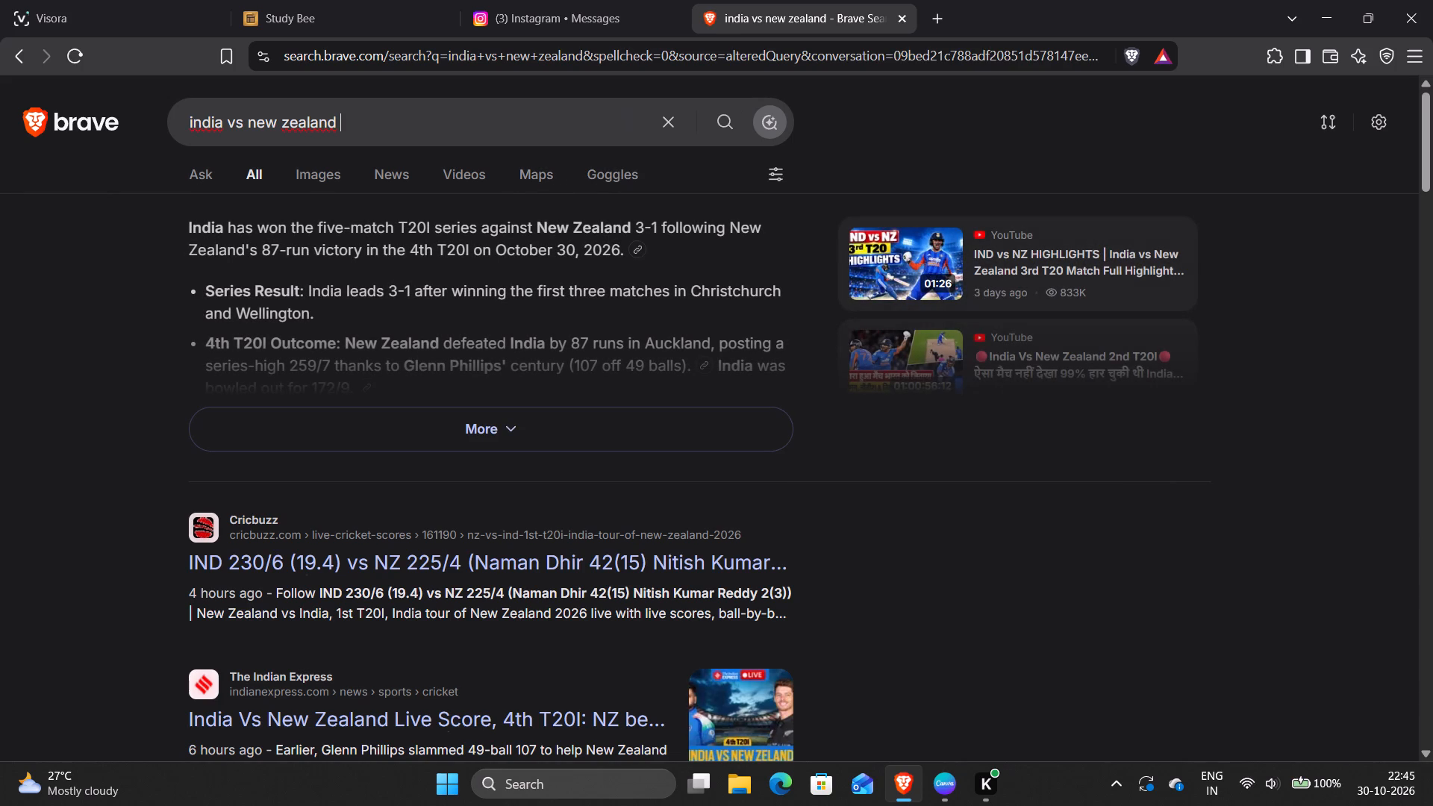
key("5")
key("BackSpace")
type("t20")
key("Return")
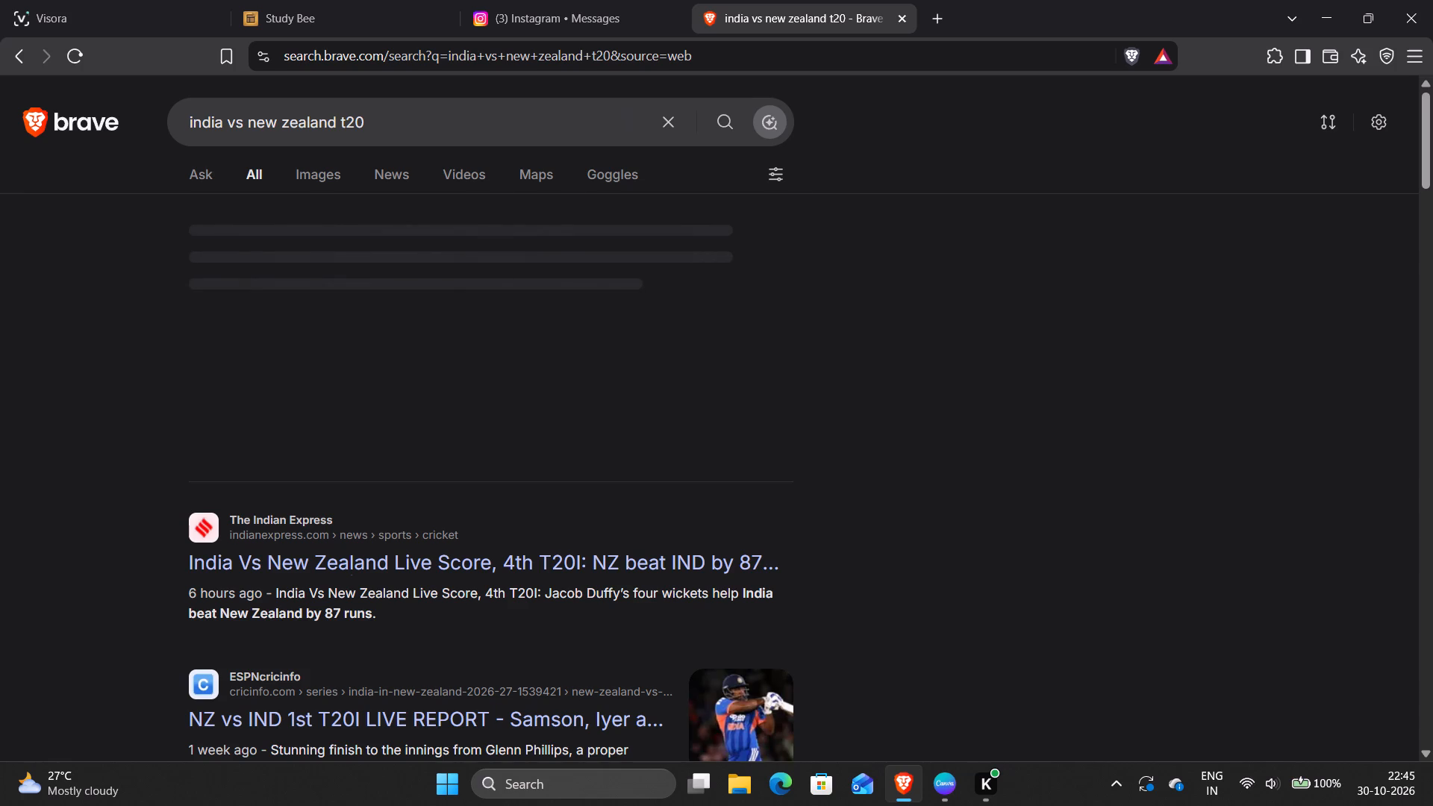
scroll(370, 722, "down", 8)
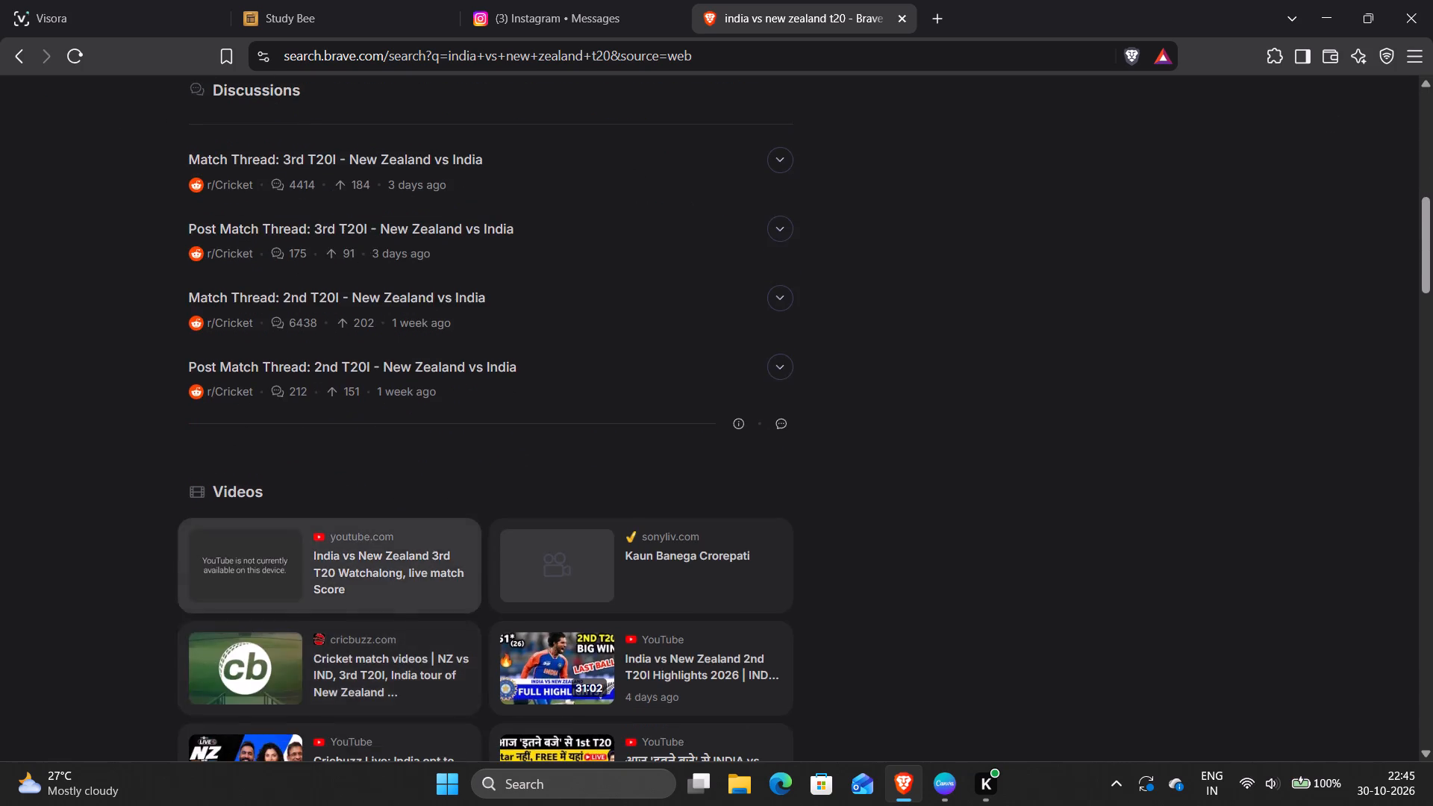
scroll(472, 535, "down", 6)
scroll(469, 537, "up", 17)
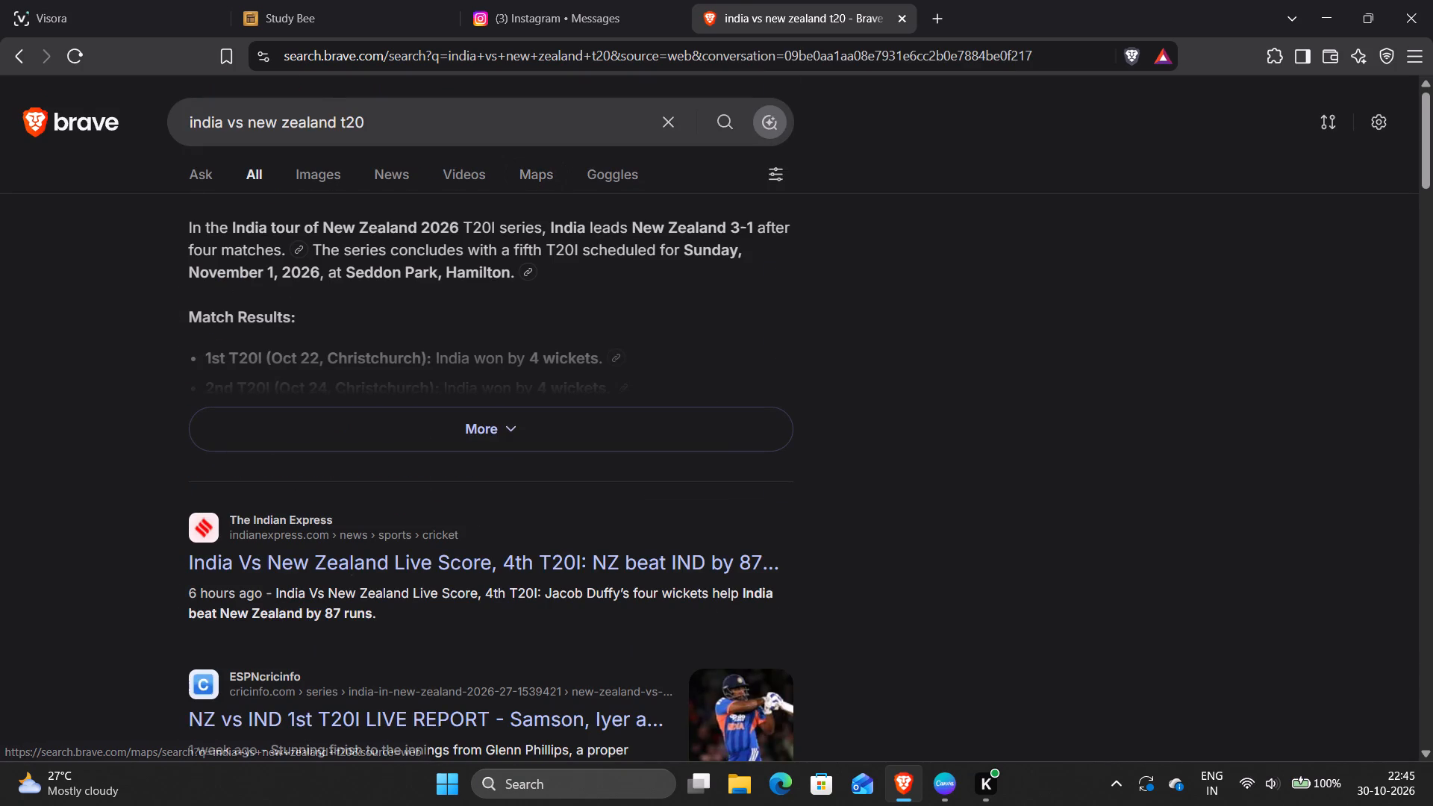
Search the web for "india cricket".
left_click(668, 127)
type("india crick")
key("Down")
key("Return")
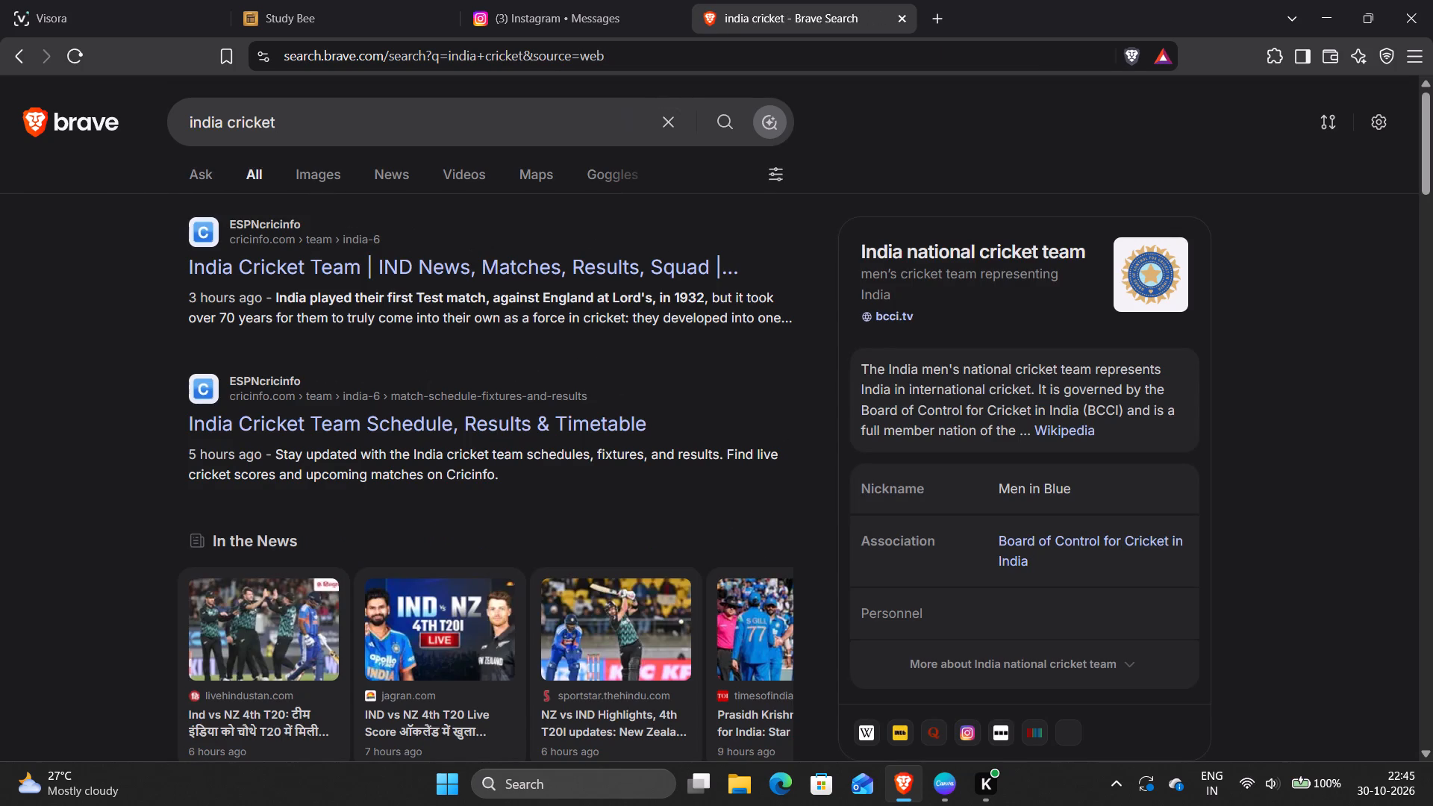
Open the India national cricket team logo's link in a new tab and return to the "india cricket" results.
left_click_drag(1168, 264, 1158, 273)
right_click(1158, 273)
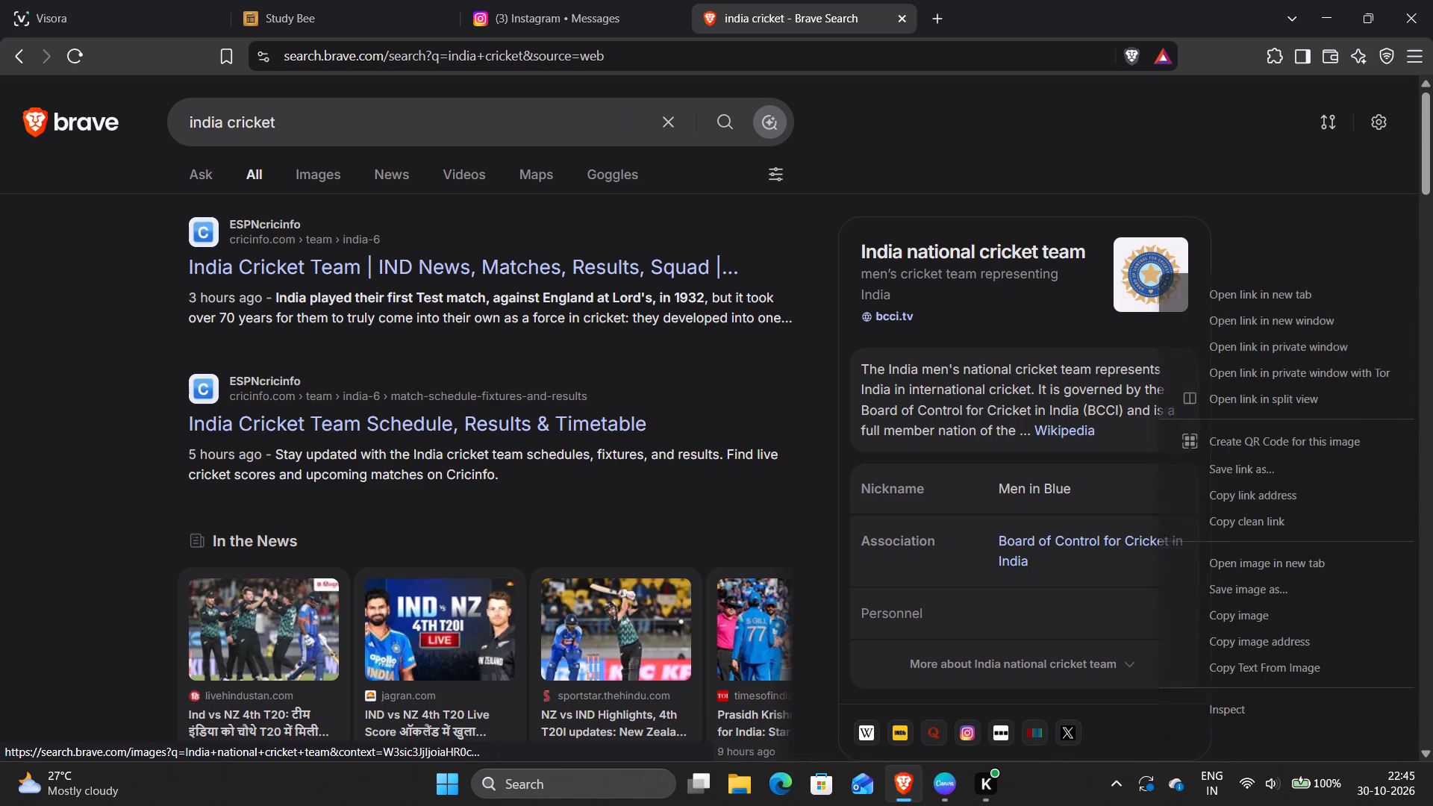
left_click(1194, 302)
left_click(1042, 0)
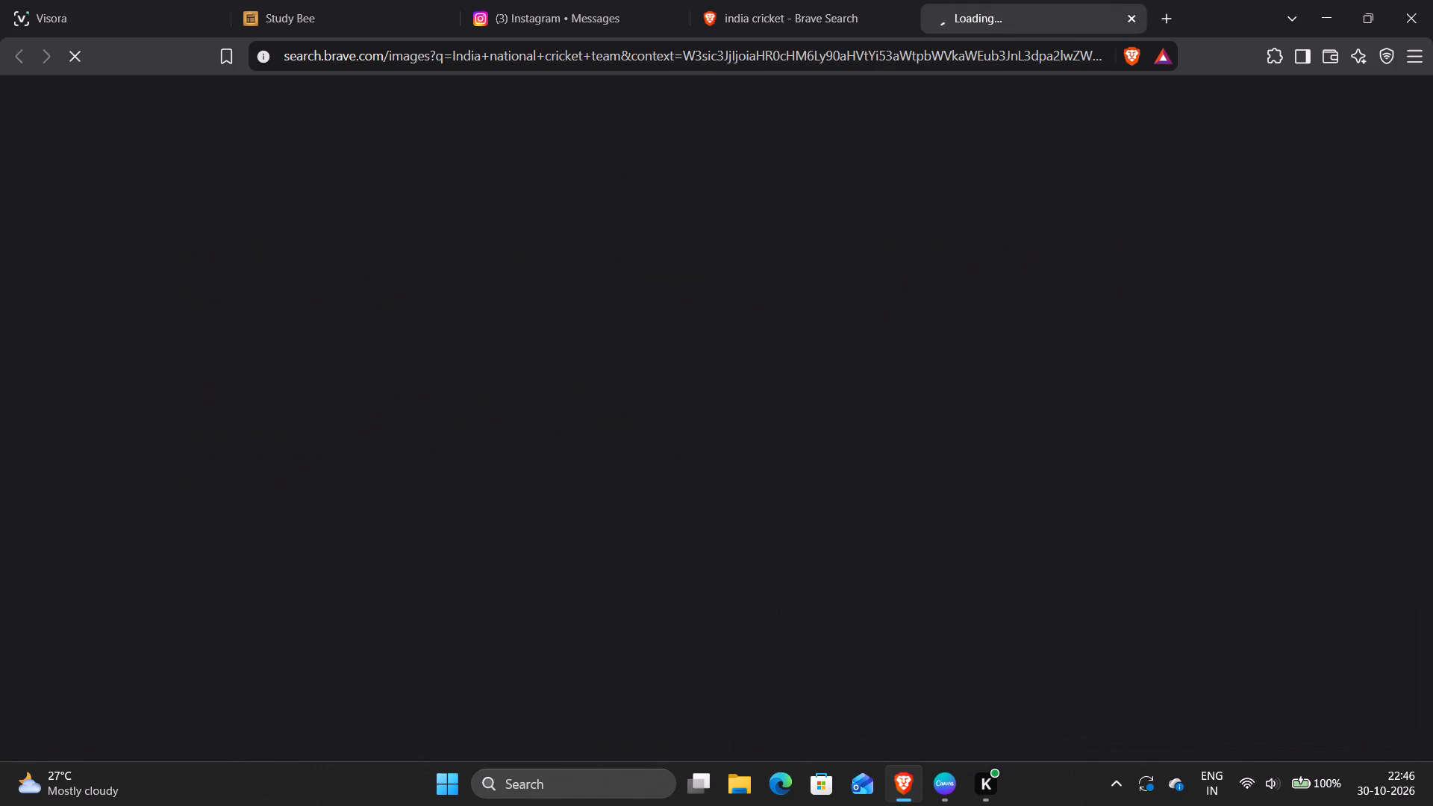
left_click(832, 16)
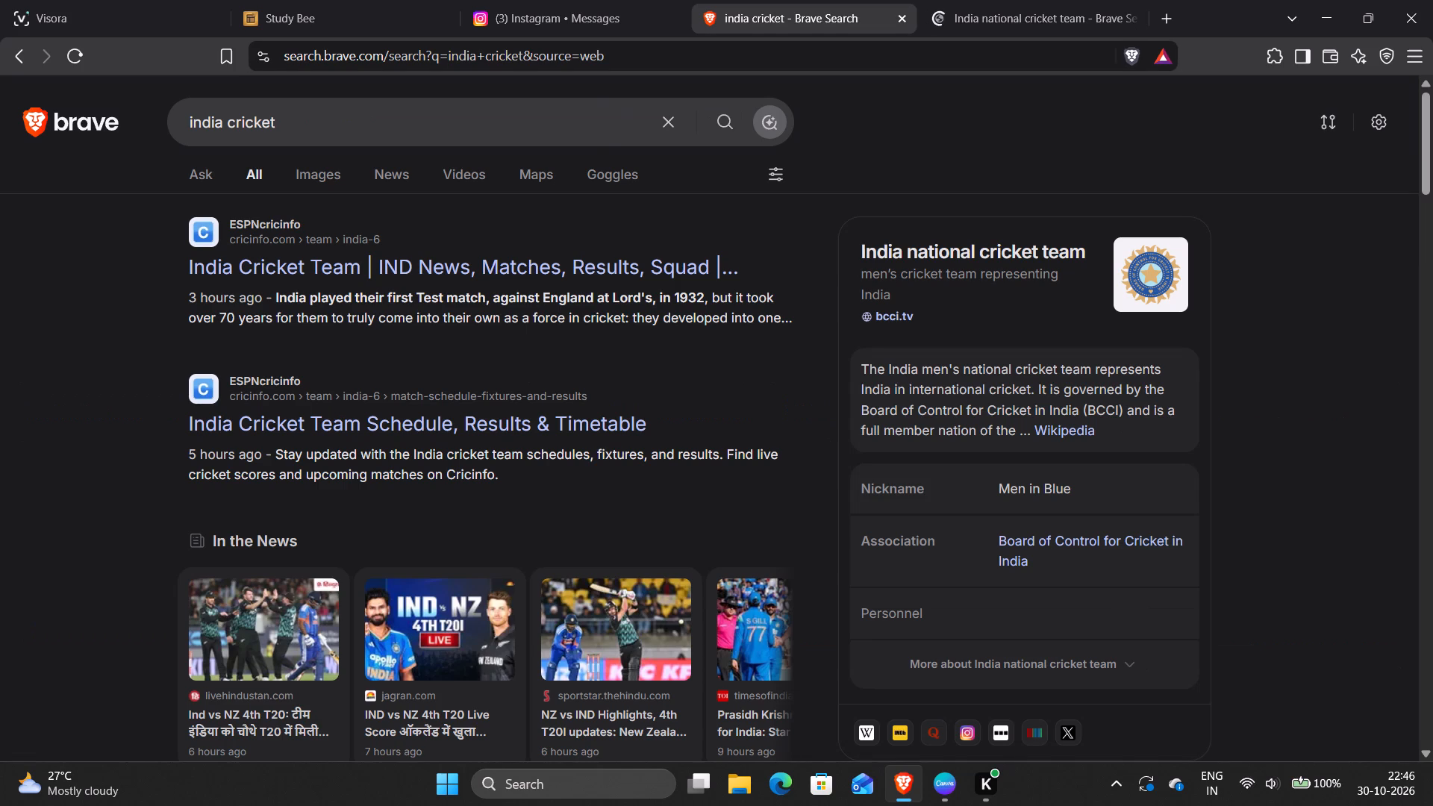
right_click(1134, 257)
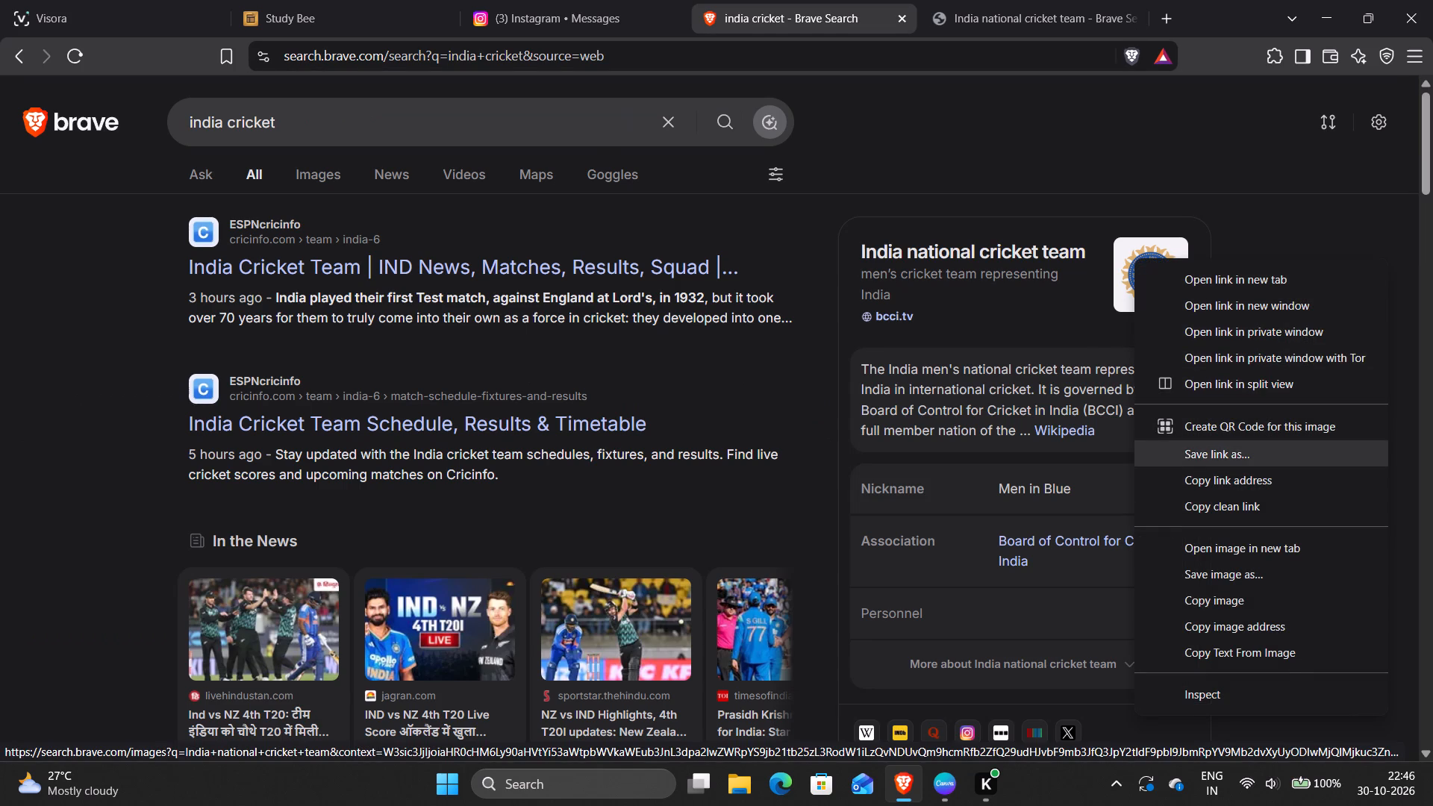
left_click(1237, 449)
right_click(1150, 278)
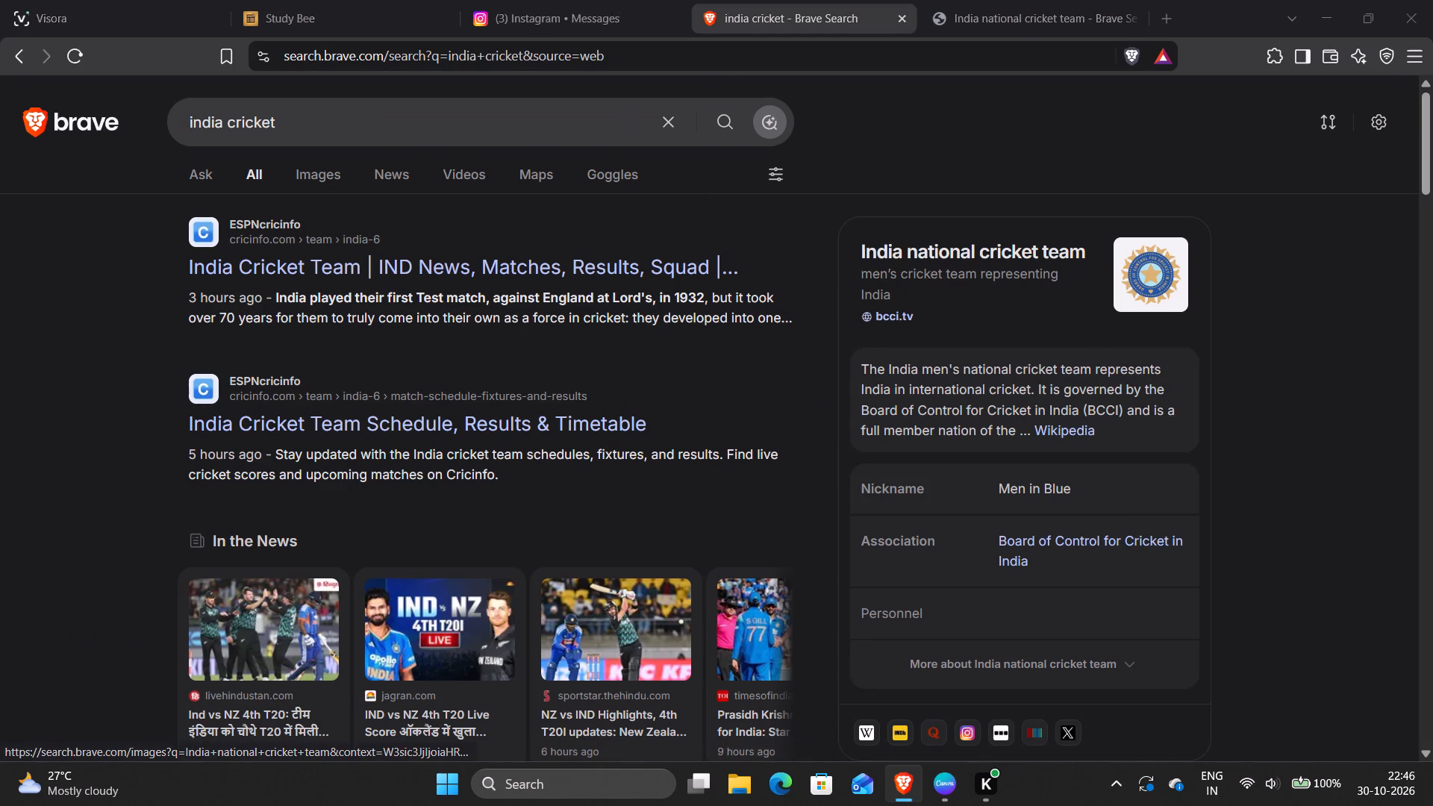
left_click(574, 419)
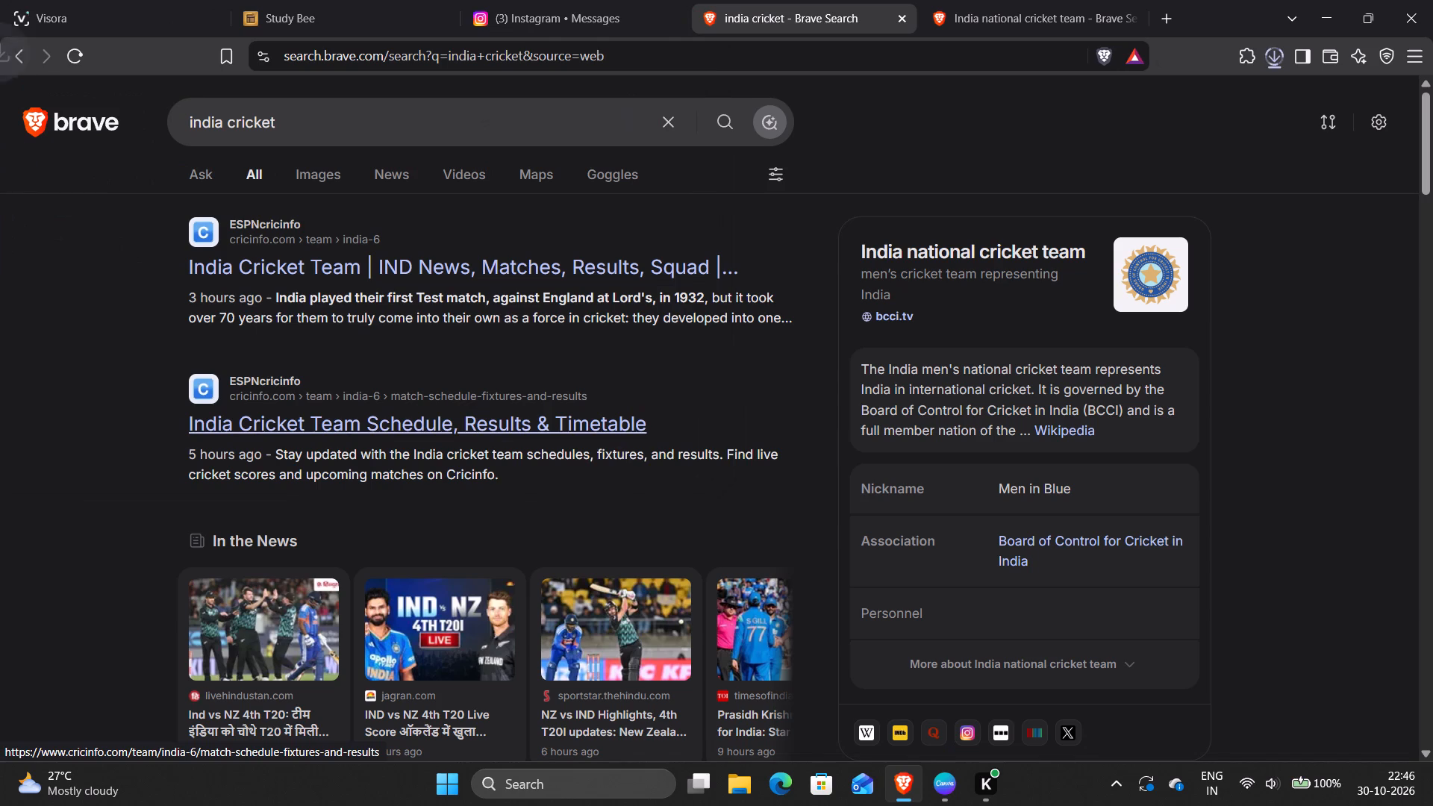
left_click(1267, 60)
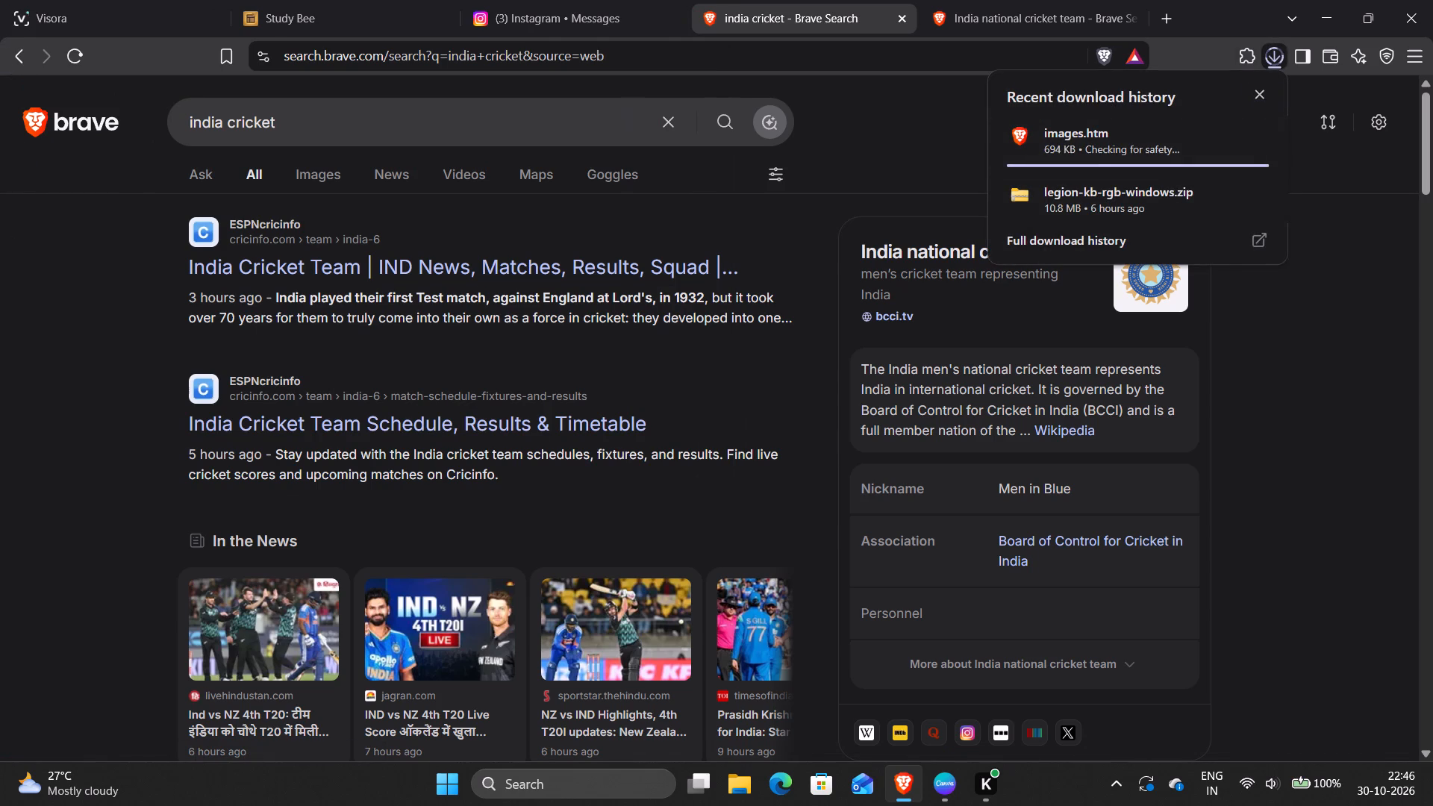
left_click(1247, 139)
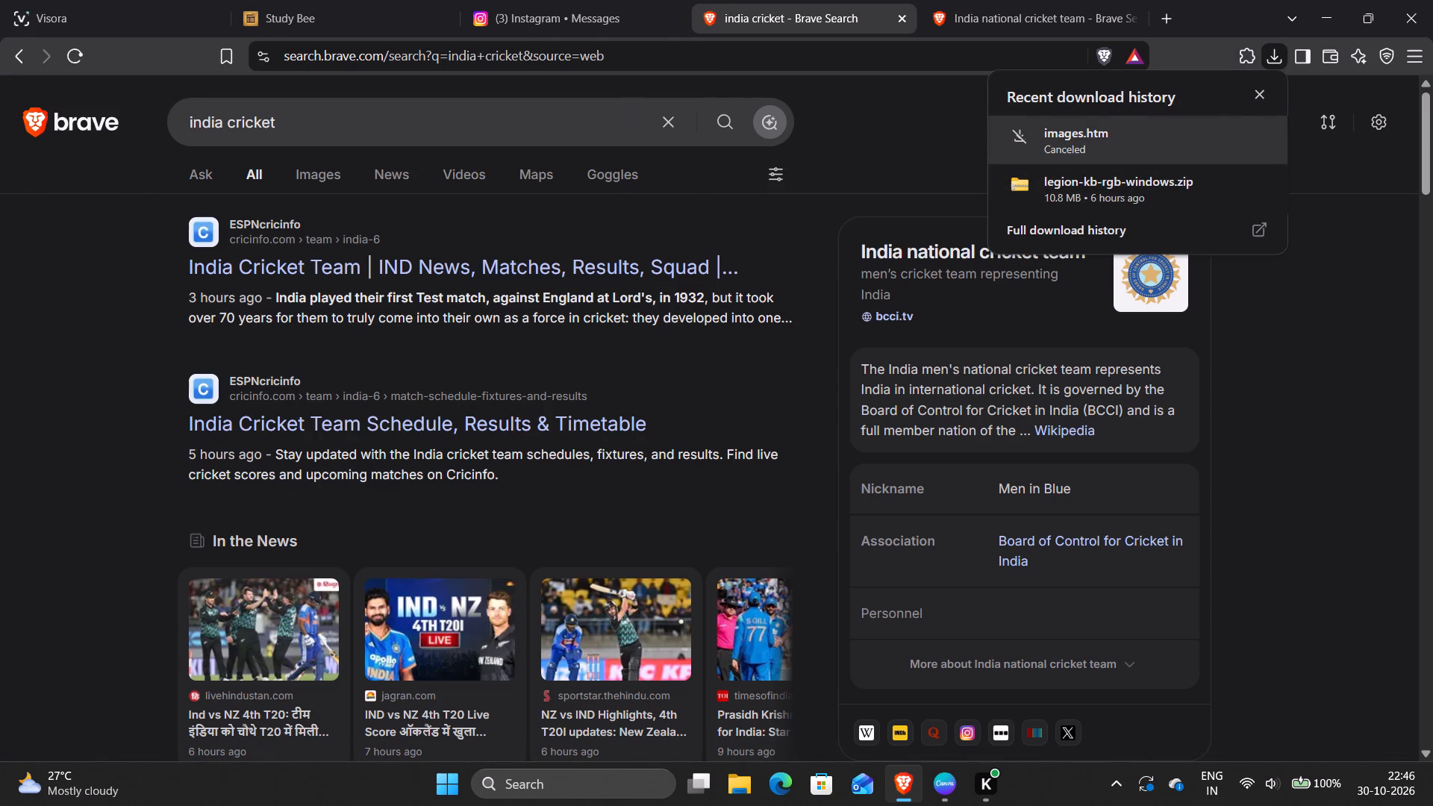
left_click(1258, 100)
Save the India national cricket team logo image to the Downloads folder under its suggested file name.
right_click(1169, 285)
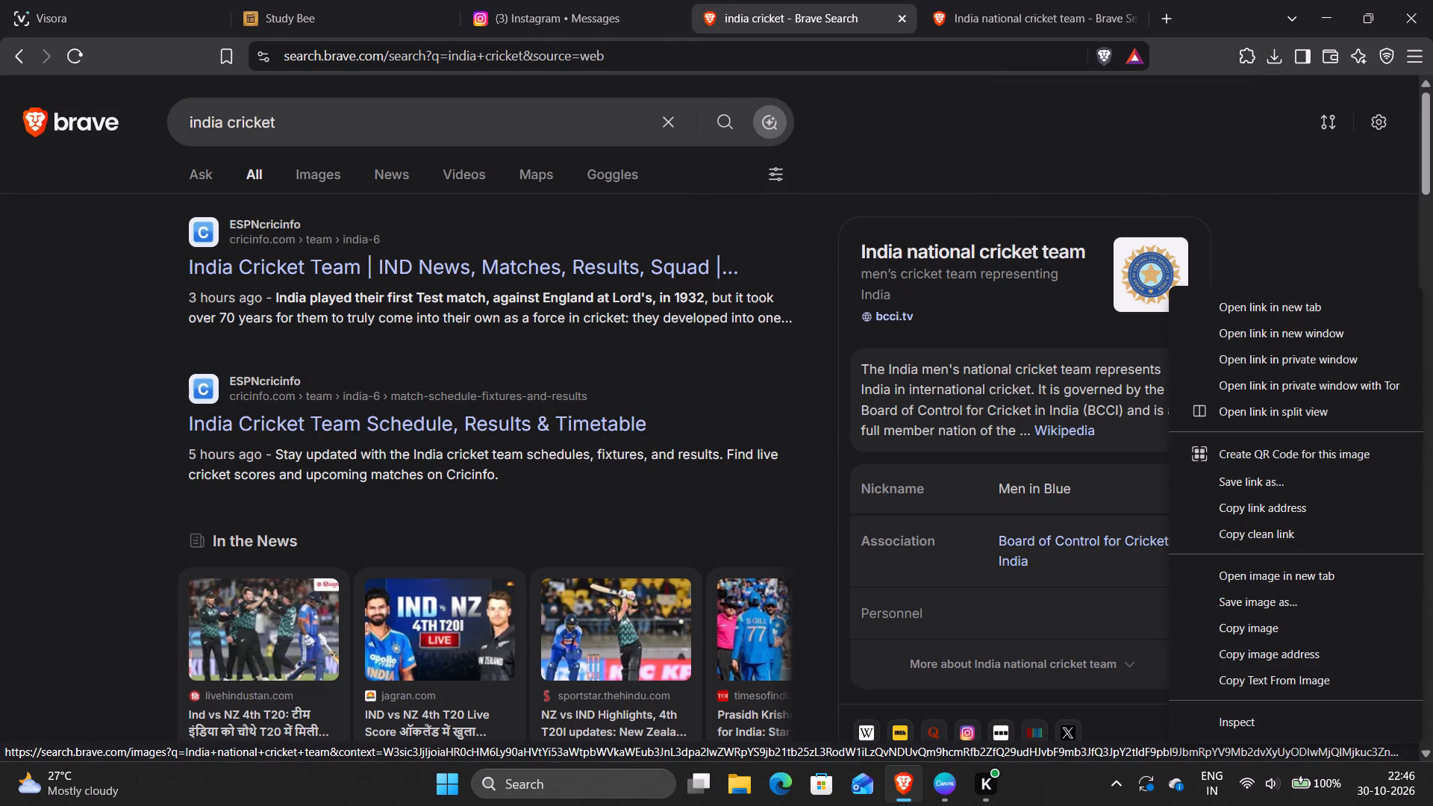
left_click(1268, 595)
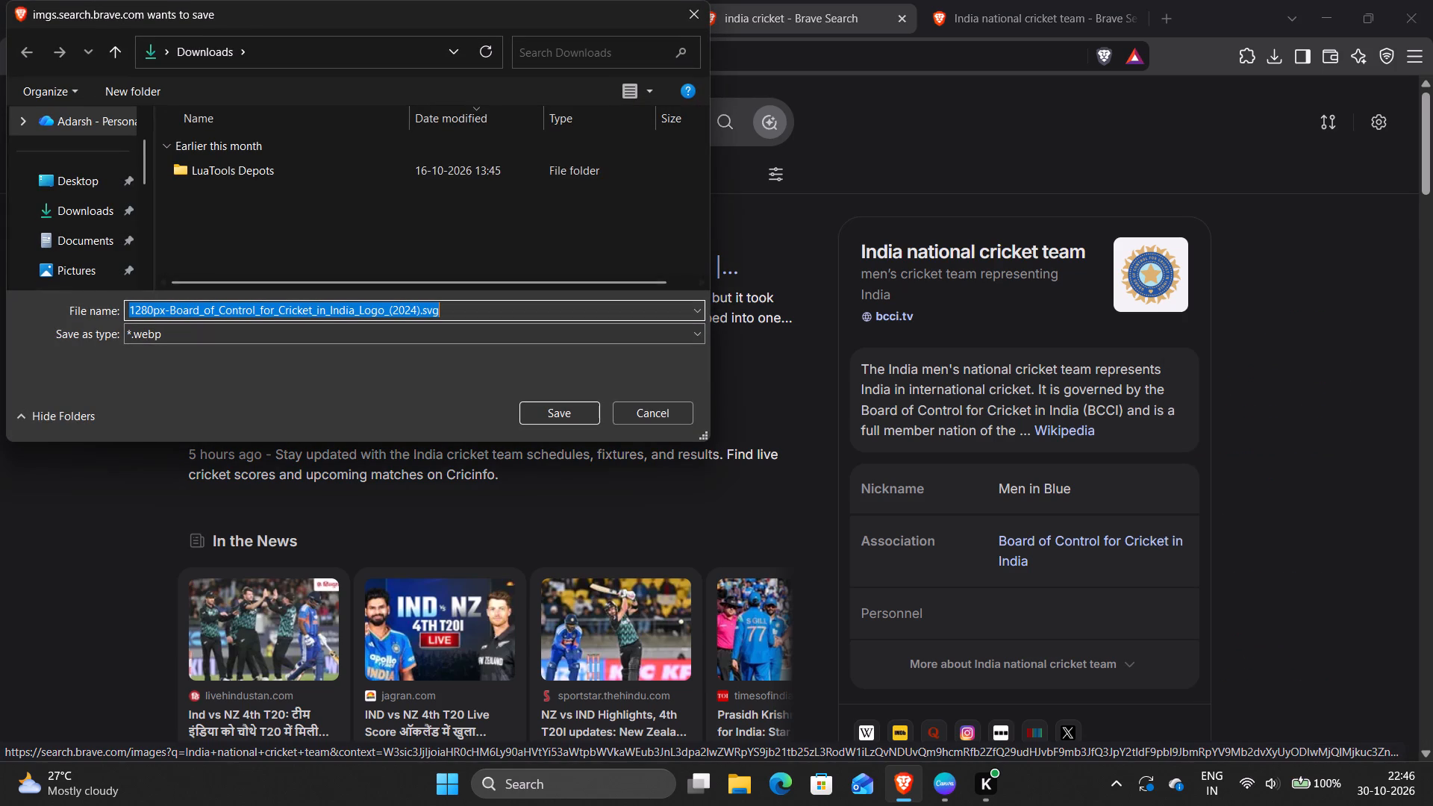
left_click(537, 418)
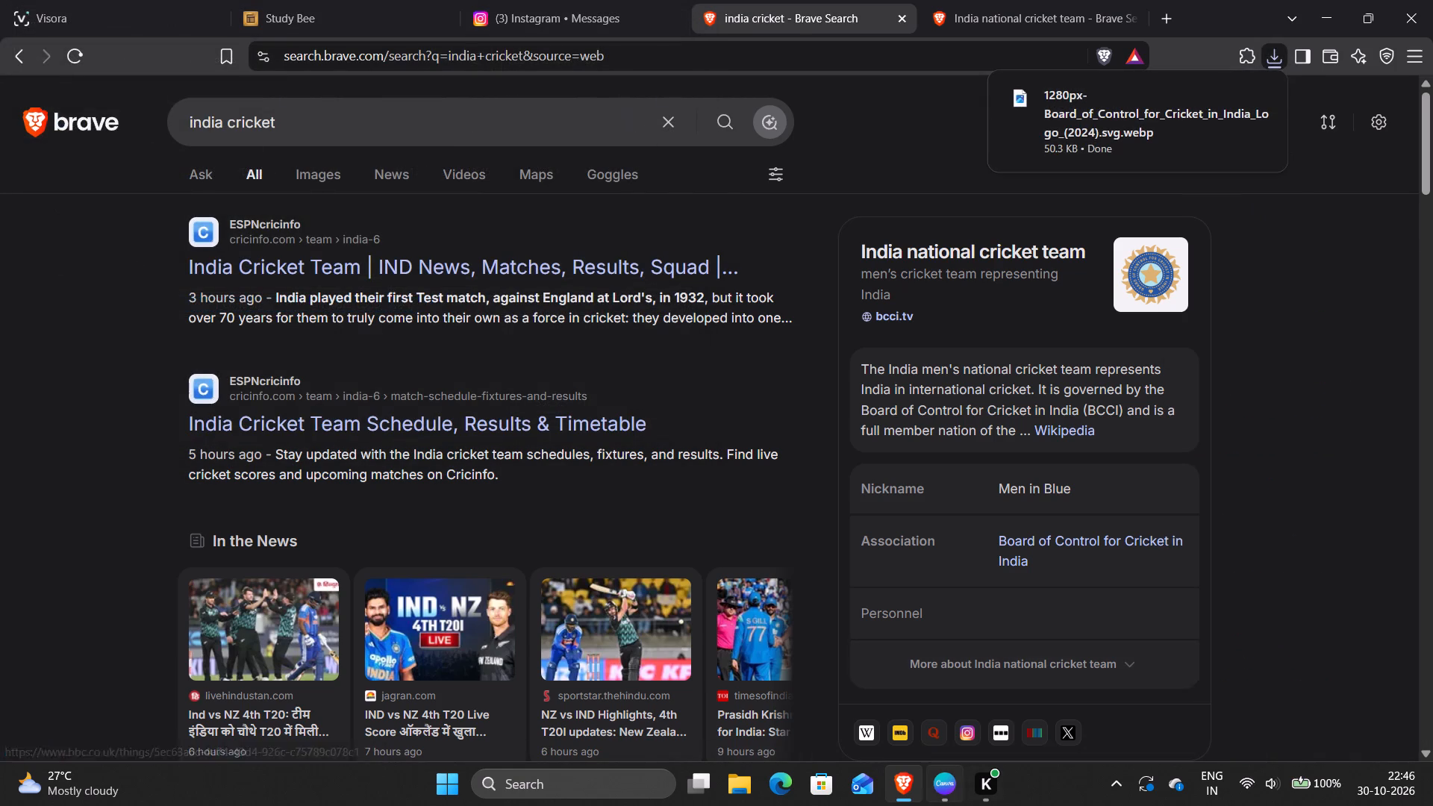
Switch to Canva and upload the Board of Control for Cricket in India logo WEBP file from Downloads.
left_click(957, 775)
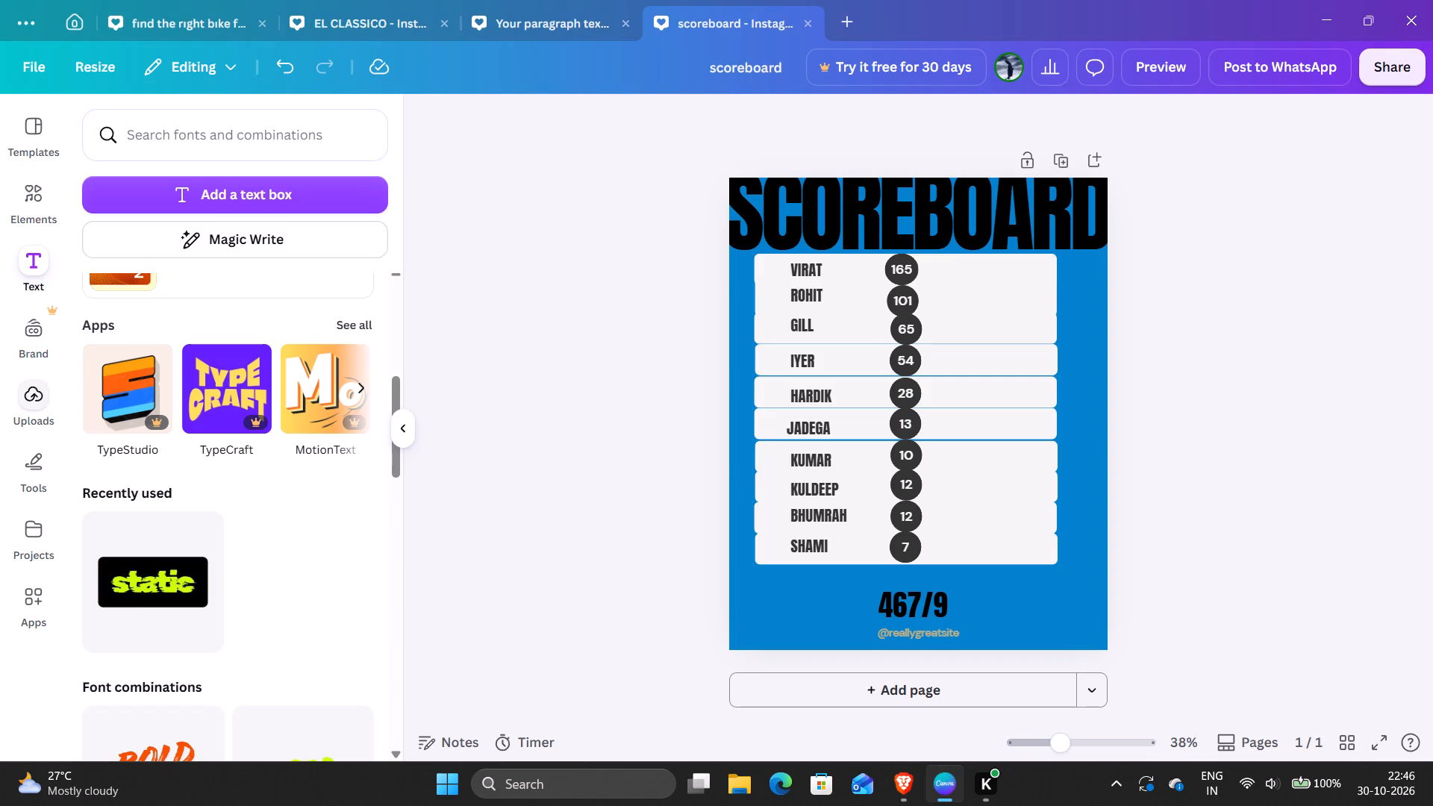
left_click(37, 396)
left_click(174, 175)
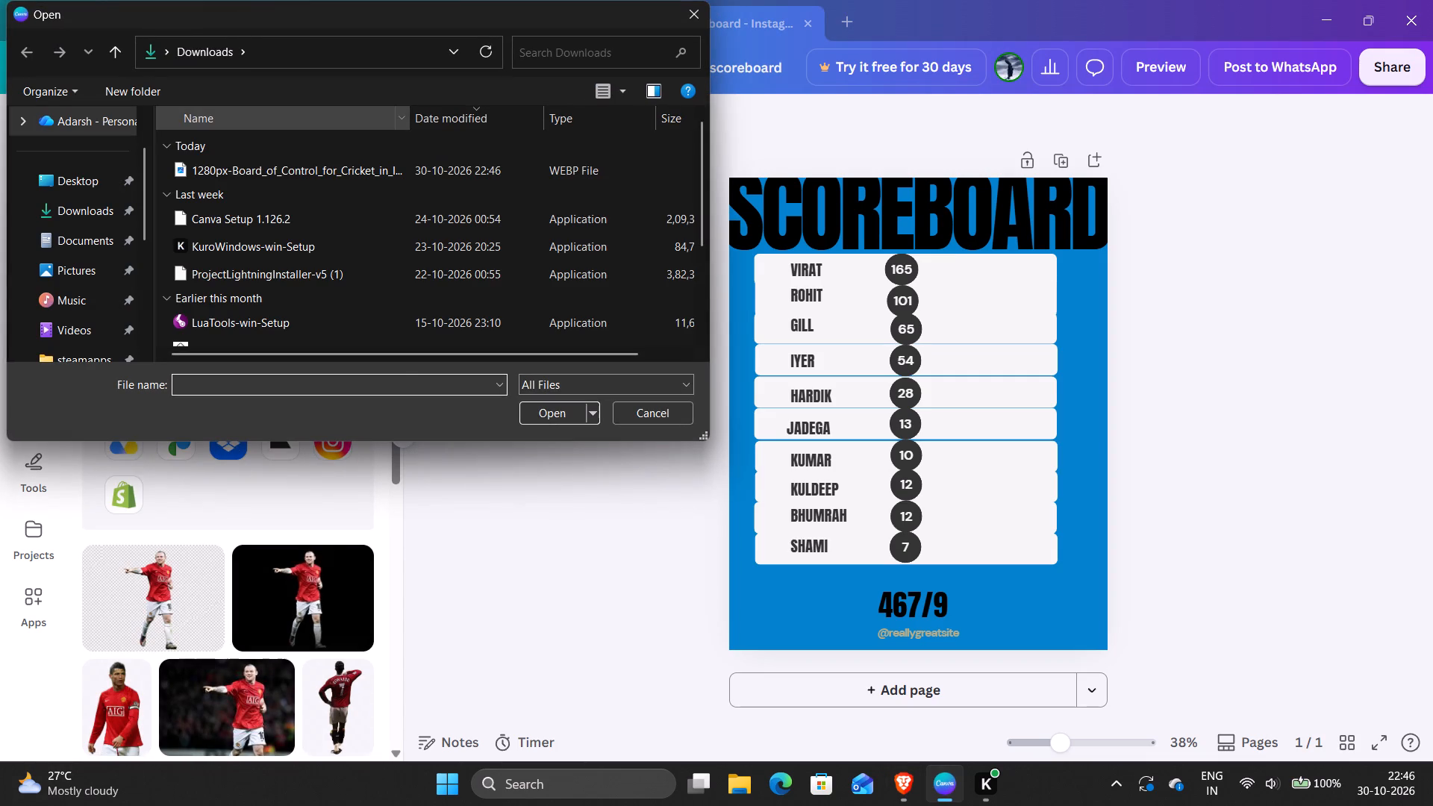
left_click(249, 162)
left_click(534, 413)
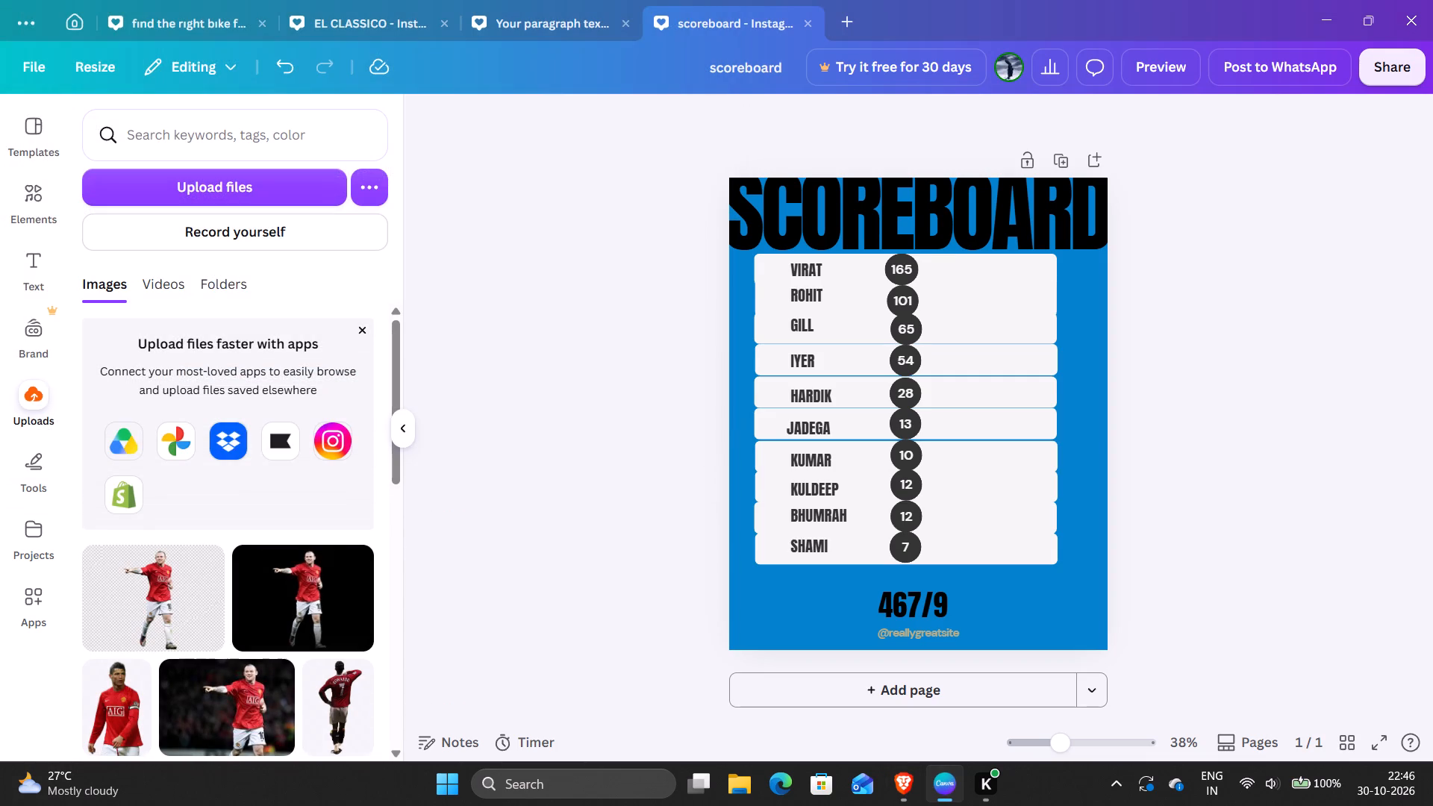
Place the uploaded cricket board logo on the scoreboard page.
left_click(36, 378)
left_click(34, 397)
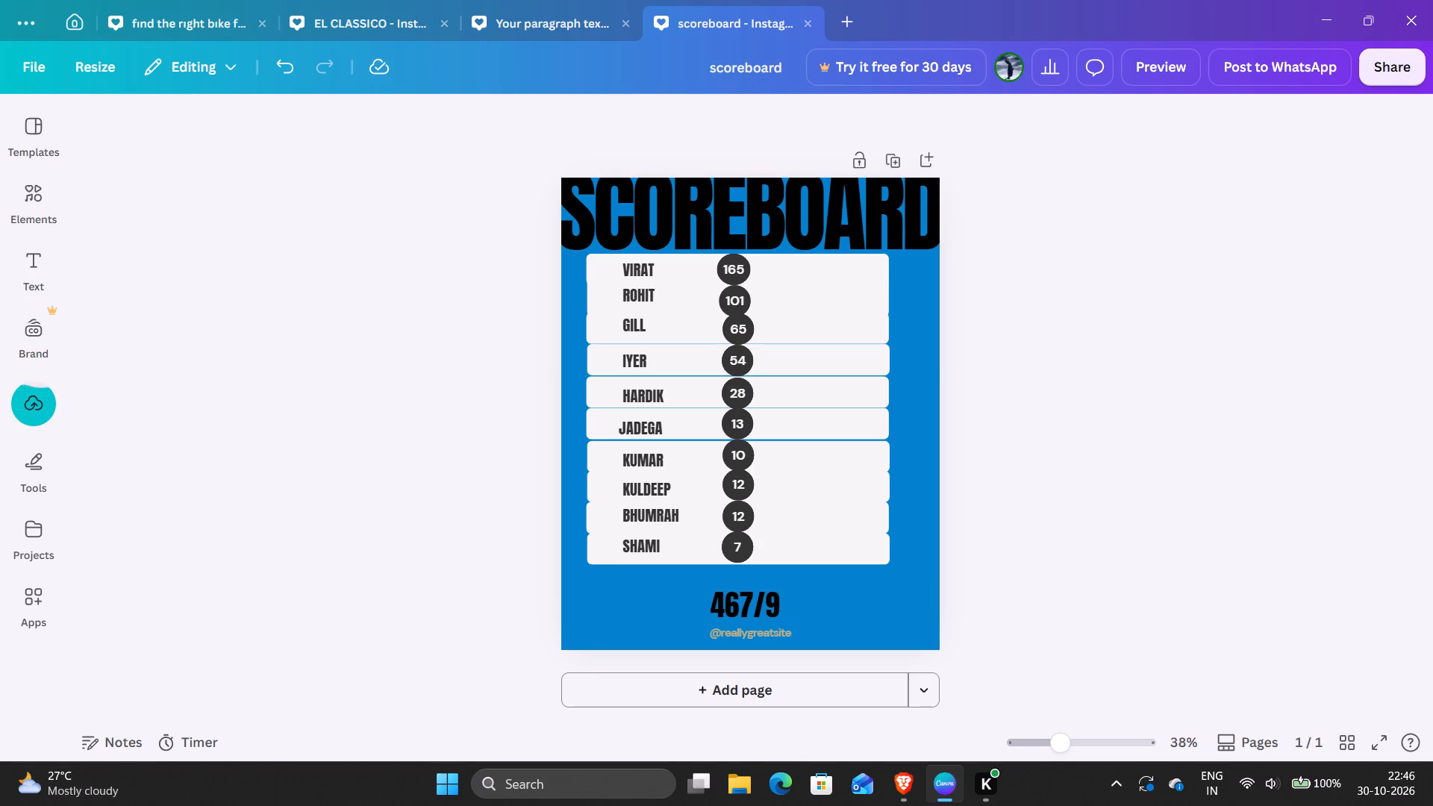
left_click(37, 389)
left_click_drag(140, 621, 156, 622)
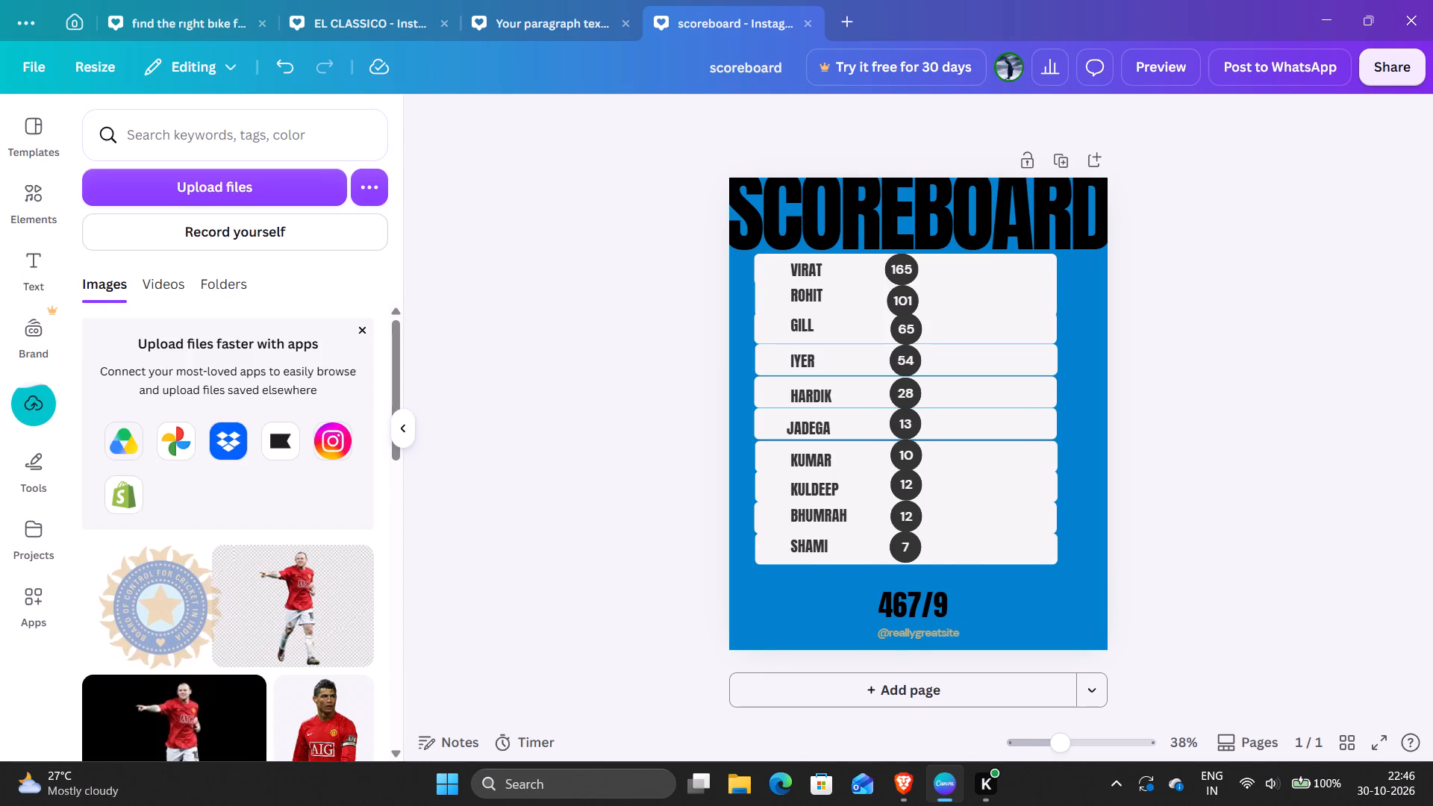
left_click_drag(156, 622, 698, 598)
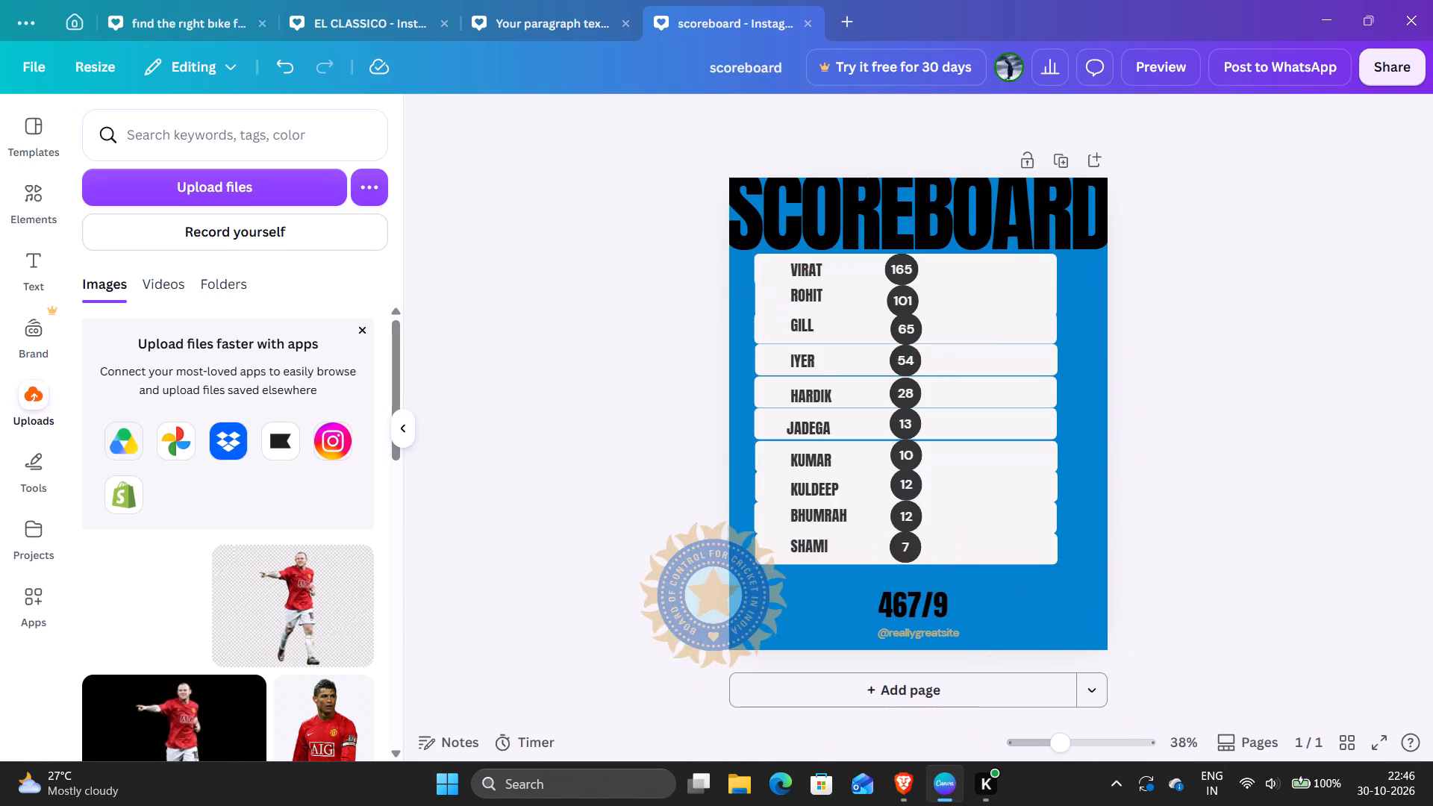
left_click_drag(698, 598, 856, 427)
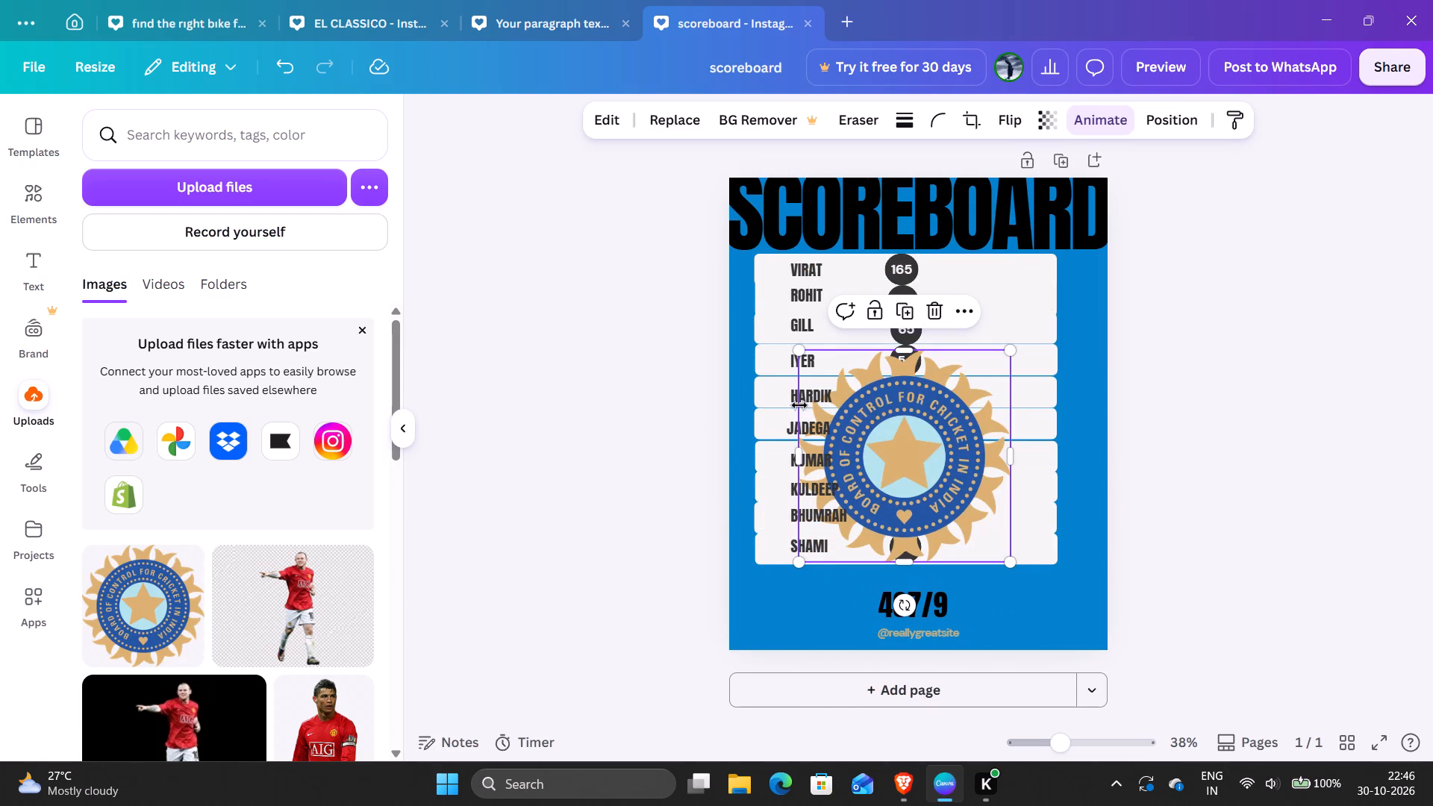
Shrink the cricket board logo to about a third of its size and move it to the left of the 467/9 total.
left_click_drag(796, 355, 940, 491)
left_click_drag(966, 512, 964, 511)
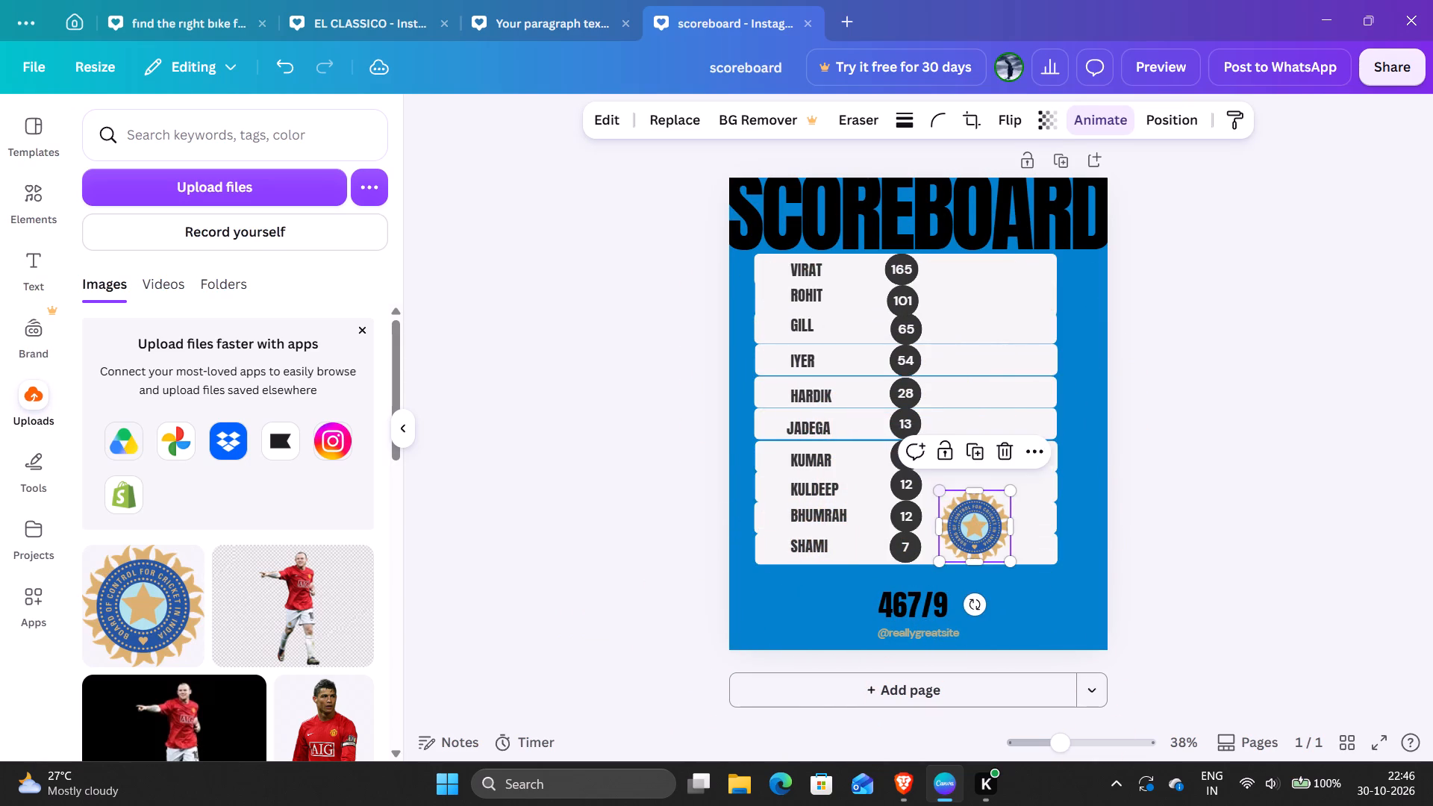
left_click_drag(964, 511, 794, 593)
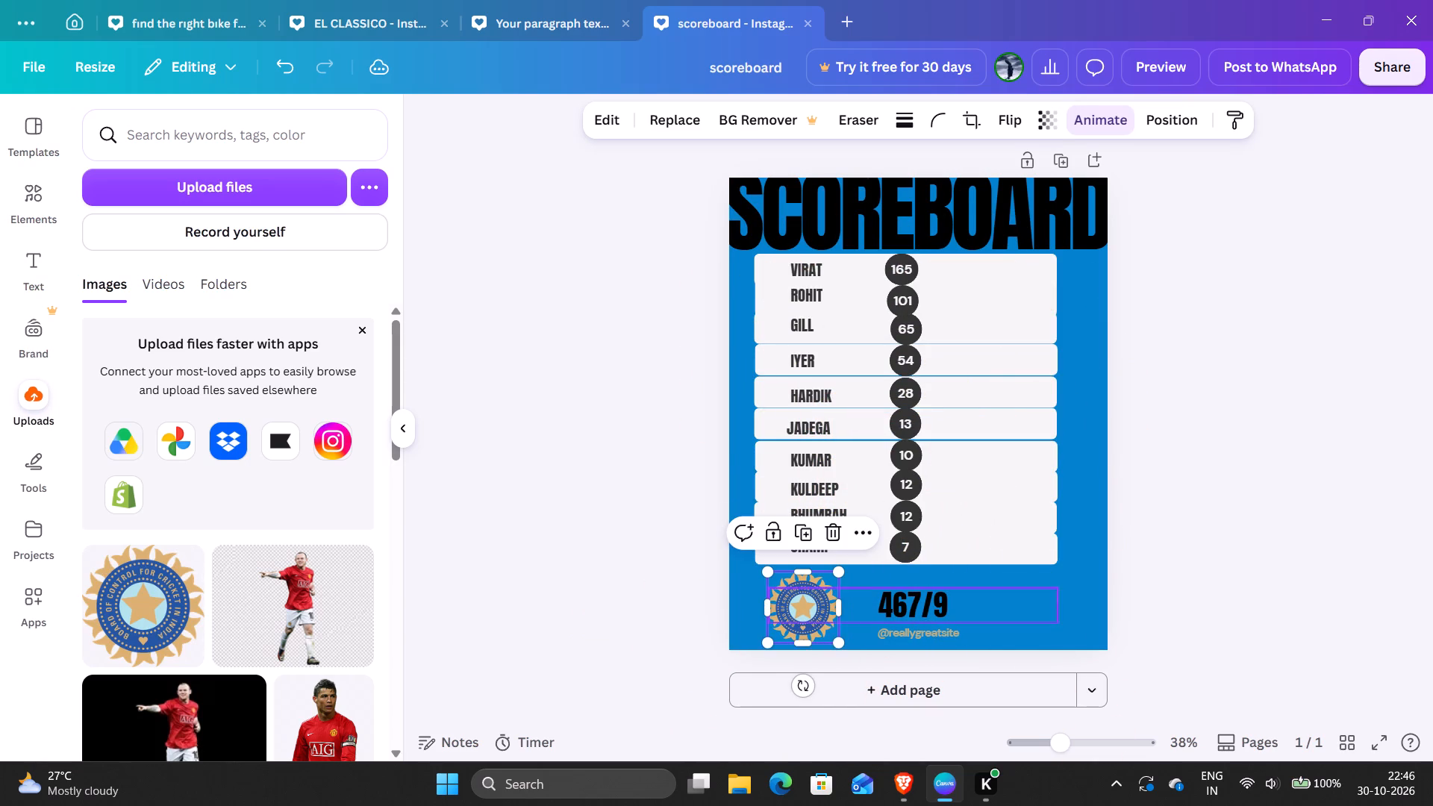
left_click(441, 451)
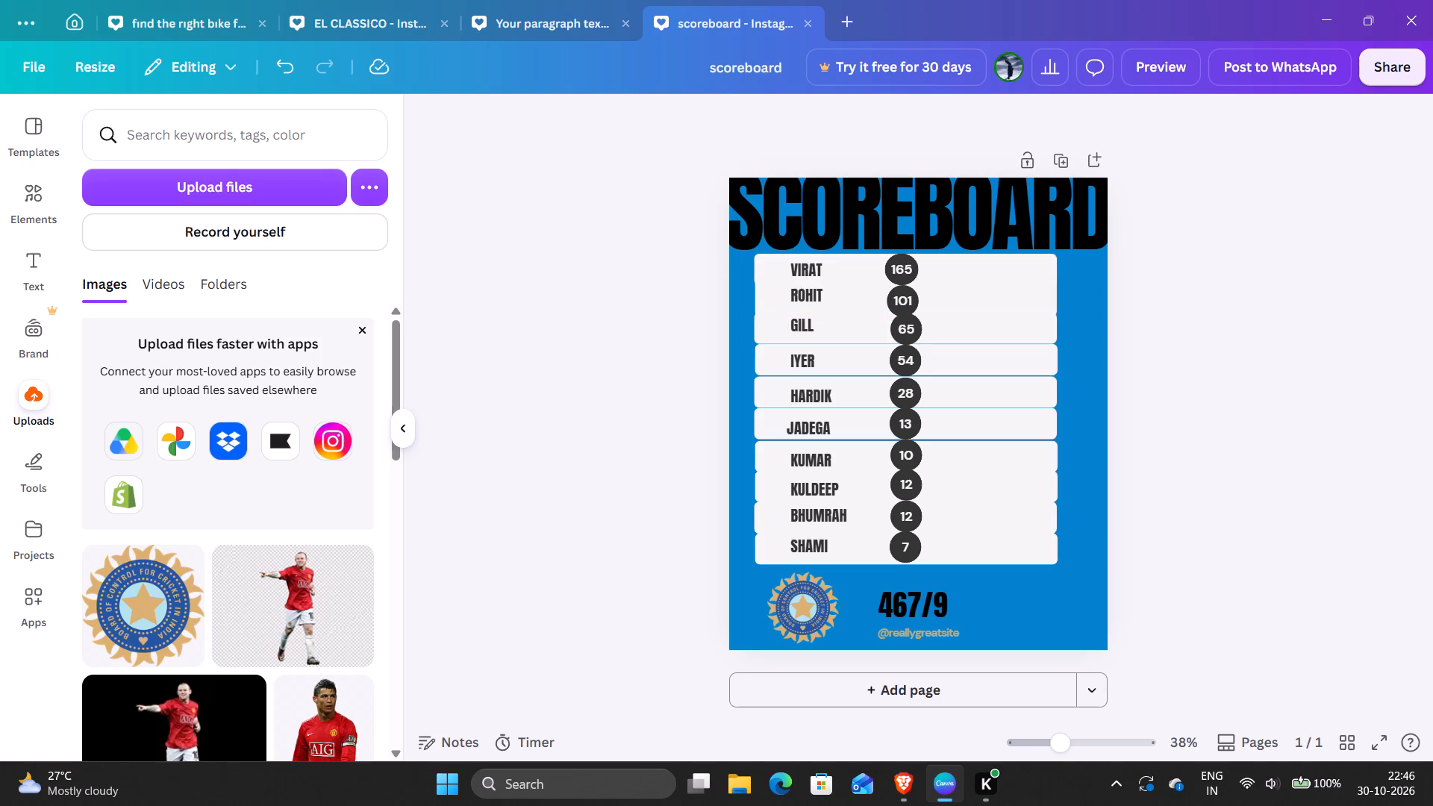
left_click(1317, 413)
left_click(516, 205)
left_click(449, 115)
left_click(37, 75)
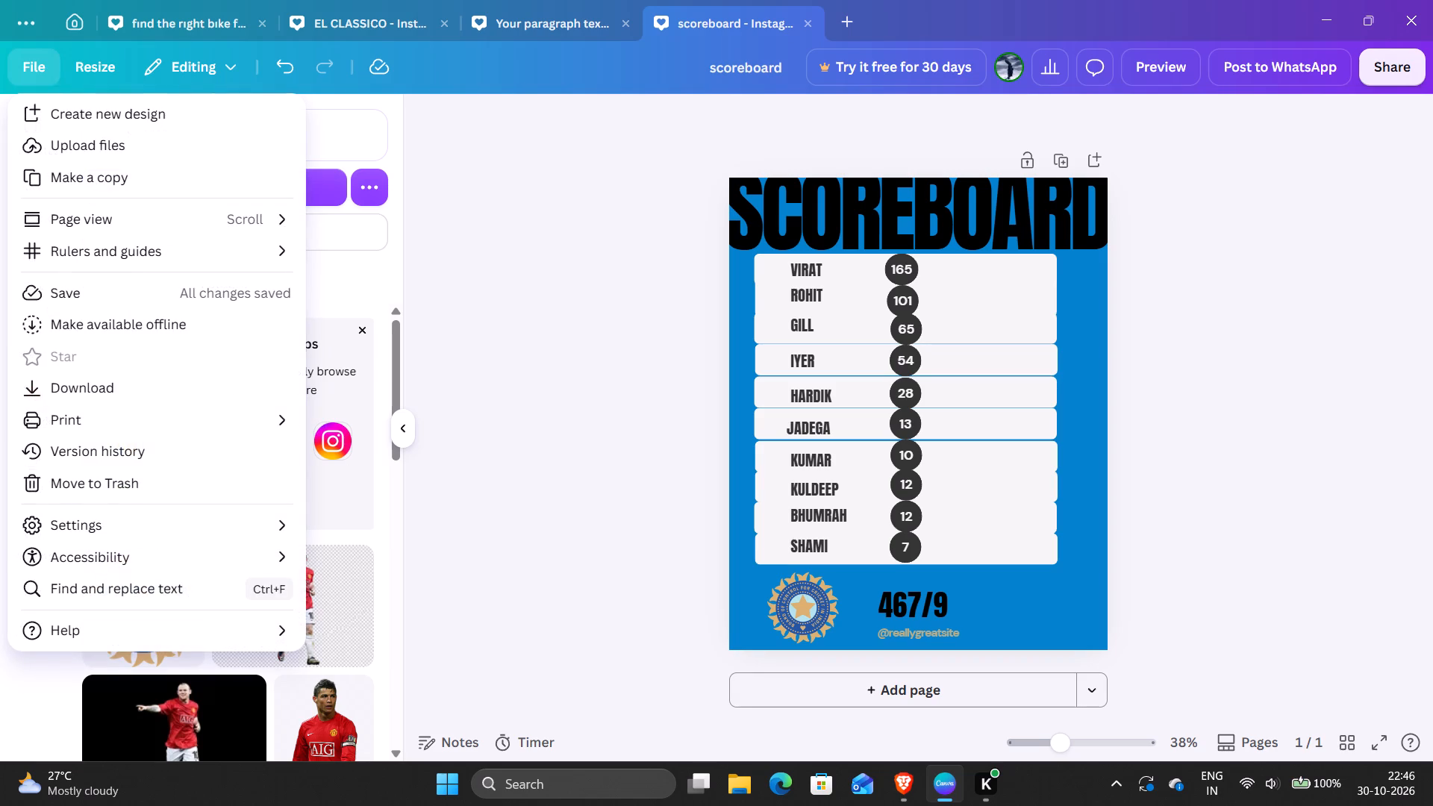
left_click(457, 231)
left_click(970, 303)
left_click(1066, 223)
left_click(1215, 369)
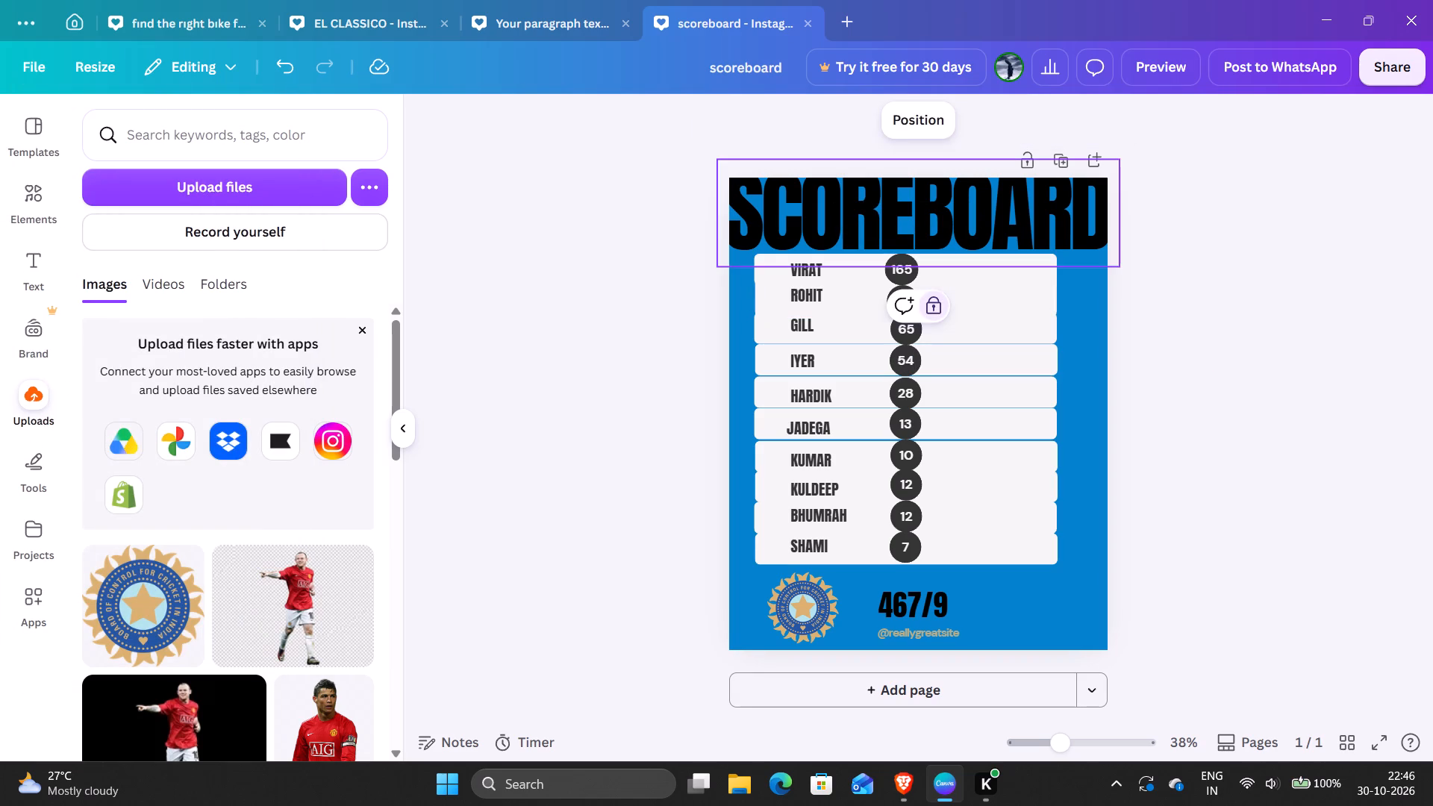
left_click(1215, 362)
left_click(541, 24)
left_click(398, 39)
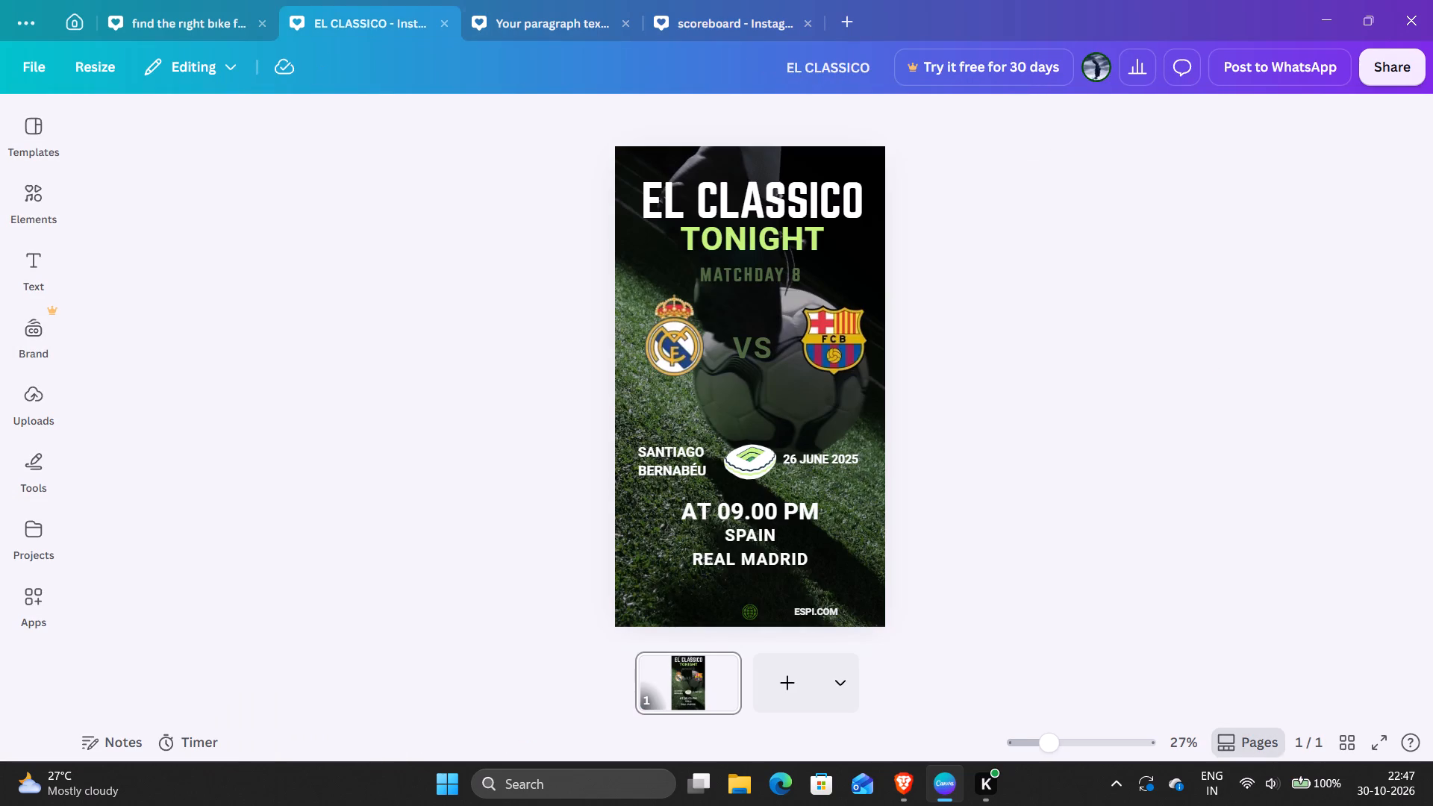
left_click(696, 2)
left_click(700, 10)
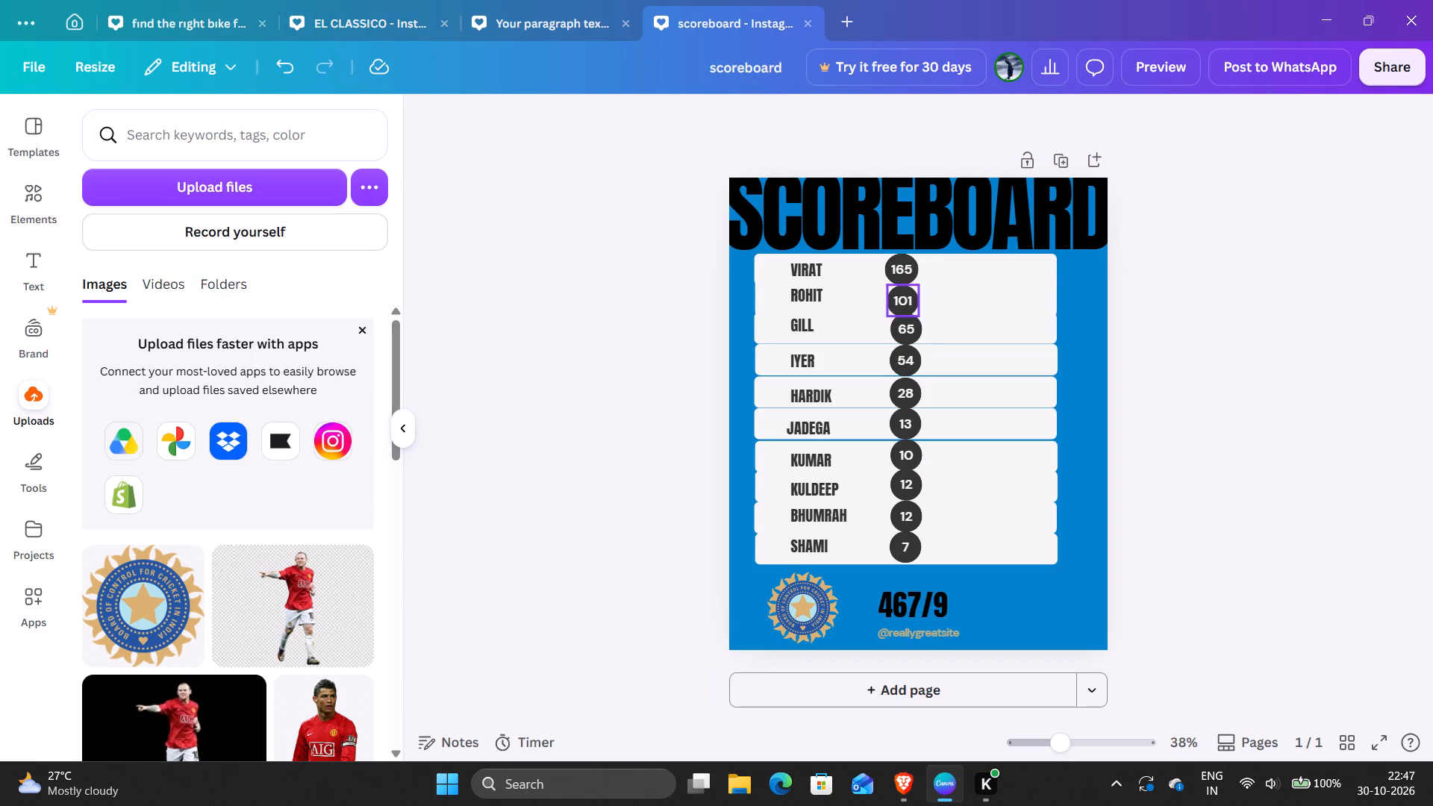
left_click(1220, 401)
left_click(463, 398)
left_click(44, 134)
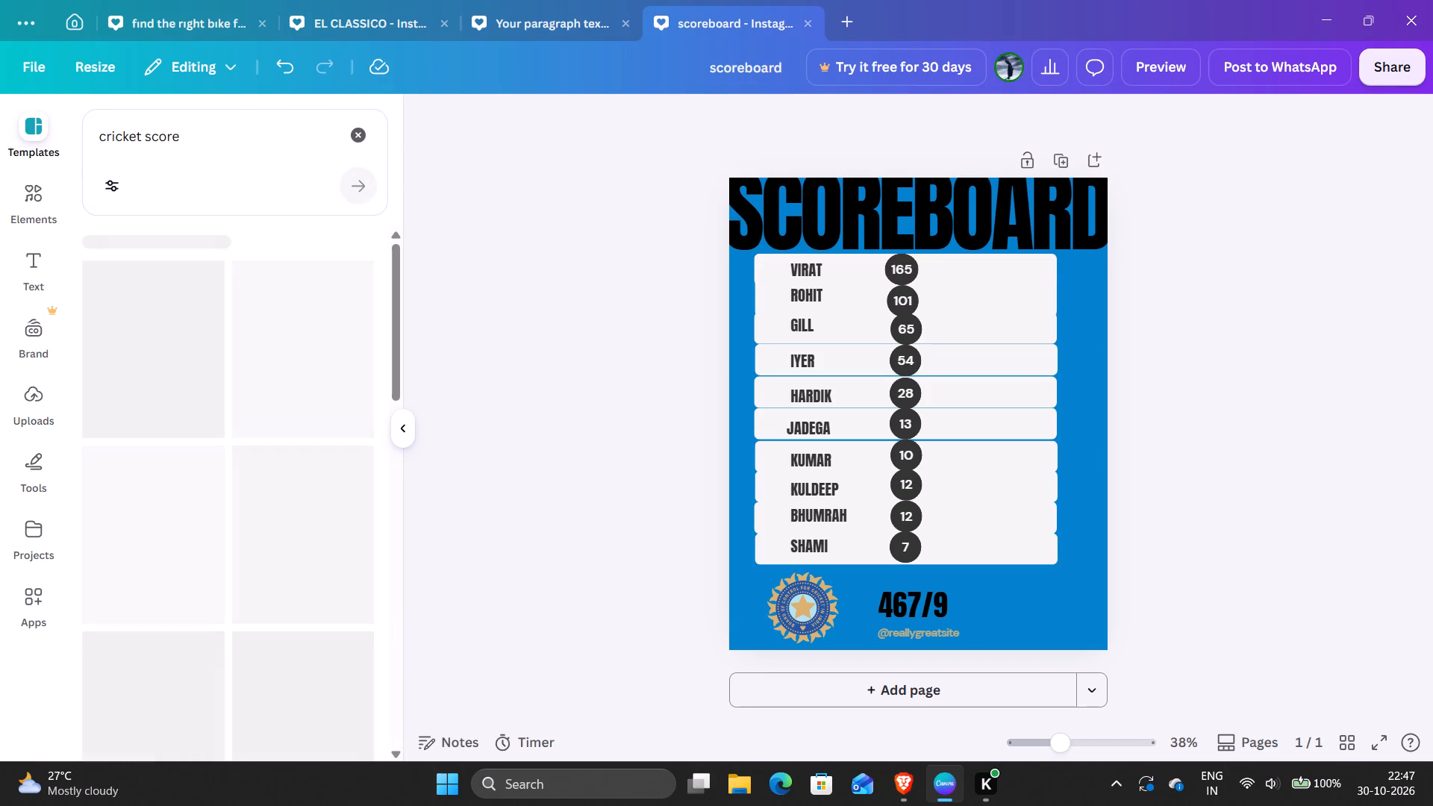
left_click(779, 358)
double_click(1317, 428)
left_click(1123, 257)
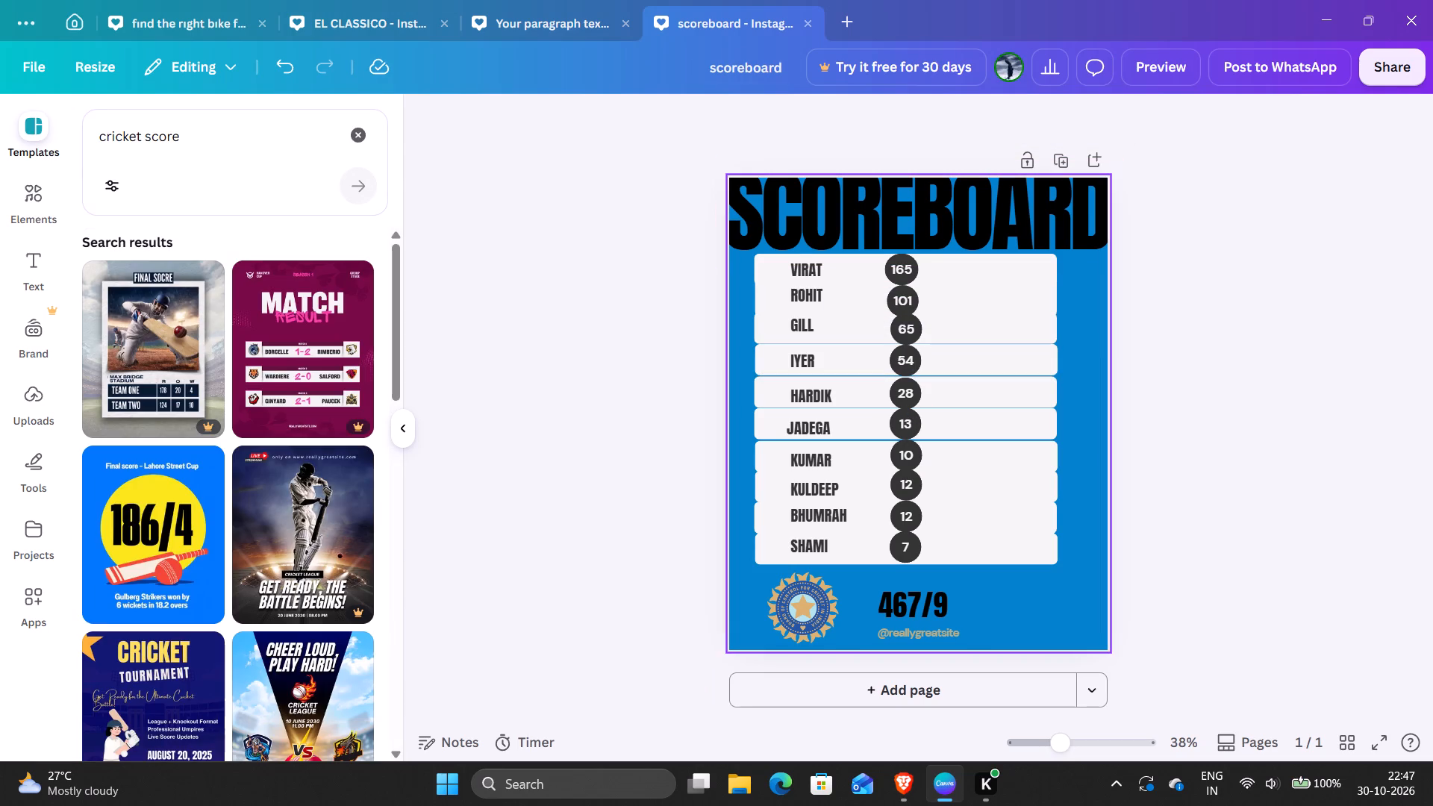
Open the scoreboard page's animation settings and preview the animated design, replaying it from the start.
left_click(1090, 292)
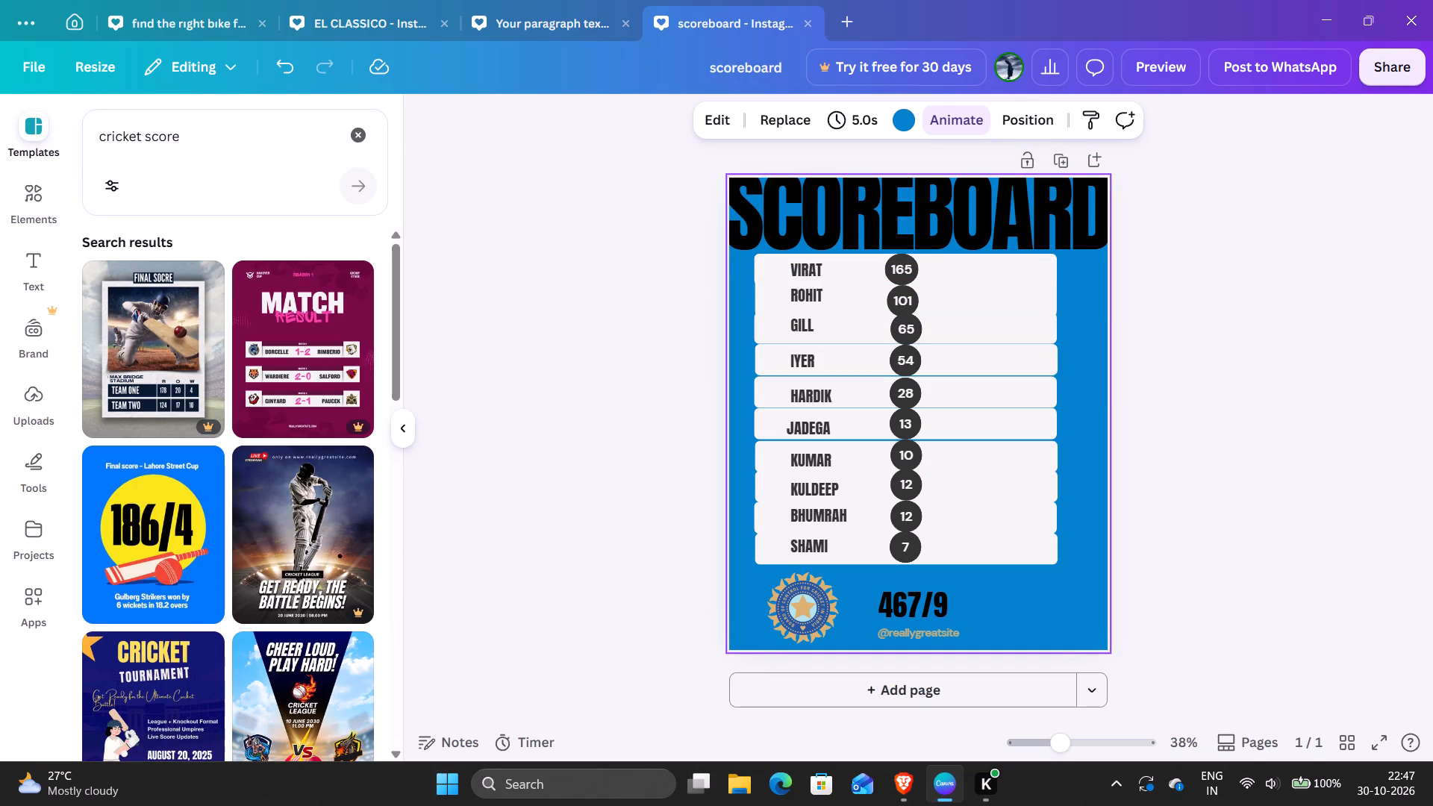
left_click(925, 112)
left_click(858, 122)
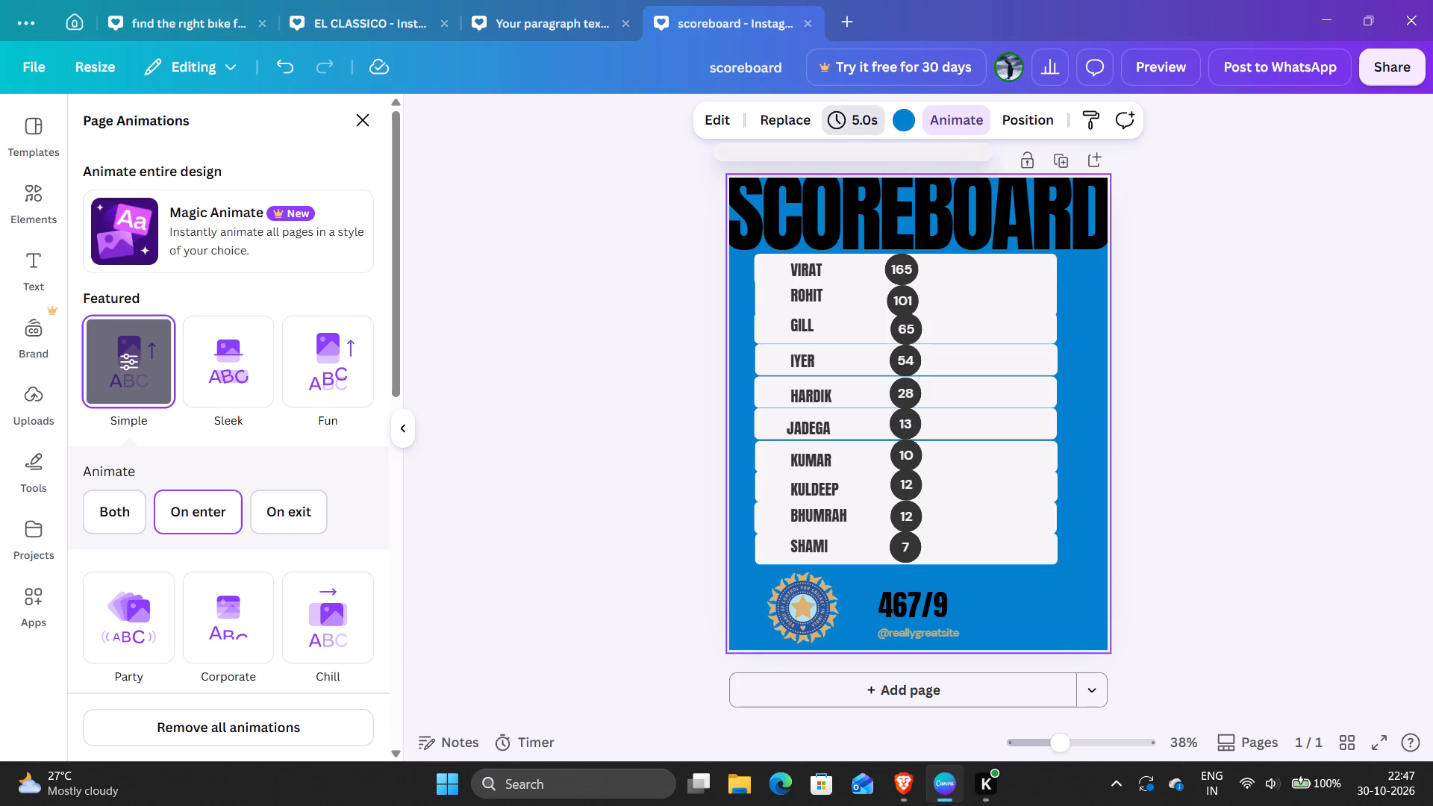
left_click(858, 122)
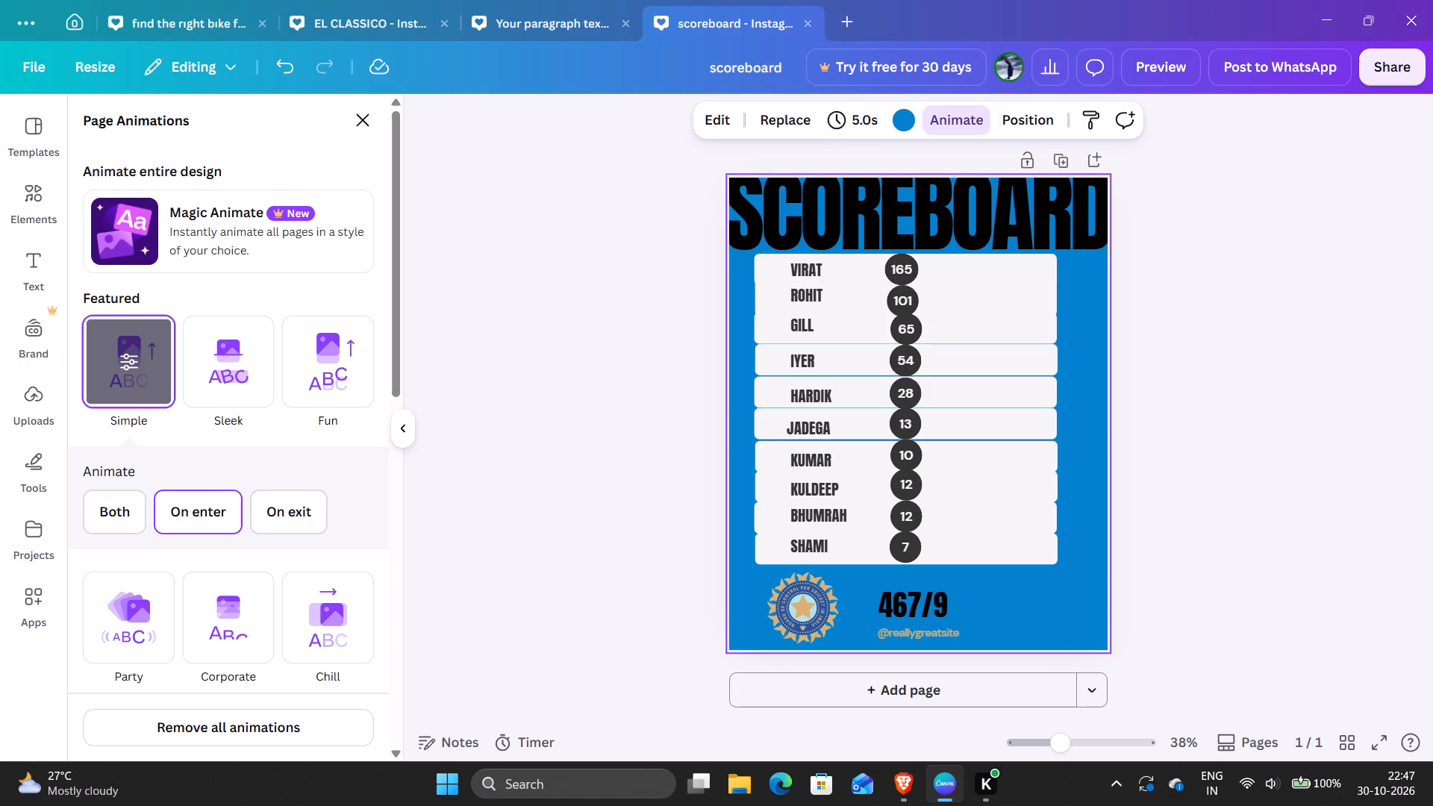
left_click(1173, 58)
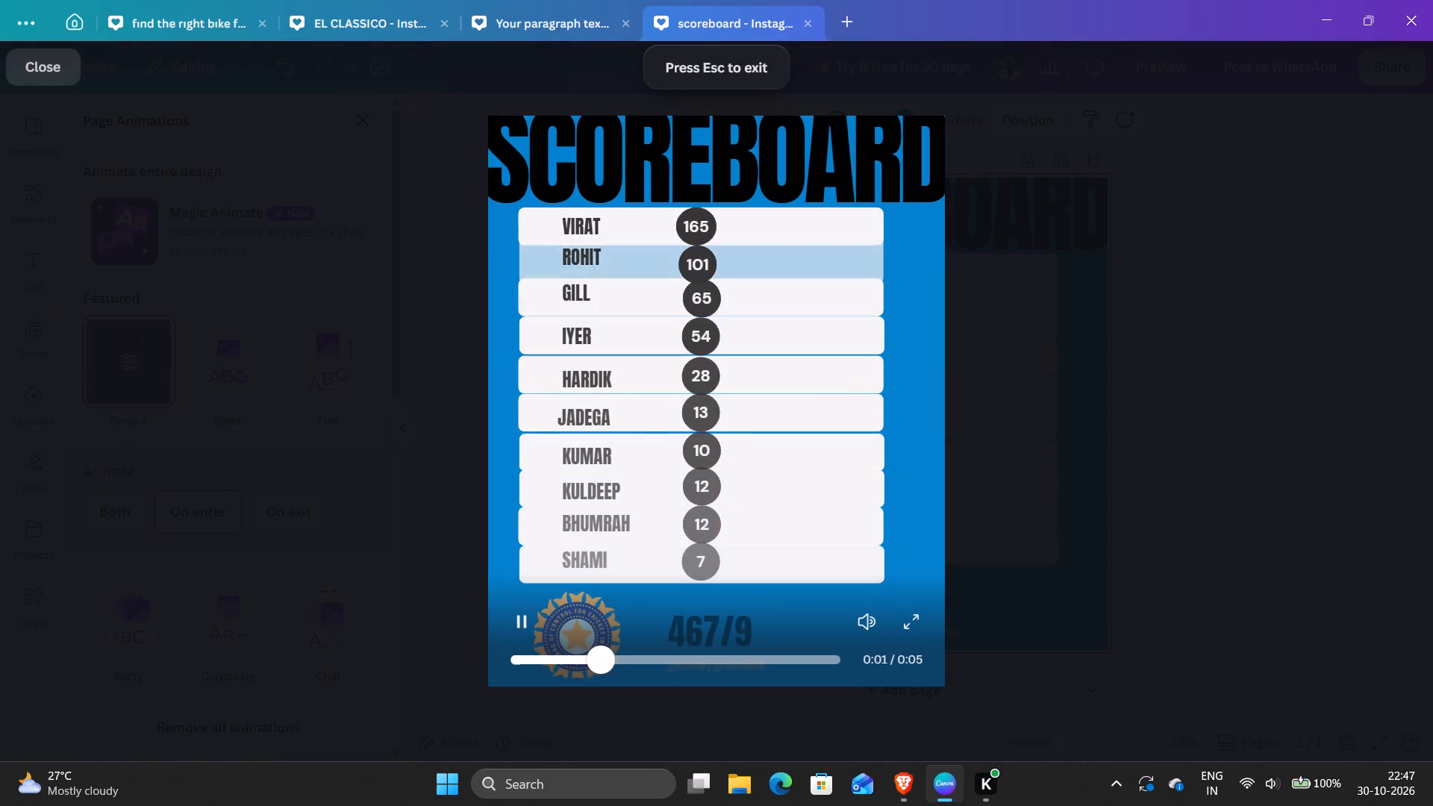
left_click(523, 659)
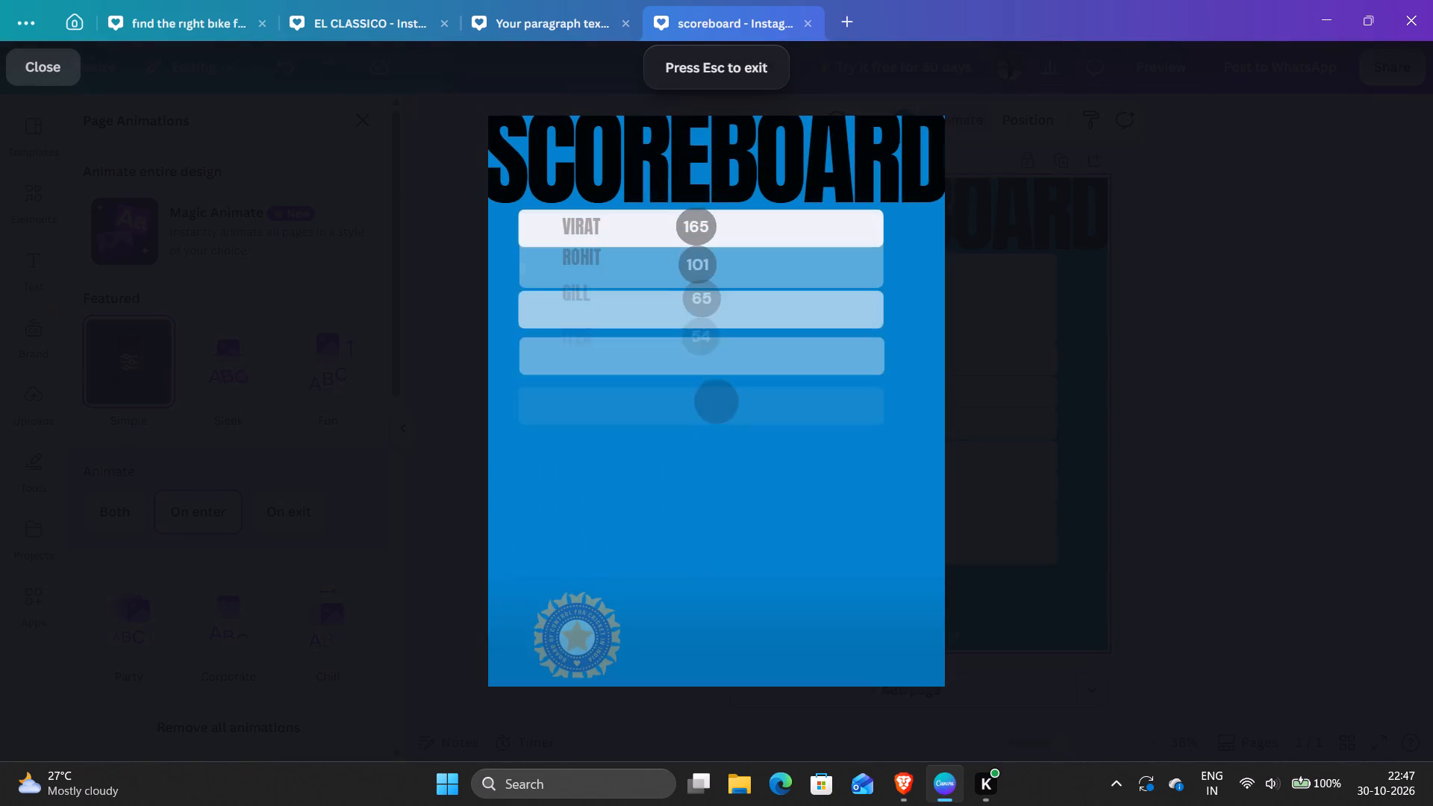
left_click(1335, 393)
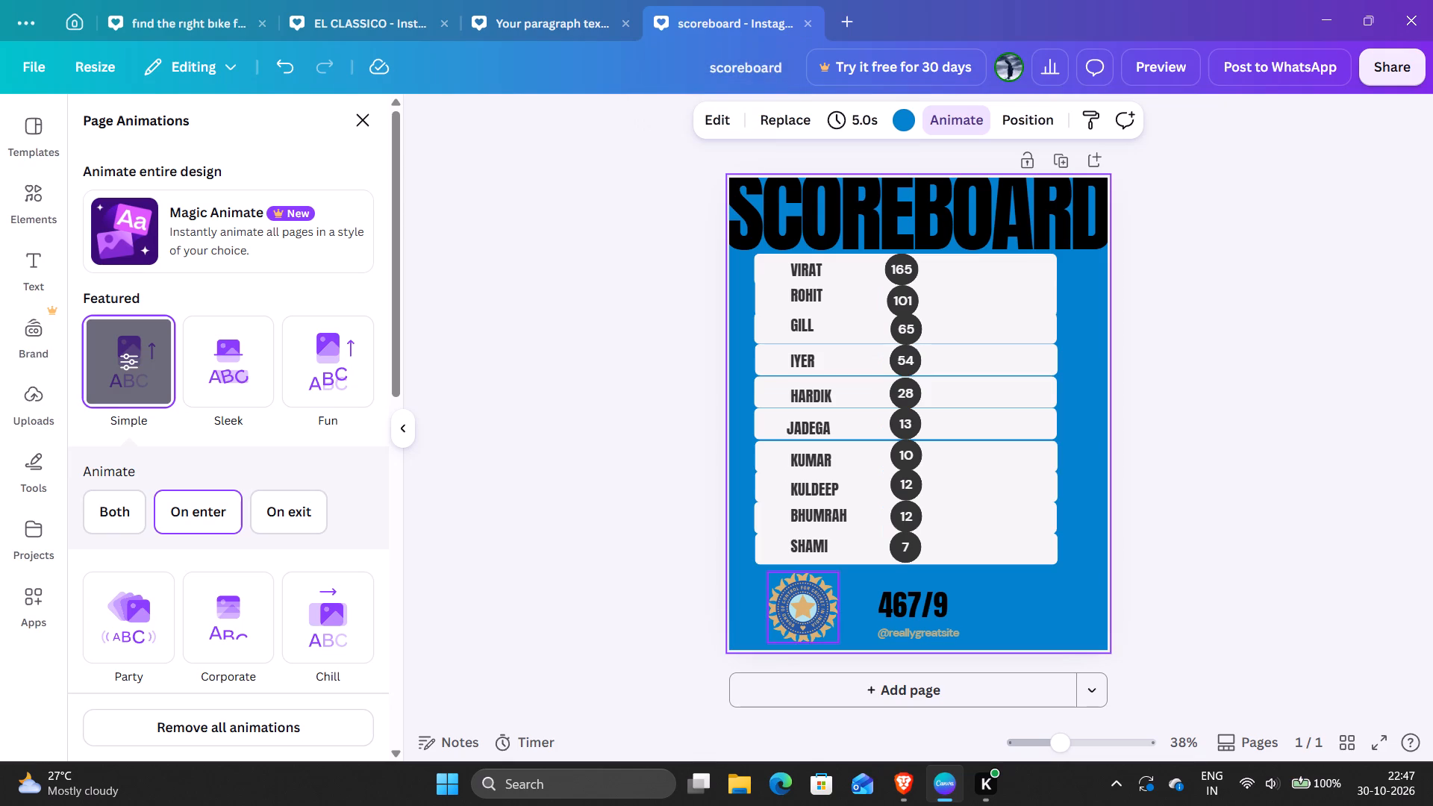
Examine the animation settings of the cricket board logo beside the 467/9 total.
left_click(794, 632)
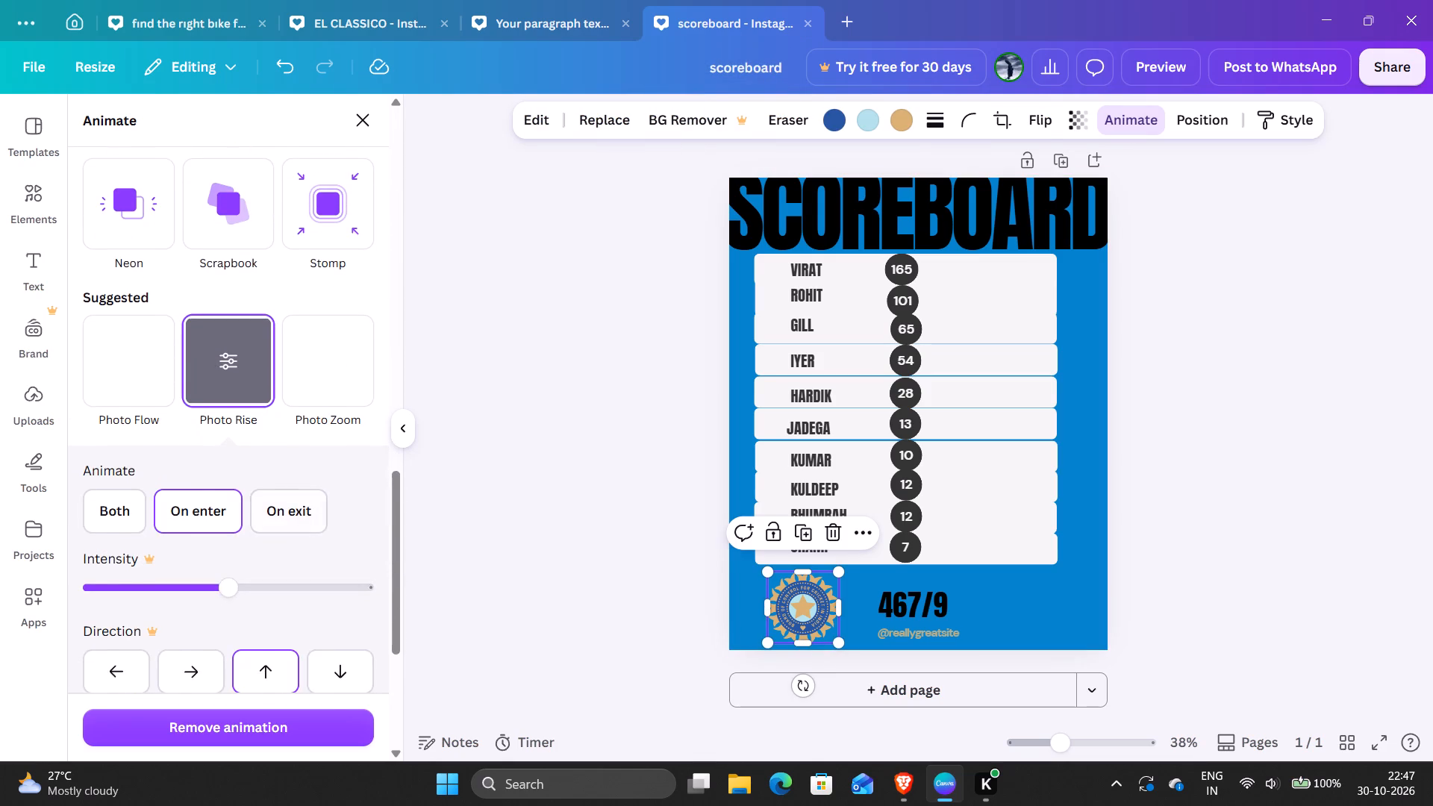
scroll(193, 334, "up", 6)
scroll(193, 333, "down", 2)
left_click(616, 309)
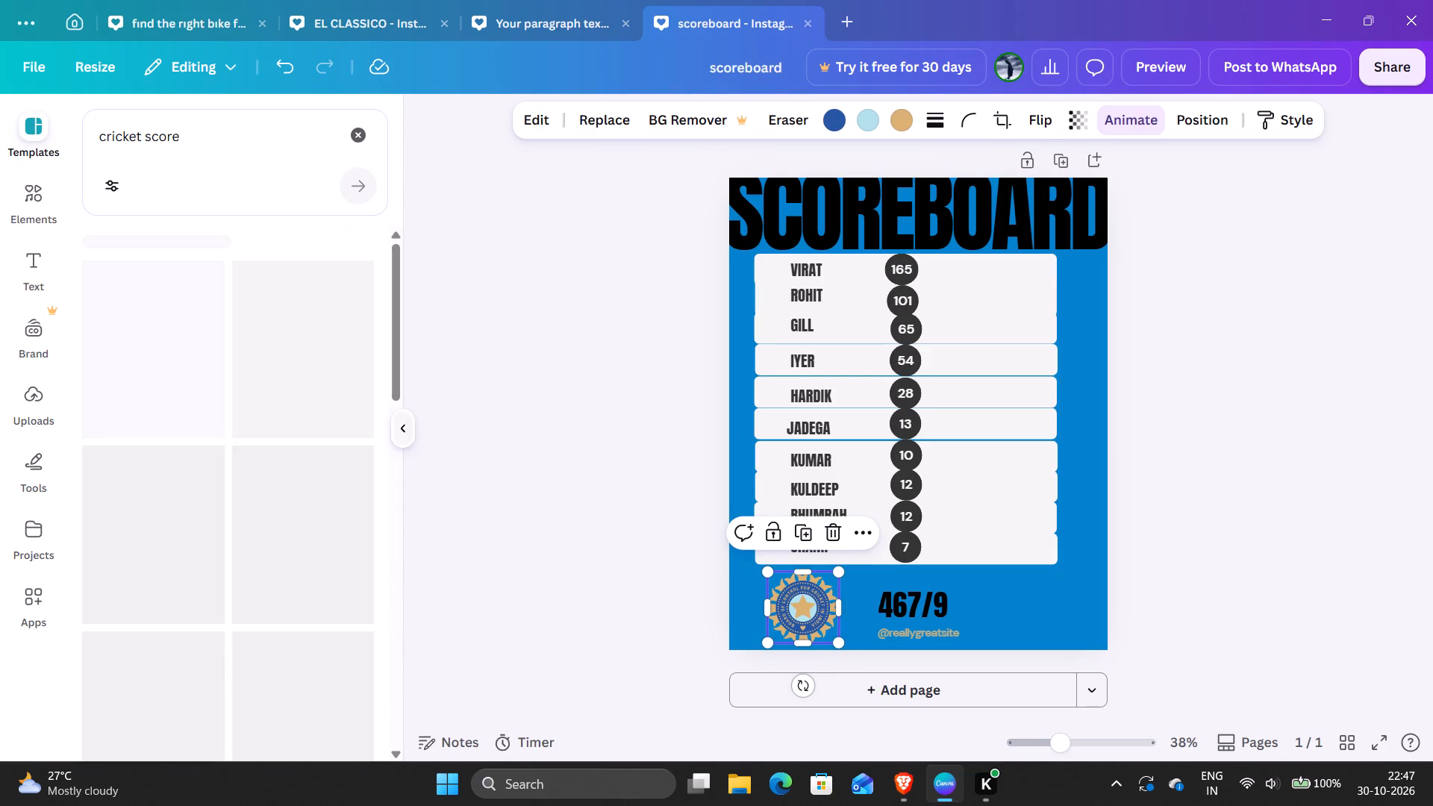
left_click(736, 372)
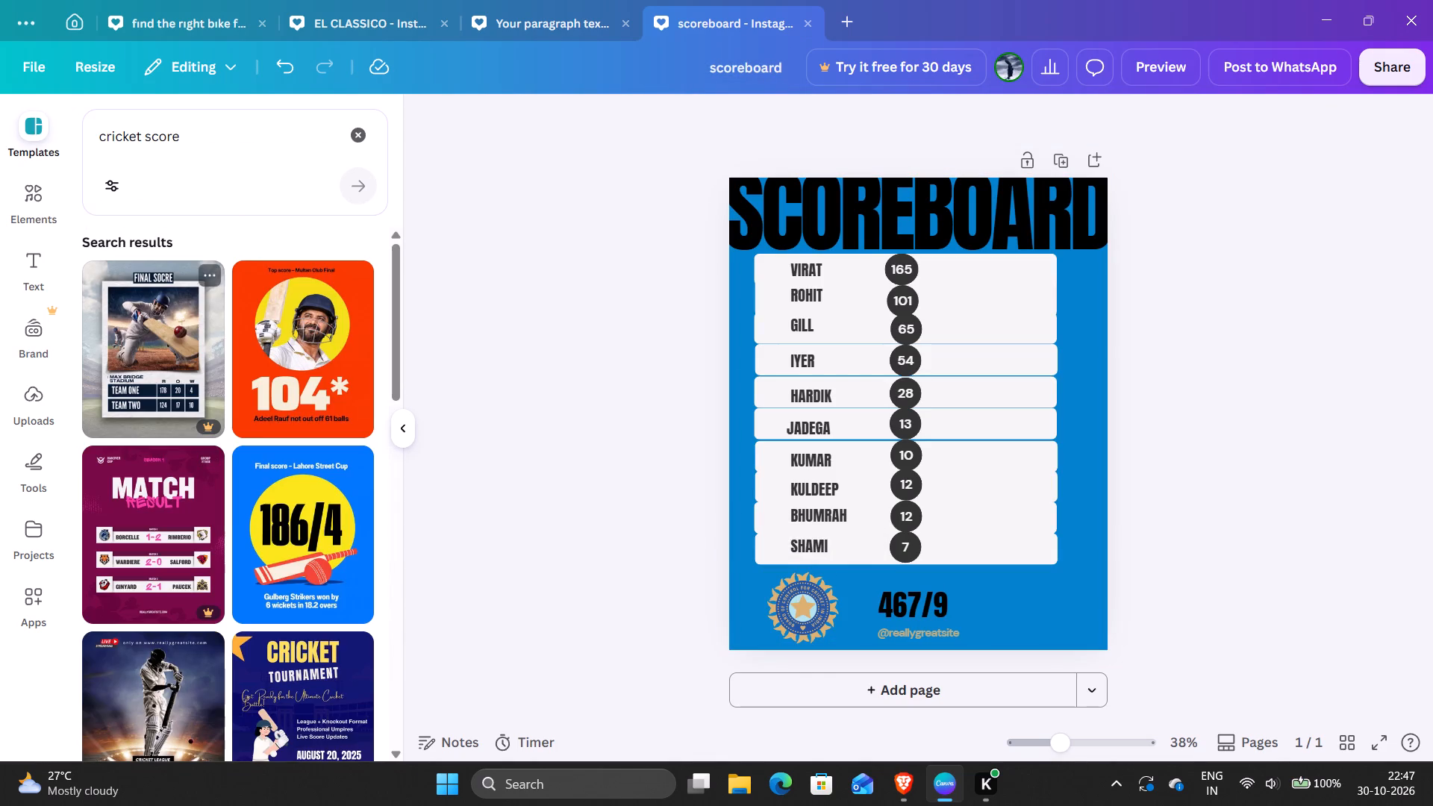
Apply the Simple page animation to the whole scoreboard page, including the cricket board logo, playing on enter.
left_click(738, 297)
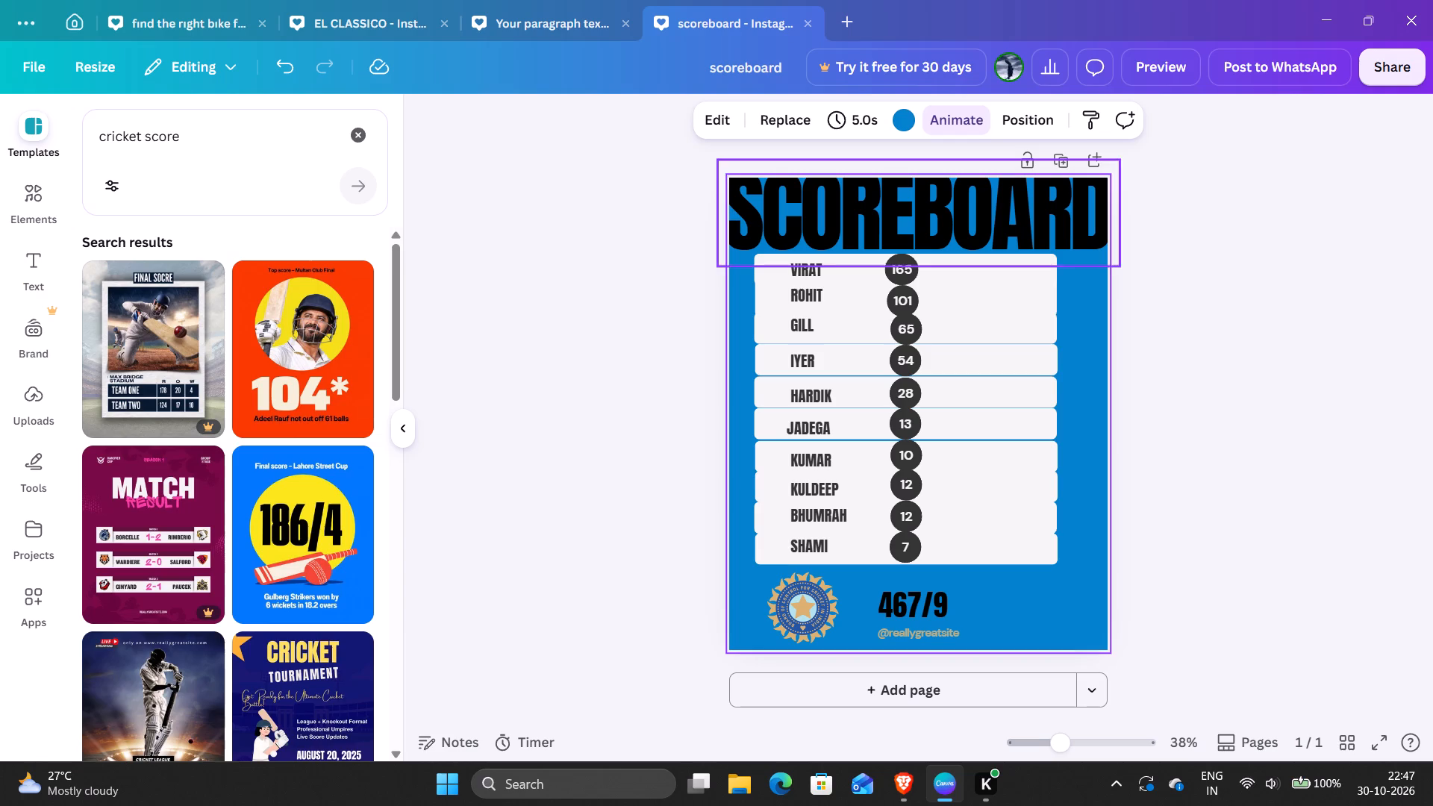
left_click(965, 118)
left_click(97, 375)
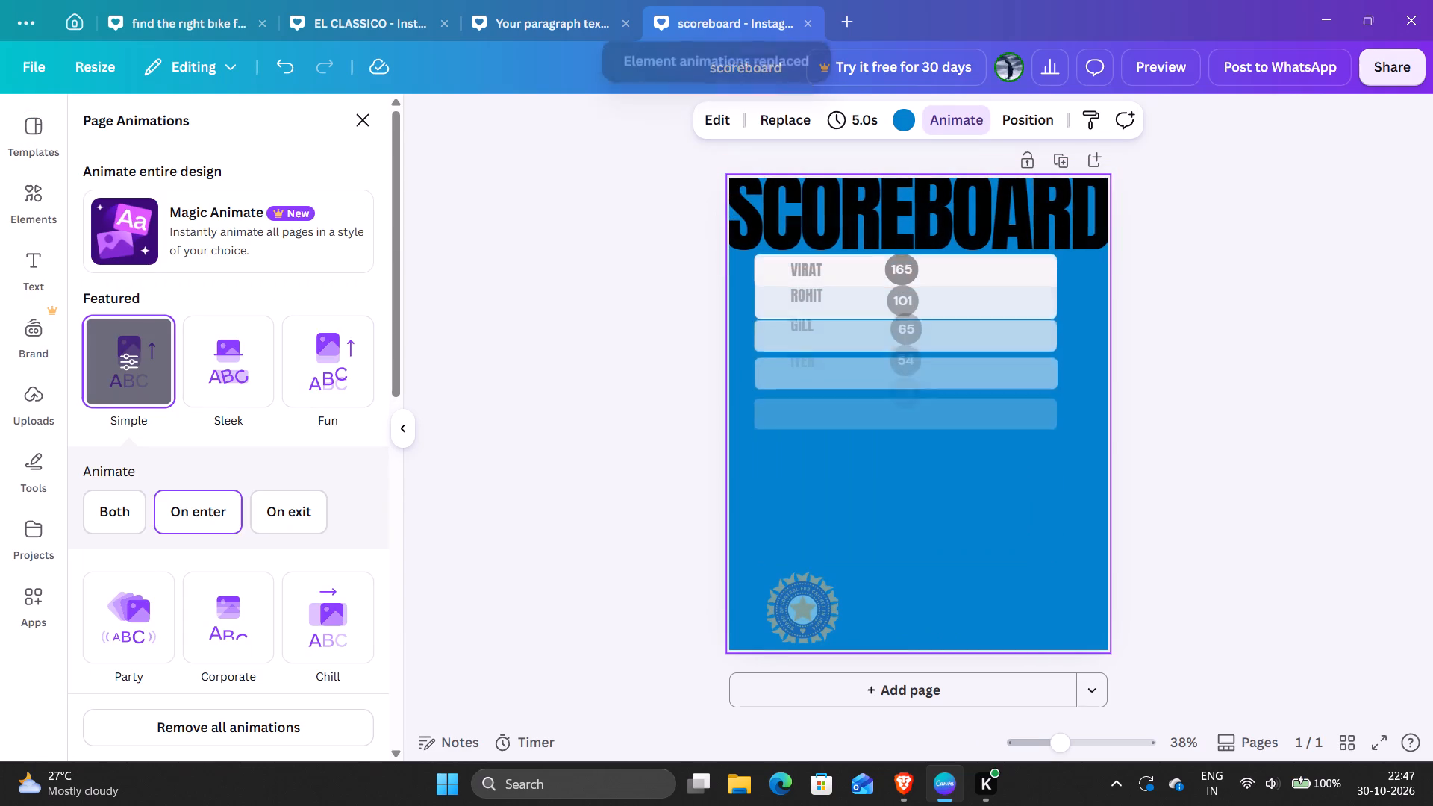
left_click(107, 371)
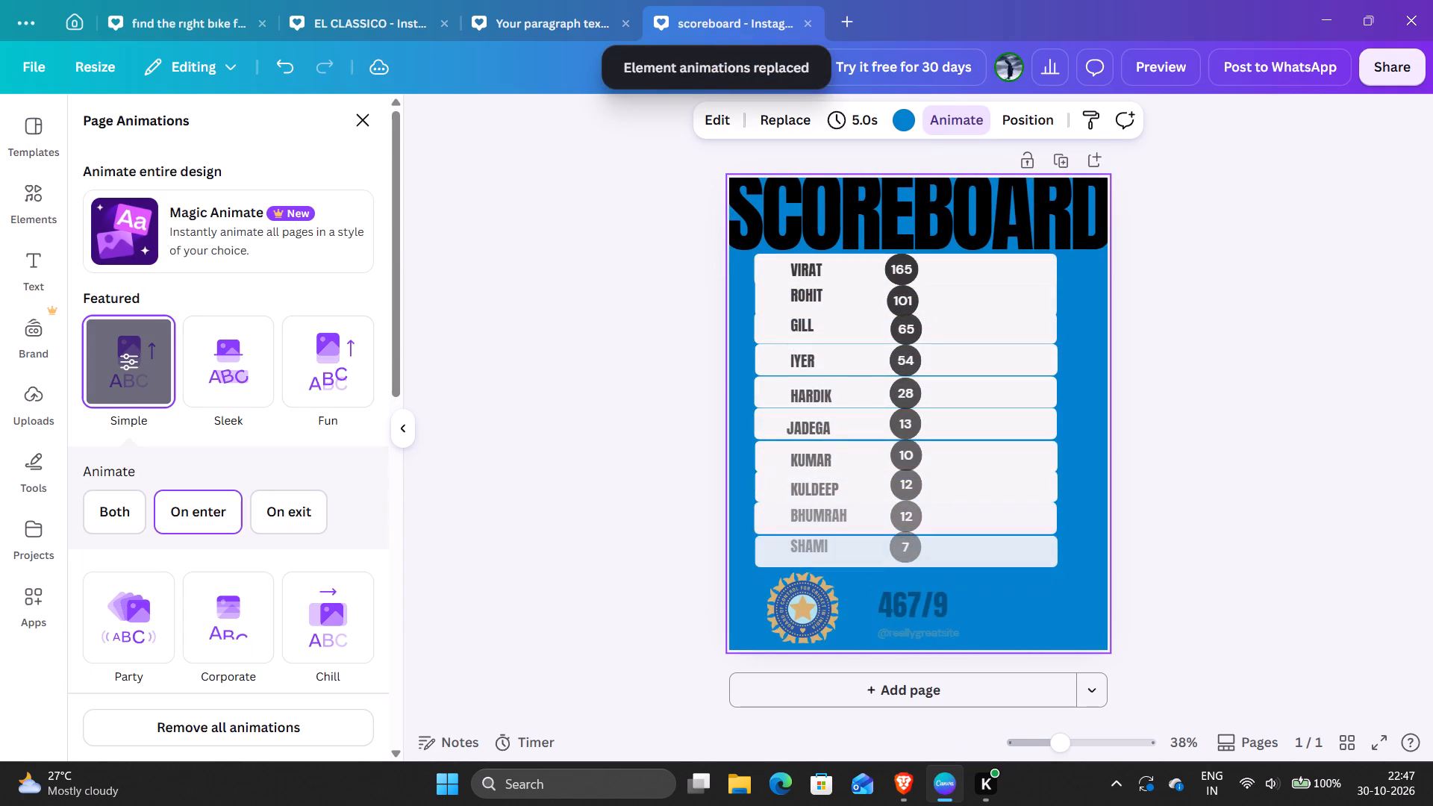
Preview the scoreboard with its Simple page animation from the start, and return to the editor.
left_click(1128, 69)
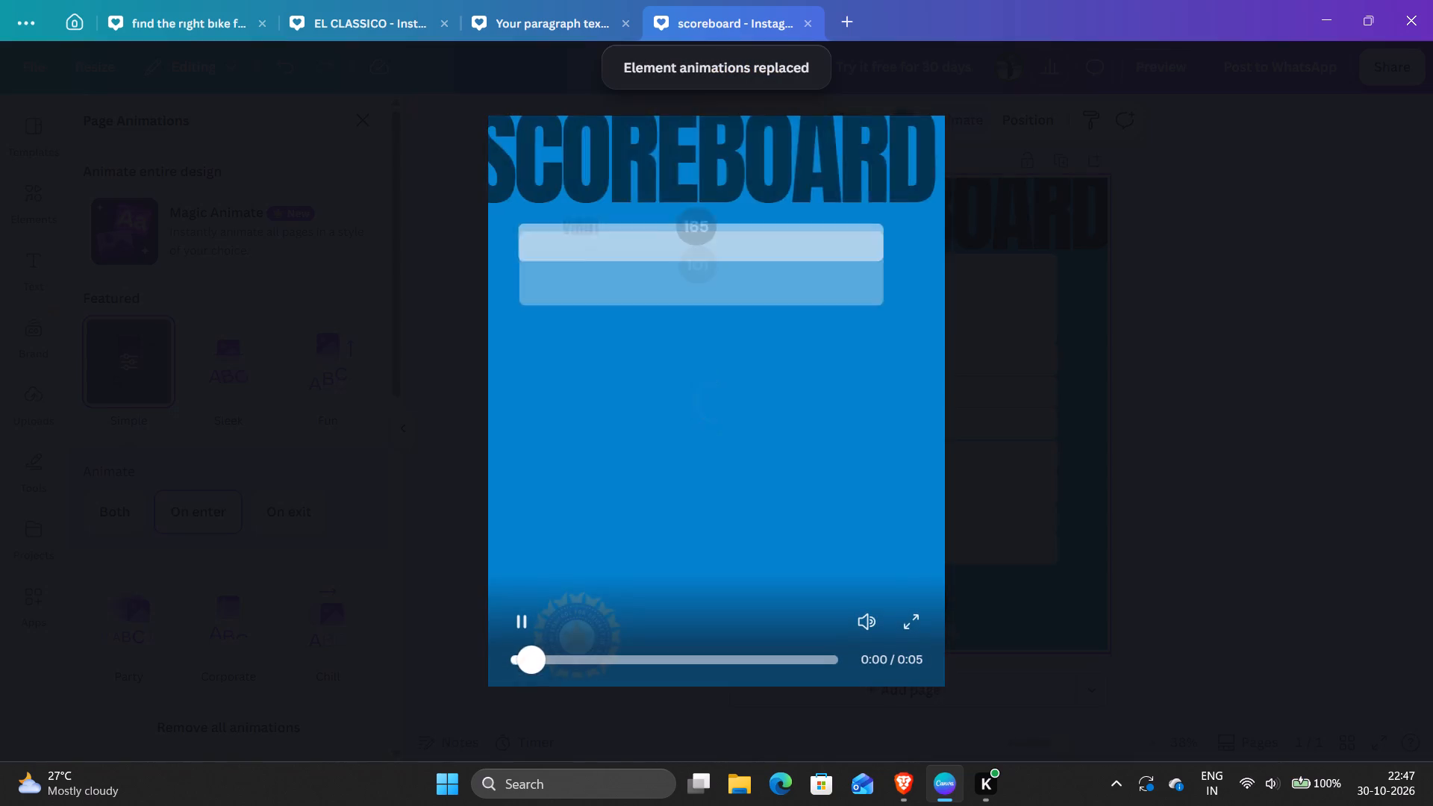
left_click(526, 655)
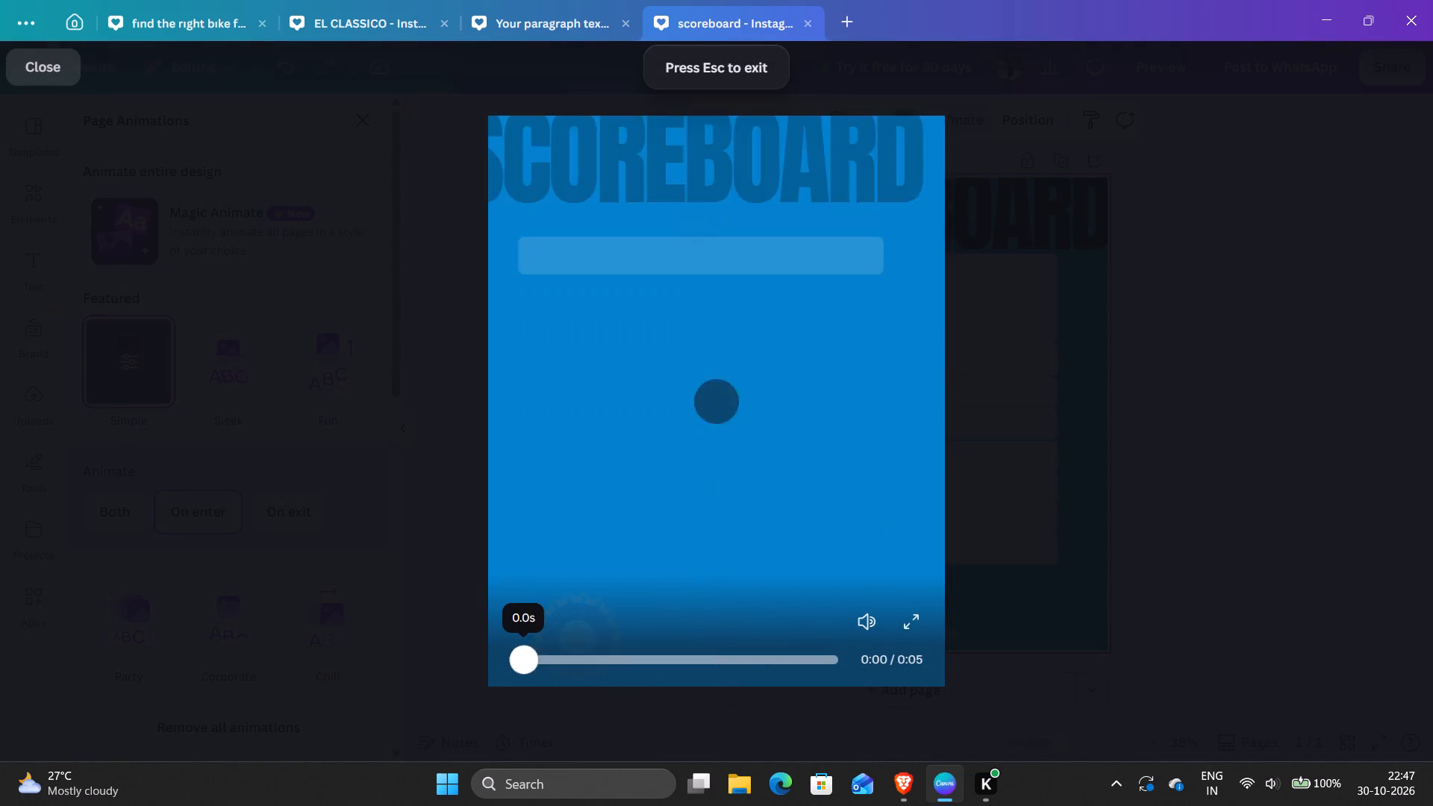
left_click(1432, 410)
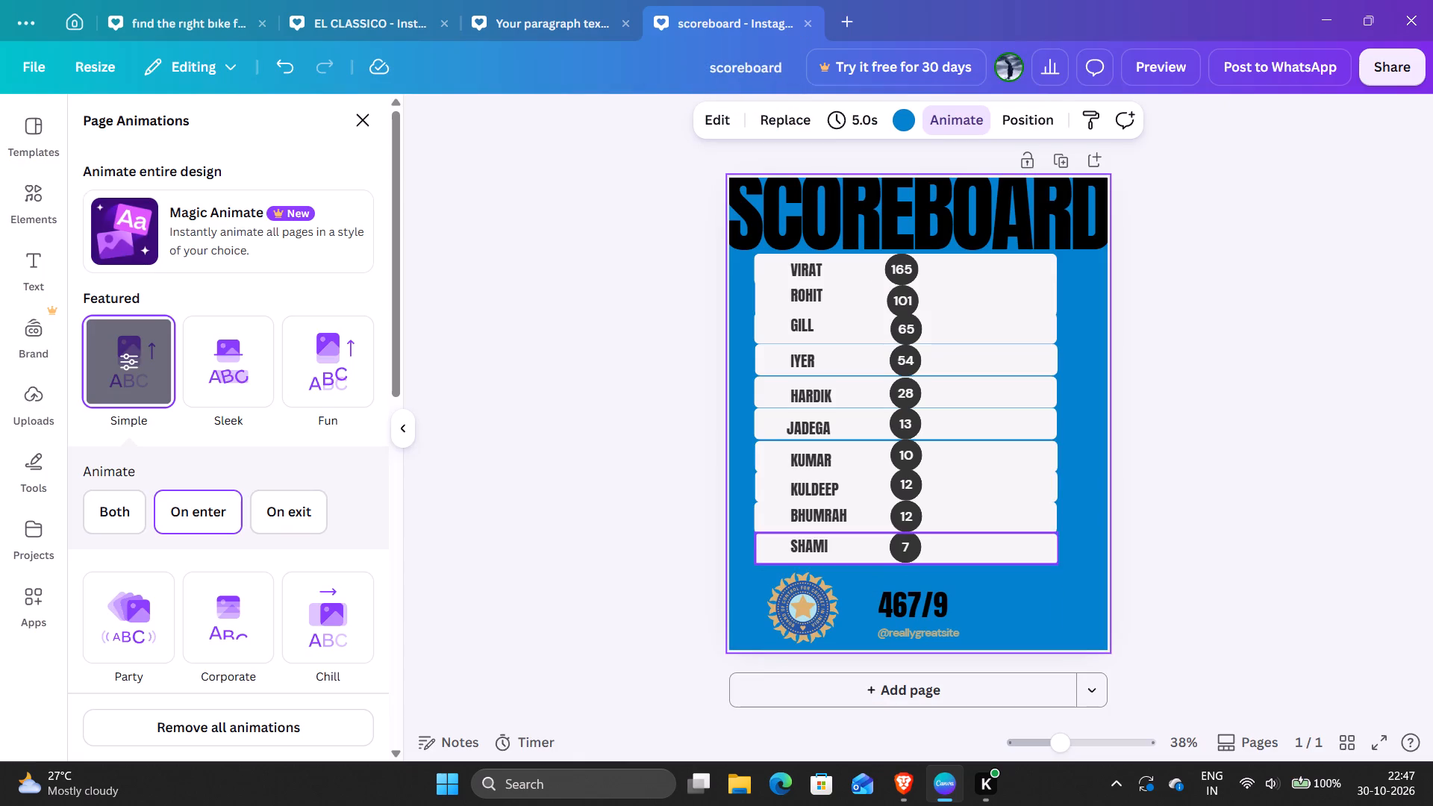